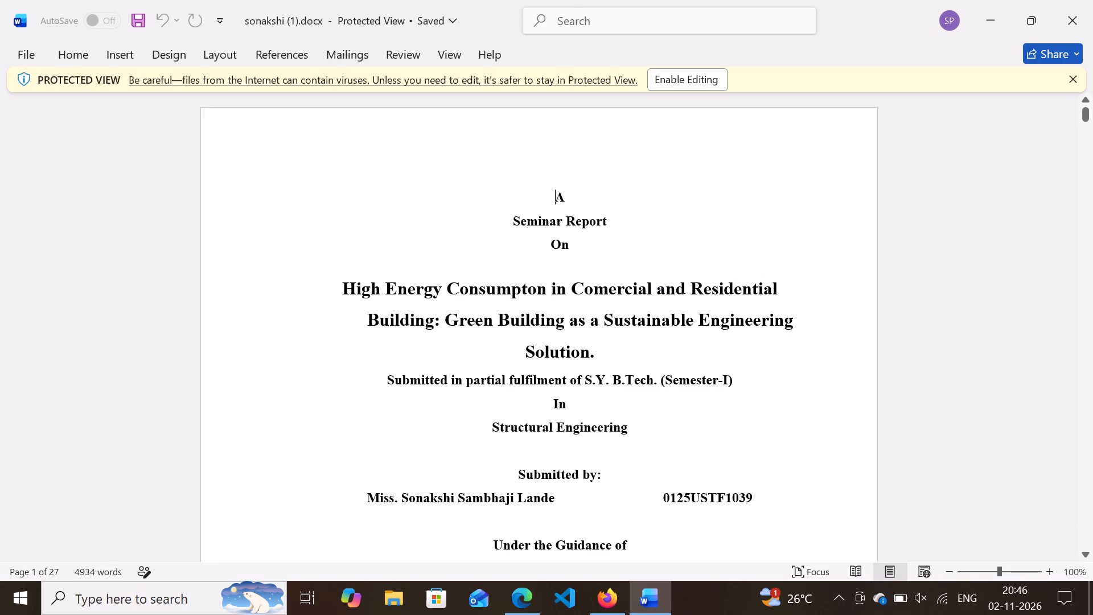
Enable editing for the protected seminar report document.
click(693, 73)
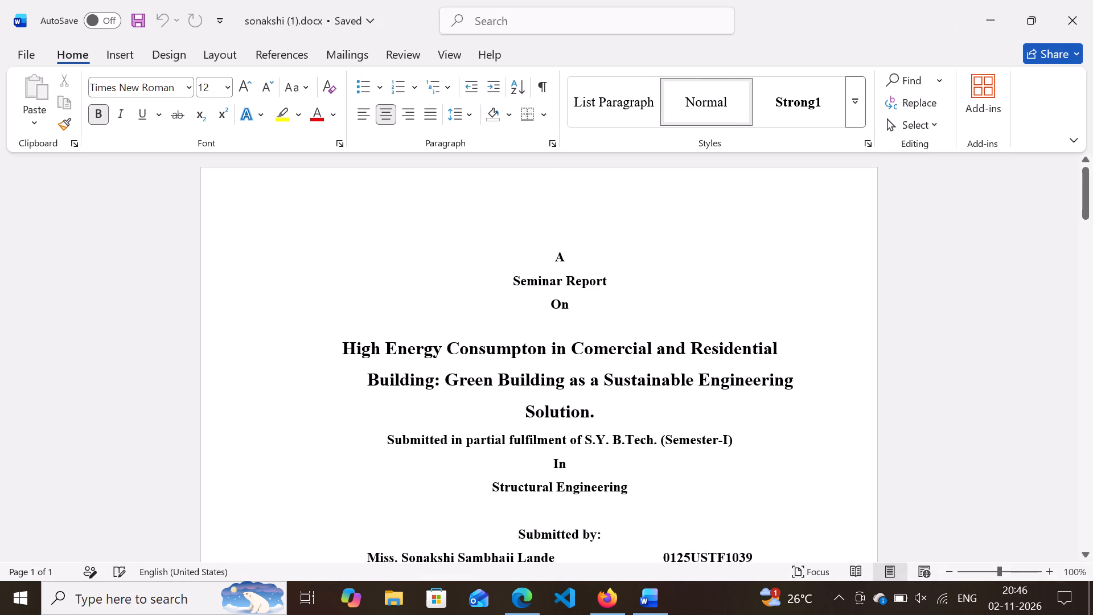
Review the report's content and layout from the title page through section 3.4 Environmental impact.
scroll(550, 411, down, 7)
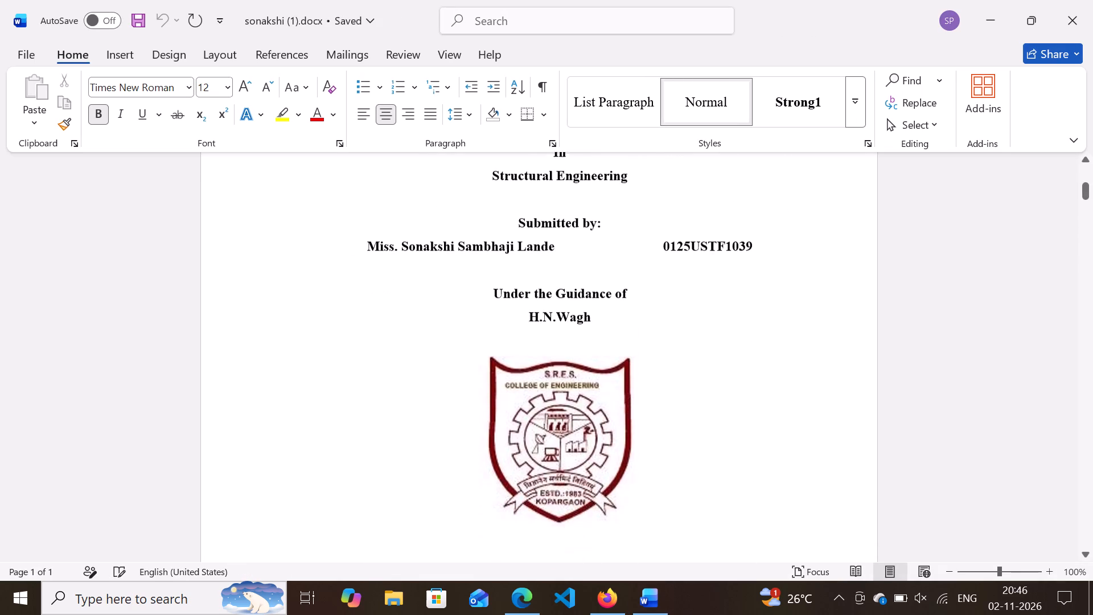
scroll(550, 411, down, 8)
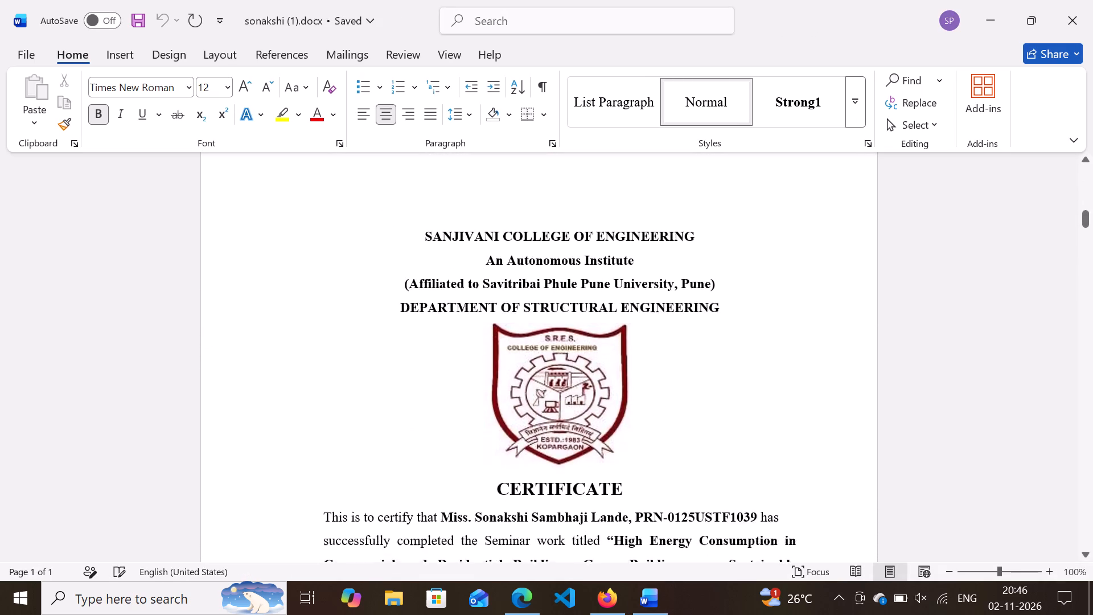
scroll(550, 411, down, 7)
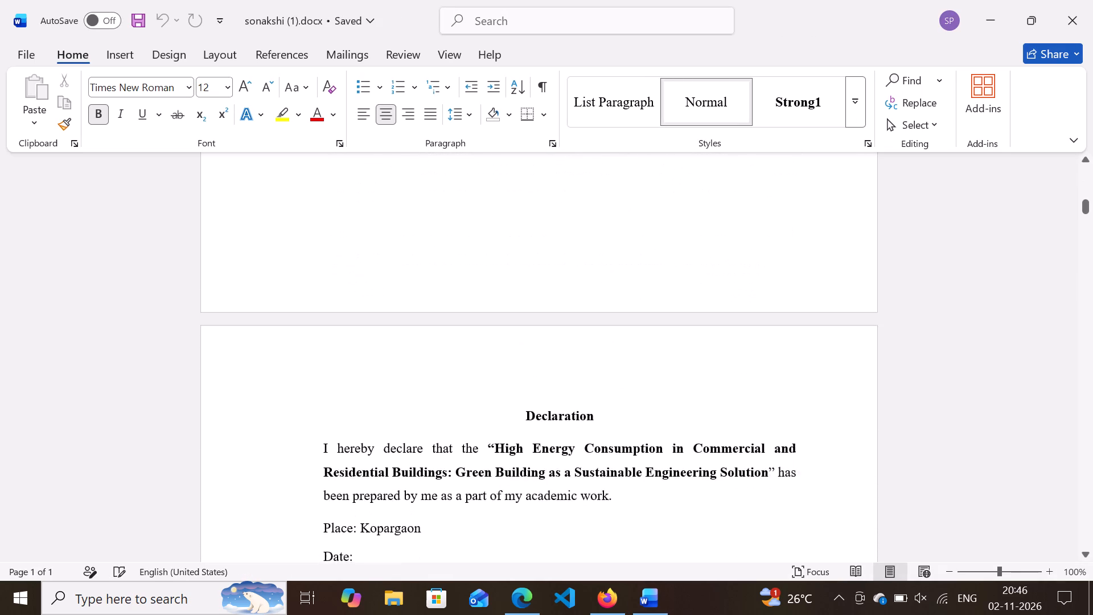
scroll(550, 411, down, 7)
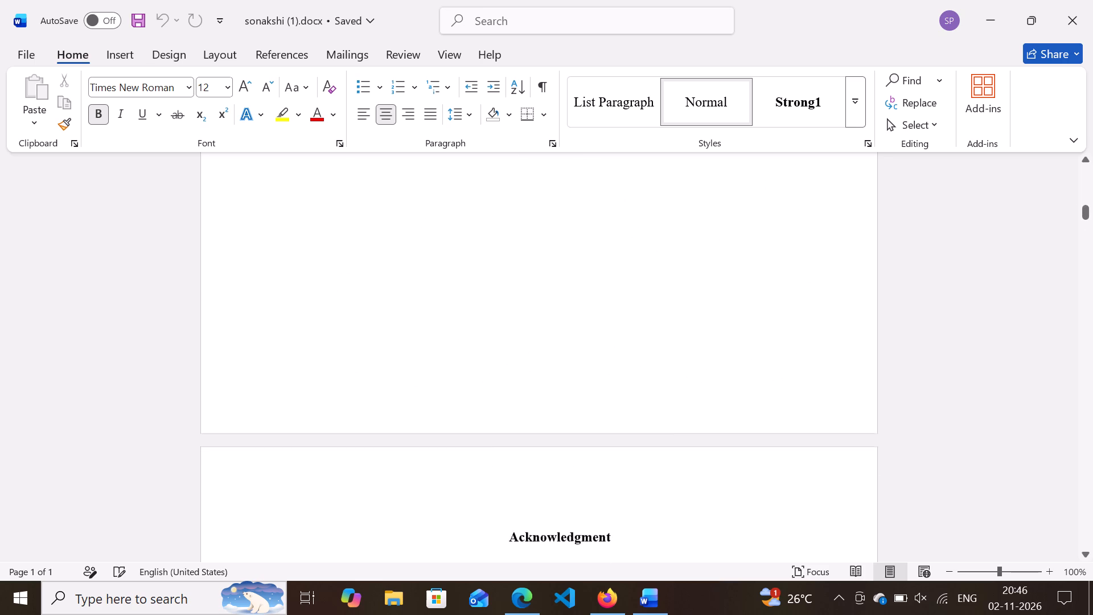
scroll(550, 411, down, 7)
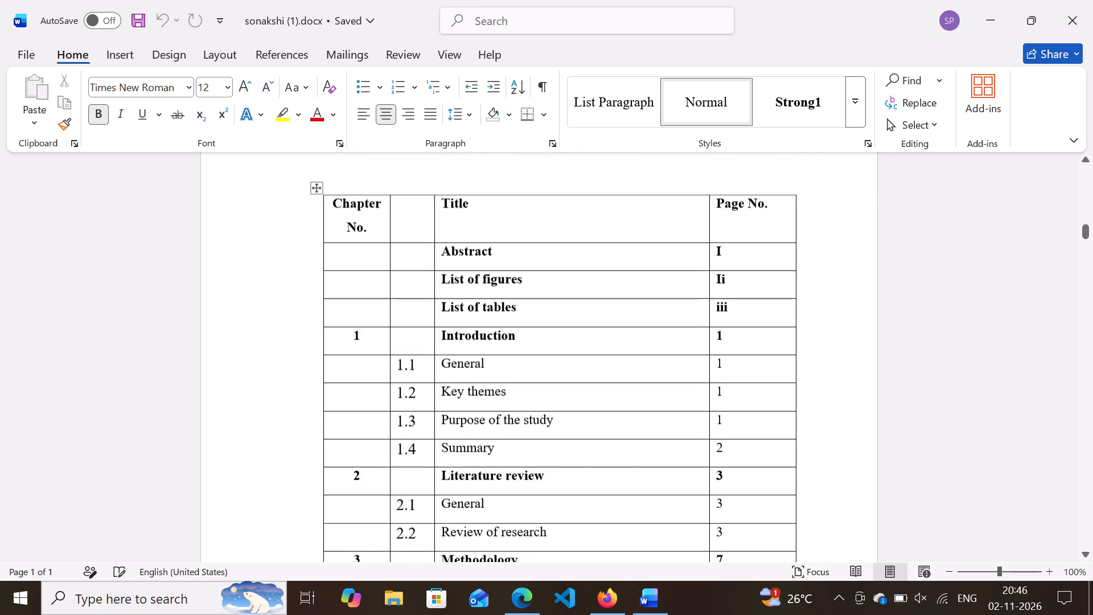
scroll(550, 411, down, 7)
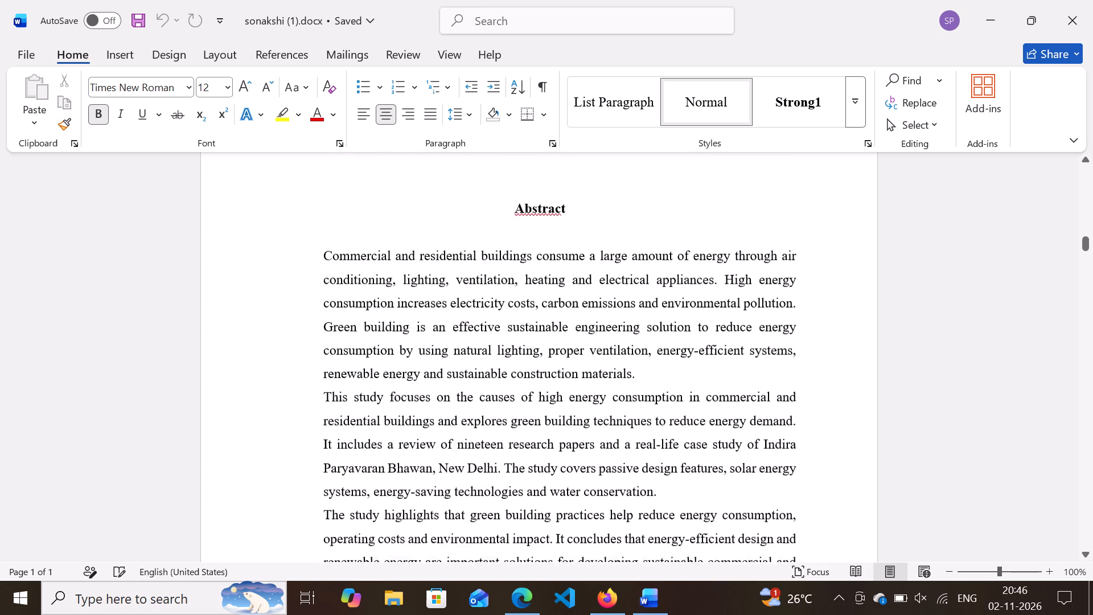
scroll(550, 411, down, 11)
scroll(550, 411, down, 13)
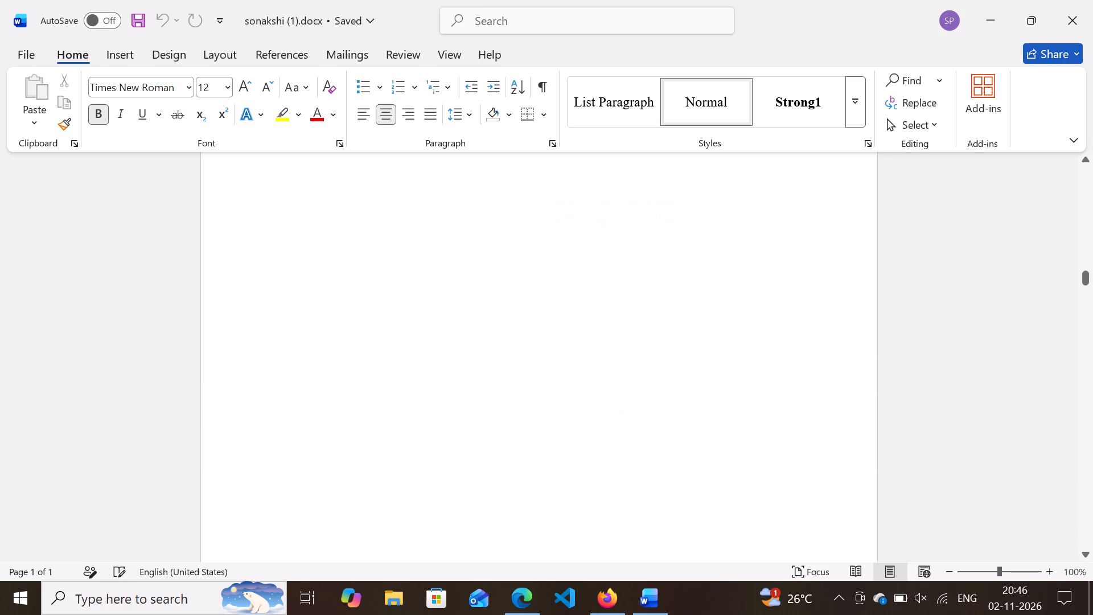
scroll(550, 411, down, 9)
scroll(550, 411, up, 1)
scroll(550, 411, down, 1)
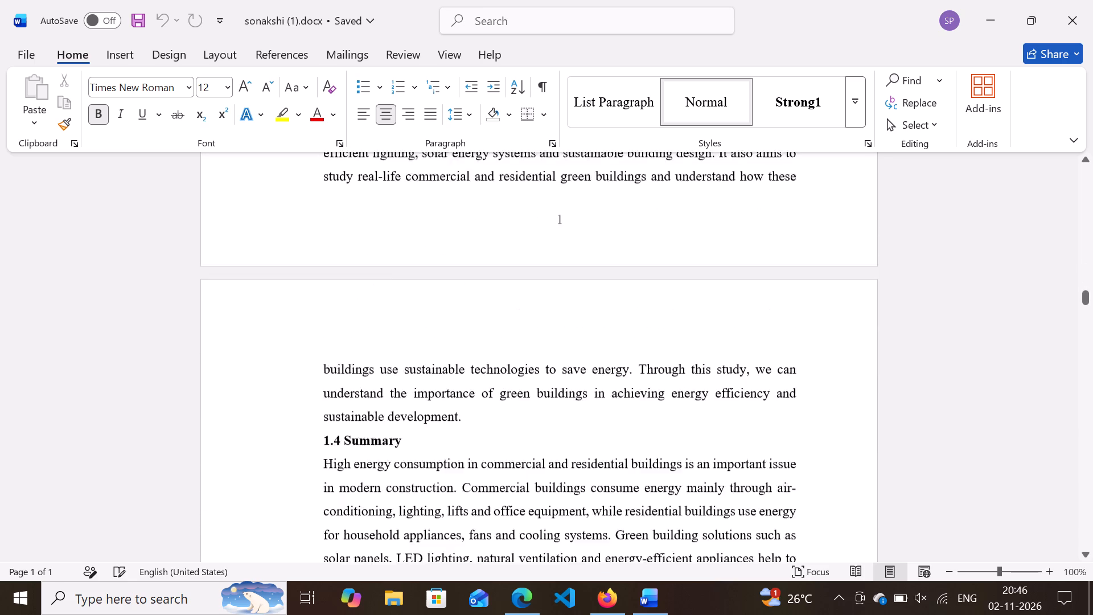
scroll(550, 411, down, 1)
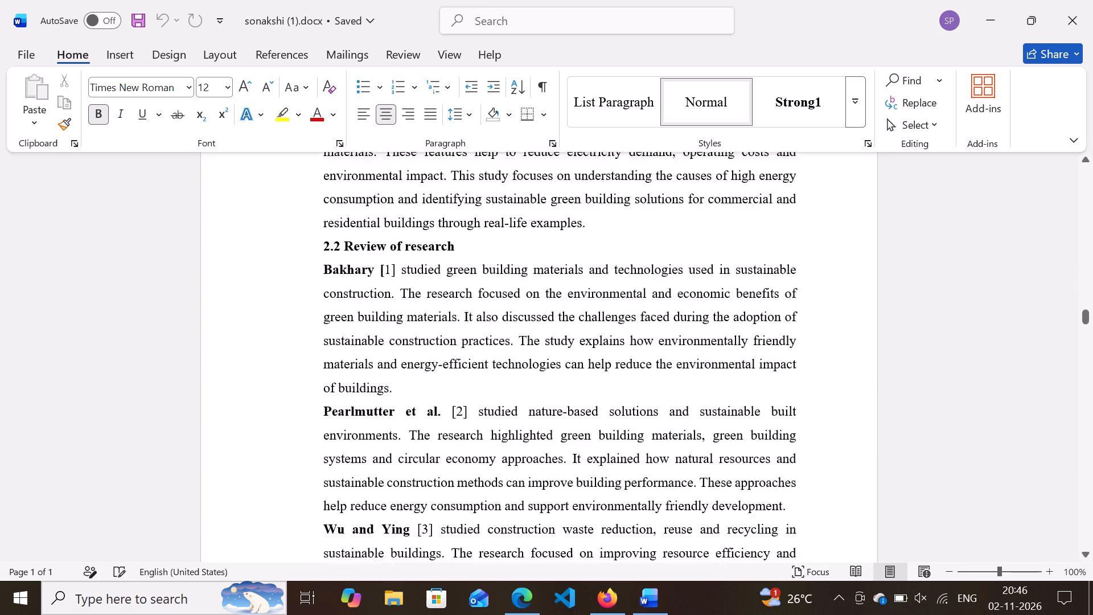
scroll(550, 411, down, 1)
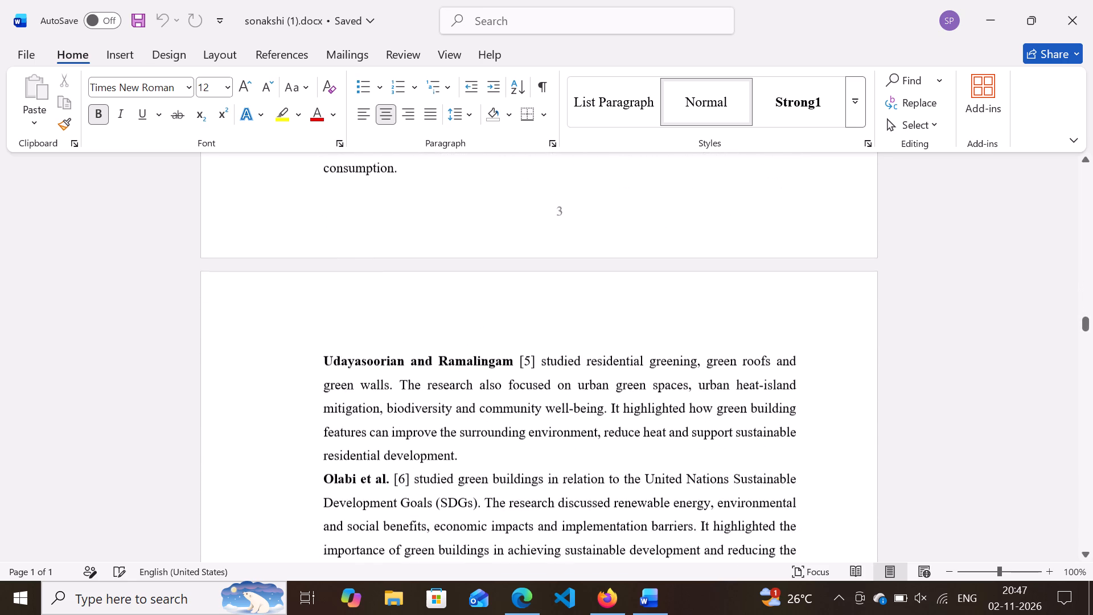
scroll(550, 411, down, 11)
scroll(550, 411, right, 4)
scroll(550, 411, down, 15)
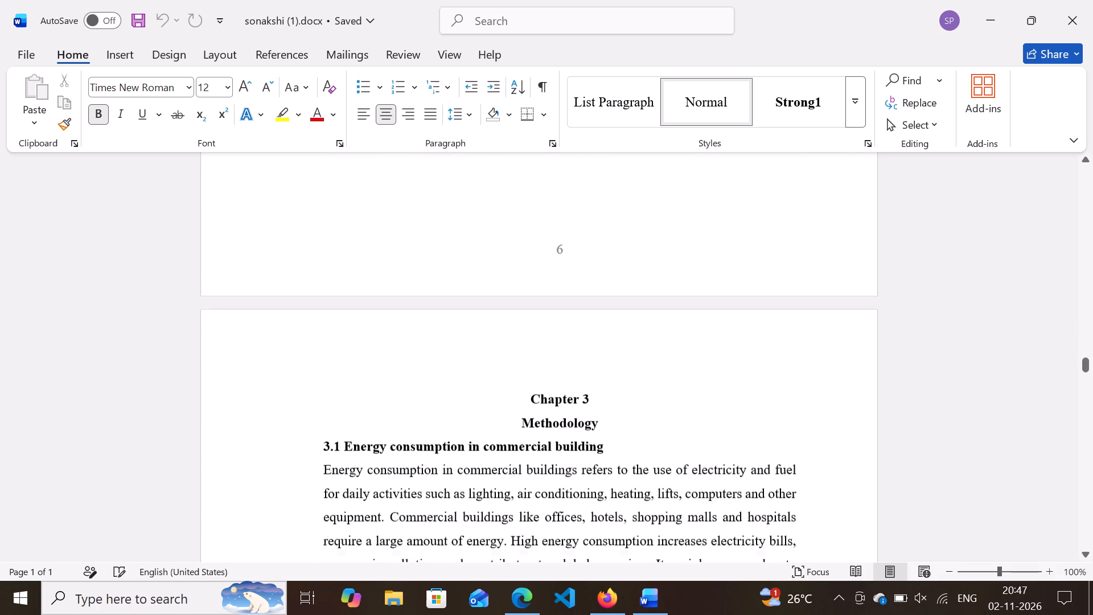
scroll(550, 411, down, 2)
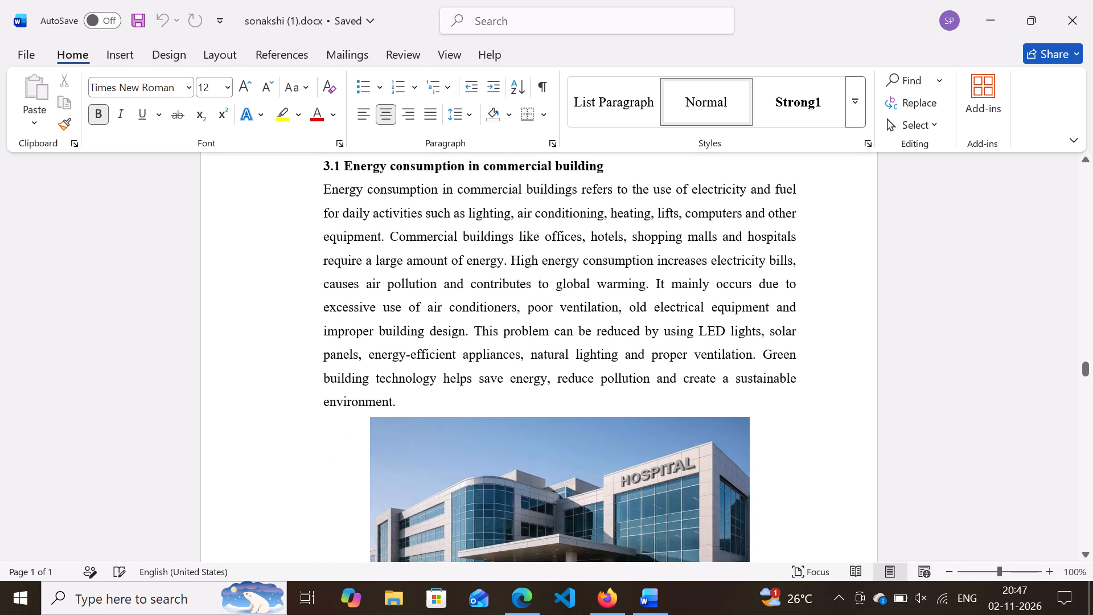
scroll(550, 411, down, 5)
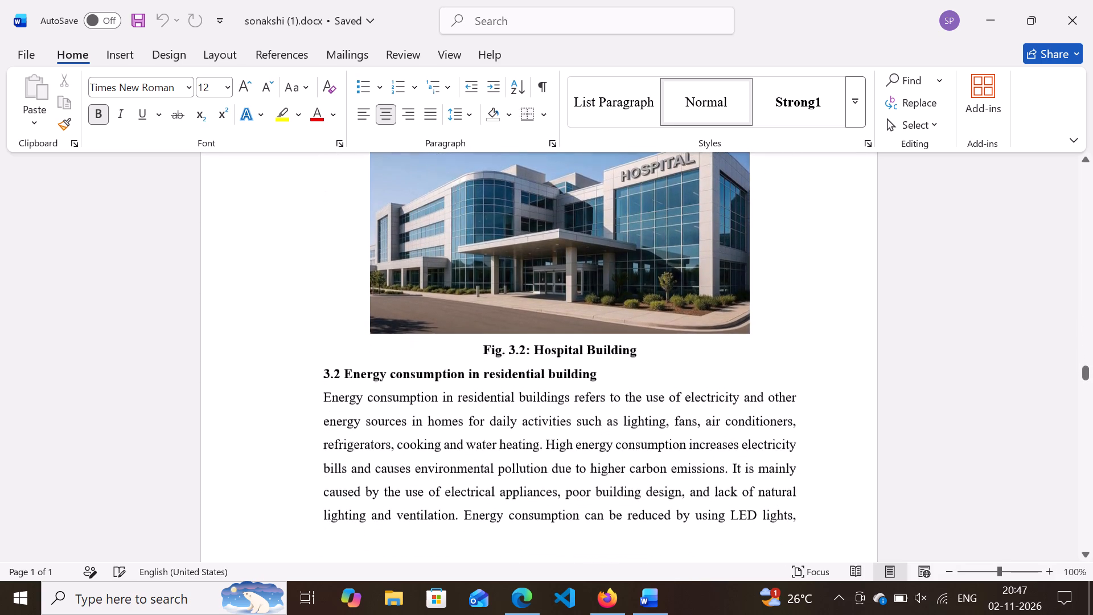
scroll(550, 411, down, 7)
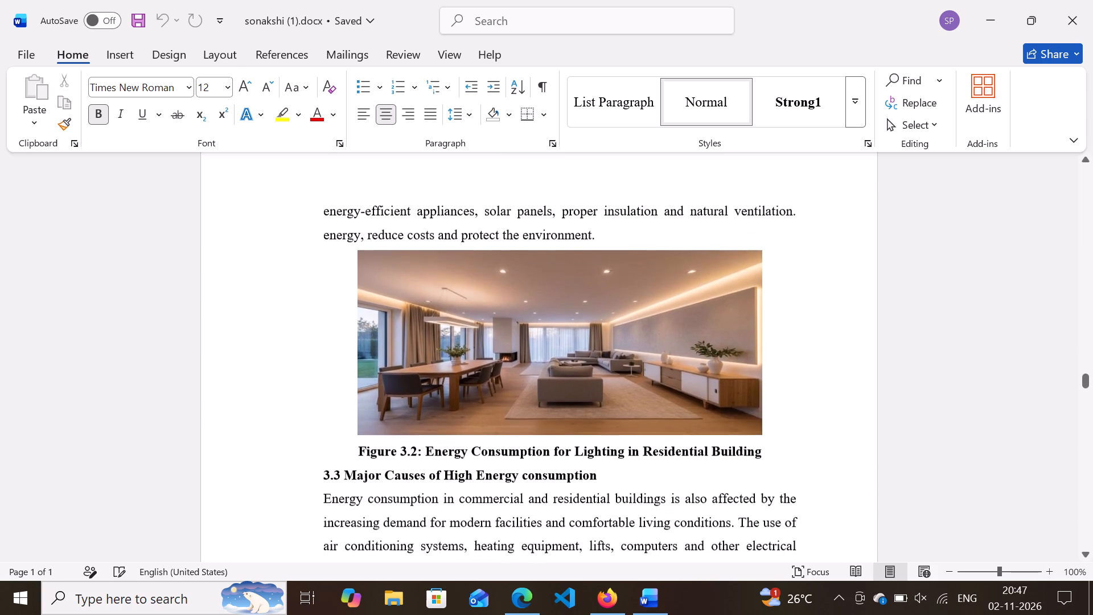
scroll(550, 411, down, 6)
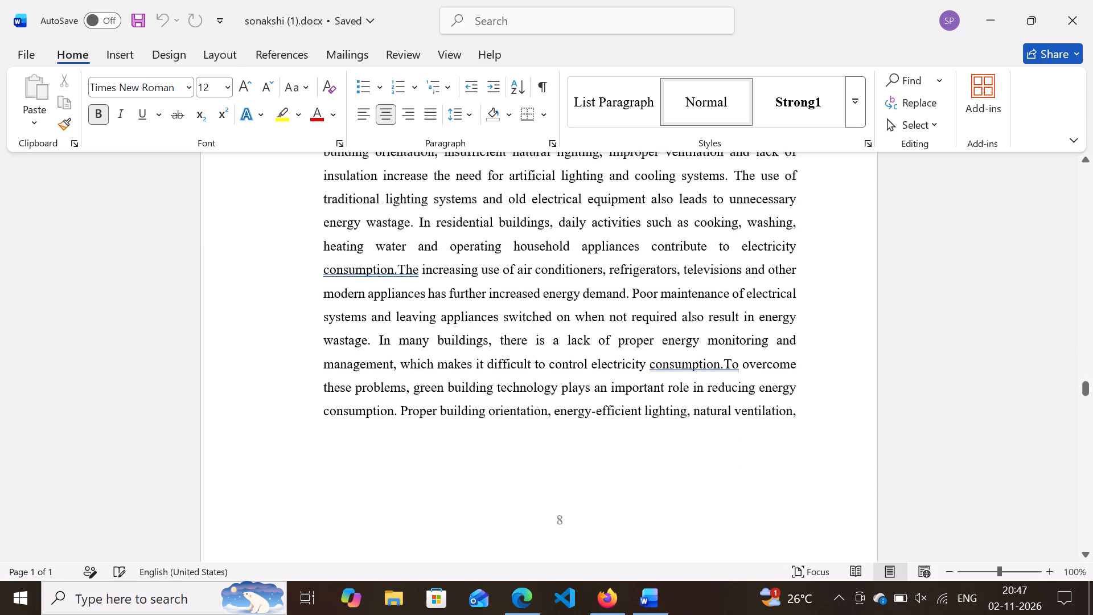
scroll(550, 411, down, 6)
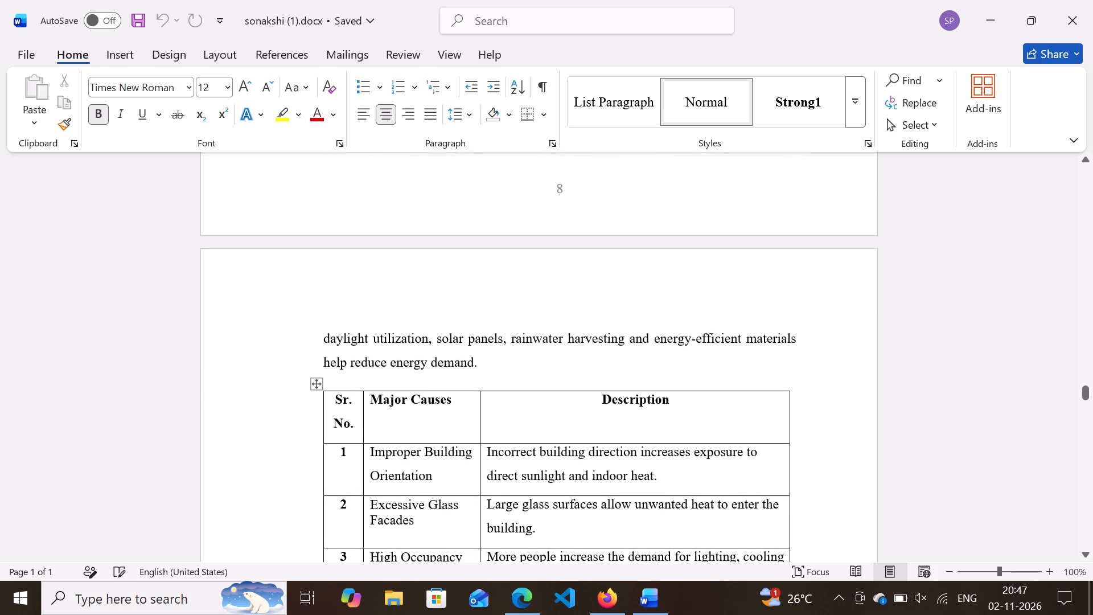
scroll(558, 395, down, 3)
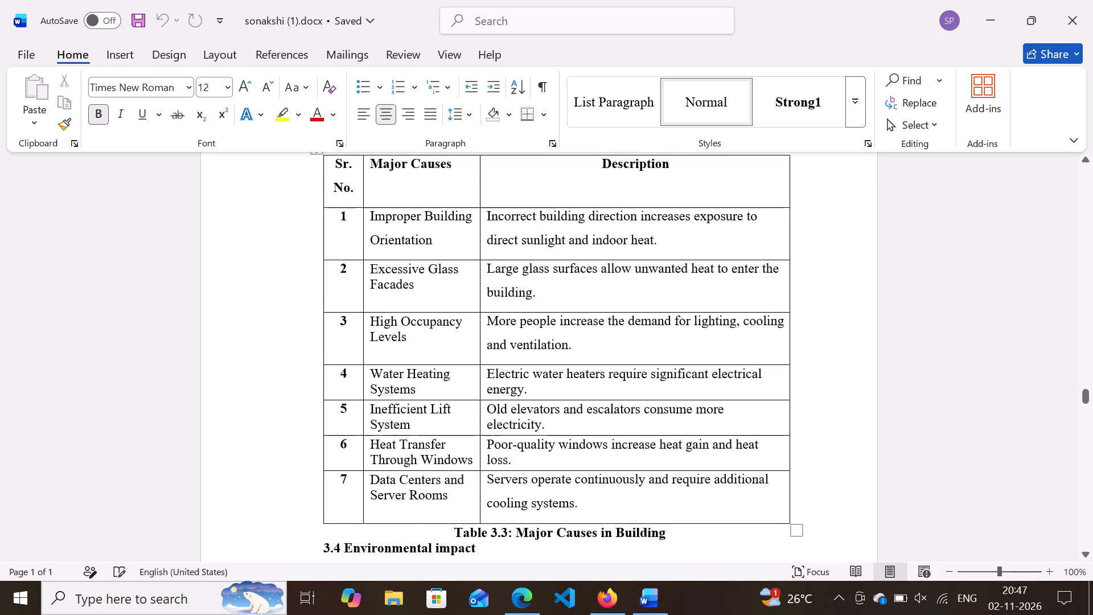
scroll(558, 395, down, 2)
Insert a blank line after "help reduce energy demand.", just above the Major Causes table in section 3.3.
scroll(558, 395, up, 1)
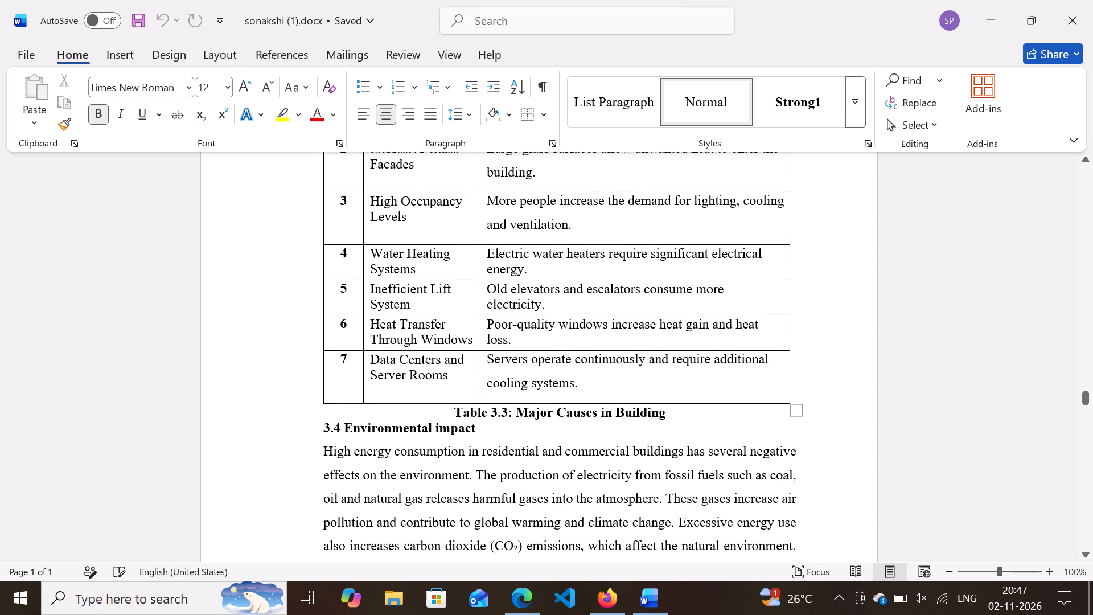
scroll(563, 472, up, 3)
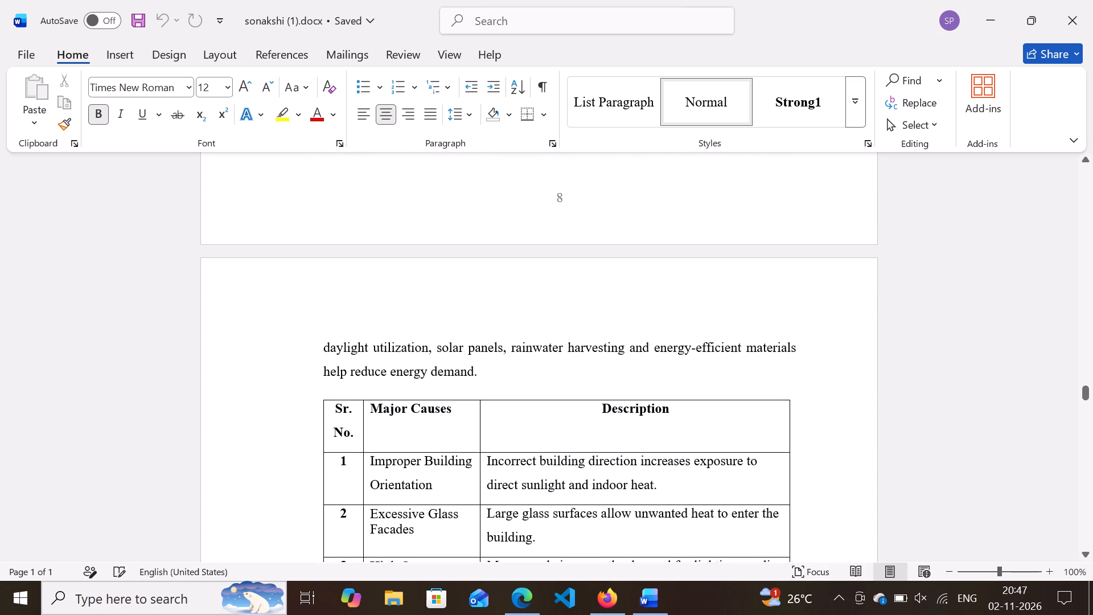
click(500, 379)
key(Return)
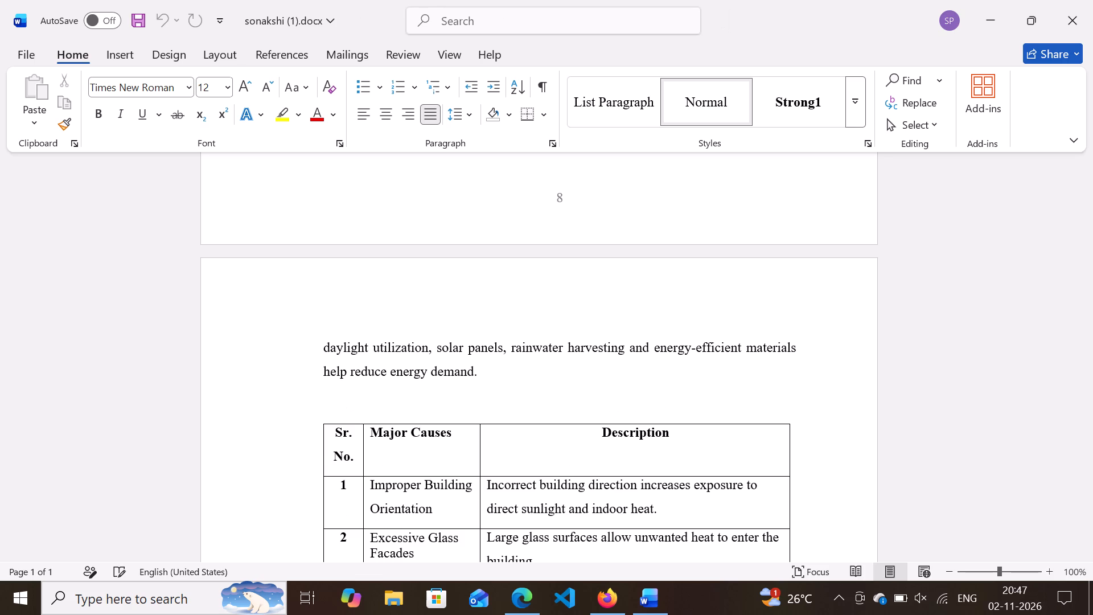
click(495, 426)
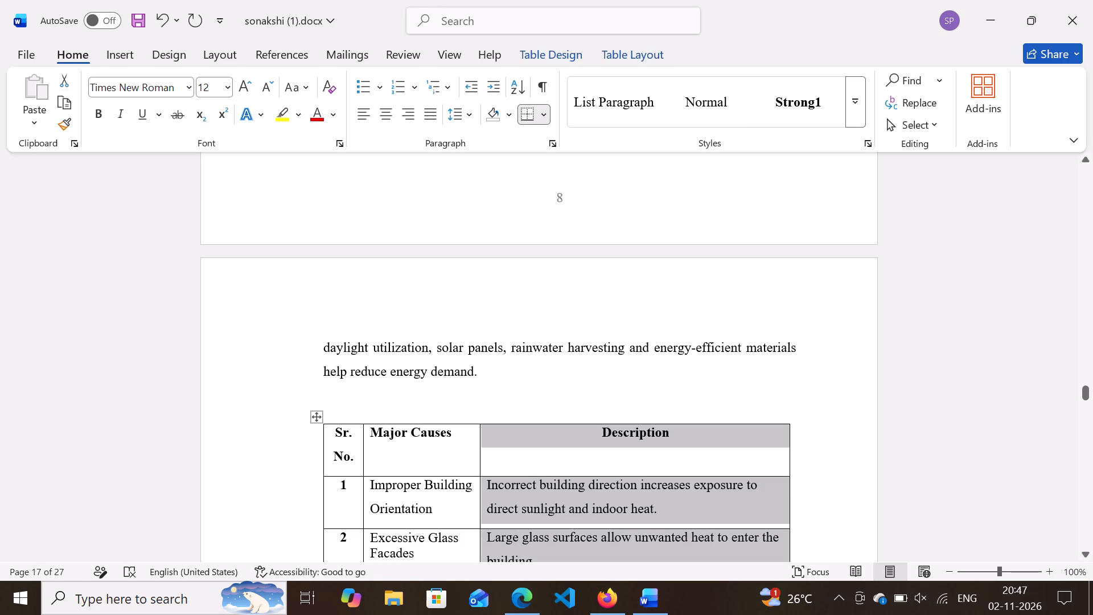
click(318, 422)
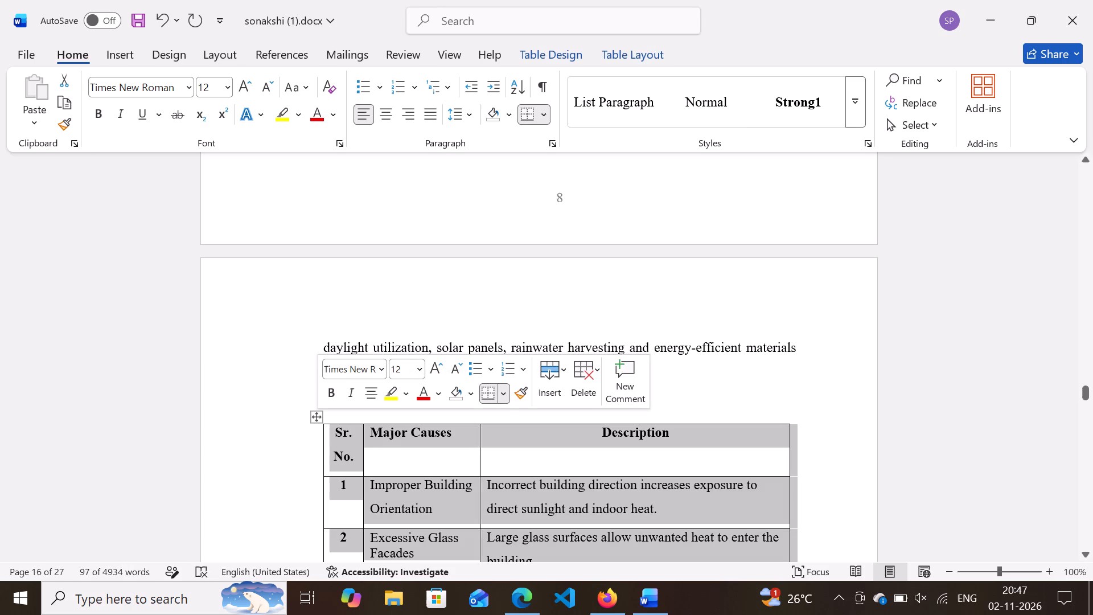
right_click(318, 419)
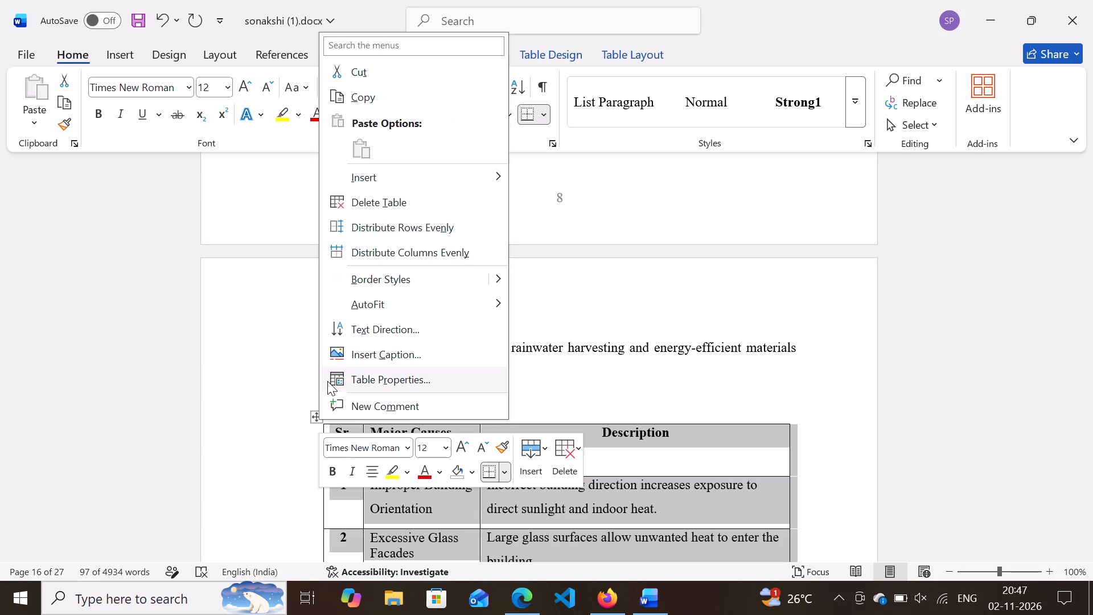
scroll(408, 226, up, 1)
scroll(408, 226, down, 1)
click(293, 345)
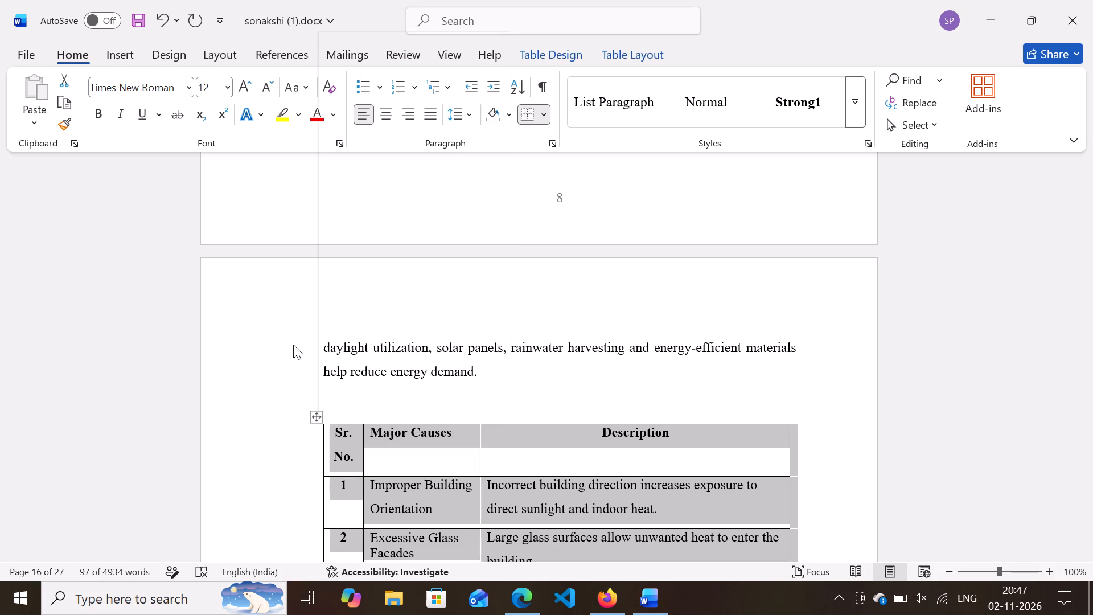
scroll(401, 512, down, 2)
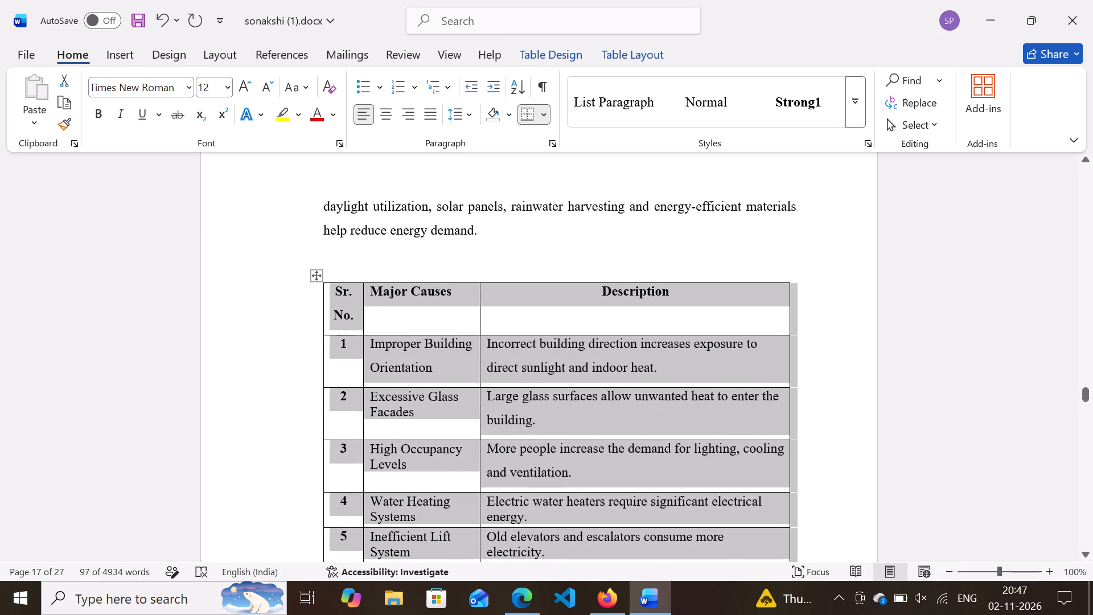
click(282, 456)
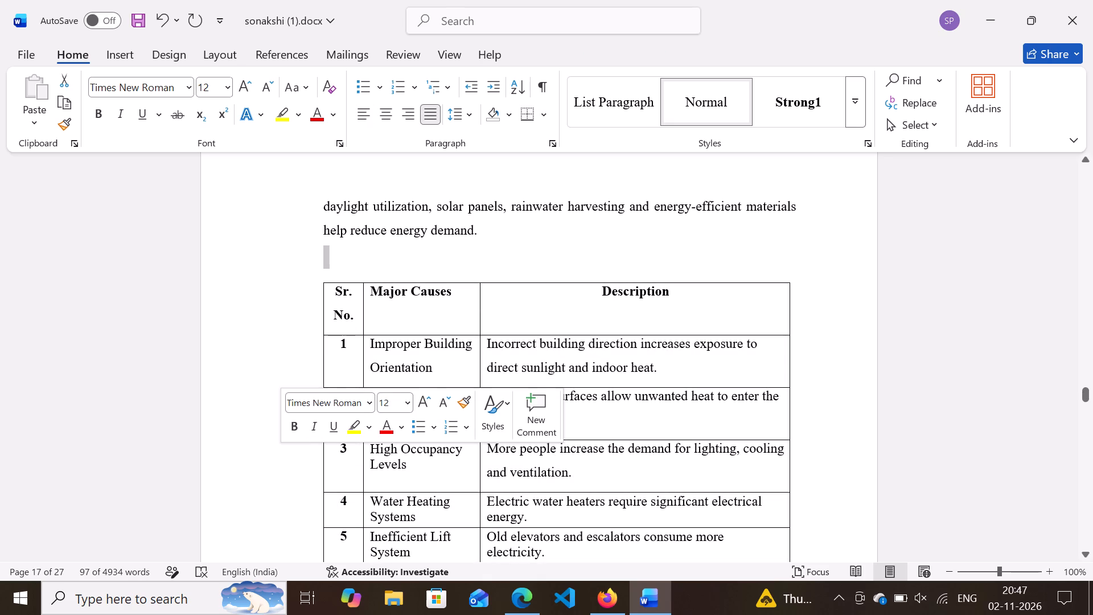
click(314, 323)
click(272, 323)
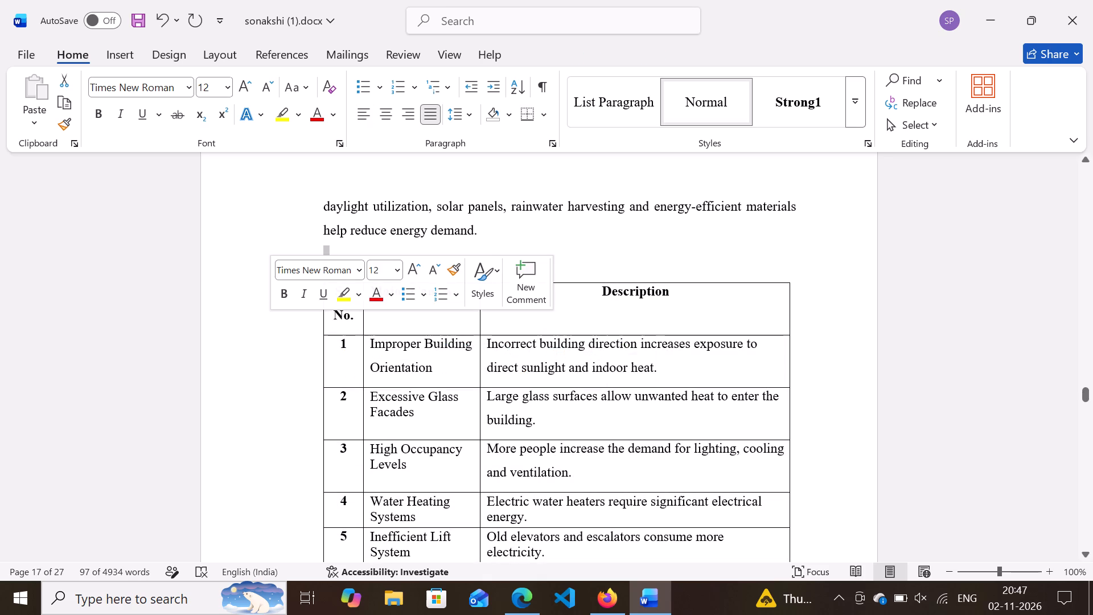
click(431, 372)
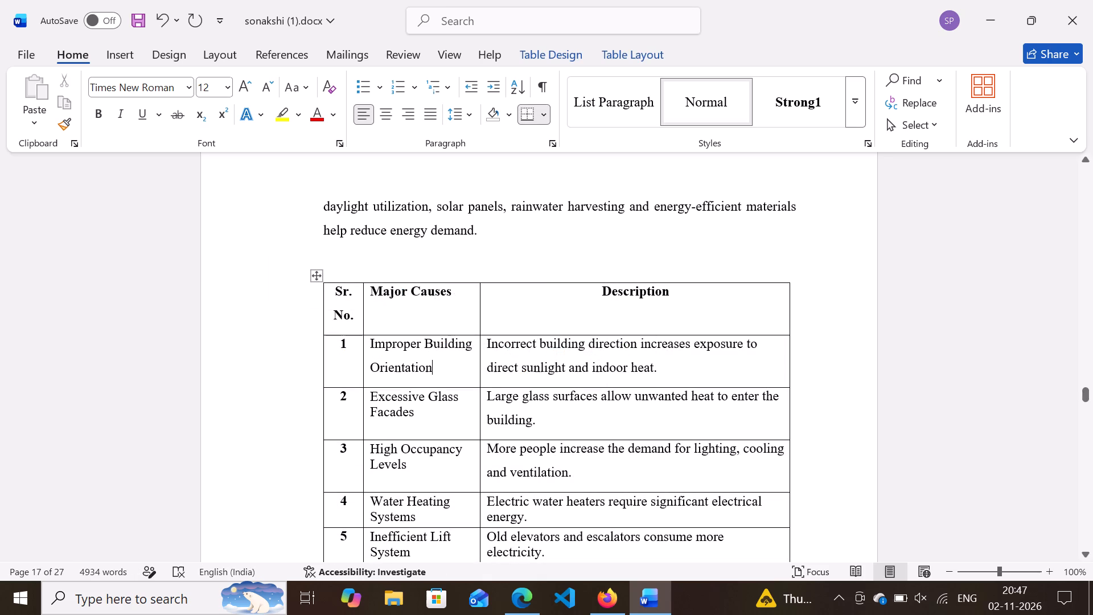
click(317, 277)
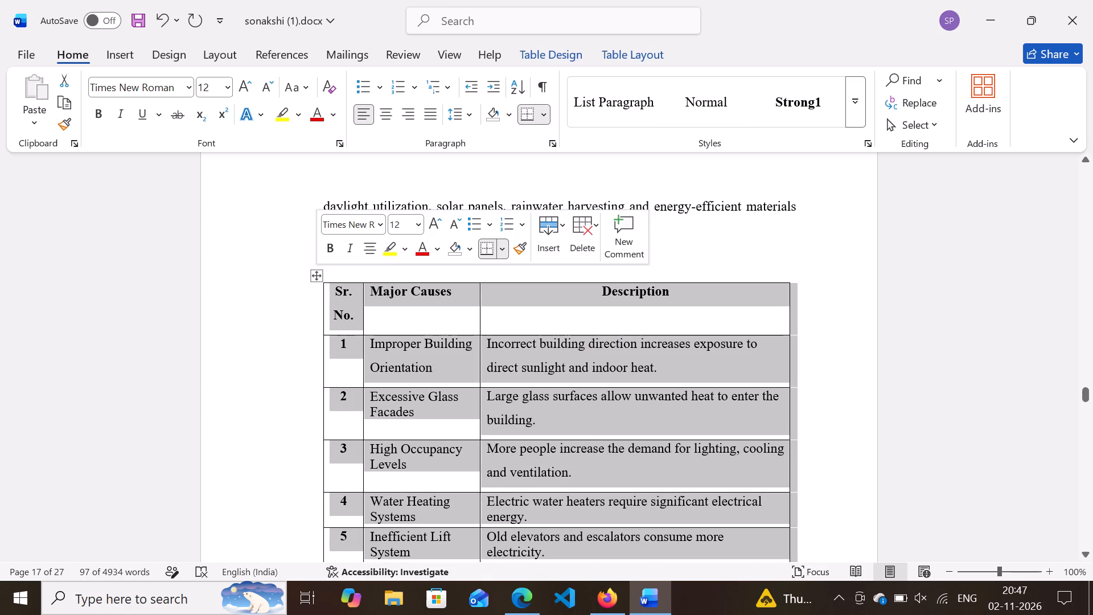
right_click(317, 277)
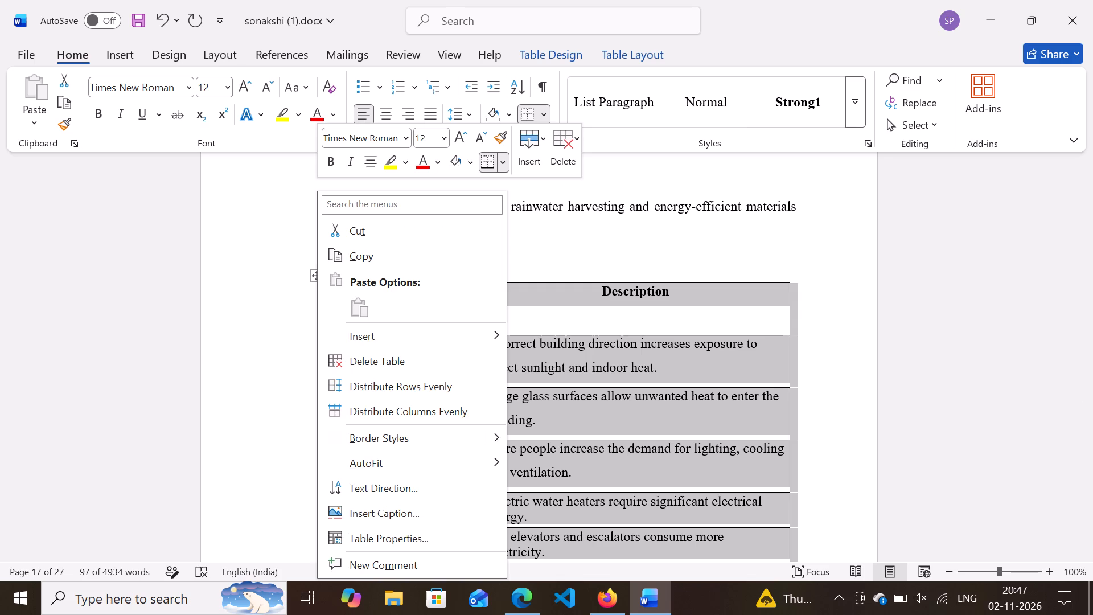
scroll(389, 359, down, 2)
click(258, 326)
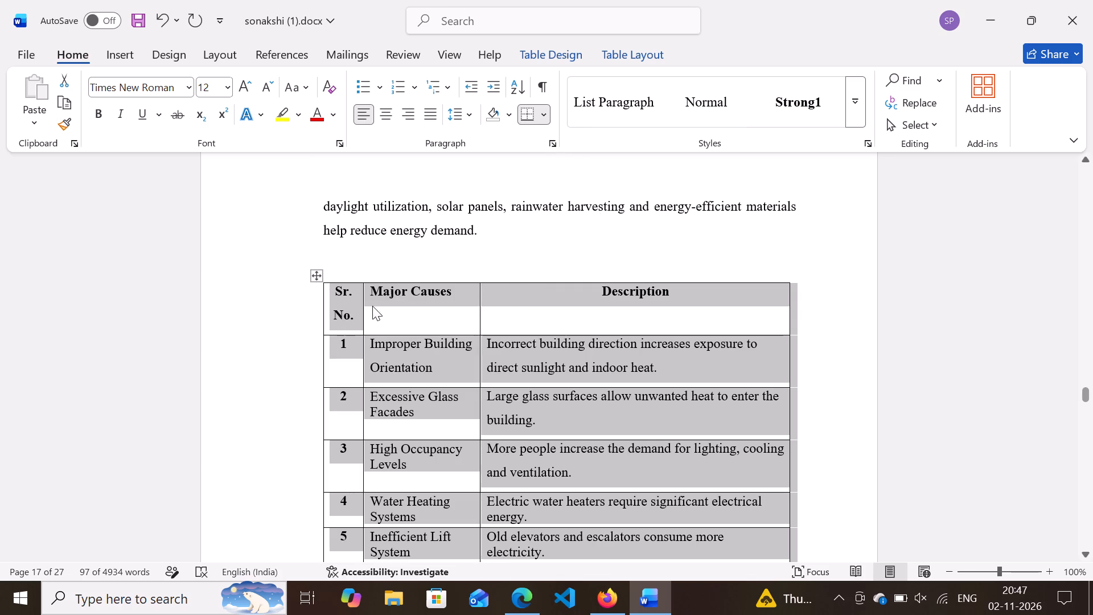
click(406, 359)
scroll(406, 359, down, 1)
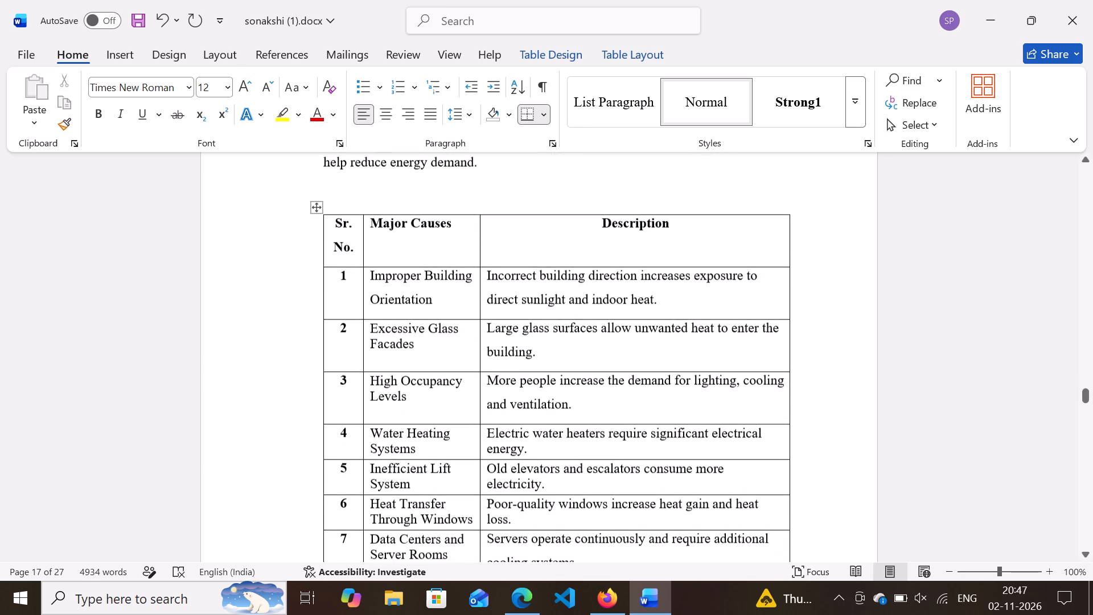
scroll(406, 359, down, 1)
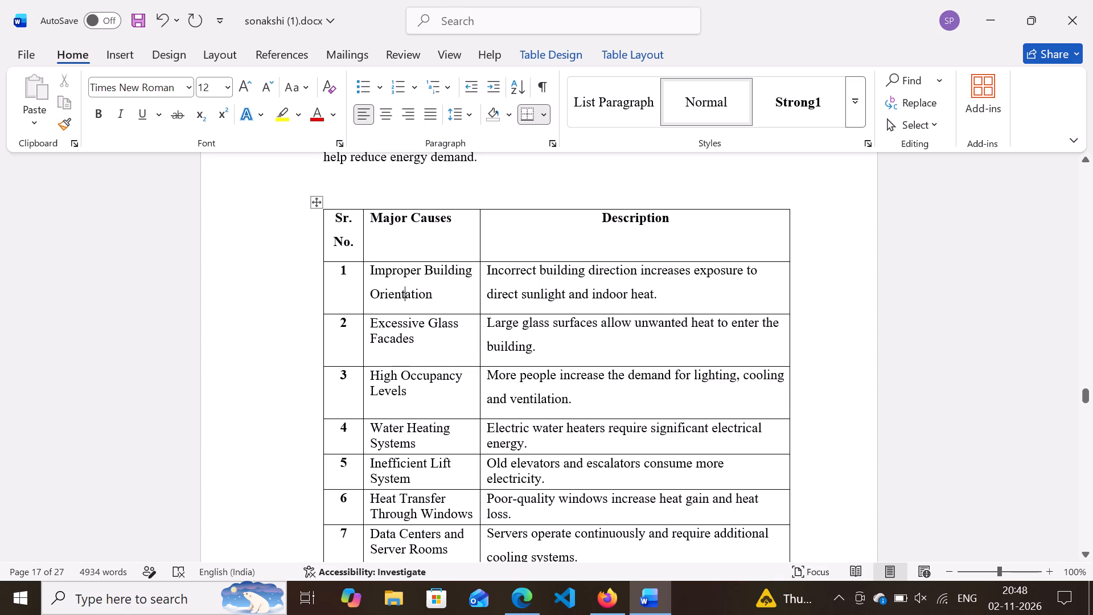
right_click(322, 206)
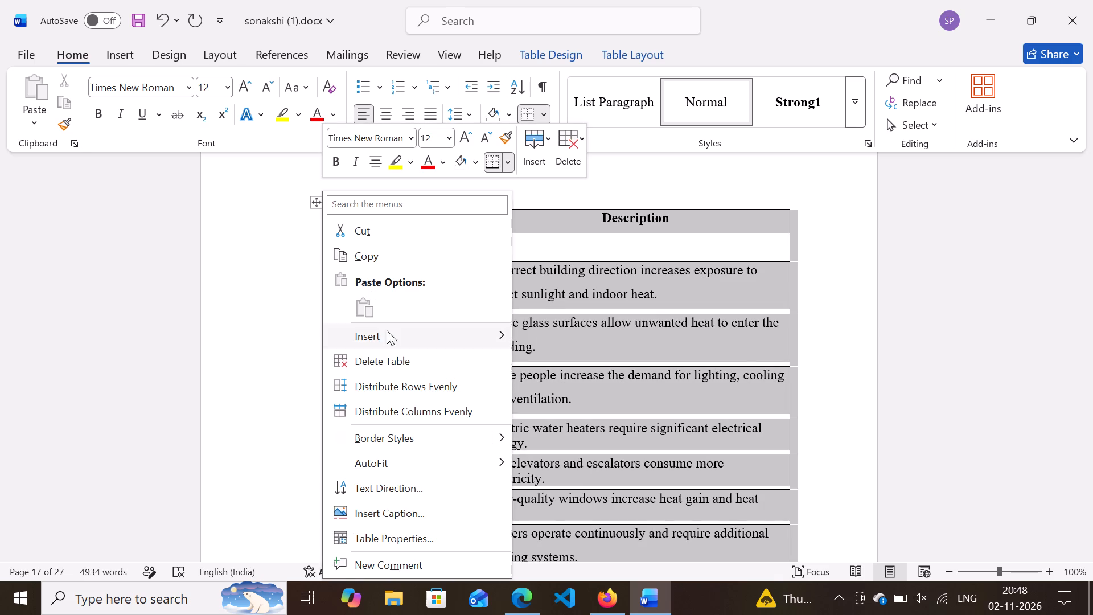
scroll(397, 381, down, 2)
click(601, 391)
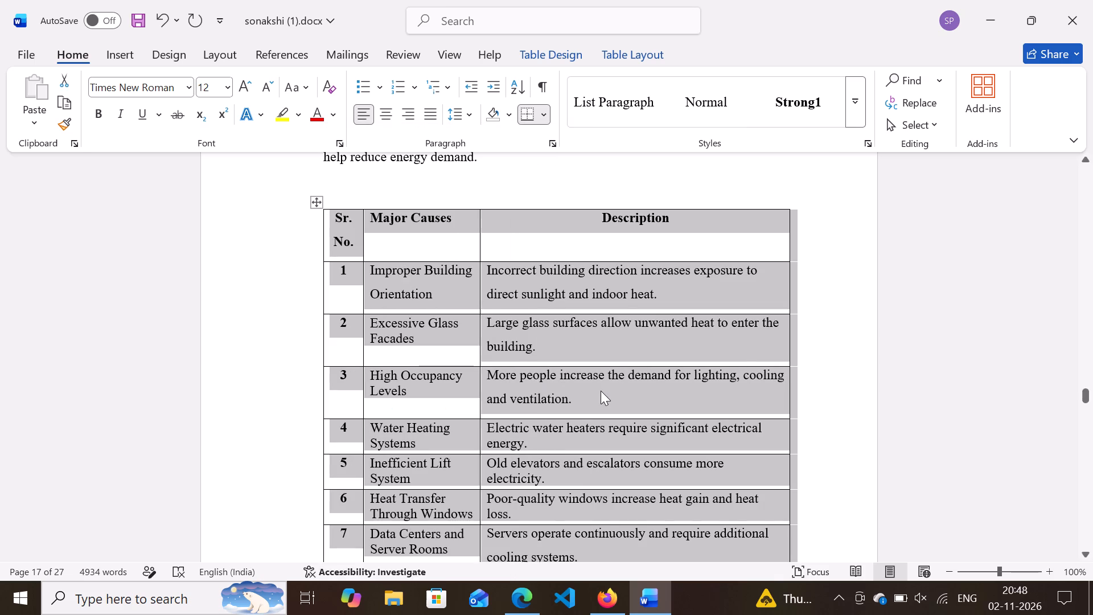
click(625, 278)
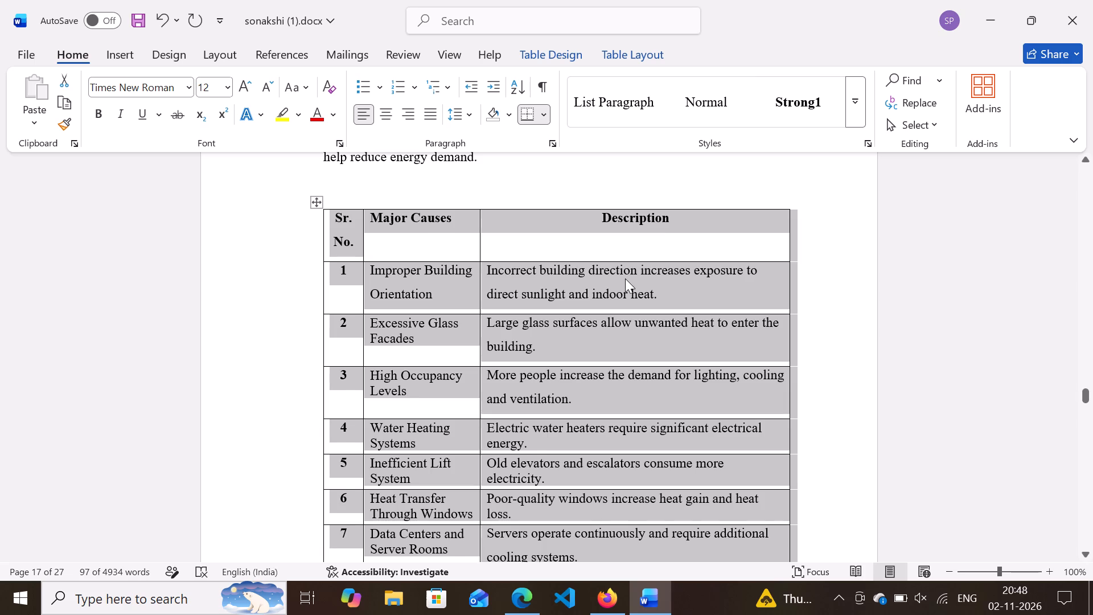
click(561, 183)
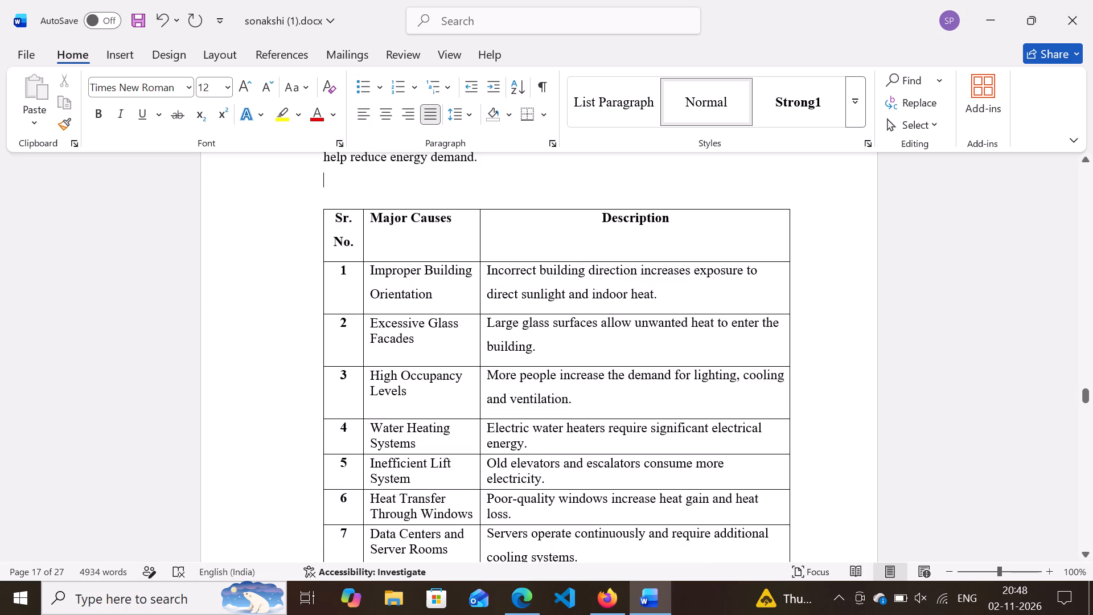
Review the text and layout from the Major Causes table through section 3.6 to the green building picture above section 3.7.
scroll(561, 183, down, 2)
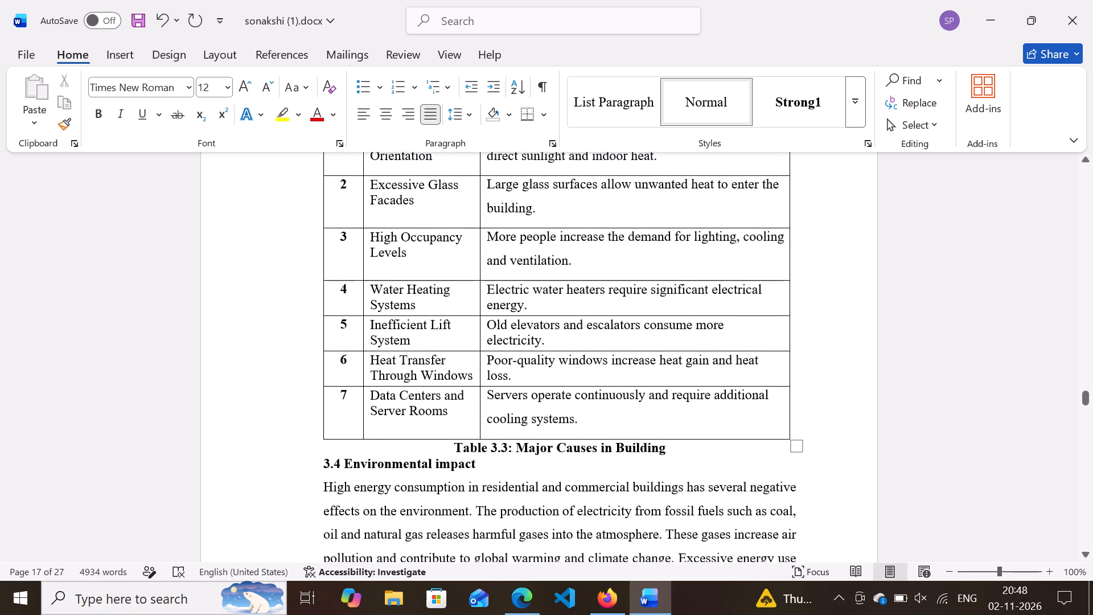
scroll(561, 183, down, 4)
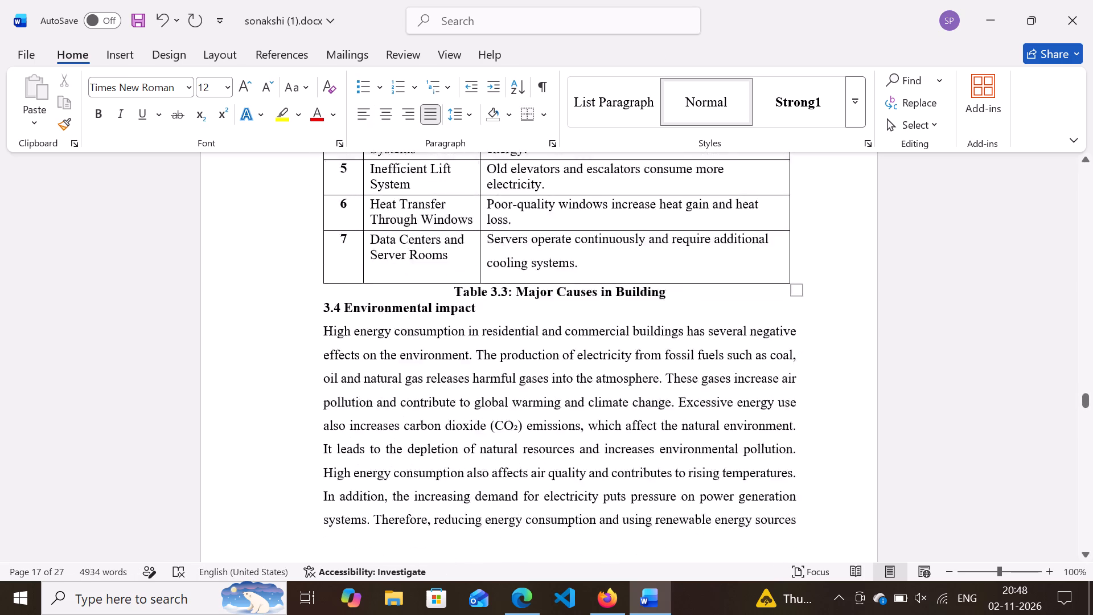
scroll(571, 170, down, 5)
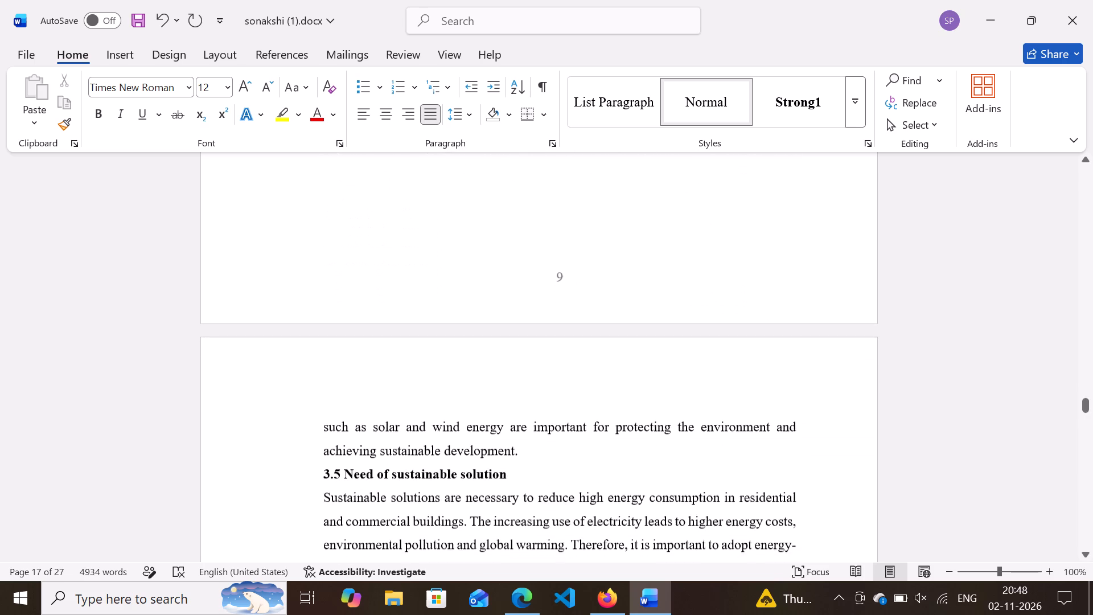
scroll(571, 170, down, 10)
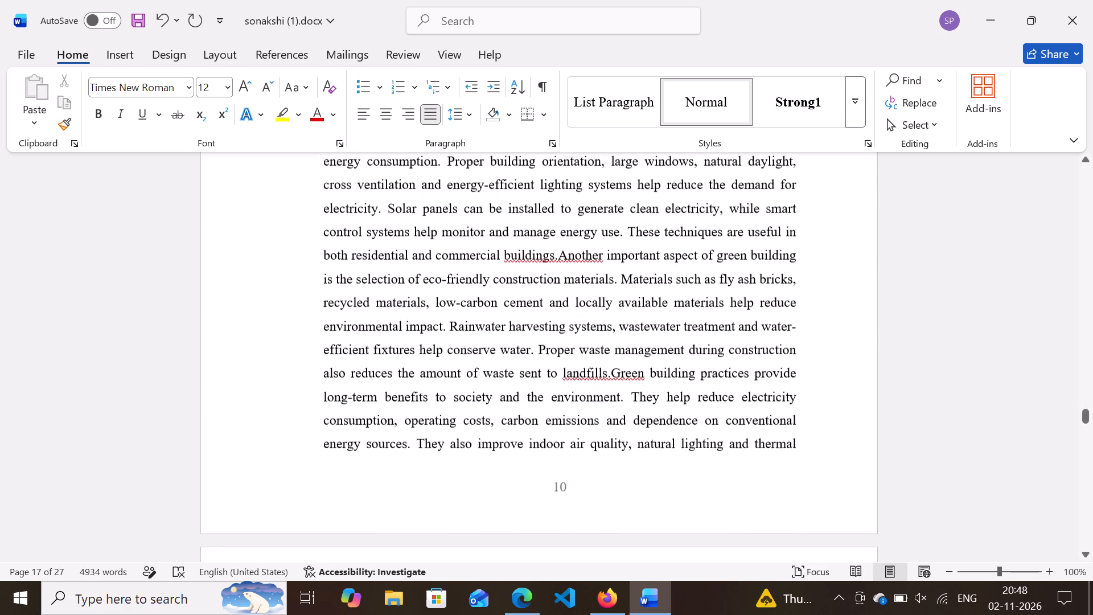
scroll(571, 170, down, 6)
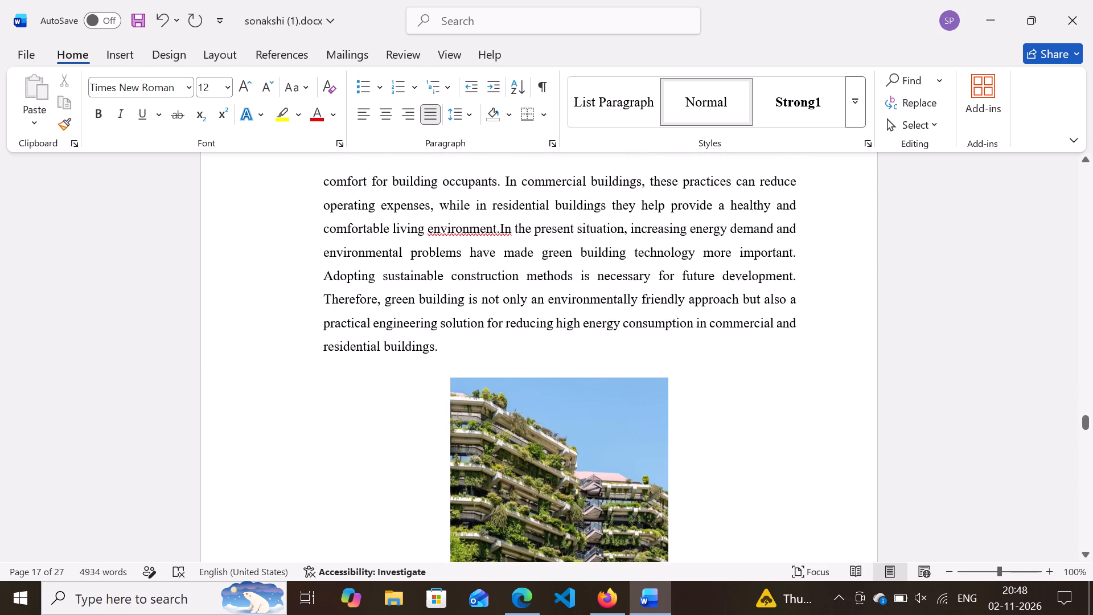
scroll(571, 170, down, 4)
scroll(572, 170, right, 1)
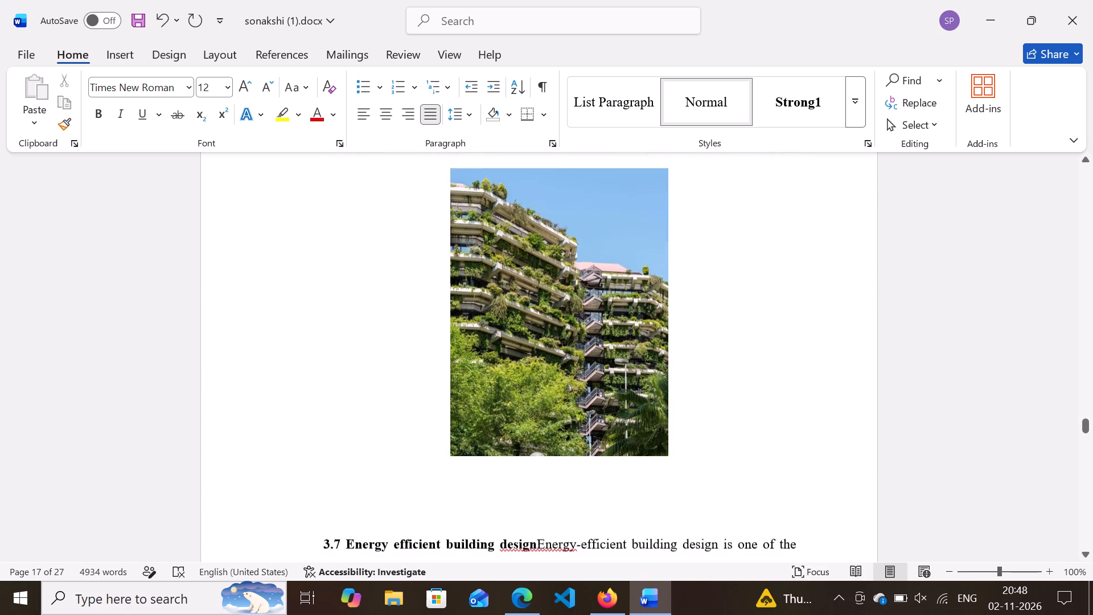
scroll(572, 170, right, 1)
scroll(572, 170, up, 3)
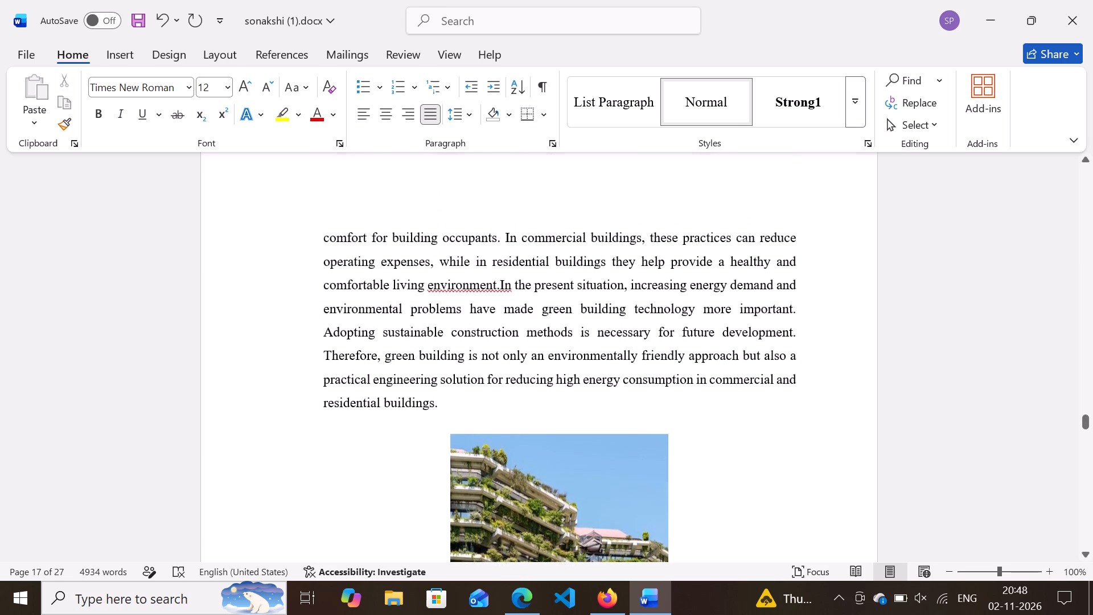
scroll(572, 170, up, 3)
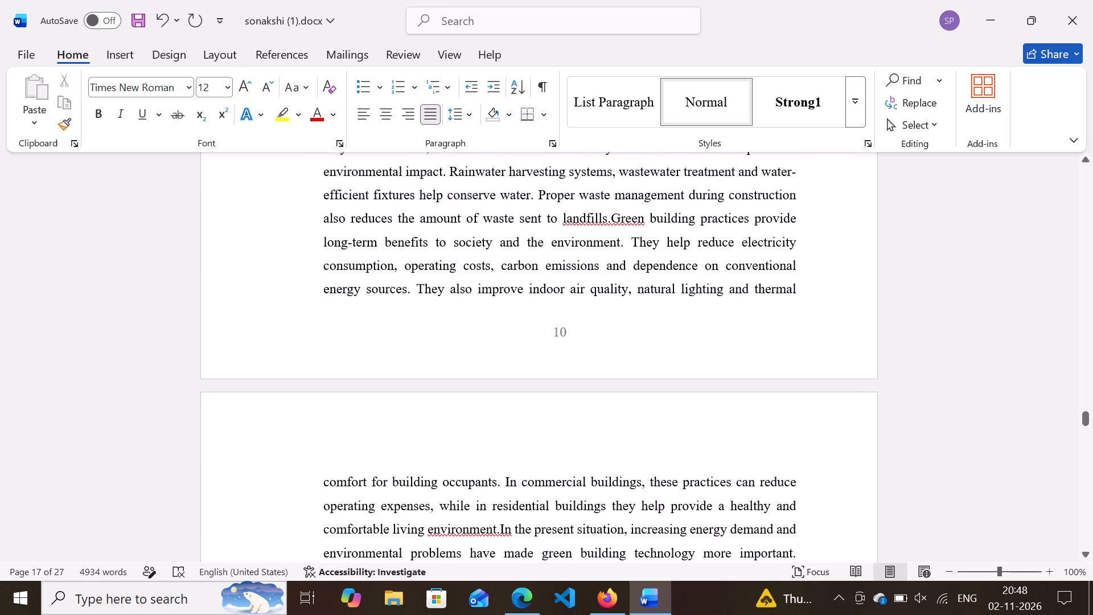
scroll(572, 170, up, 1)
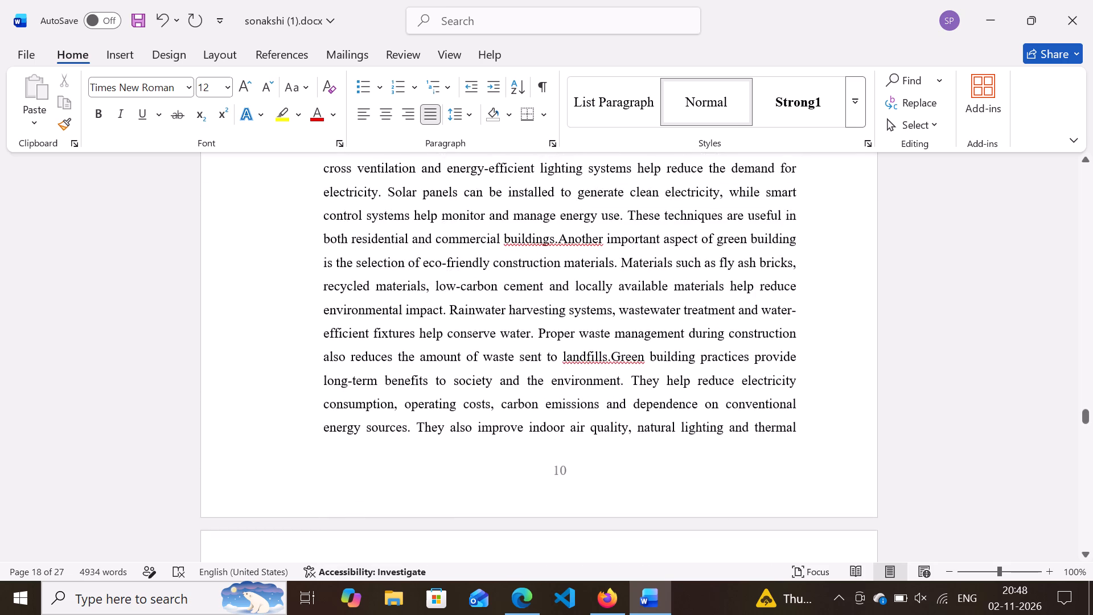
scroll(572, 170, up, 3)
scroll(572, 170, down, 1)
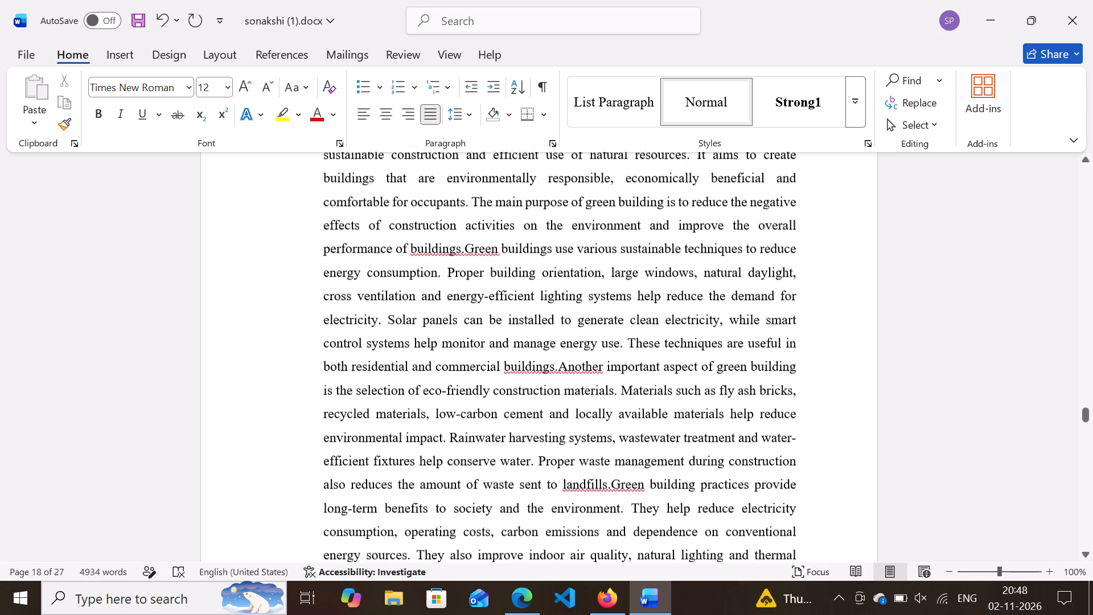
scroll(572, 170, down, 1)
scroll(572, 170, up, 2)
scroll(572, 170, down, 1)
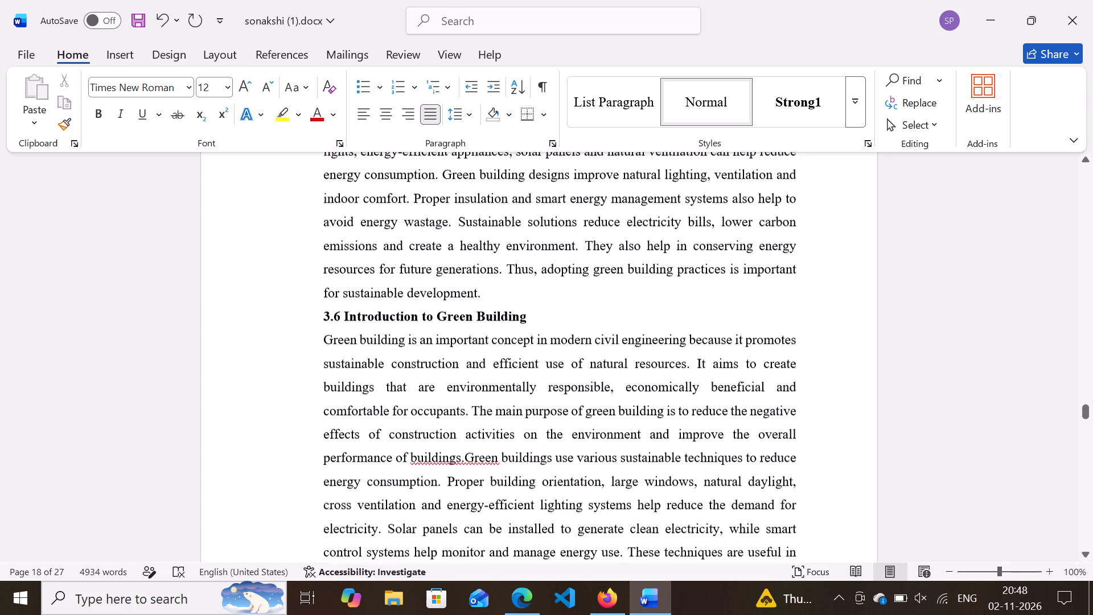
scroll(572, 170, down, 3)
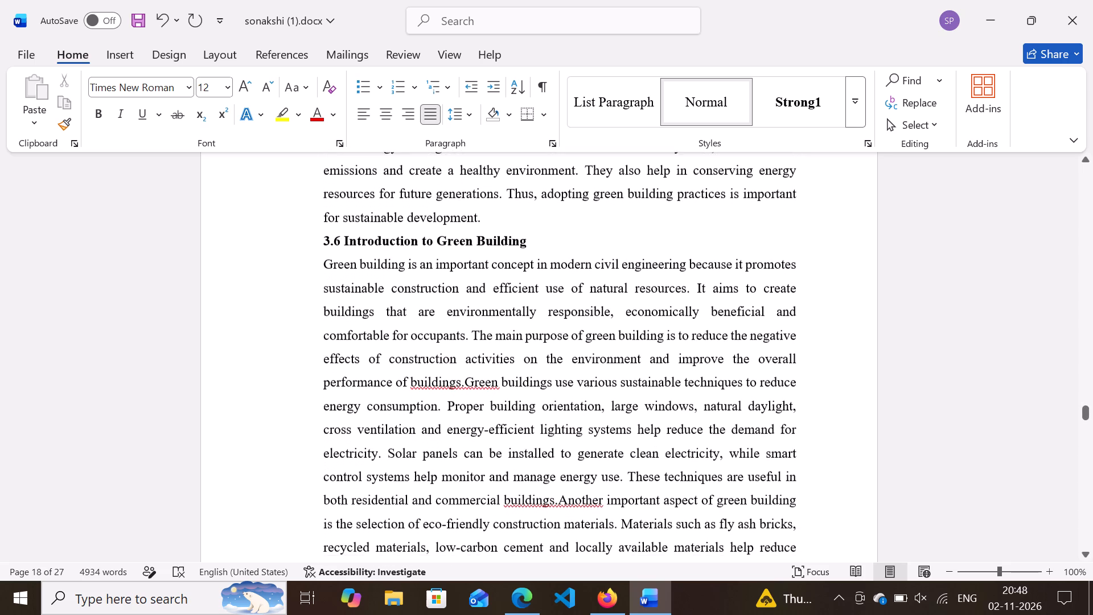
scroll(572, 170, down, 3)
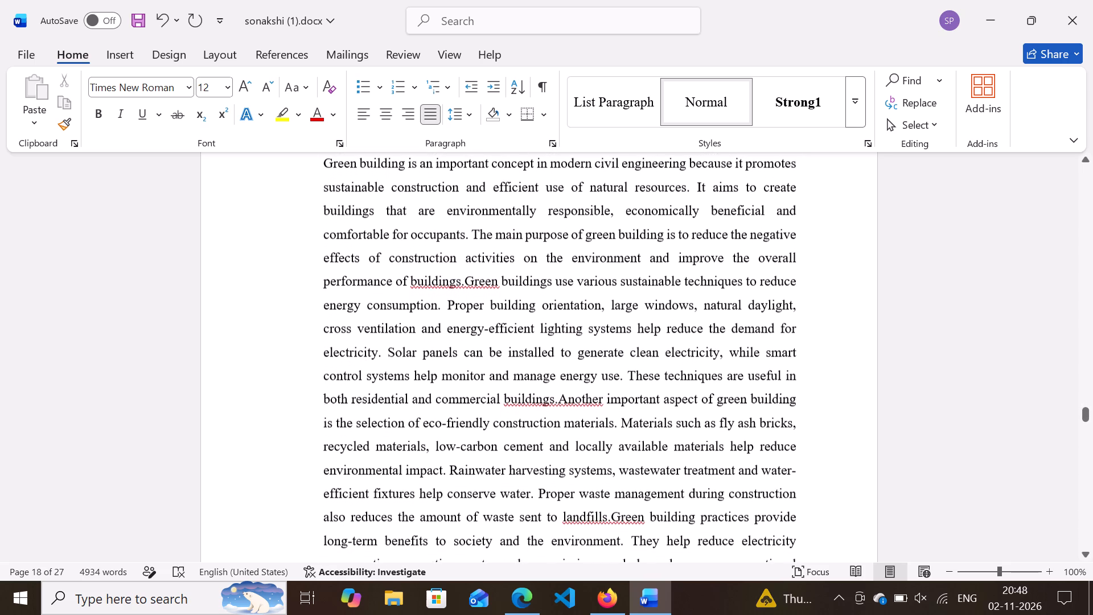
scroll(572, 170, down, 1)
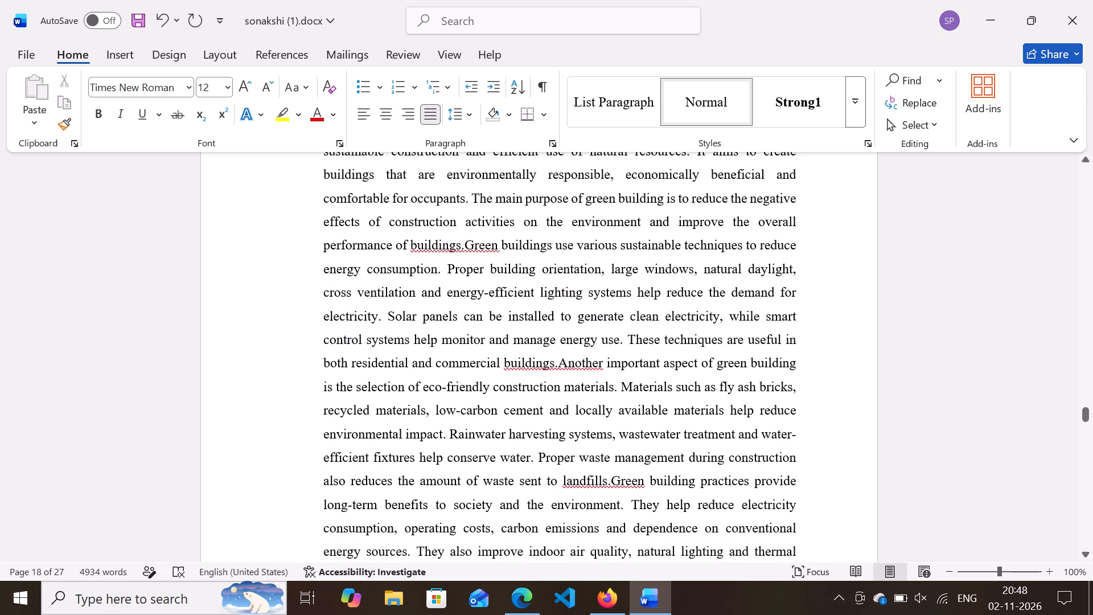
scroll(599, 153, right, 1)
scroll(599, 153, down, 2)
scroll(599, 153, right, 3)
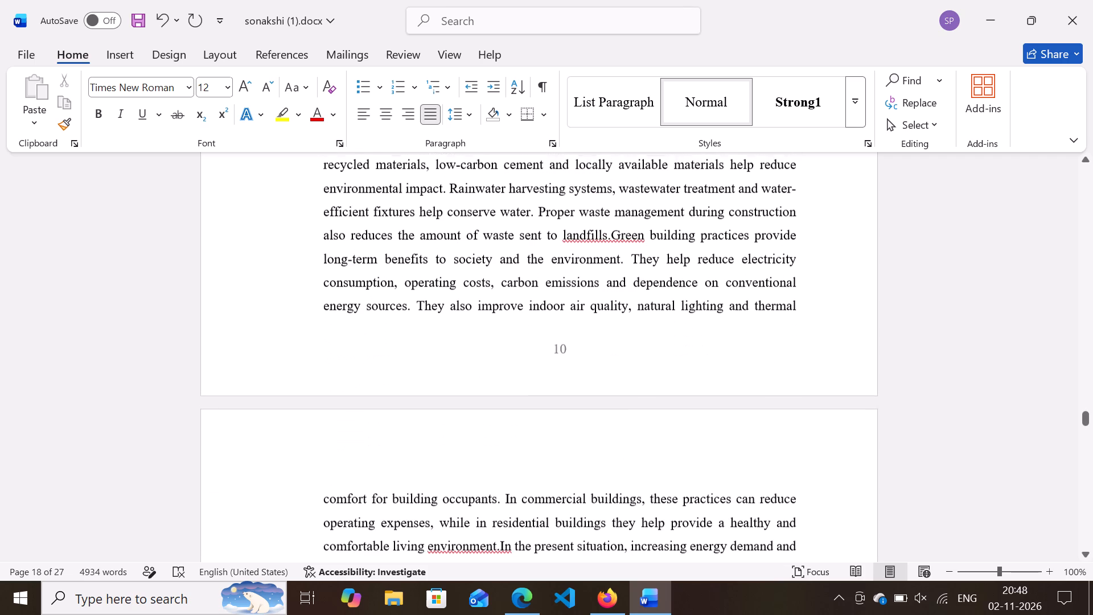
scroll(599, 153, right, 8)
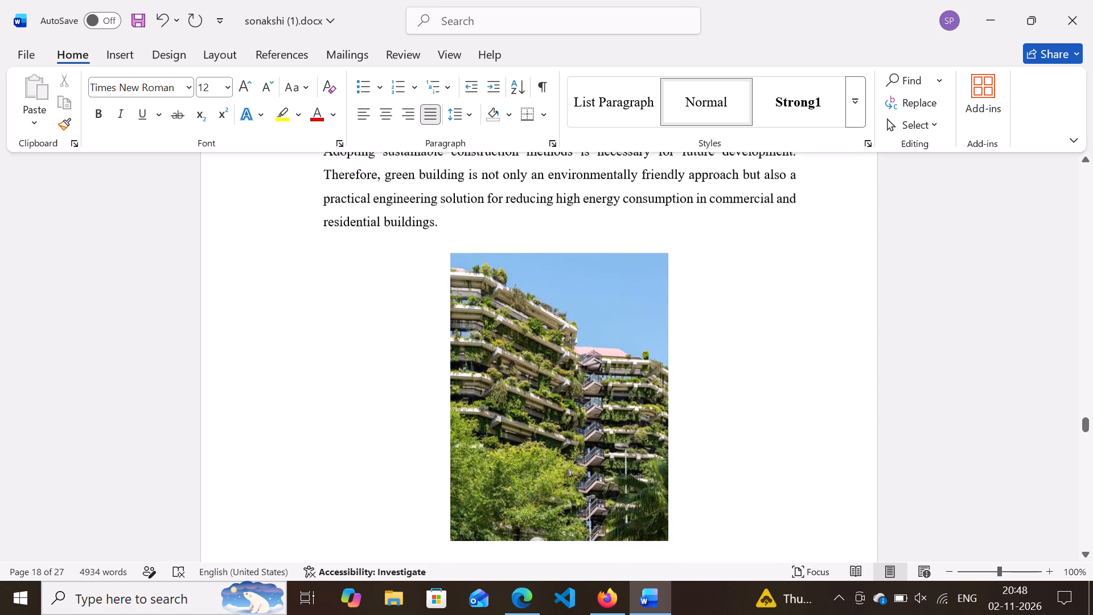
scroll(599, 153, right, 2)
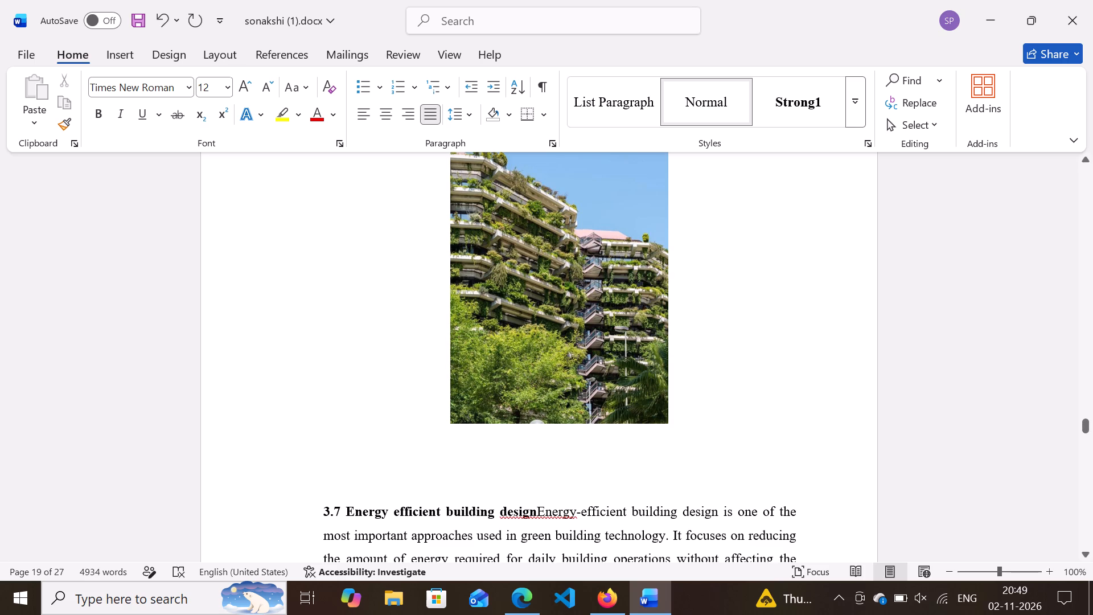
Inspect the size settings of the green building picture above section 3.7, leaving the layout settings without changes.
click(620, 393)
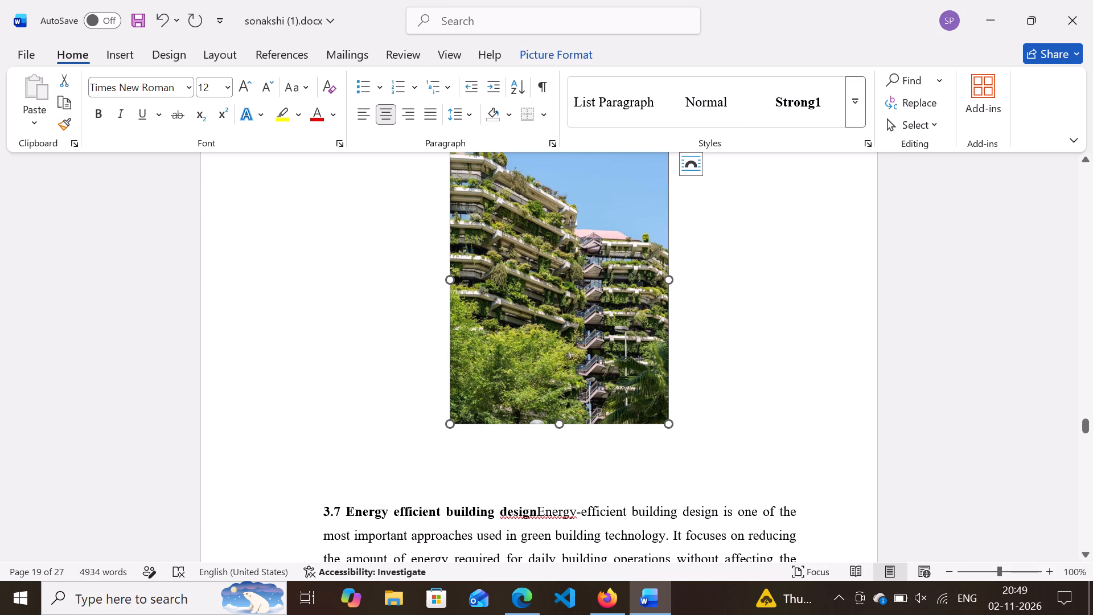
right_click(620, 393)
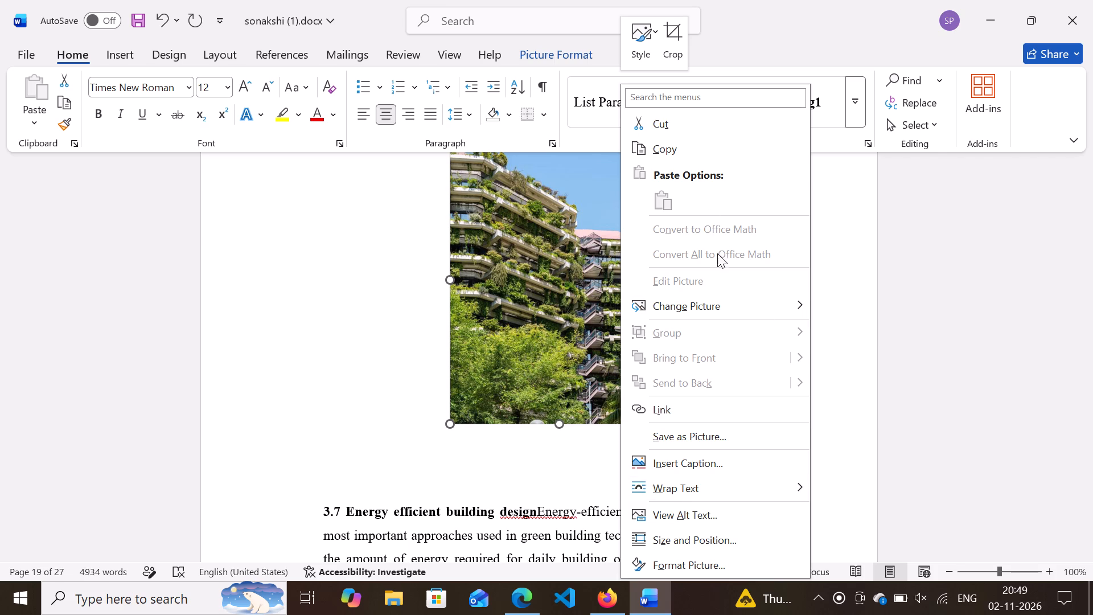
click(576, 328)
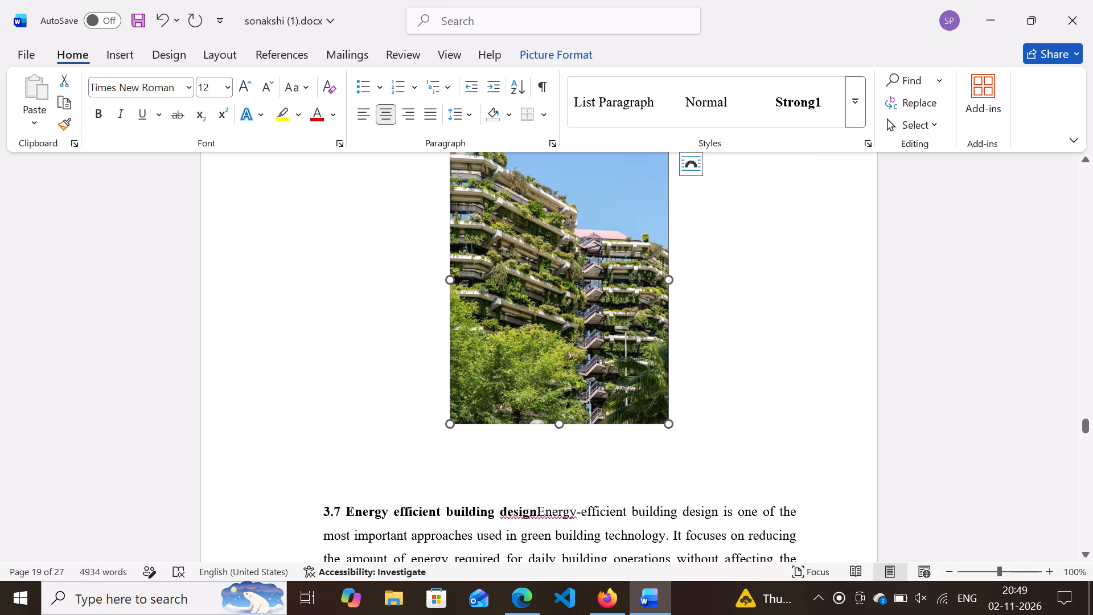
right_click(576, 335)
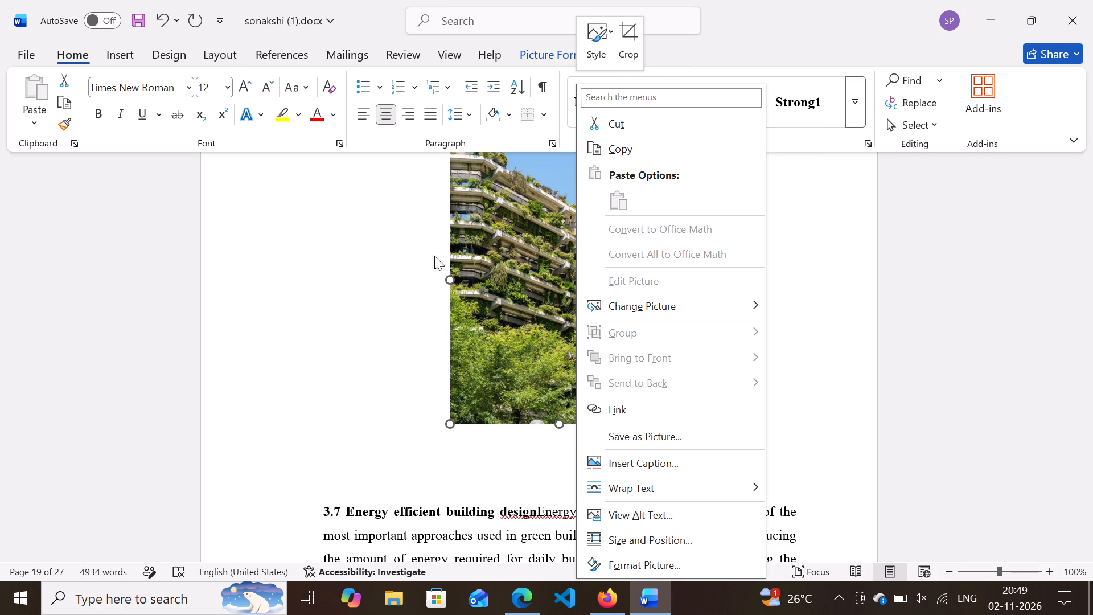
click(412, 253)
click(544, 276)
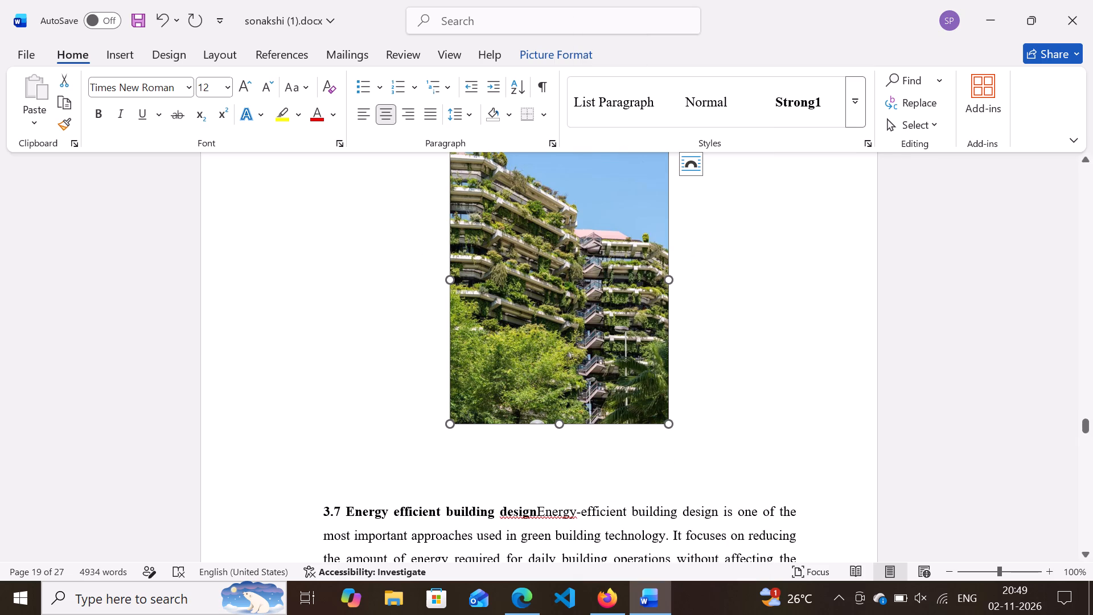
double_click(544, 276)
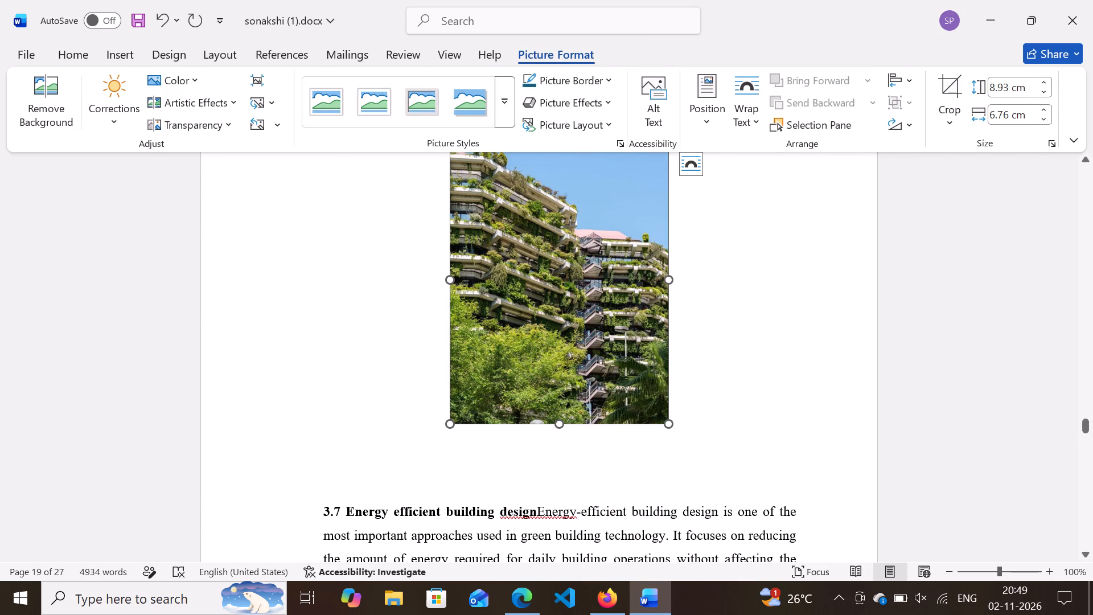
click(562, 309)
right_click(562, 309)
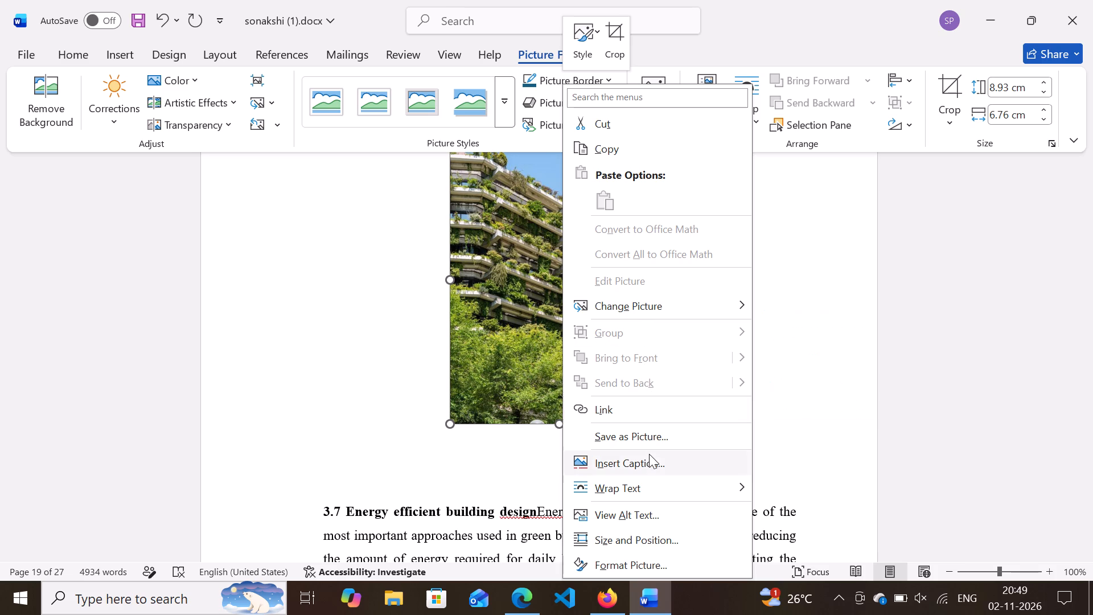
double_click(650, 539)
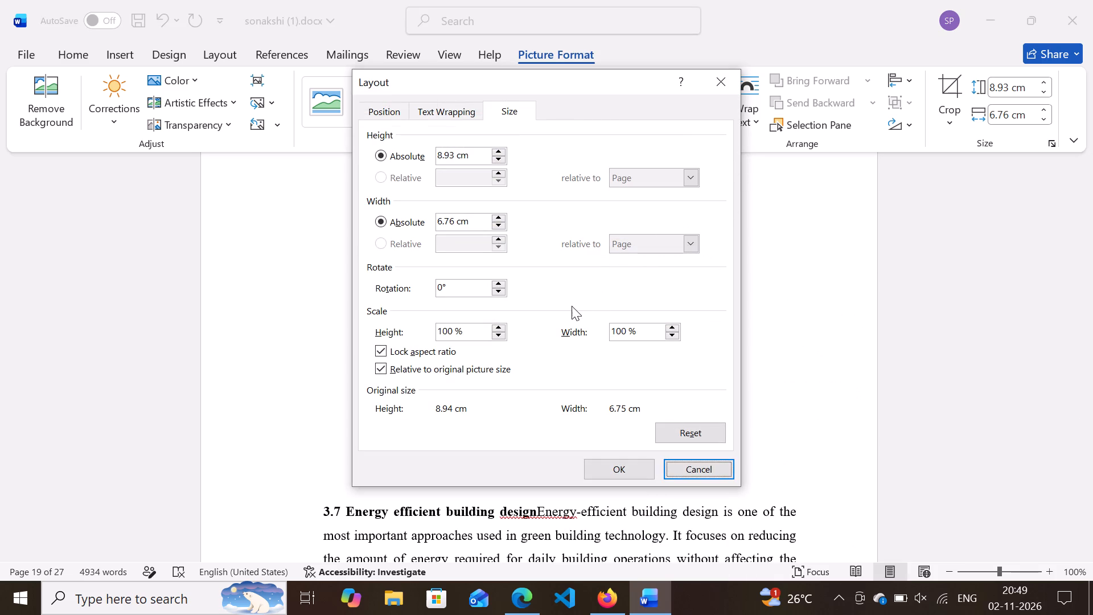
click(720, 84)
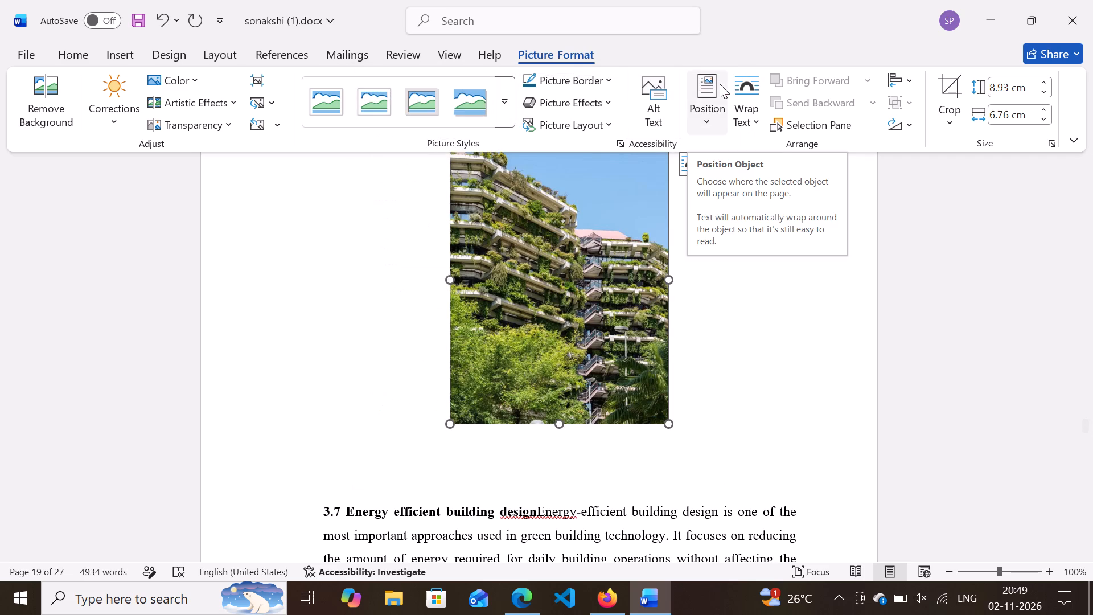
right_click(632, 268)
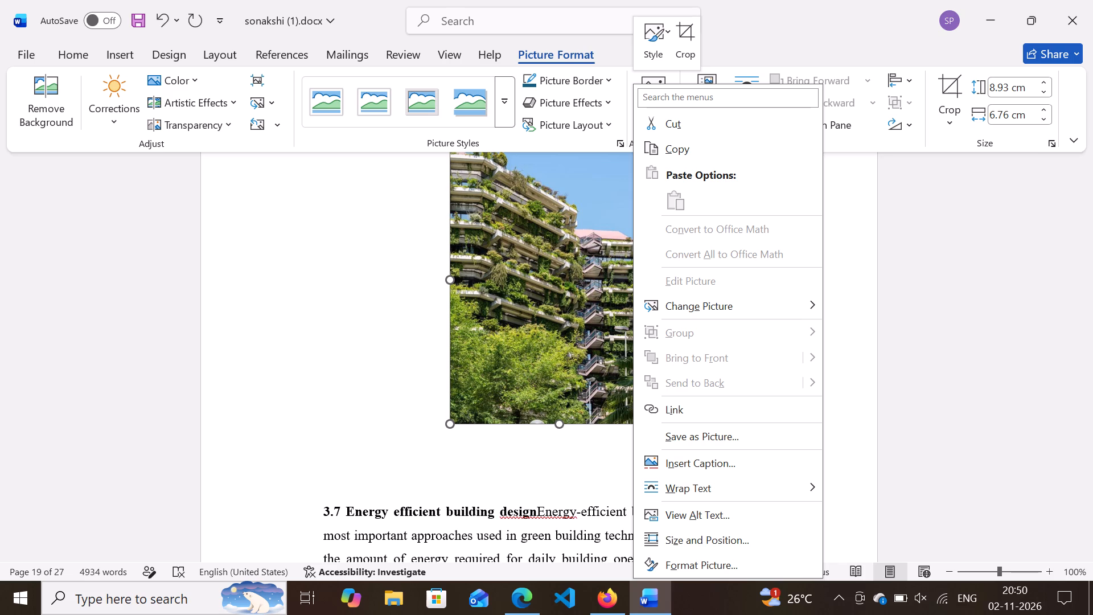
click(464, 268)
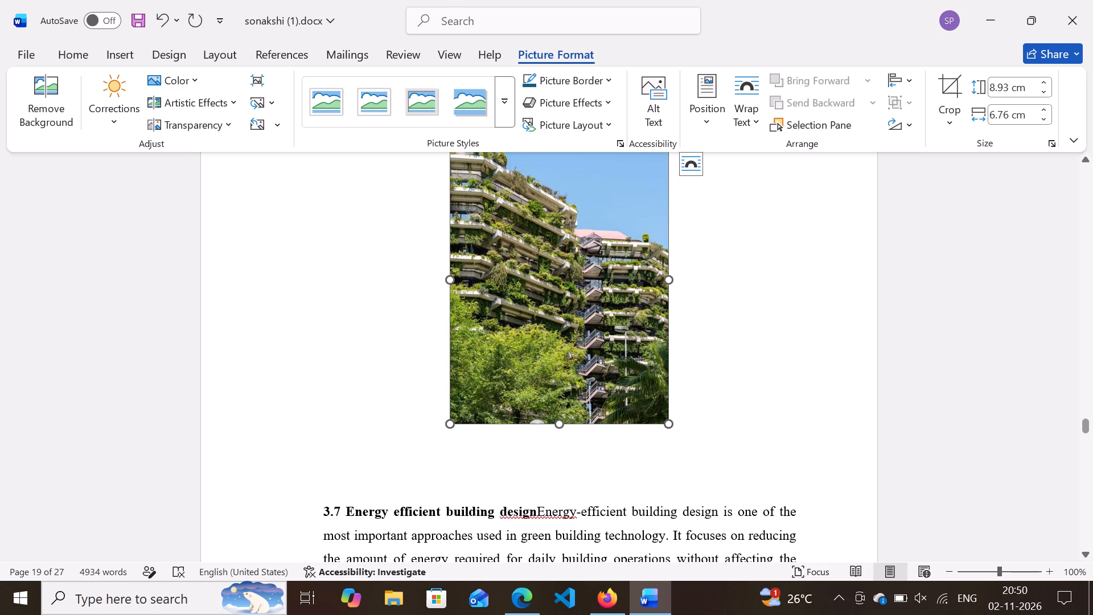
Insert a caption below the green building picture with the Figure label, reading "Figure 1Eco-Friendly Building Architecture".
right_click(576, 358)
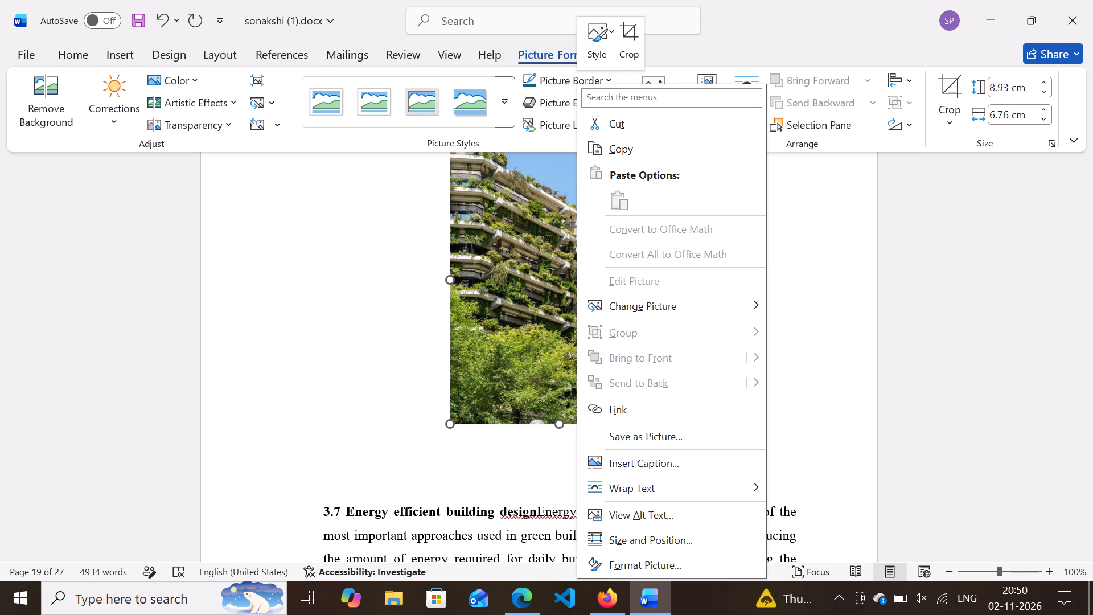
scroll(576, 358, right, 6)
click(635, 458)
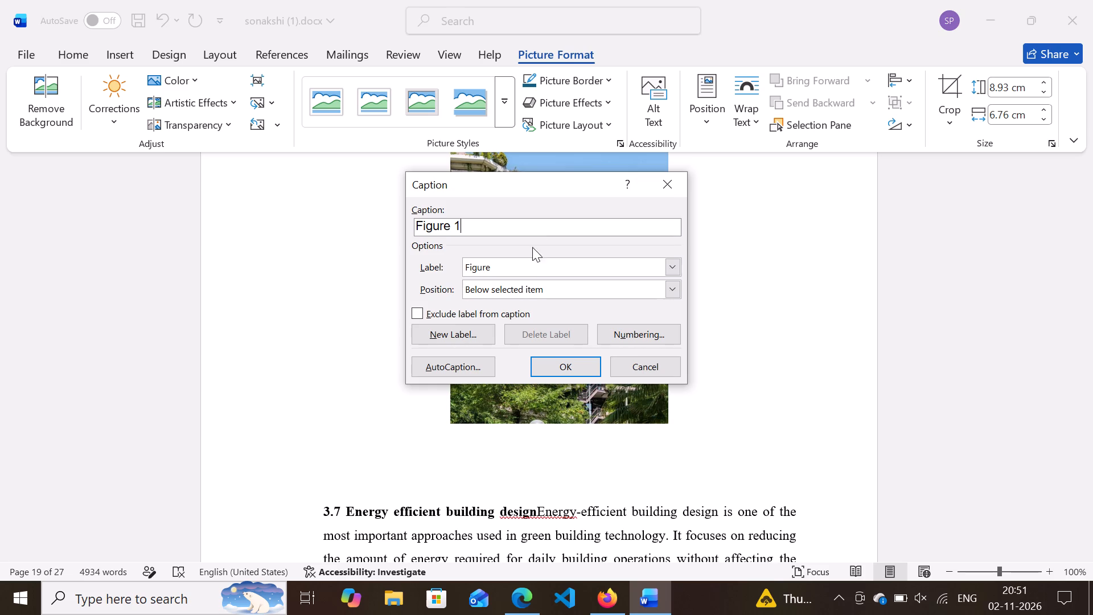
click(524, 279)
click(525, 265)
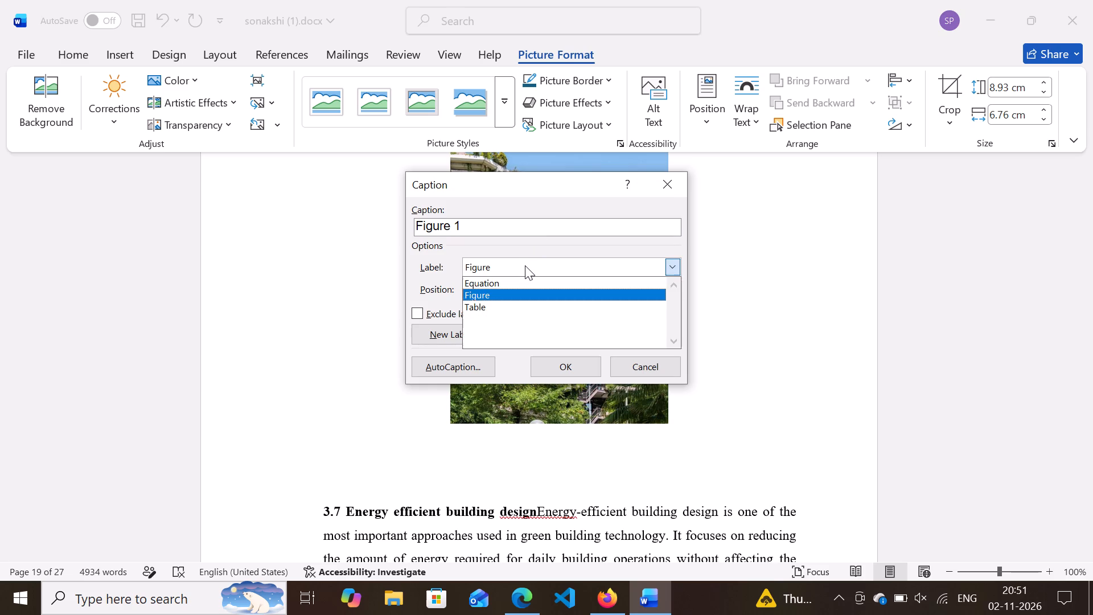
click(517, 300)
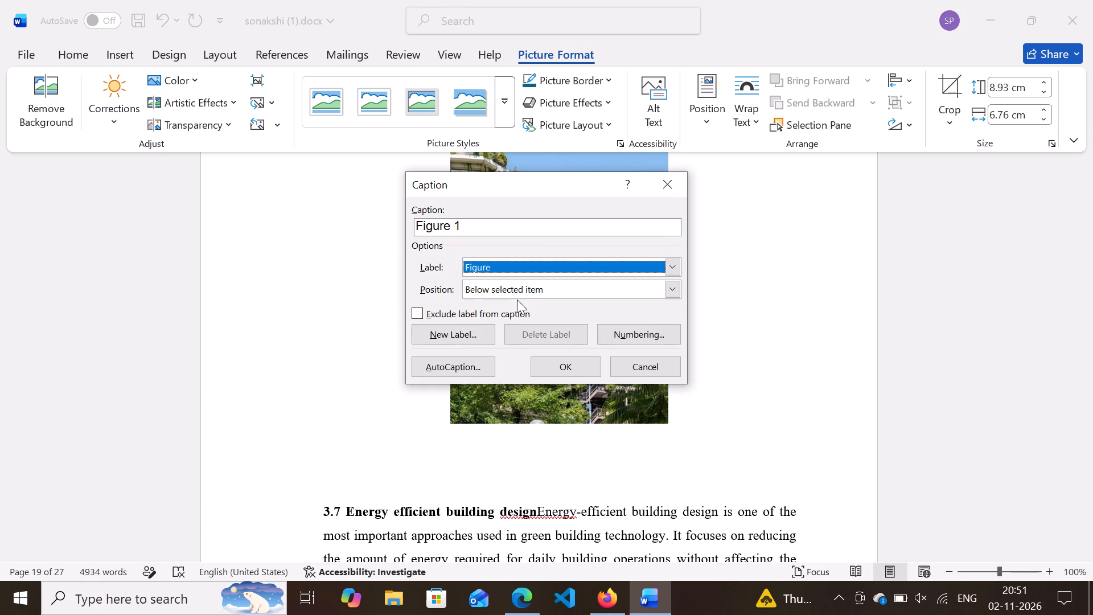
click(494, 229)
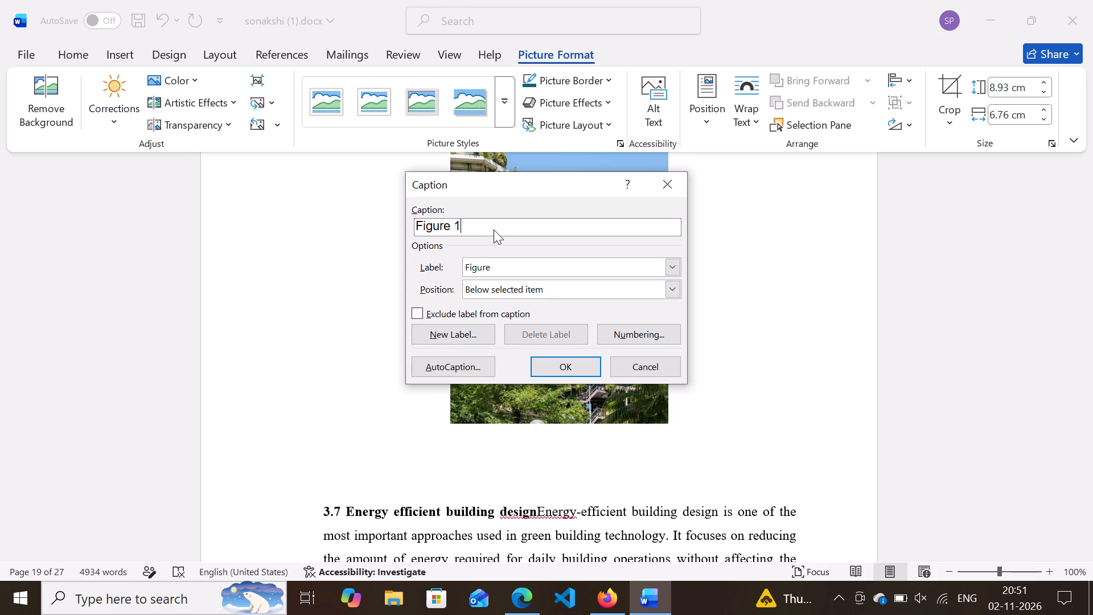
key(e)
key(c)
key(o)
key(minus)
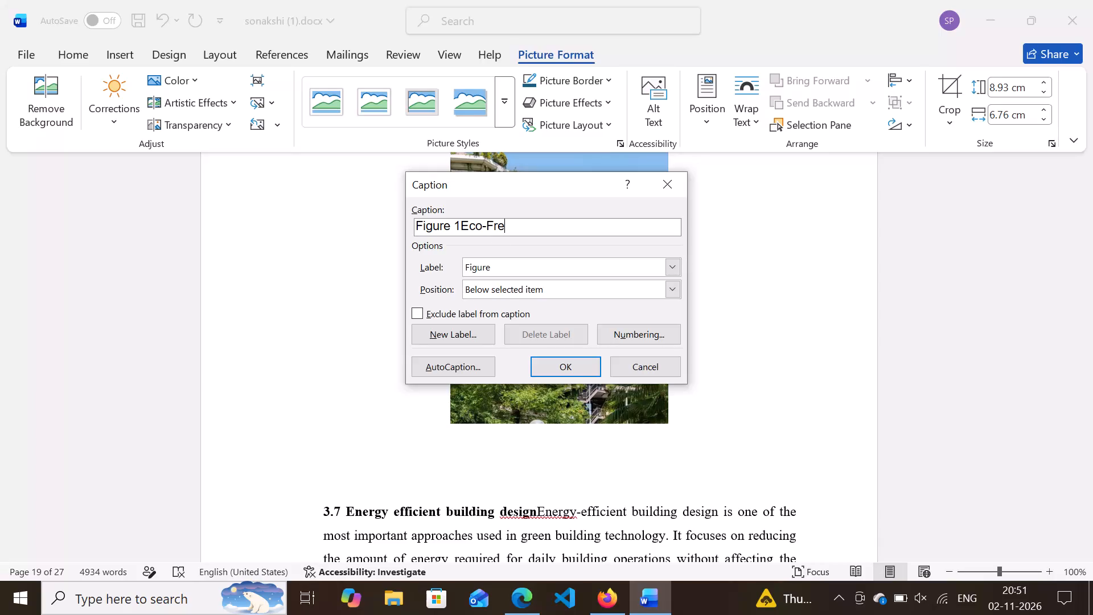
key(BackSpace)
text(iendly)
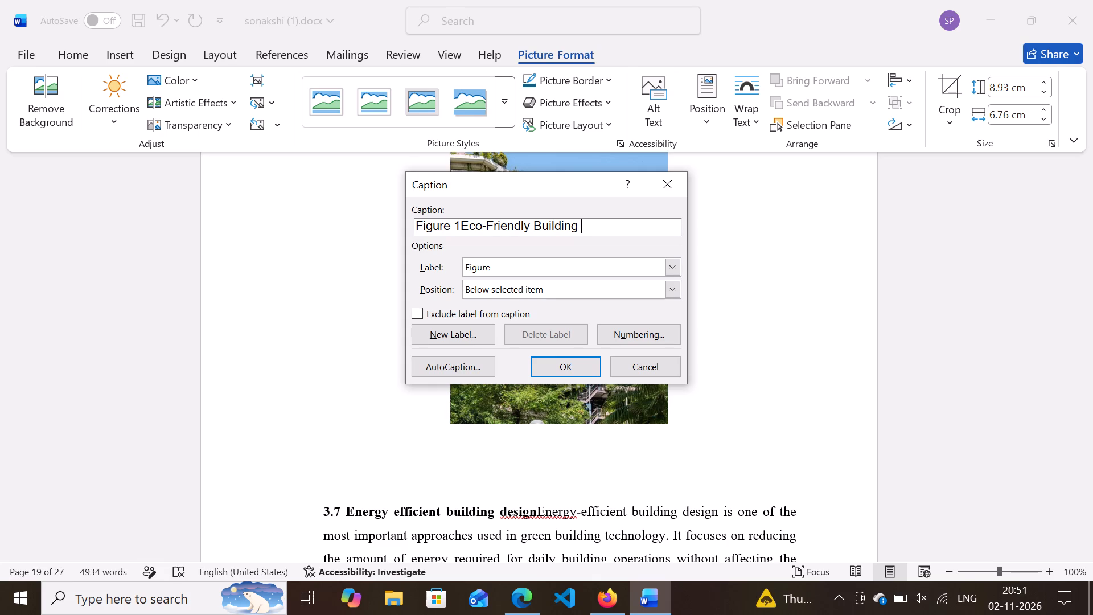
text(rchu)
key(BackSpace)
text(itect)
text(ure)
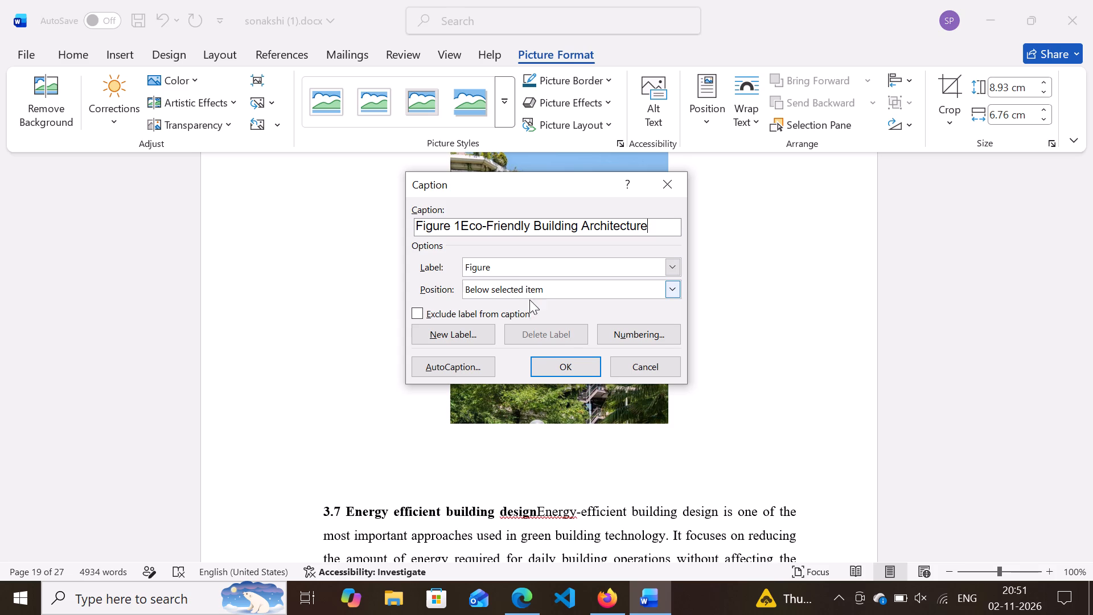
click(553, 367)
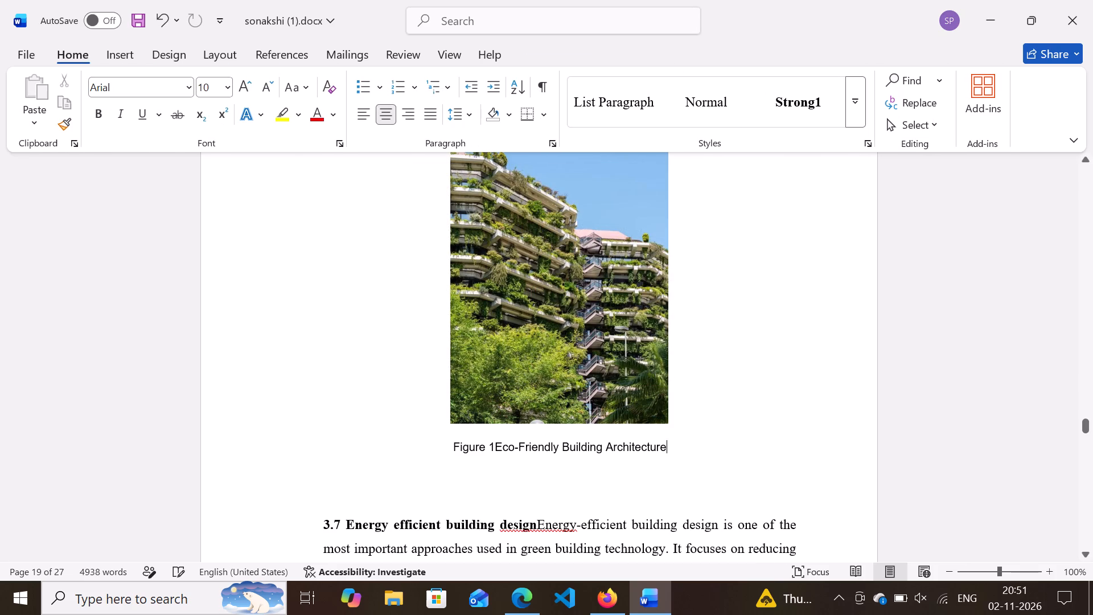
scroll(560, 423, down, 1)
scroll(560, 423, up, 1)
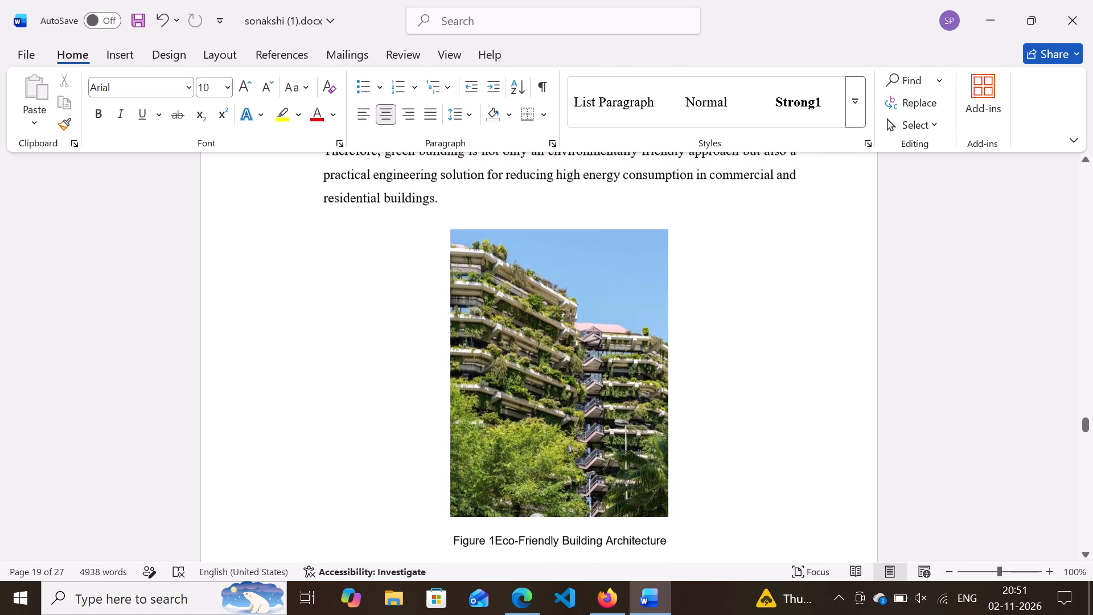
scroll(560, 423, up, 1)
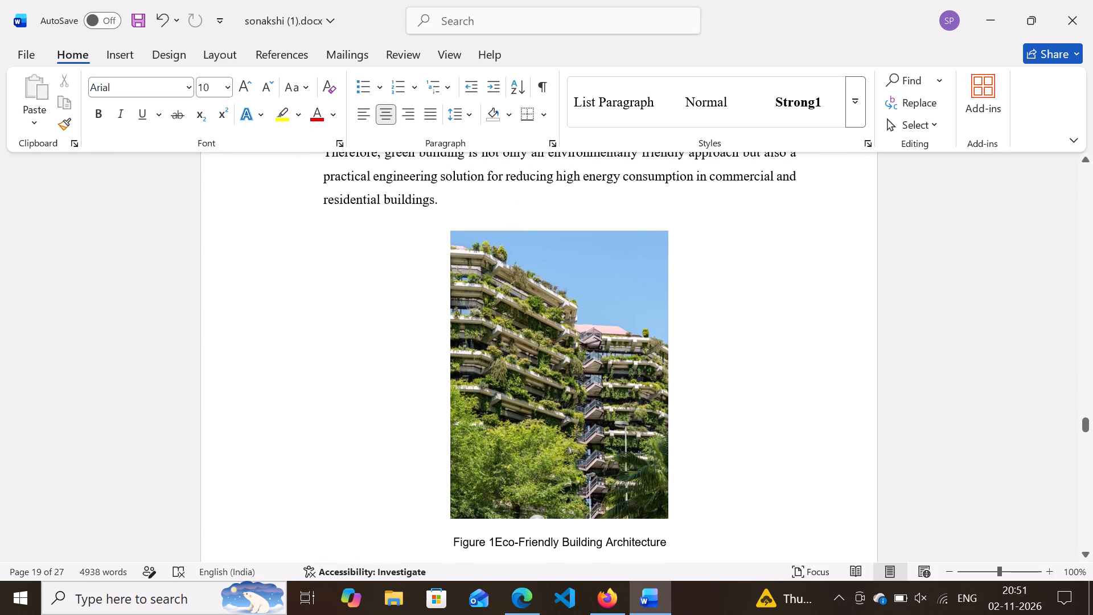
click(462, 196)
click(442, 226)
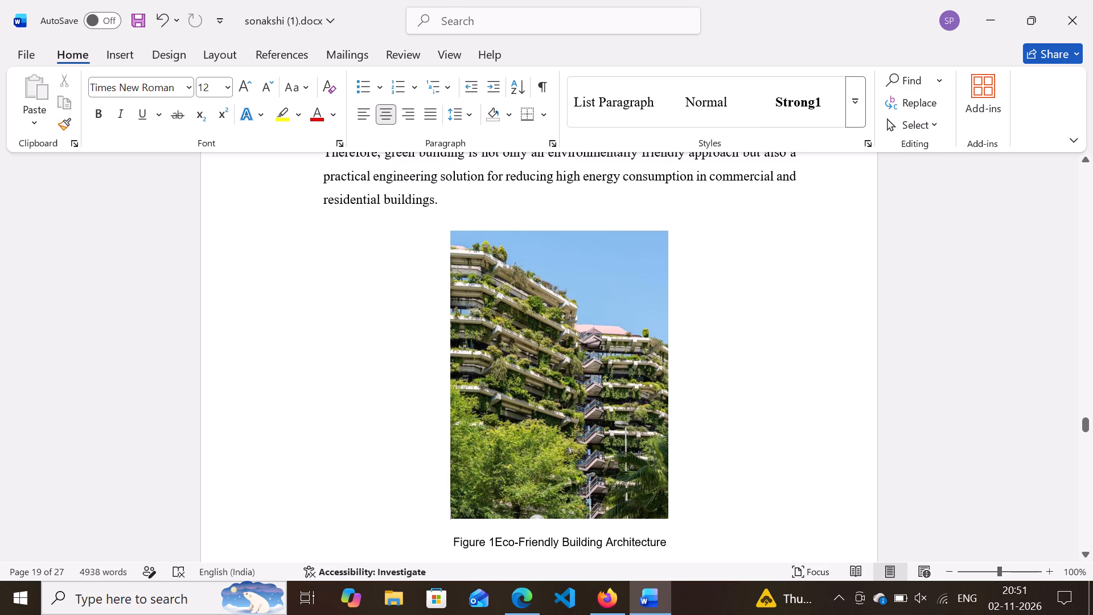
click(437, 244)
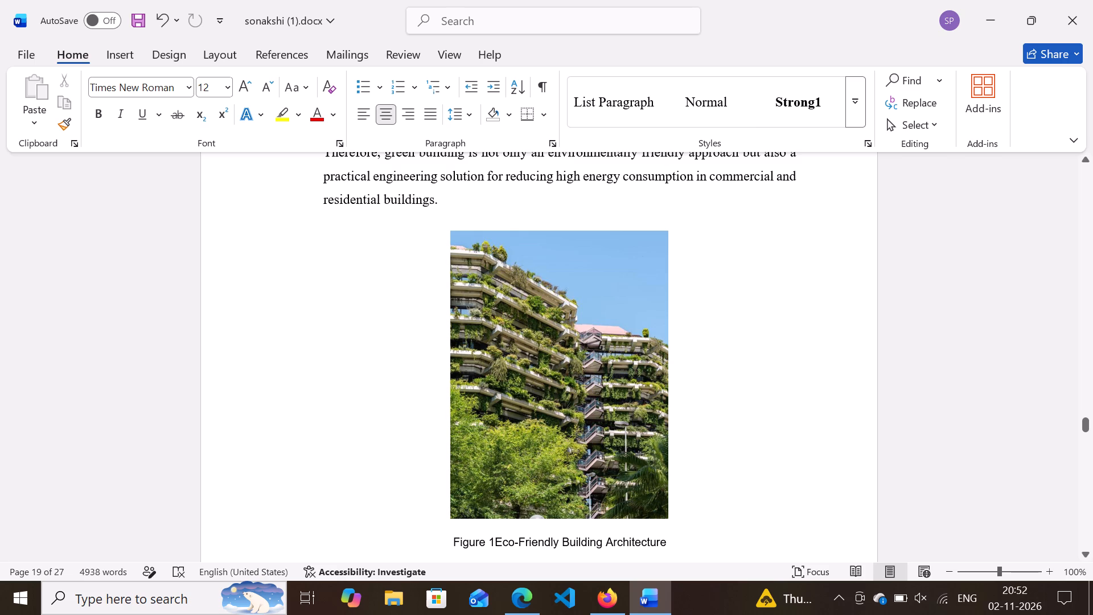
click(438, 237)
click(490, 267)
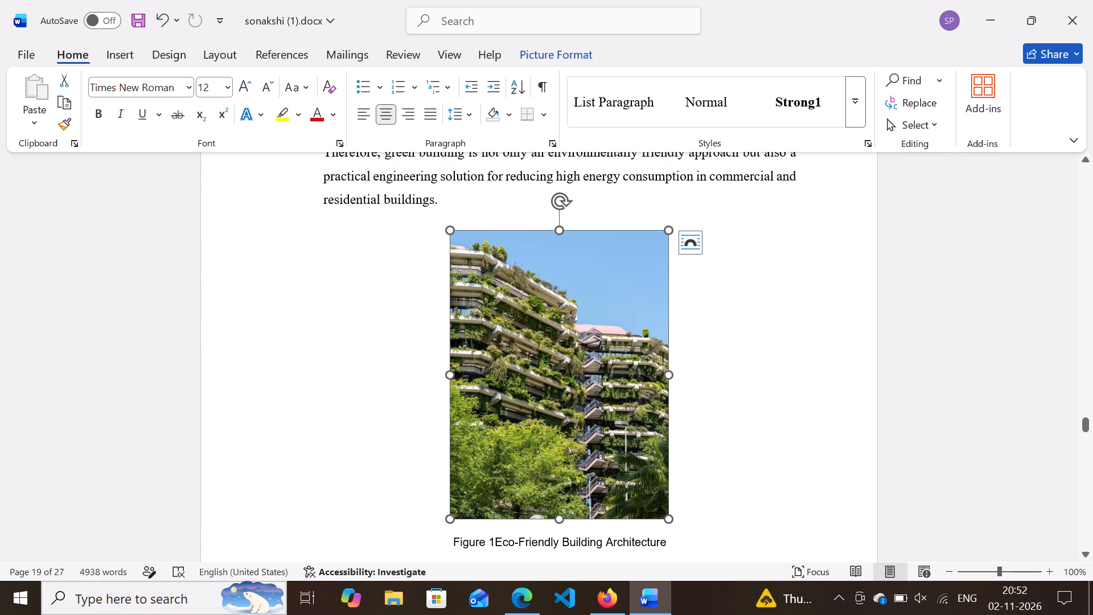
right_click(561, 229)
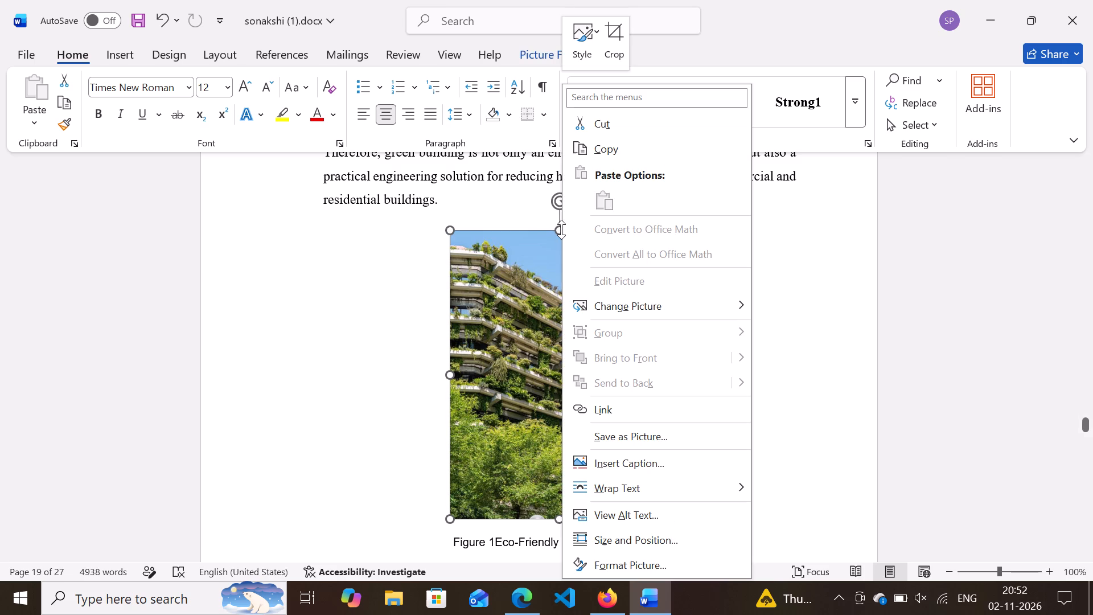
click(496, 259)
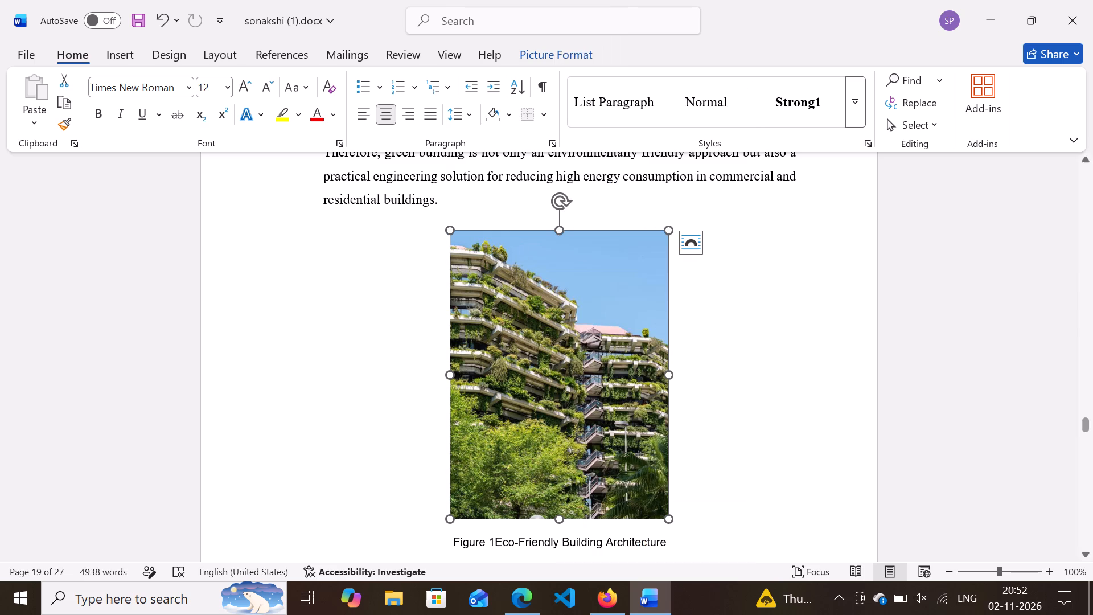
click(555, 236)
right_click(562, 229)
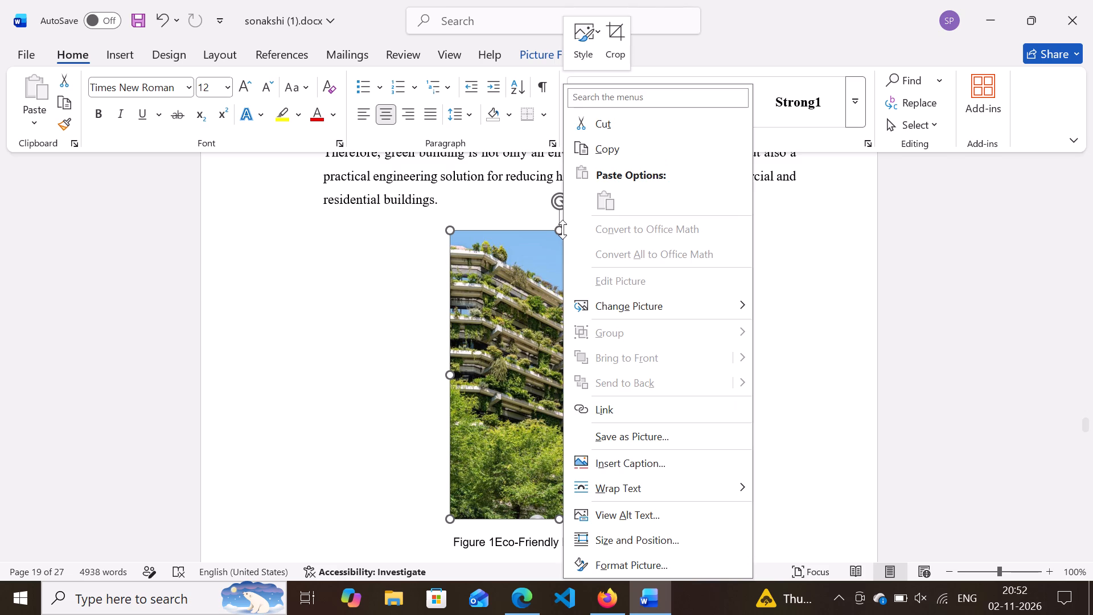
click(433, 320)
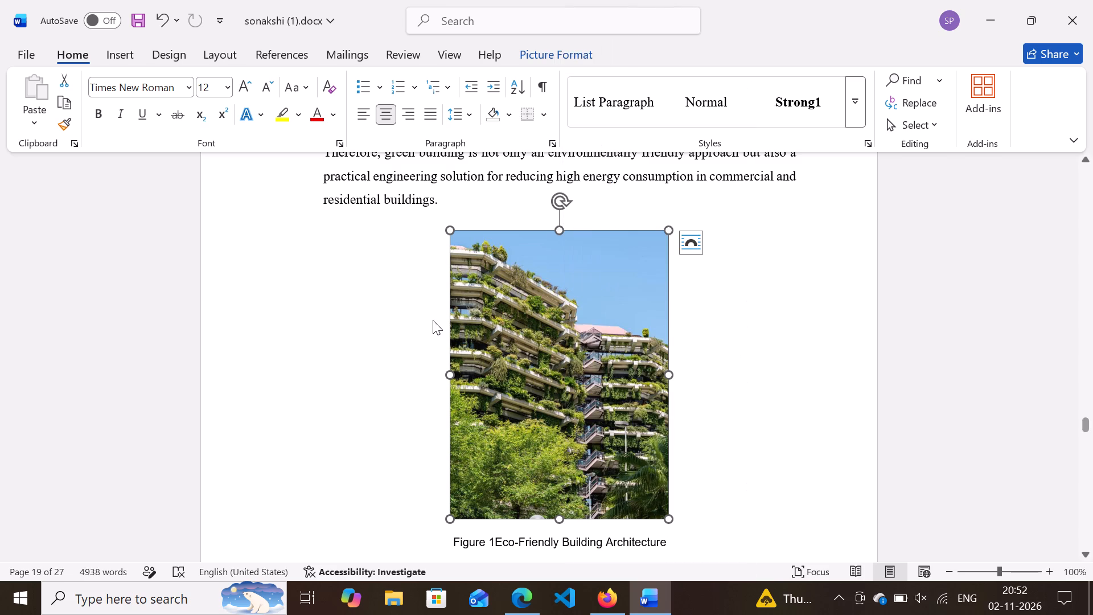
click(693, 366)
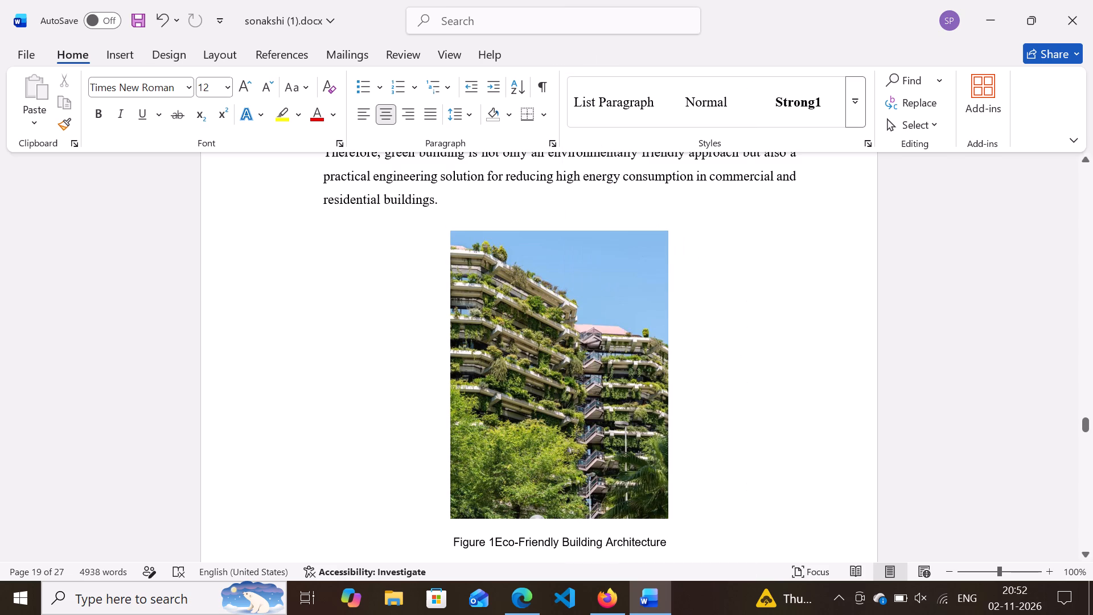
Widen the green building picture slightly by stretching its side, keeping it centred above the Figure 1 caption.
click(622, 313)
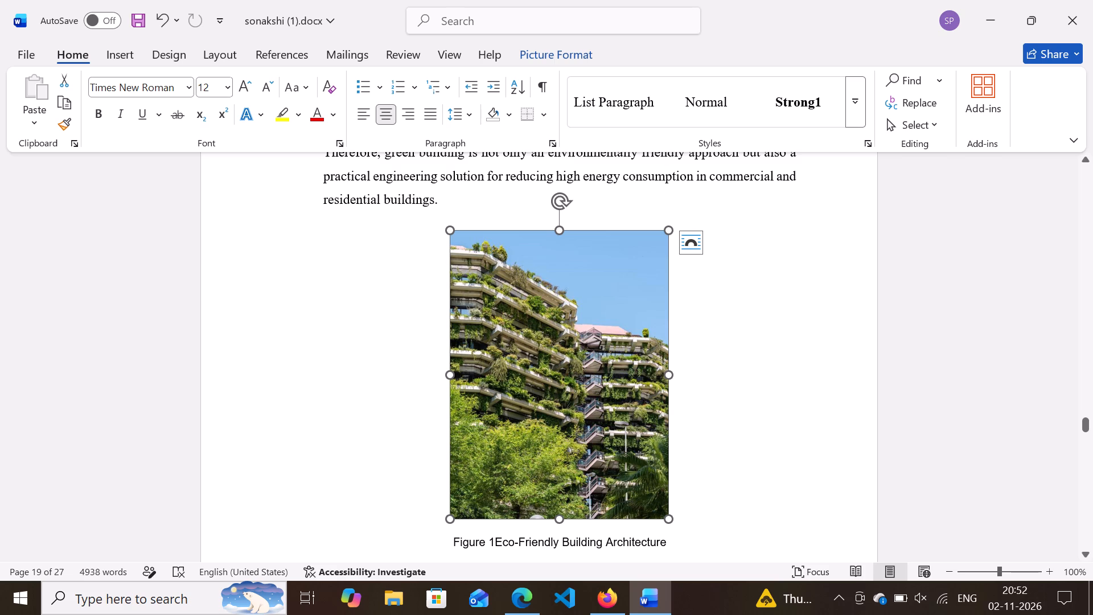
drag(453, 375, 401, 379)
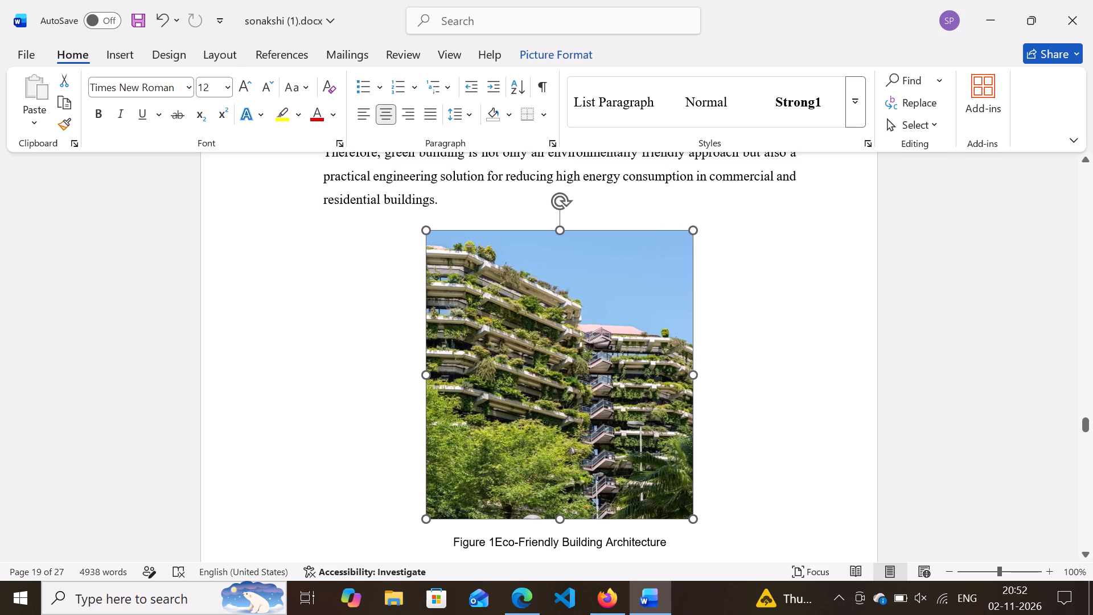
drag(401, 379, 422, 379)
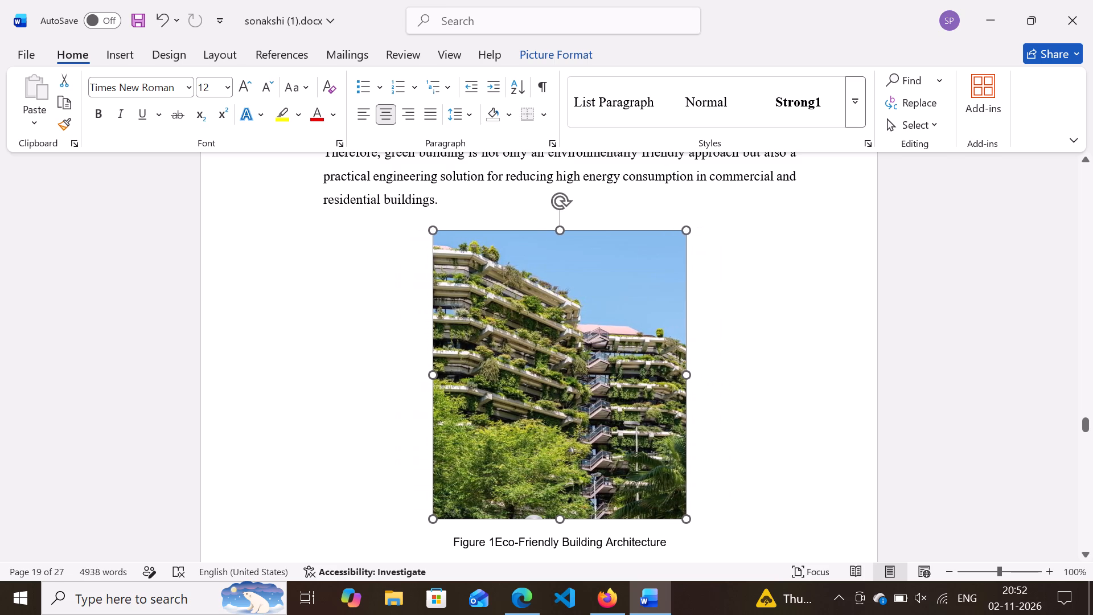
drag(422, 379, 443, 376)
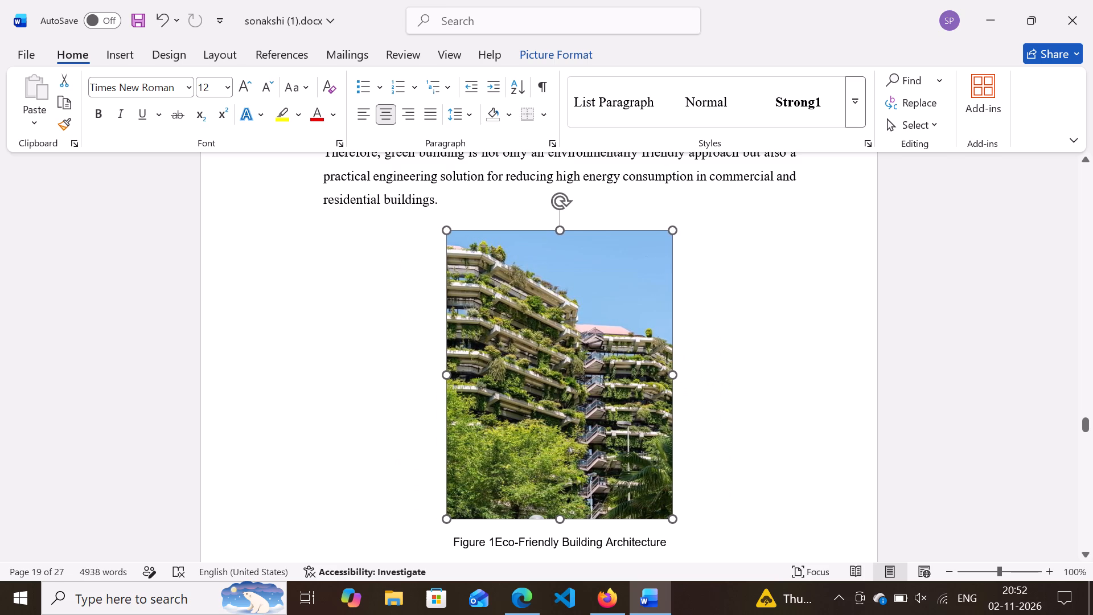
drag(443, 376, 430, 372)
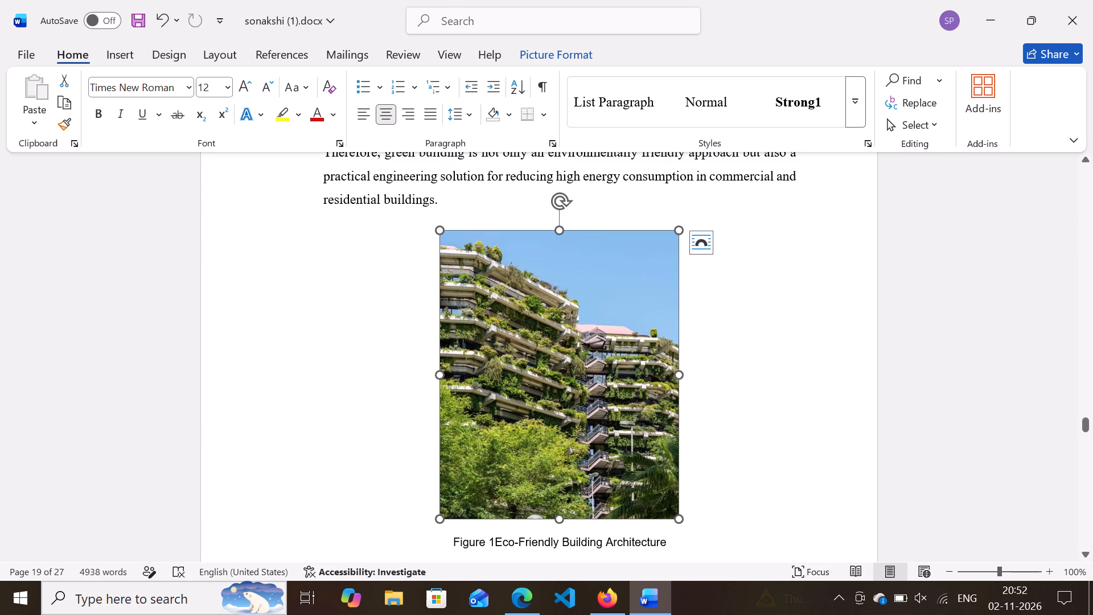
click(560, 226)
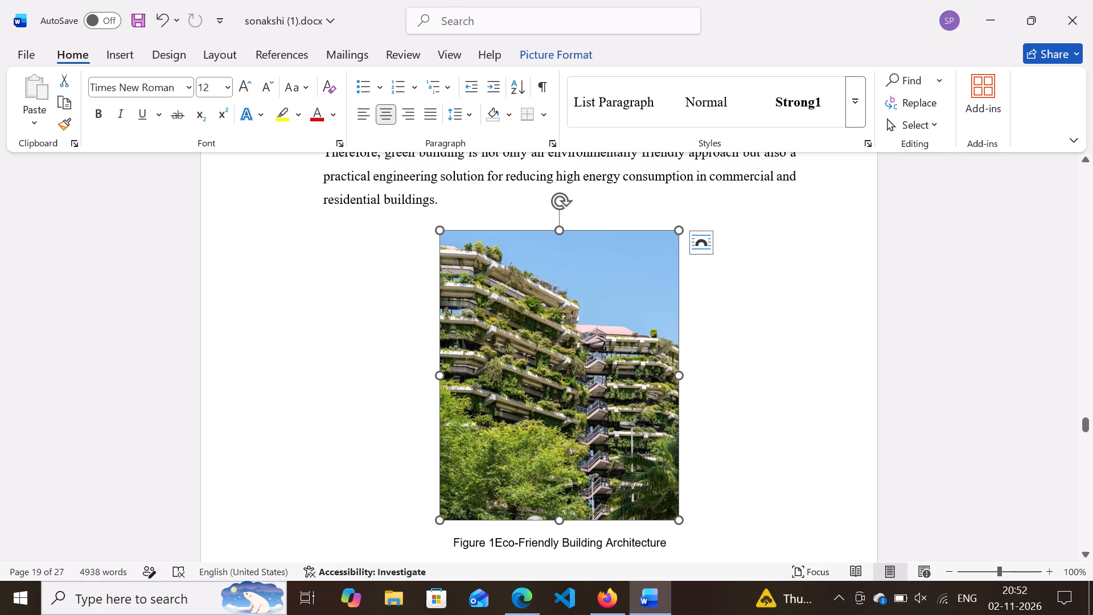
click(743, 384)
Review the figure captions from the green building picture back to the hospital picture, comparing their label and numbering style.
scroll(743, 384, down, 2)
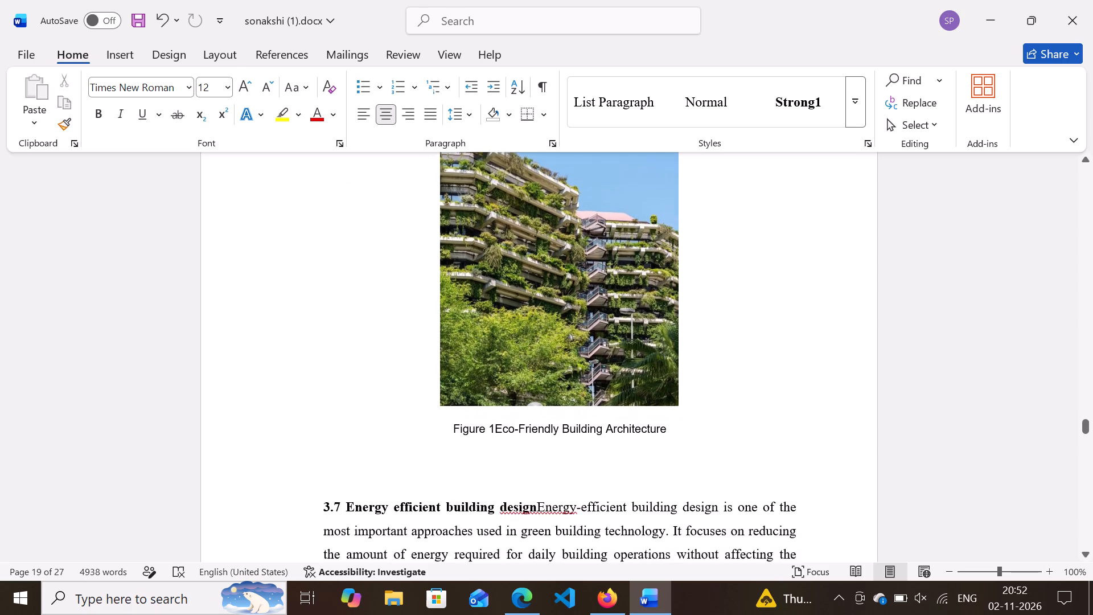
scroll(743, 384, down, 1)
double_click(667, 392)
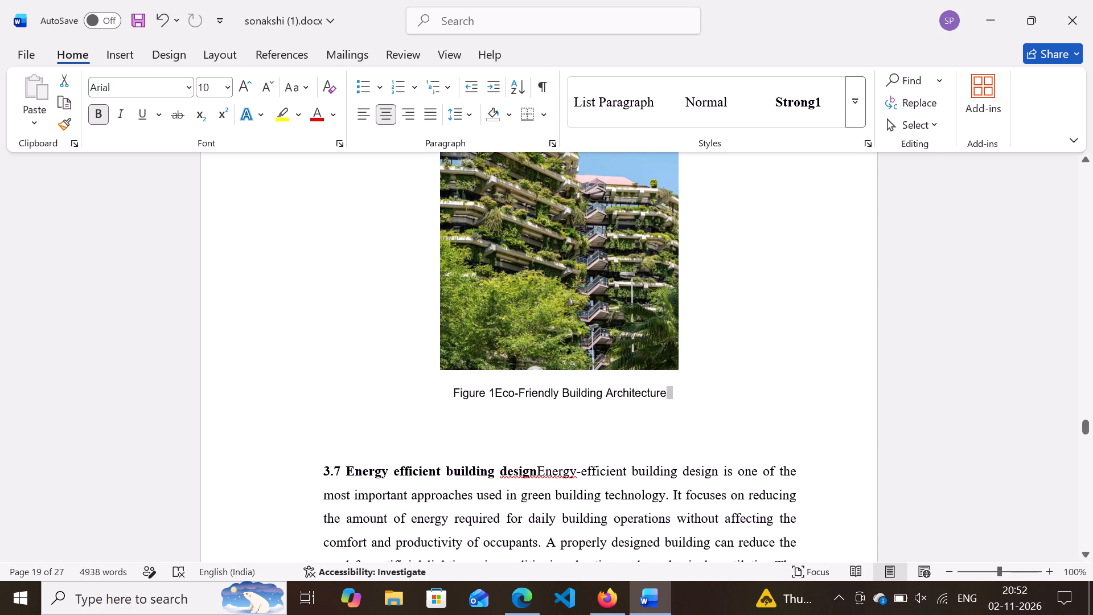
scroll(495, 391, up, 9)
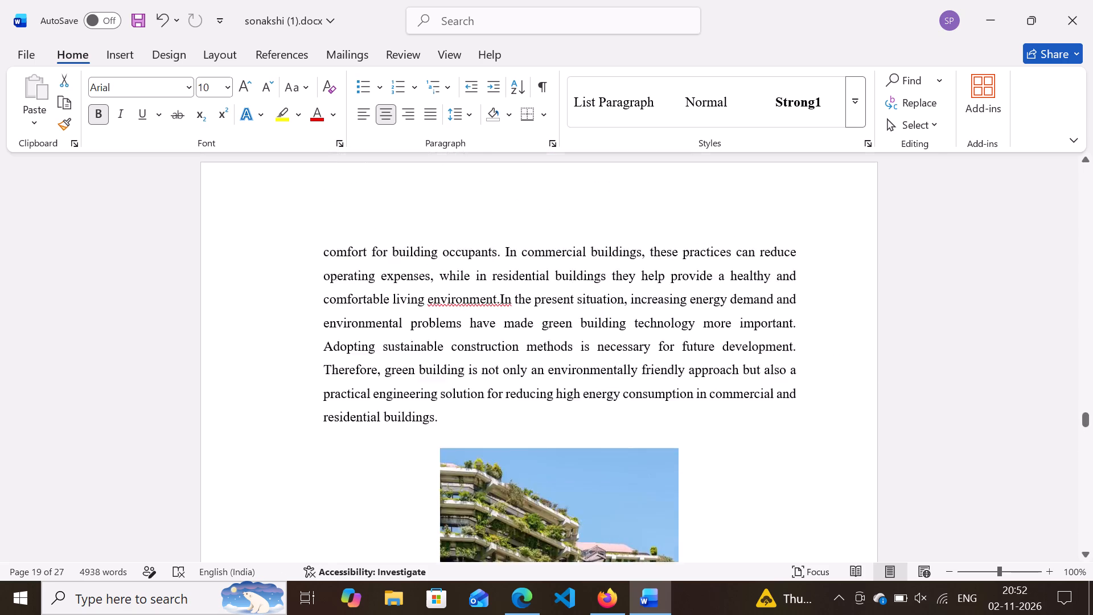
scroll(495, 391, up, 10)
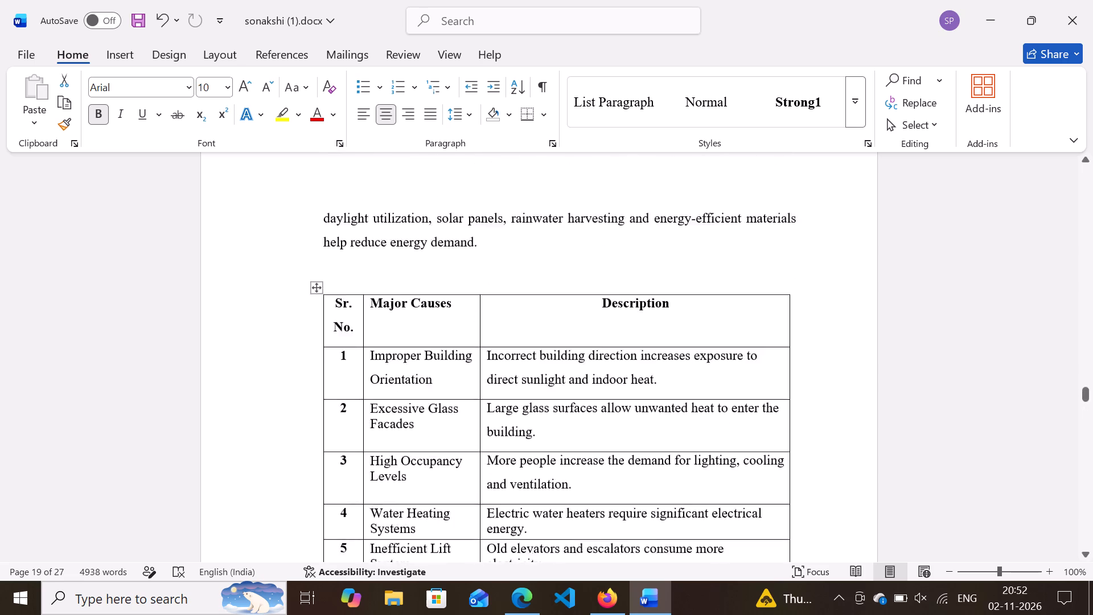
scroll(495, 391, up, 6)
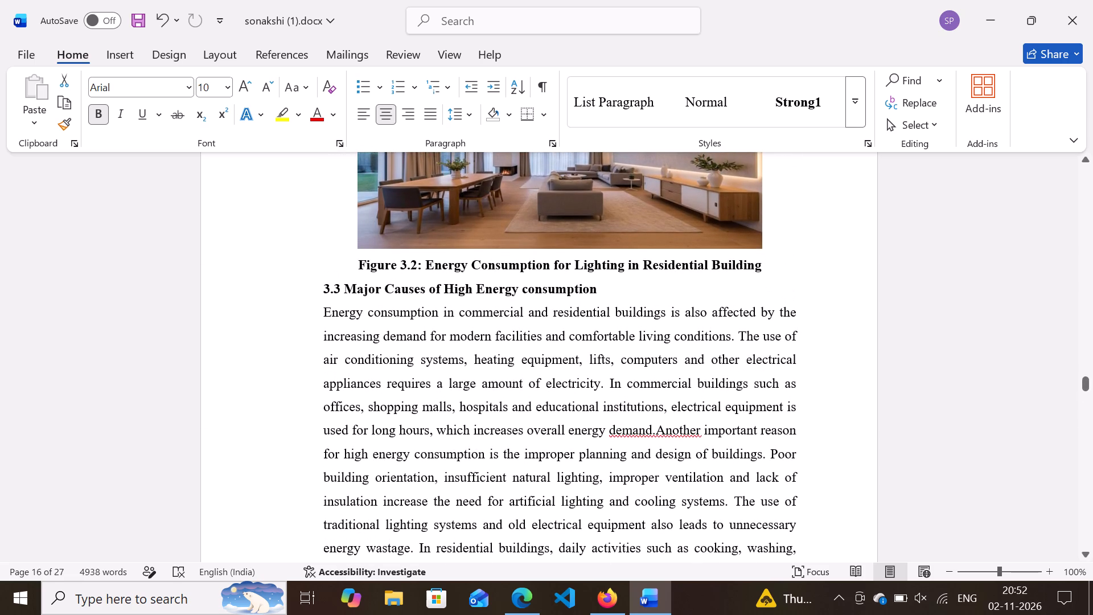
scroll(327, 273, up, 4)
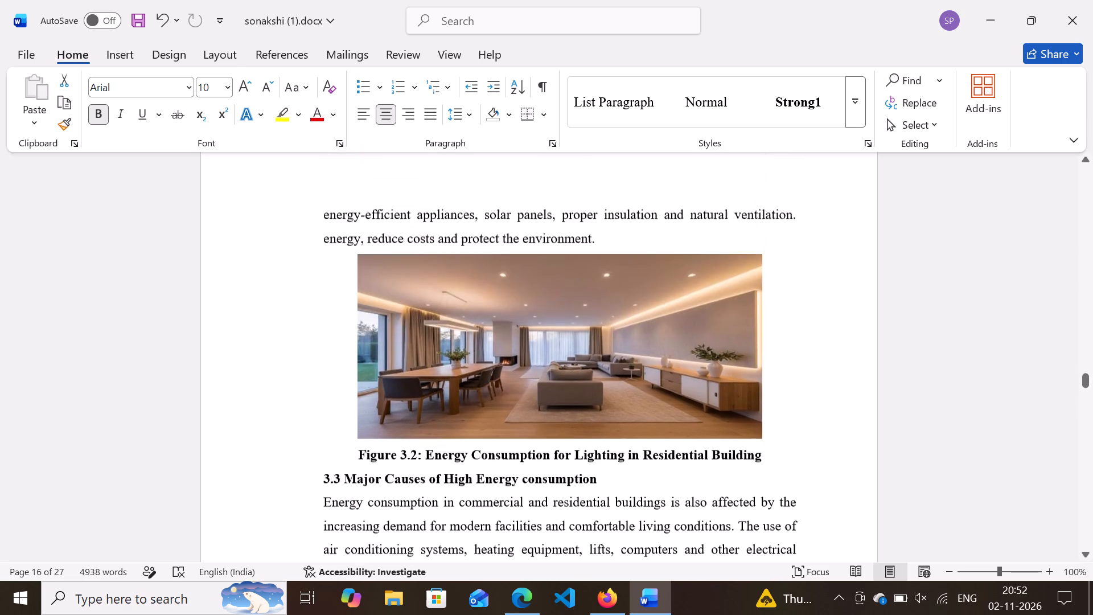
scroll(327, 273, up, 7)
scroll(327, 273, down, 2)
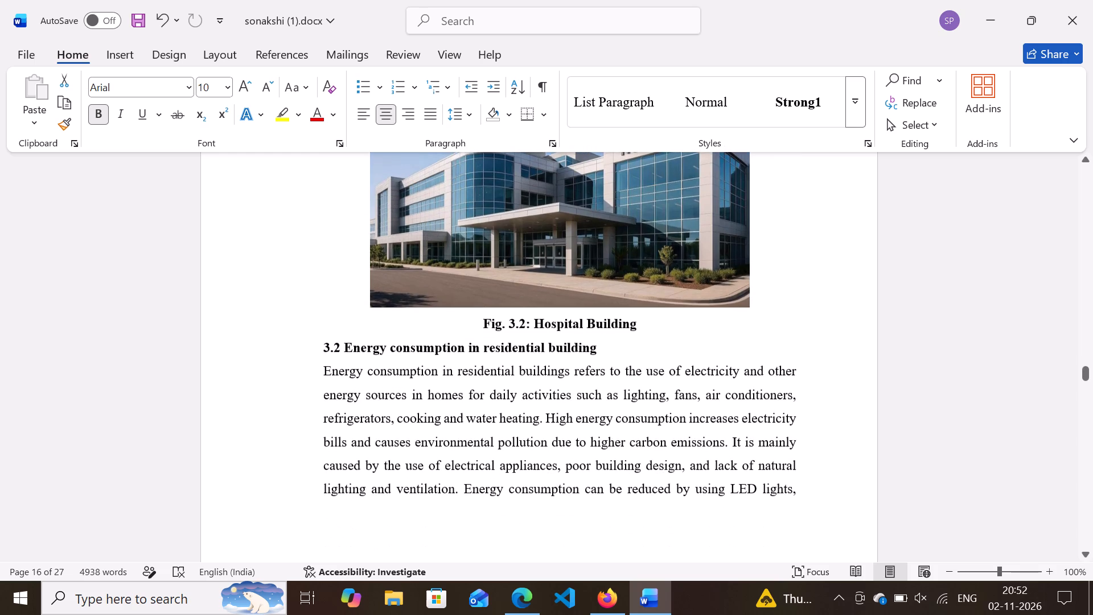
scroll(475, 288, down, 2)
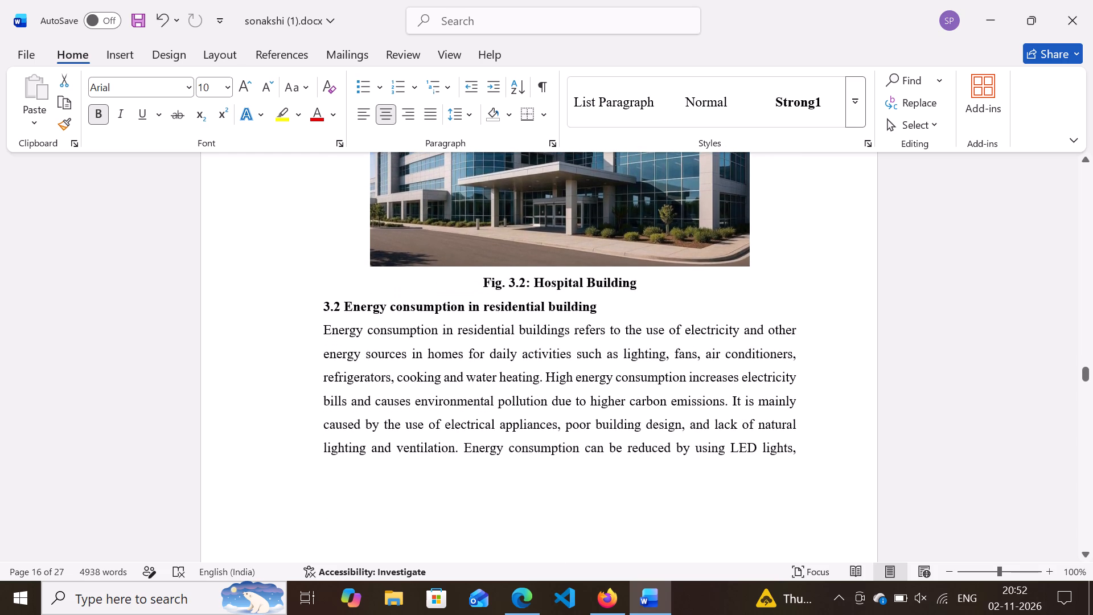
scroll(475, 288, down, 6)
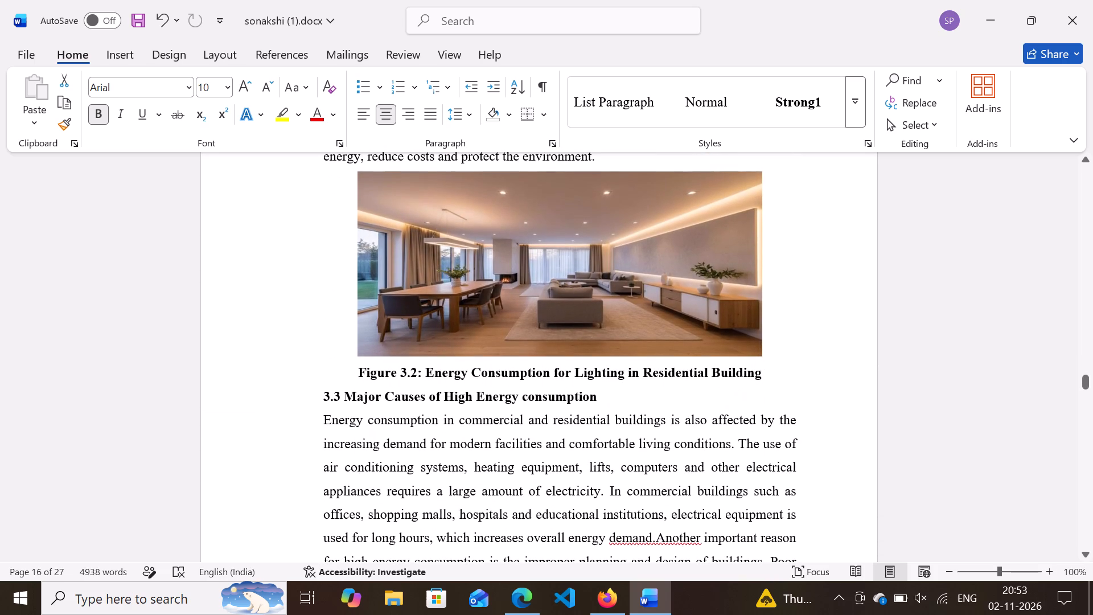
Shorten the label "Figure" to "Fig." in the Energy Consumption for Lighting in Residential Building caption.
click(396, 371)
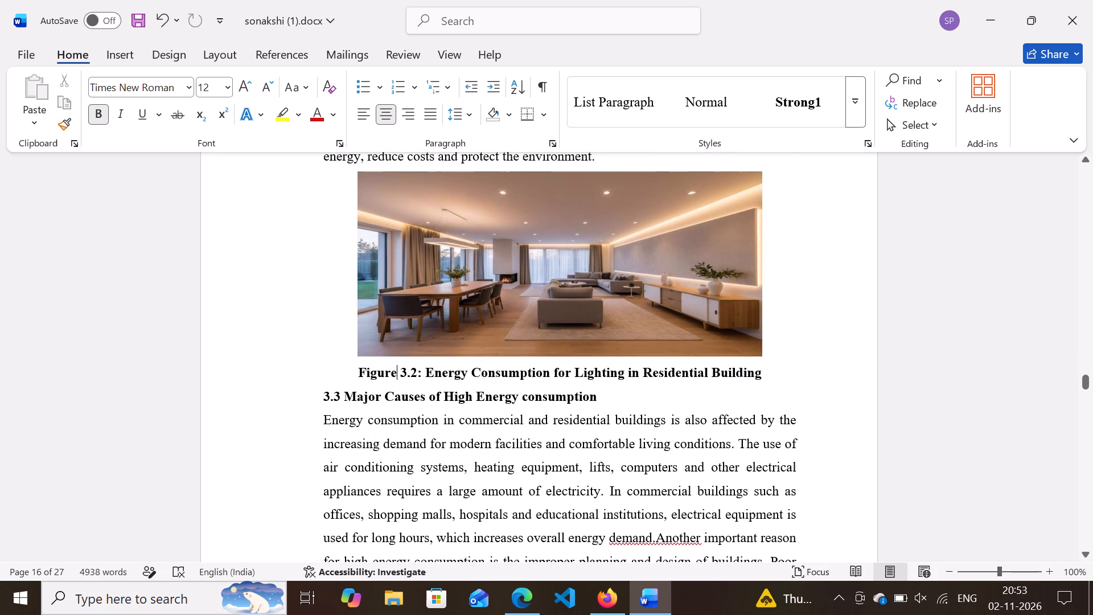
key(BackSpace)
key(BackSpace)
key(BackSpace)
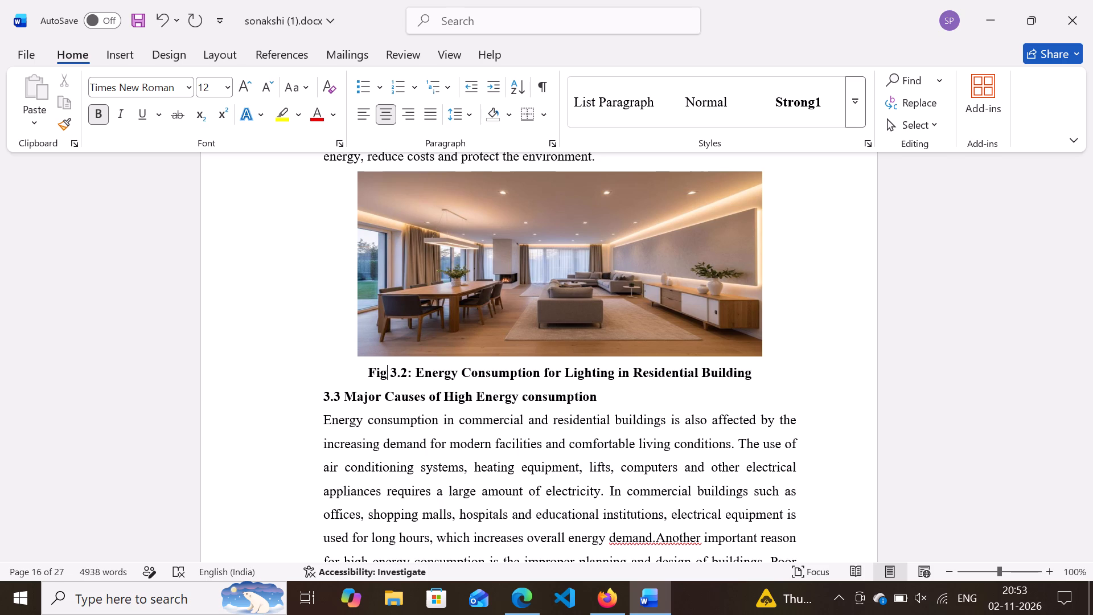
key(period)
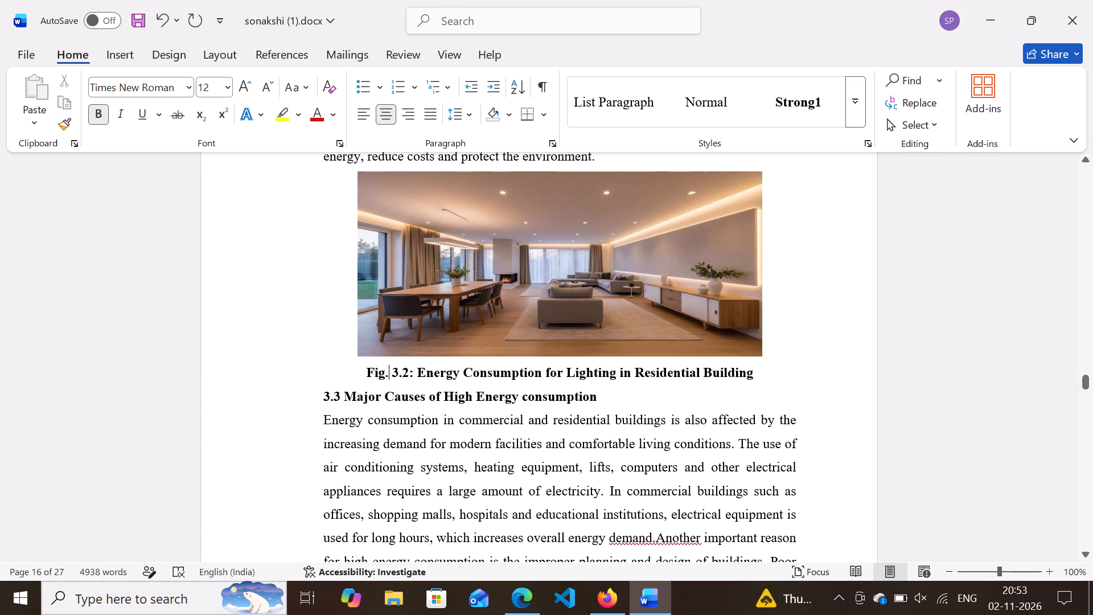
Replace the "Figure 1" label in the Eco-Friendly Building Architecture caption above section 3.7 with "Fig." and a space.
scroll(438, 337, up, 8)
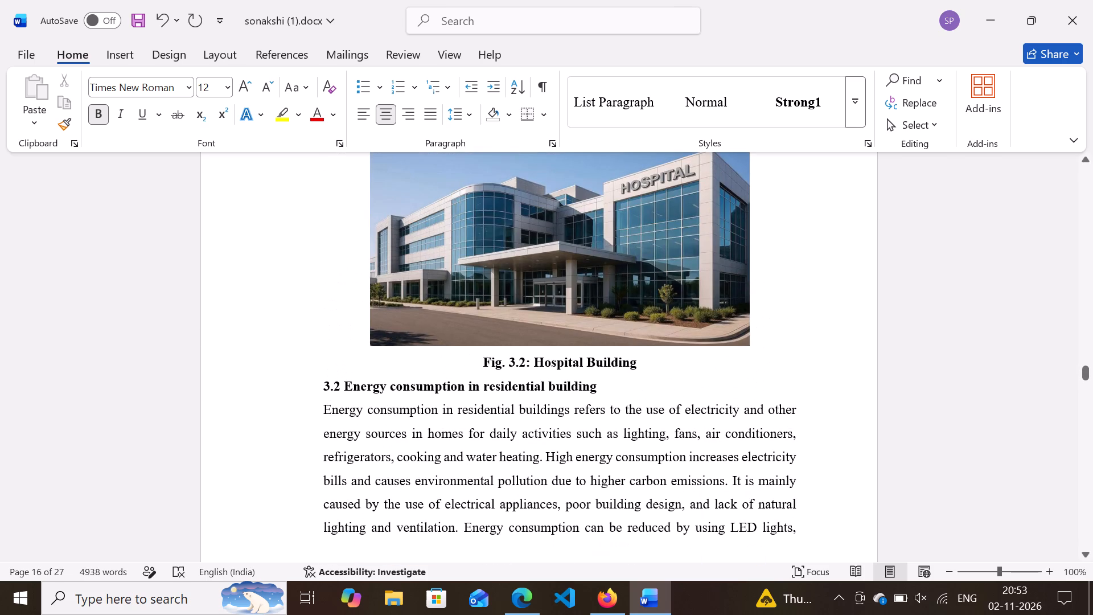
scroll(438, 337, down, 5)
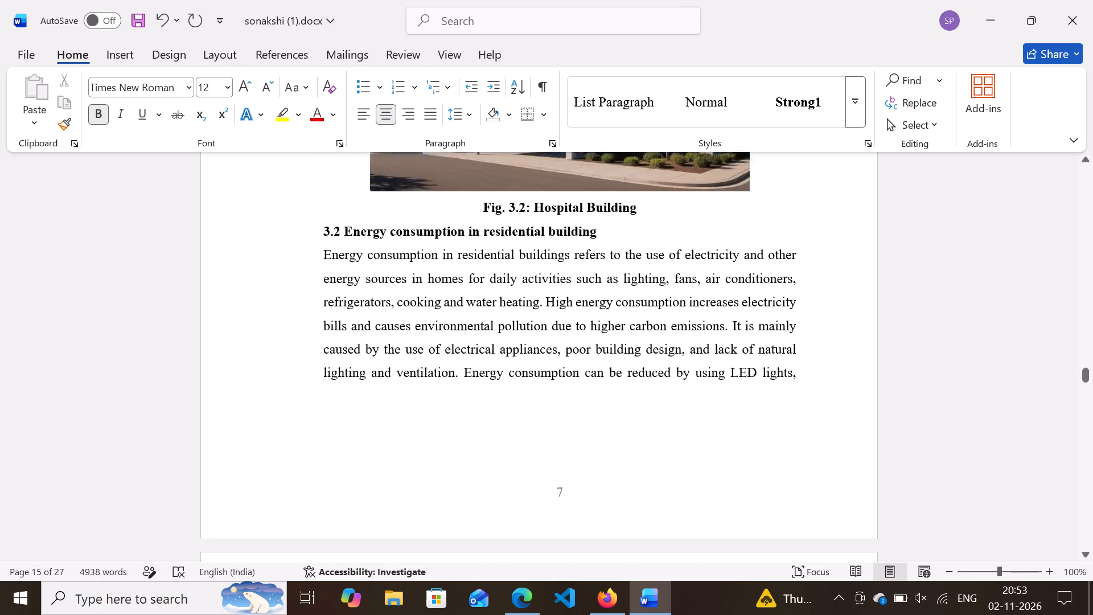
scroll(438, 337, down, 8)
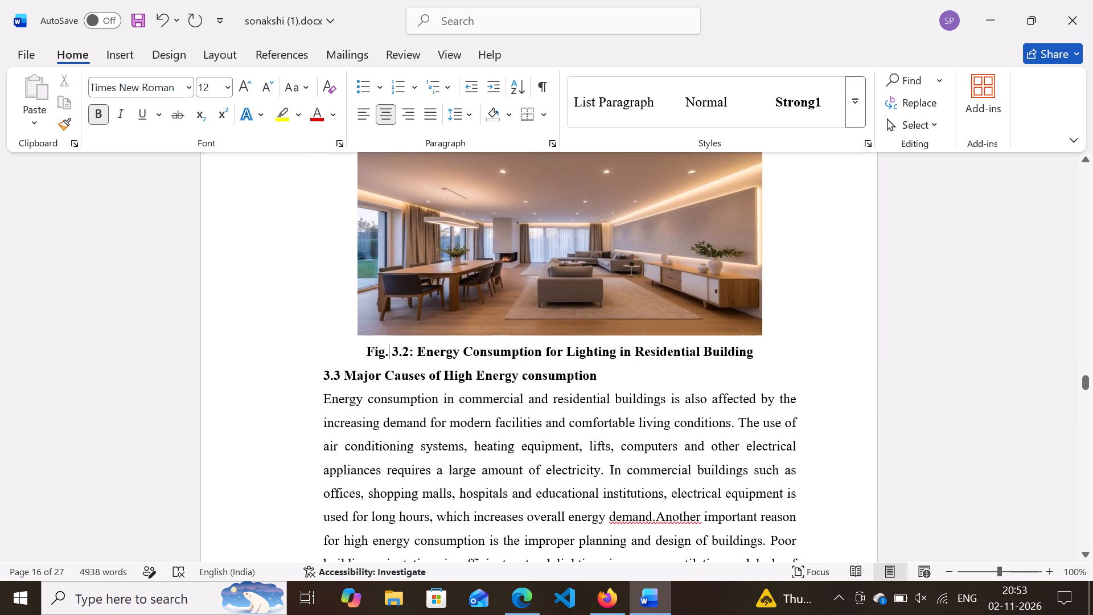
scroll(438, 337, down, 6)
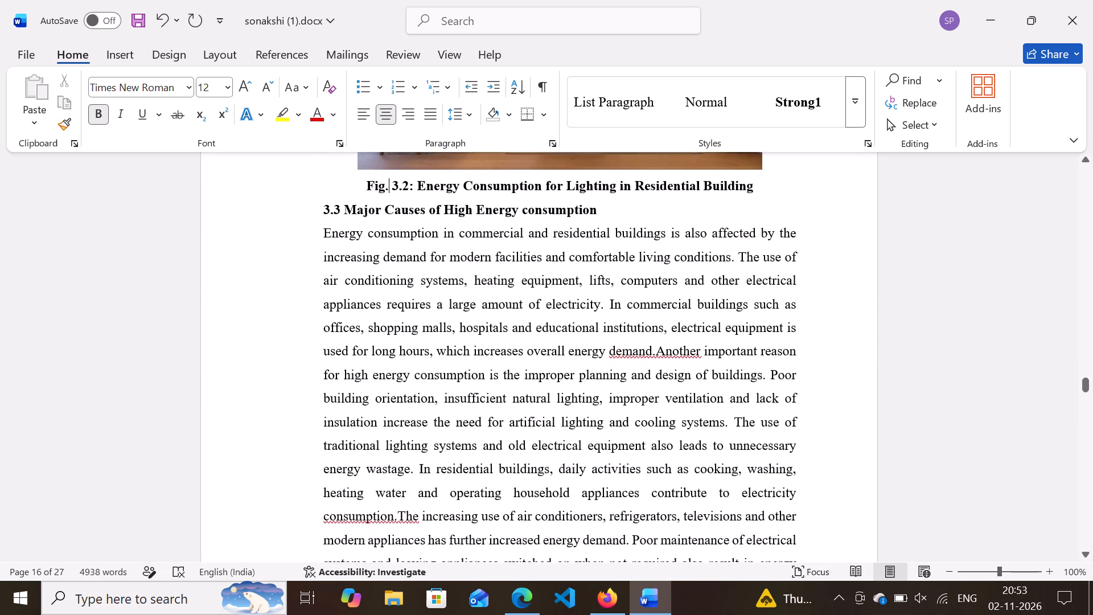
scroll(438, 337, down, 15)
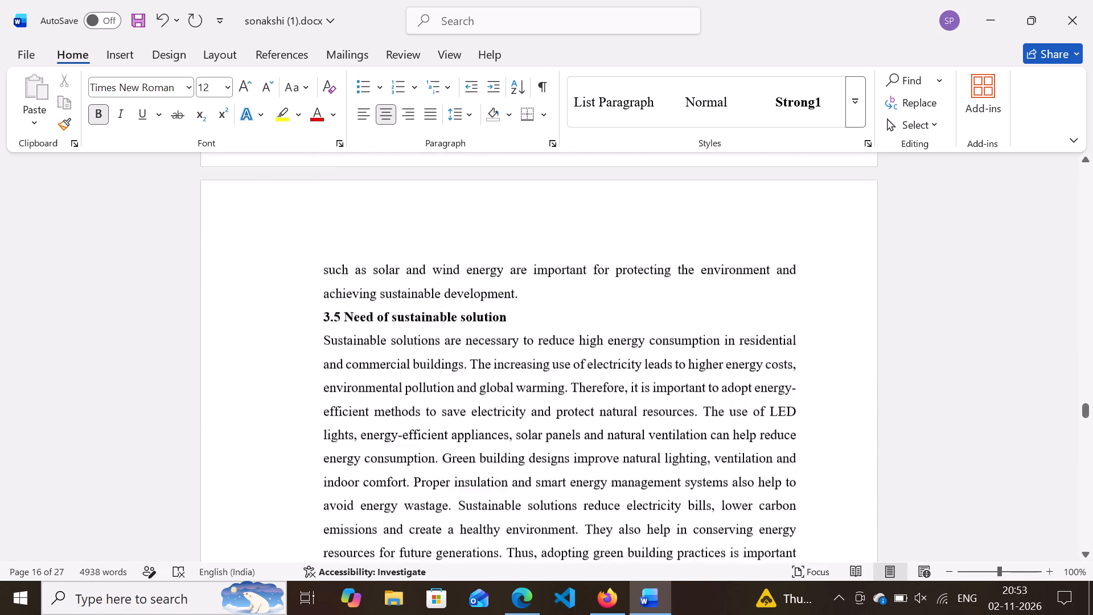
scroll(438, 337, down, 11)
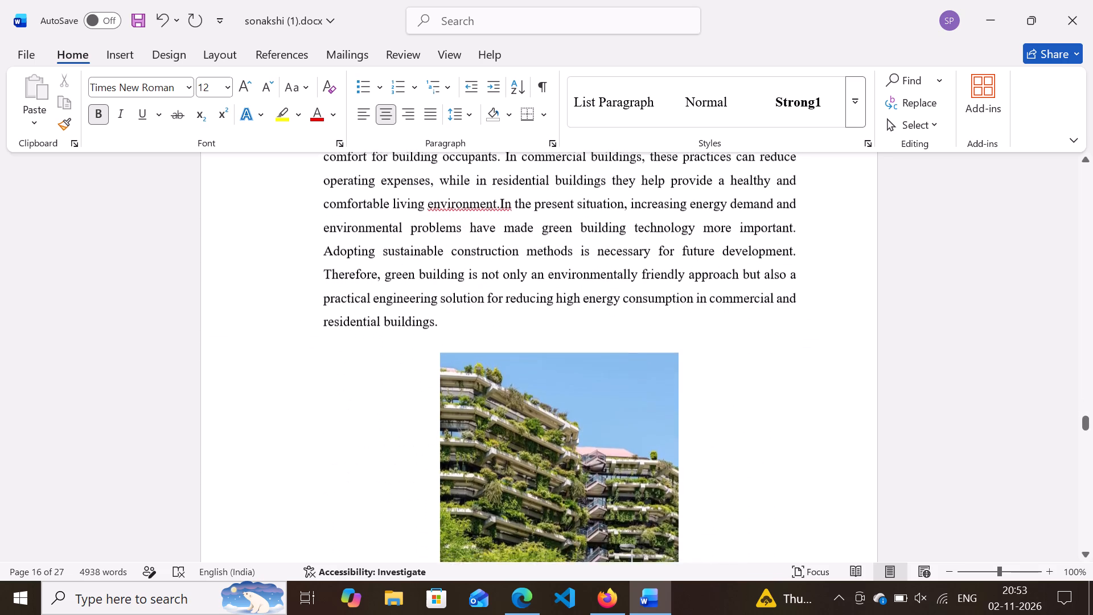
scroll(438, 337, down, 3)
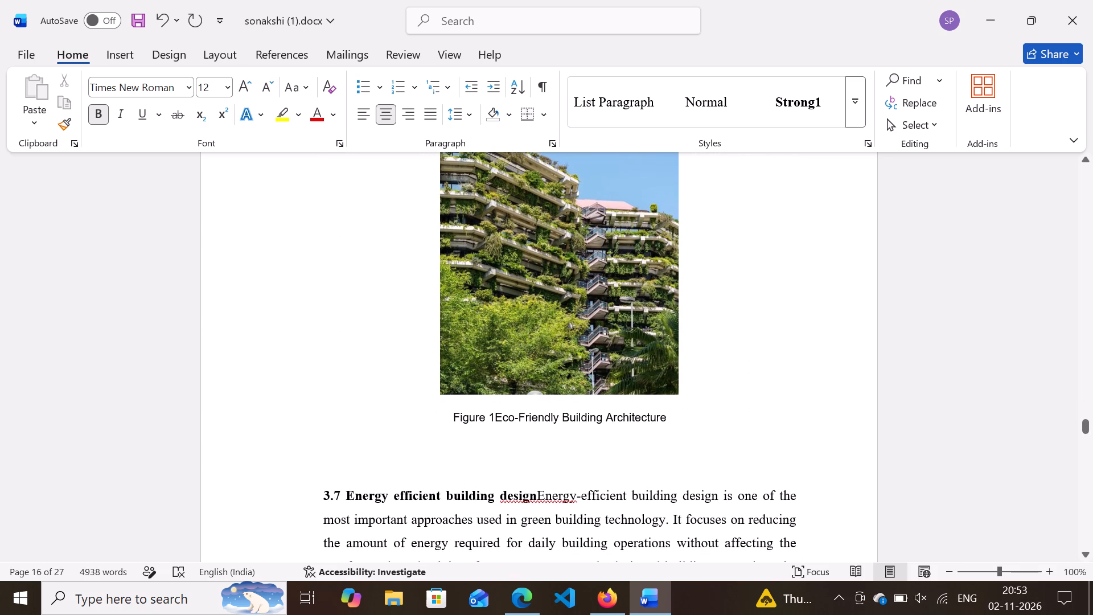
click(495, 417)
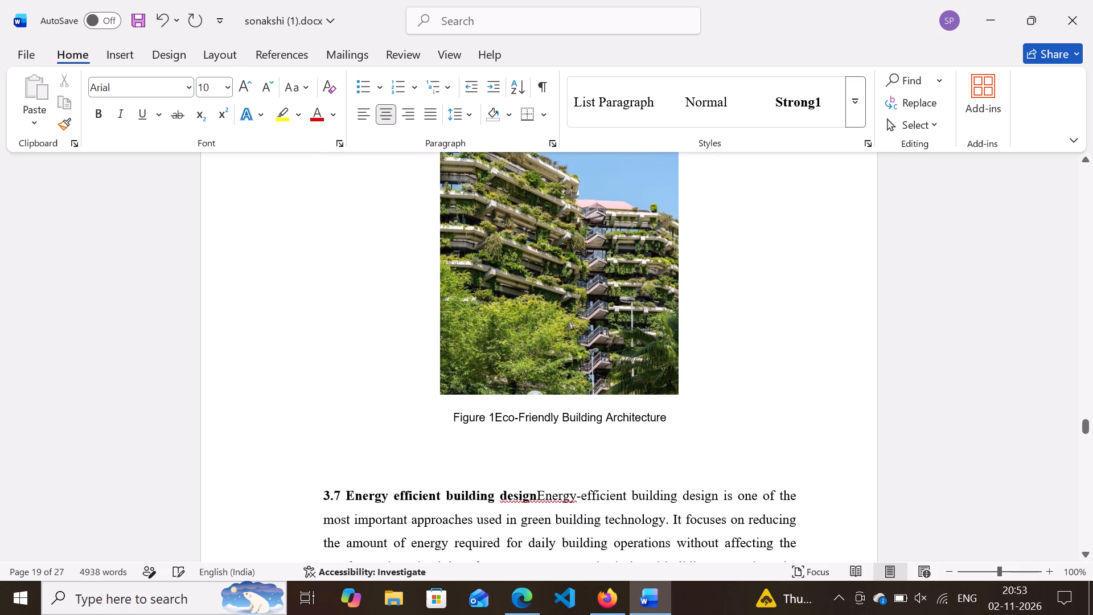
key(BackSpace)
key(BackSpace)
key(BackSpace)
key(BackSpace)
key(BackSpace)
key(BackSpace)
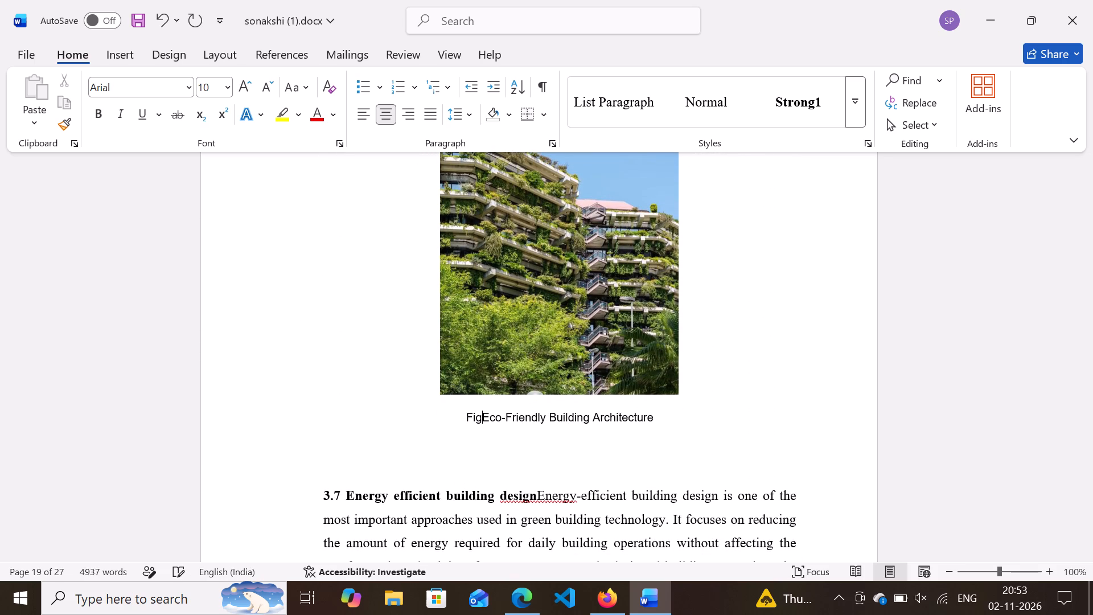
text(.)
key(space)
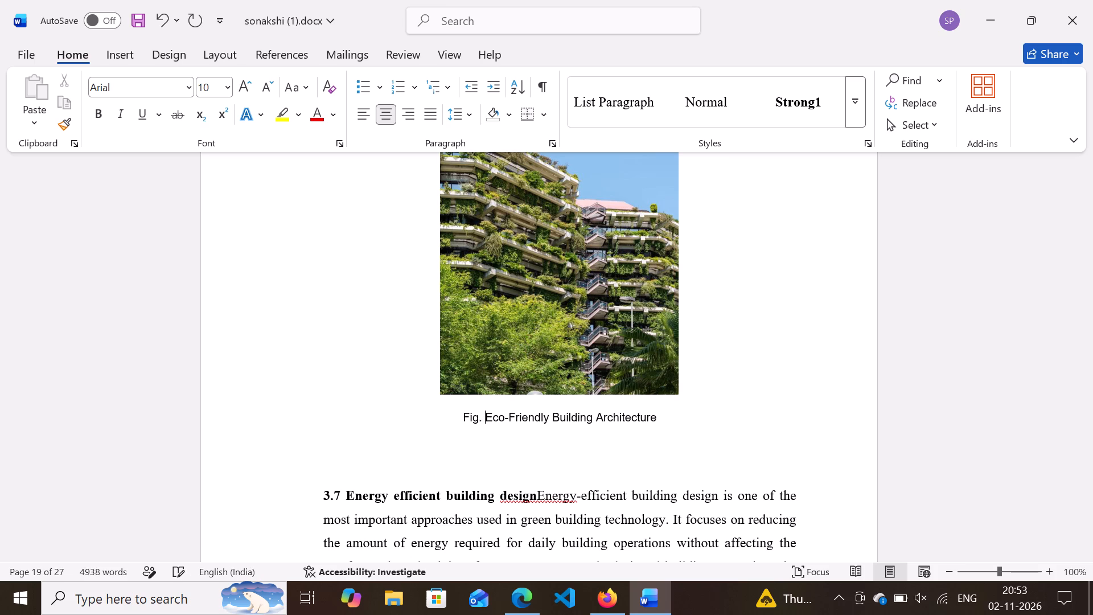
Add the number 3.6, a colon and a space before "Eco-Friendly Building Architecture" in the green building picture's caption.
scroll(495, 420, up, 2)
scroll(495, 420, down, 1)
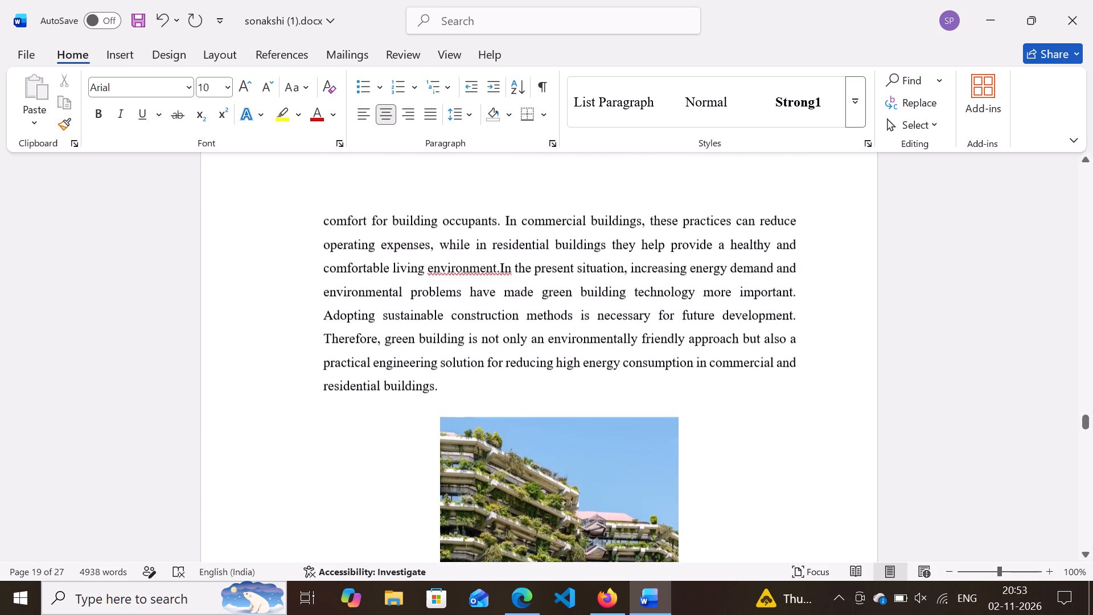
scroll(495, 420, down, 1)
text(3.6)
scroll(495, 420, down, 1)
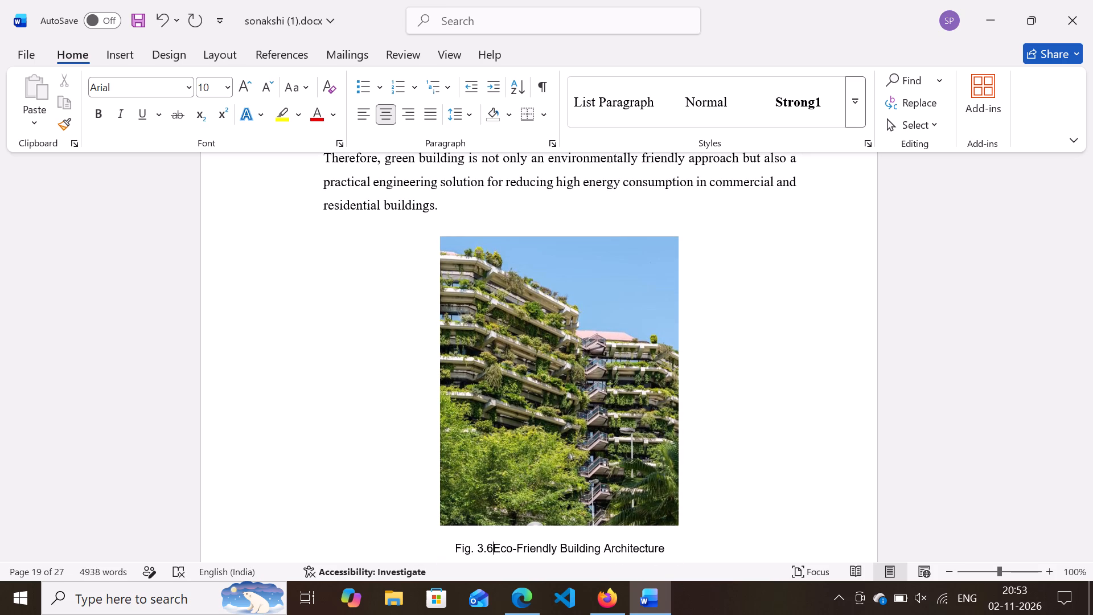
scroll(495, 420, down, 2)
click(495, 420)
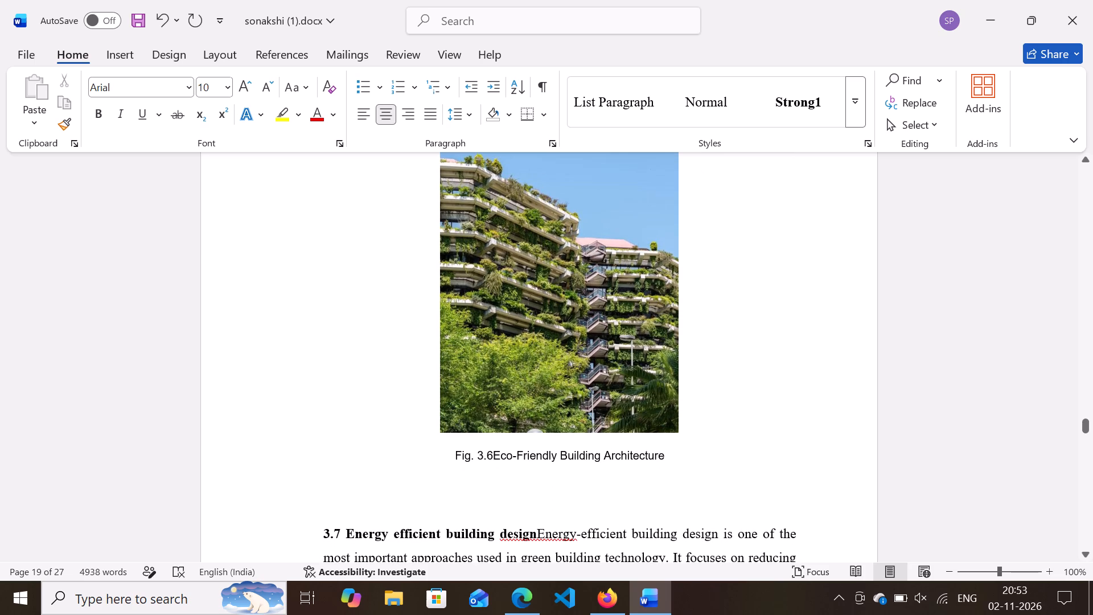
key(shift+colon)
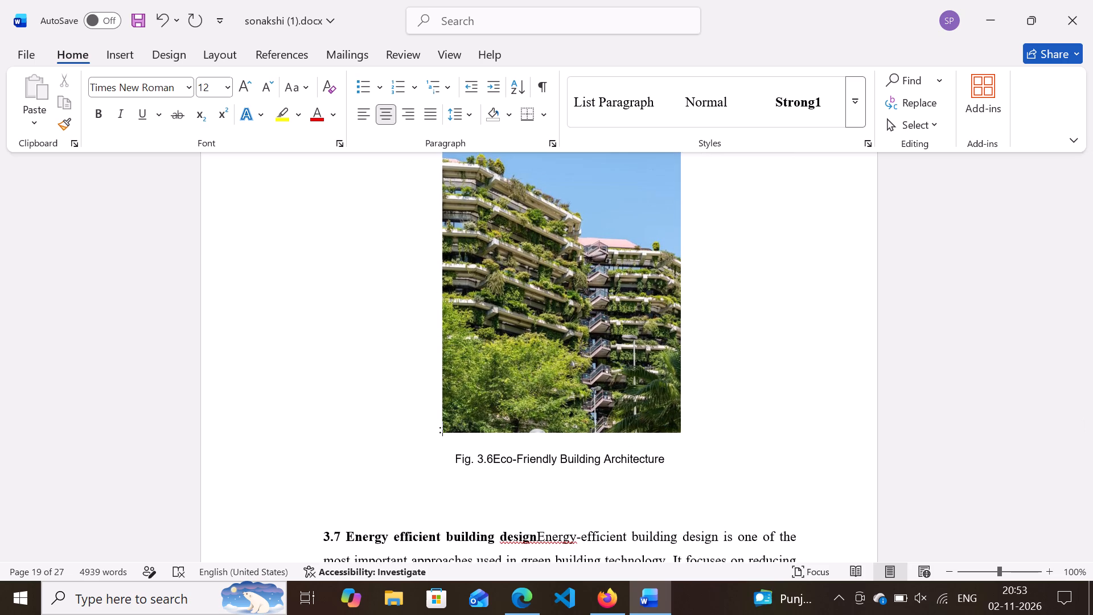
key(BackSpace)
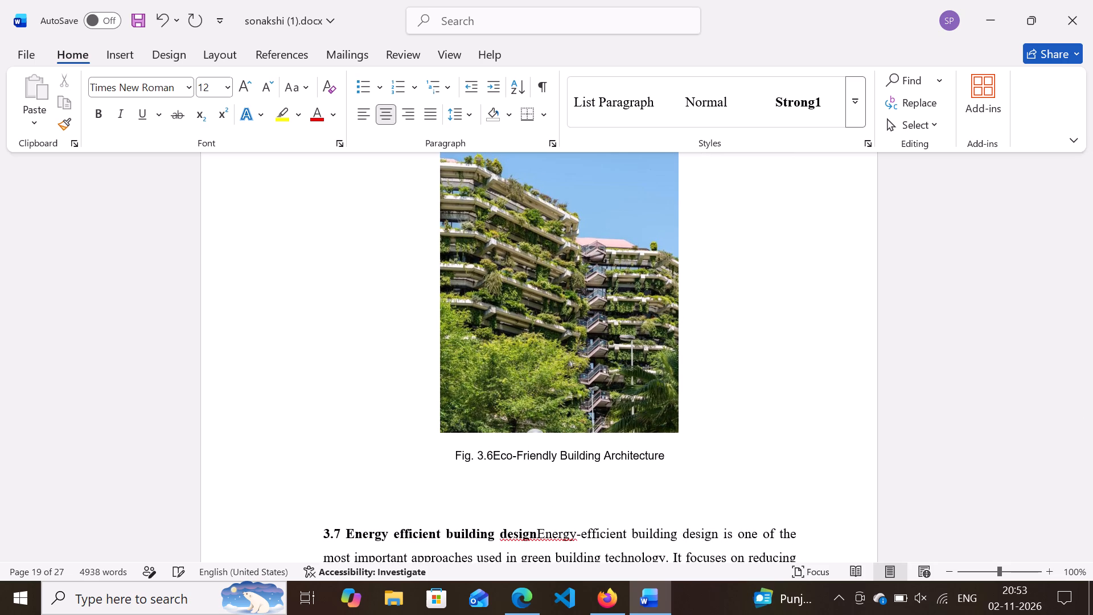
click(490, 454)
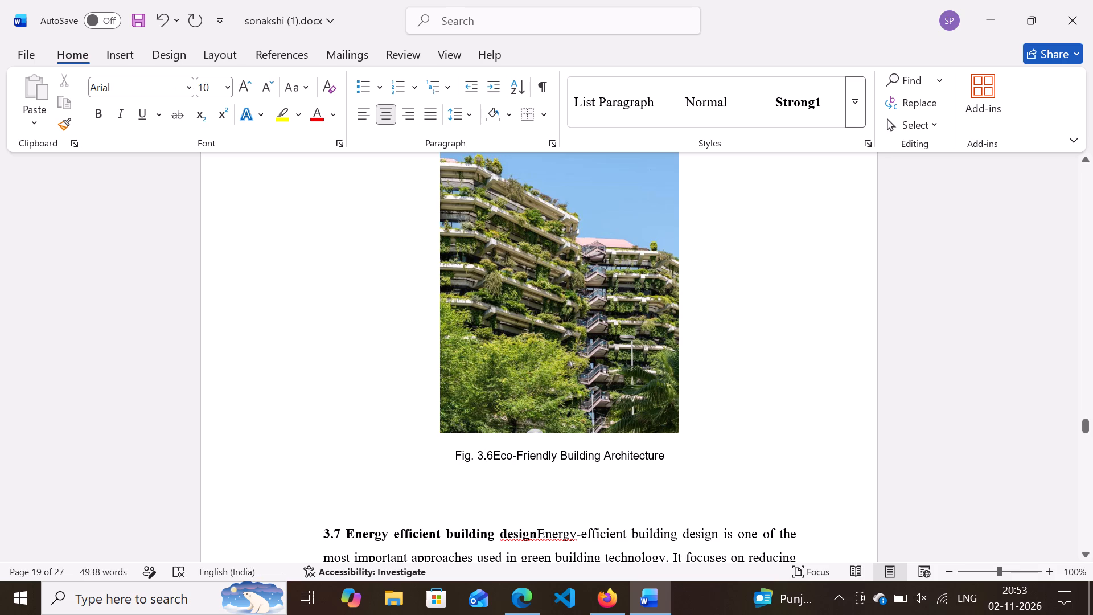
click(493, 455)
text(:)
key(space)
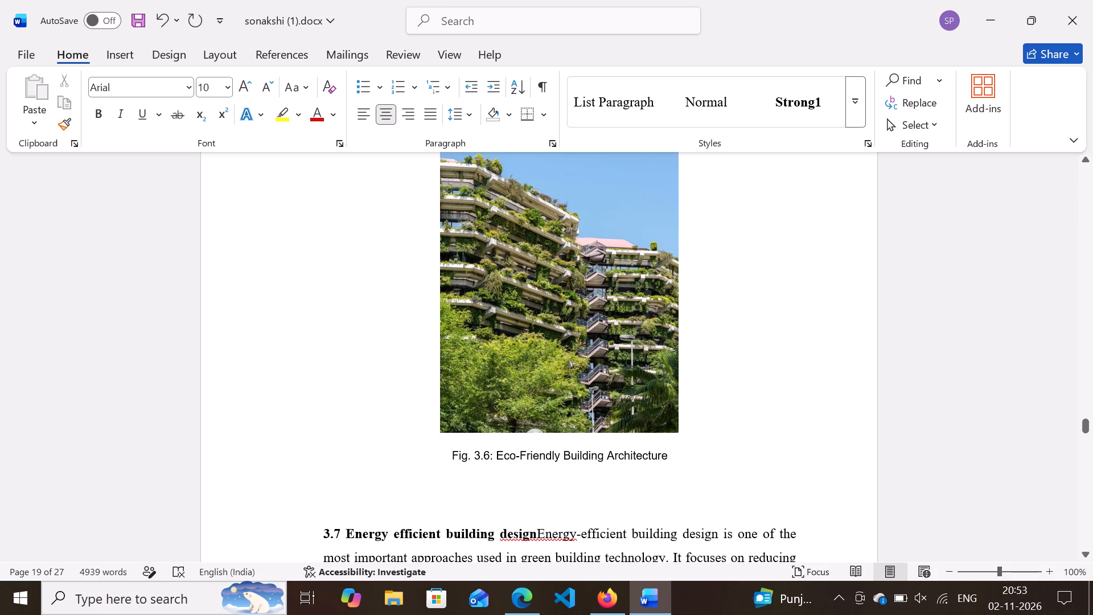
Make the whole caption "Fig. 3.6: Eco-Friendly Building Architecture" bold.
click(667, 454)
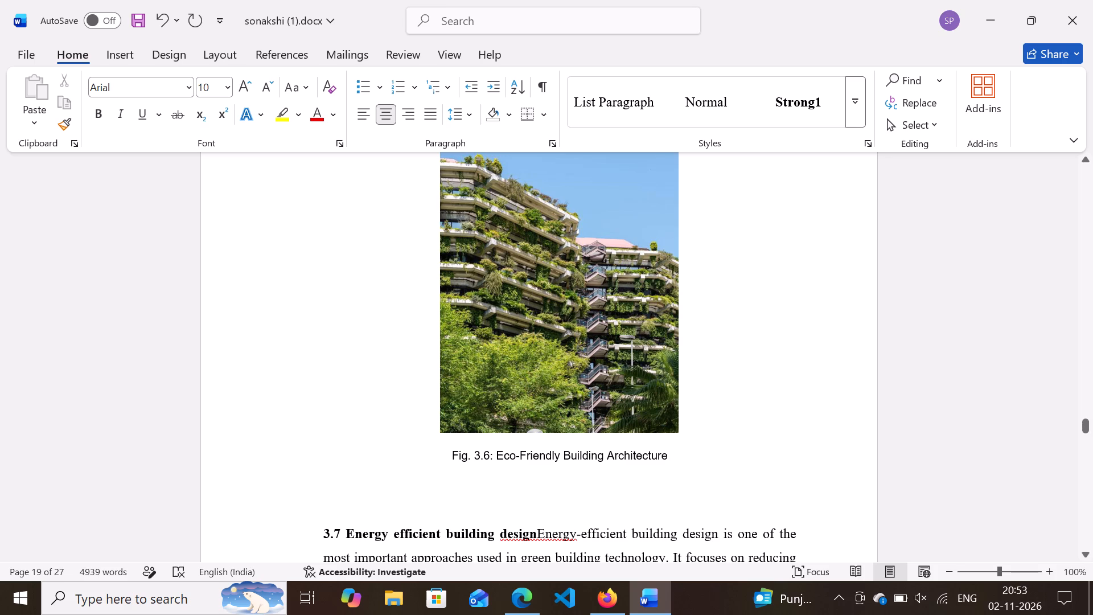
click(668, 454)
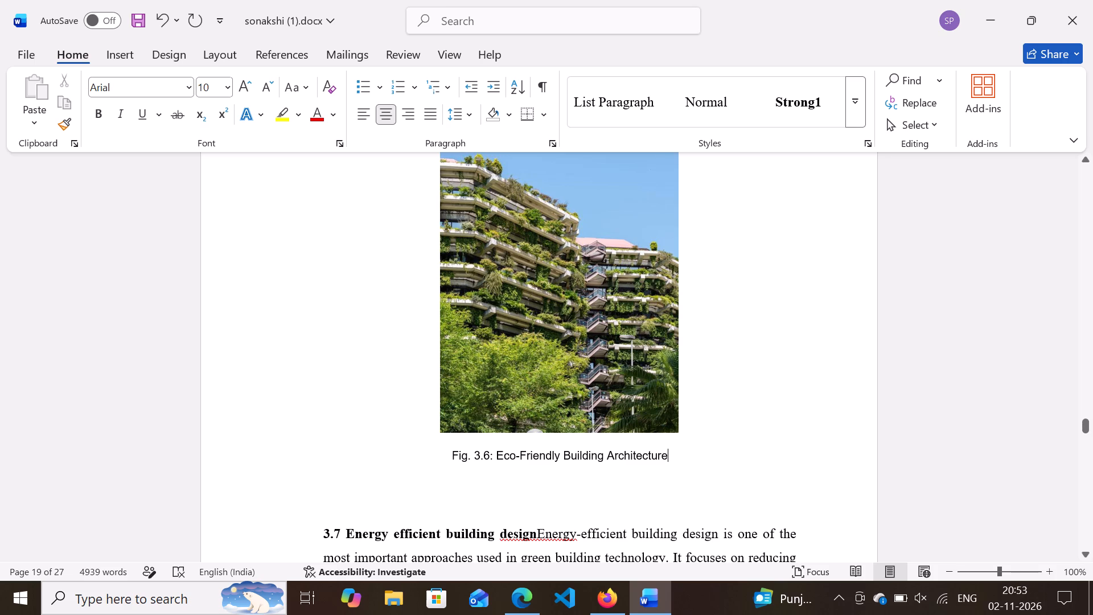
double_click(668, 454)
click(447, 452)
click(447, 452)
drag(447, 452, 540, 443)
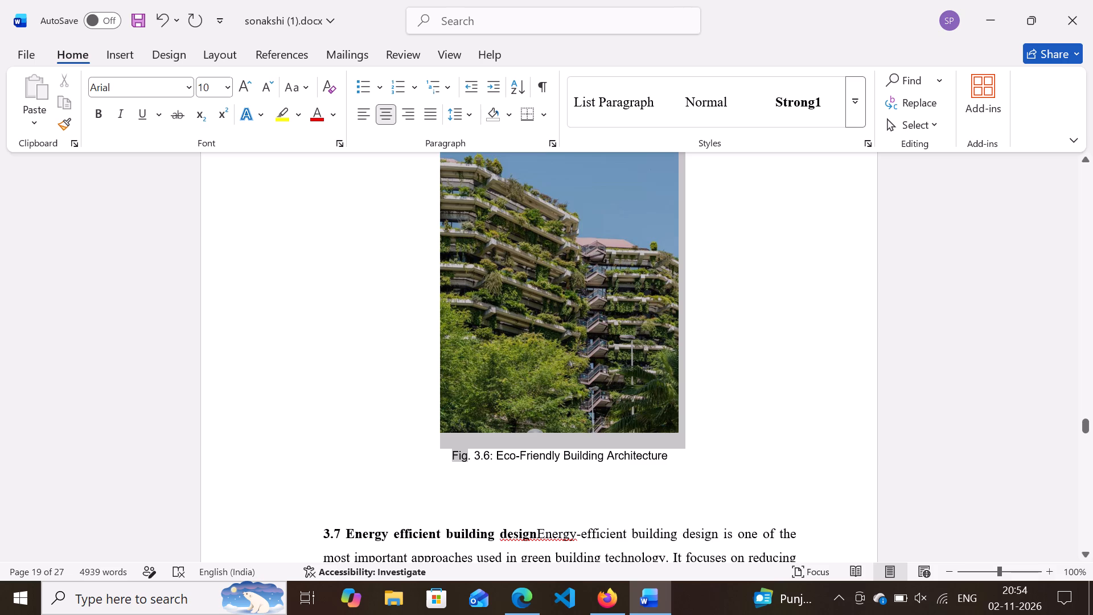
drag(540, 443, 688, 450)
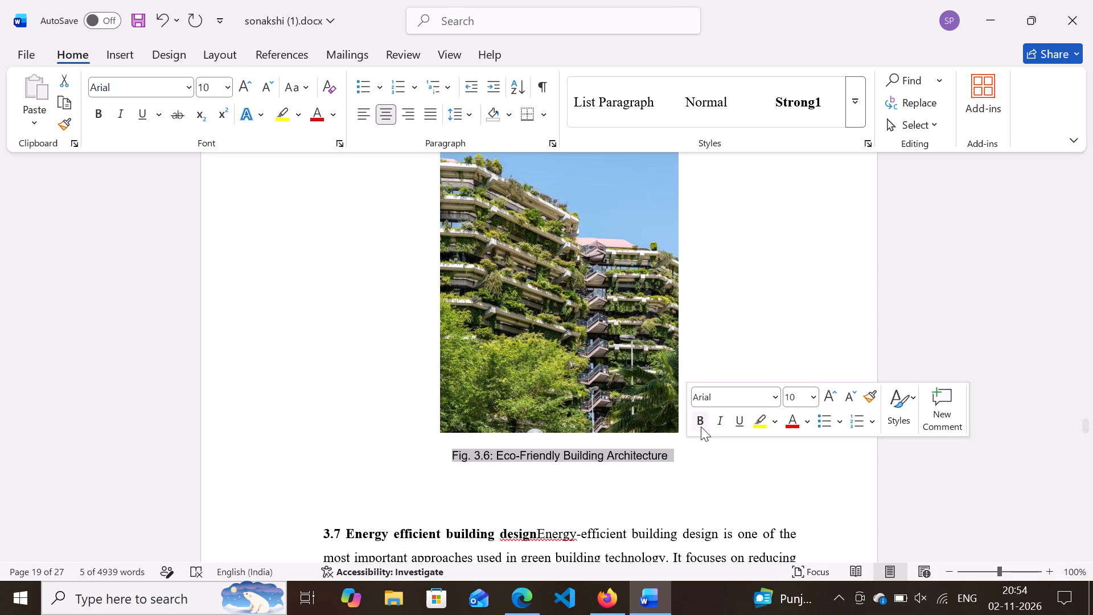
click(701, 427)
Set the Fig. 3.6 Eco-Friendly Building Architecture caption to Times New Roman, size 12.
click(777, 389)
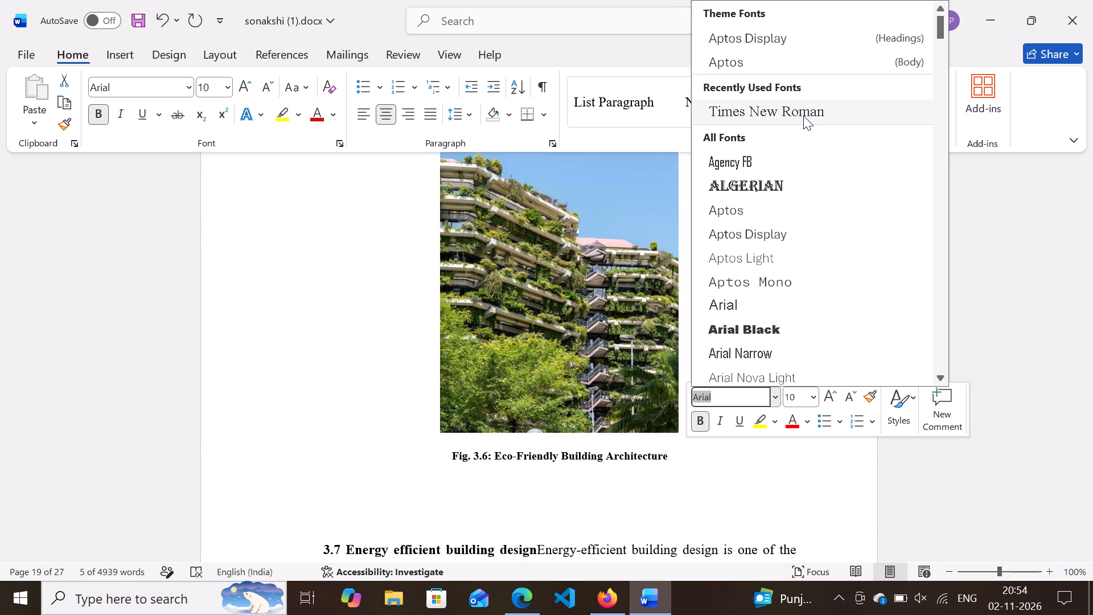
click(803, 116)
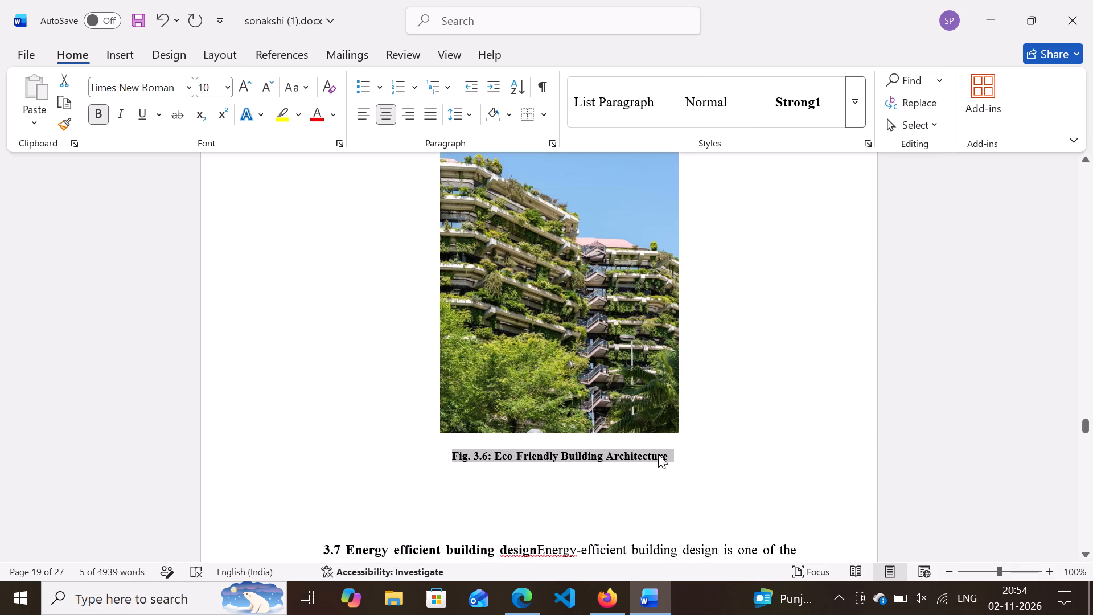
click(232, 86)
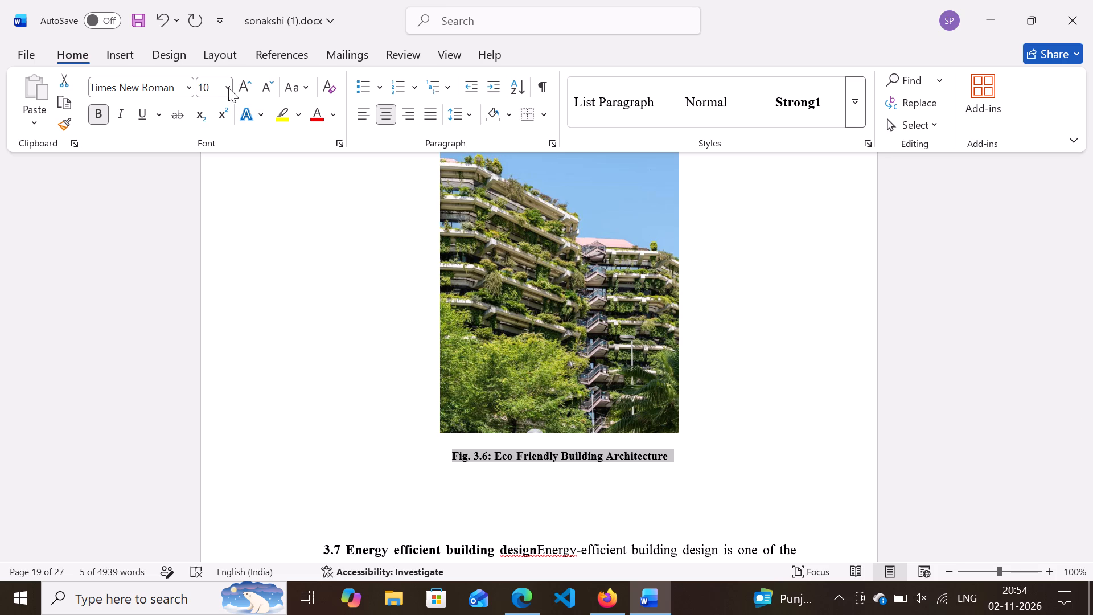
click(218, 88)
key(BackSpace)
text(12)
key(Return)
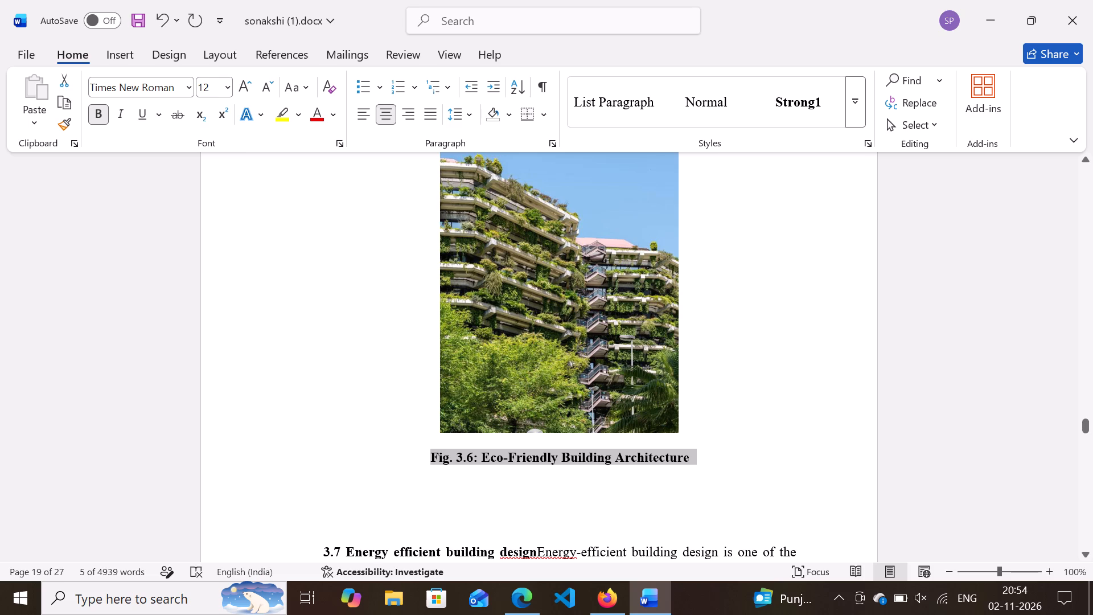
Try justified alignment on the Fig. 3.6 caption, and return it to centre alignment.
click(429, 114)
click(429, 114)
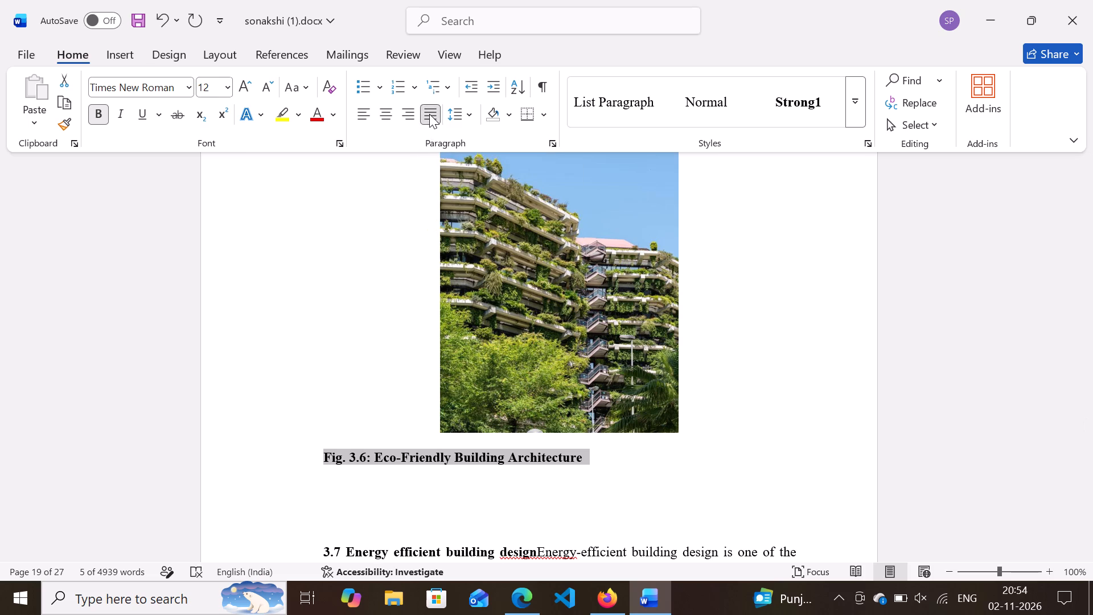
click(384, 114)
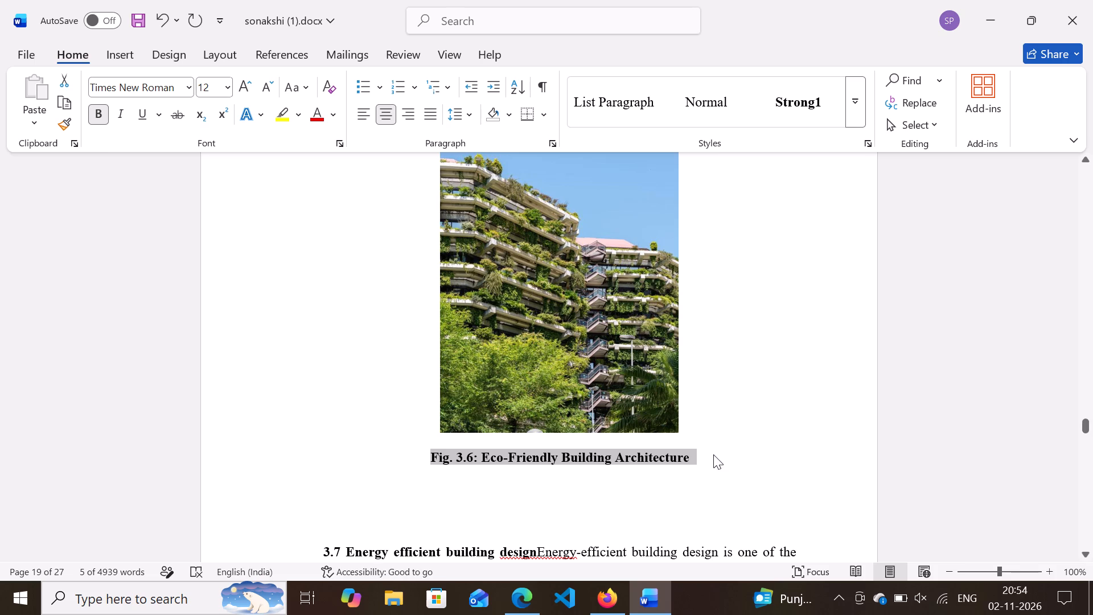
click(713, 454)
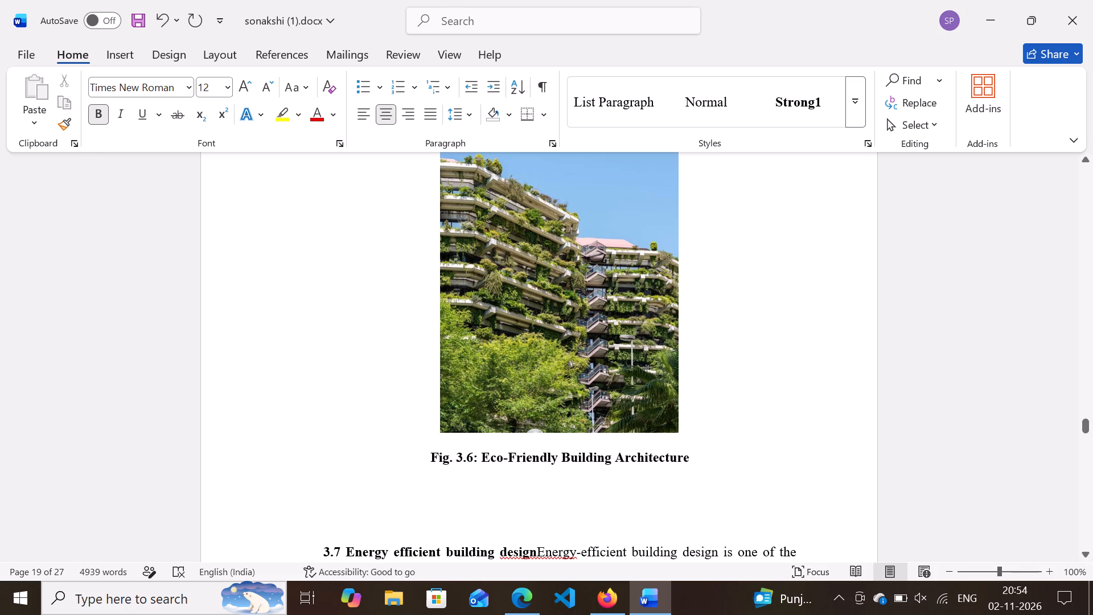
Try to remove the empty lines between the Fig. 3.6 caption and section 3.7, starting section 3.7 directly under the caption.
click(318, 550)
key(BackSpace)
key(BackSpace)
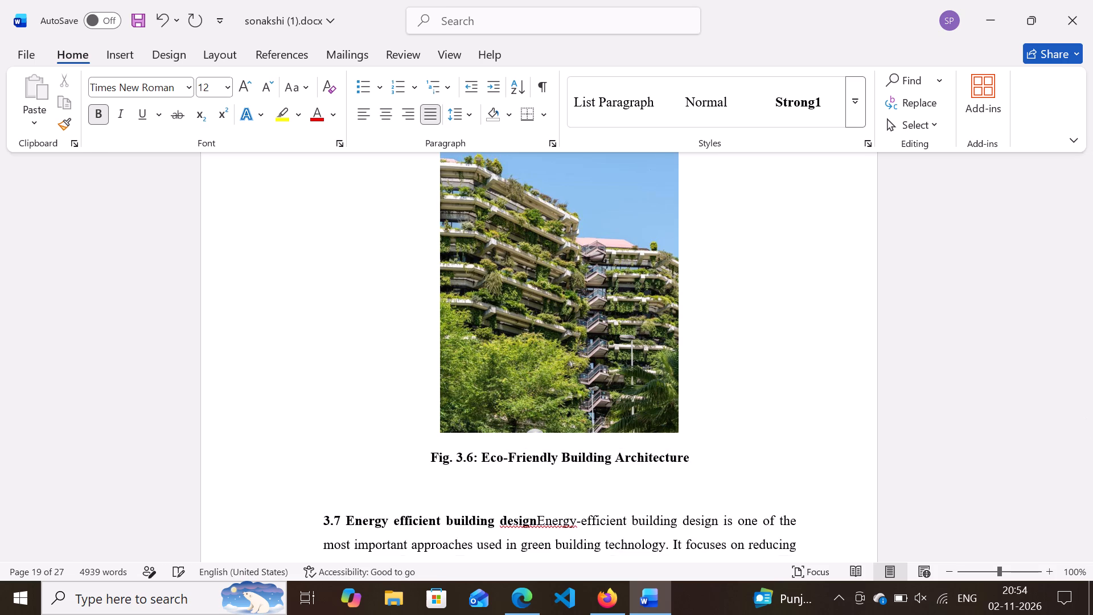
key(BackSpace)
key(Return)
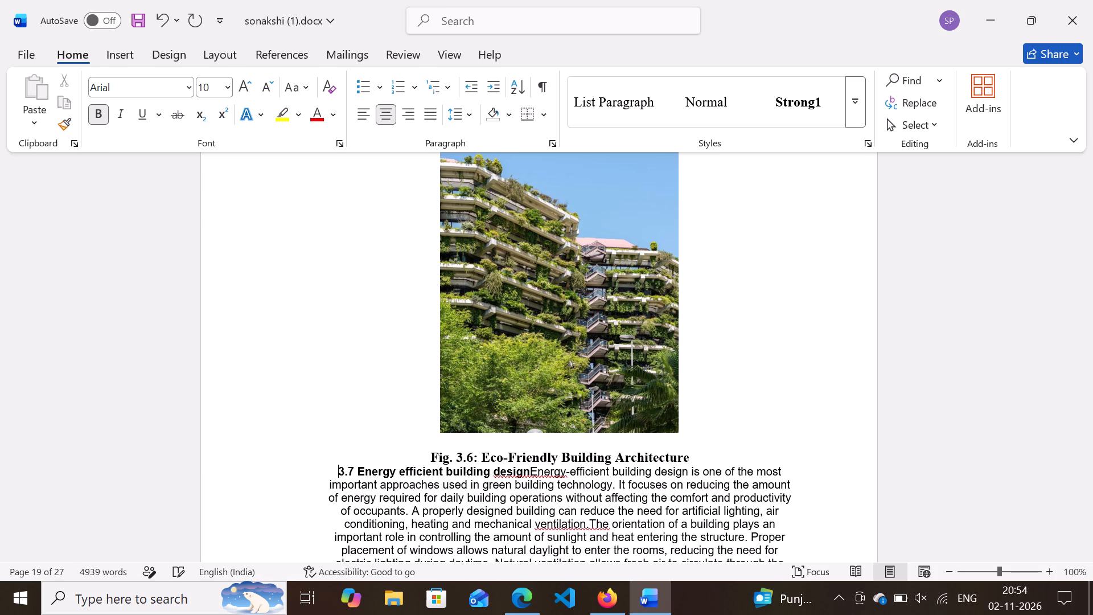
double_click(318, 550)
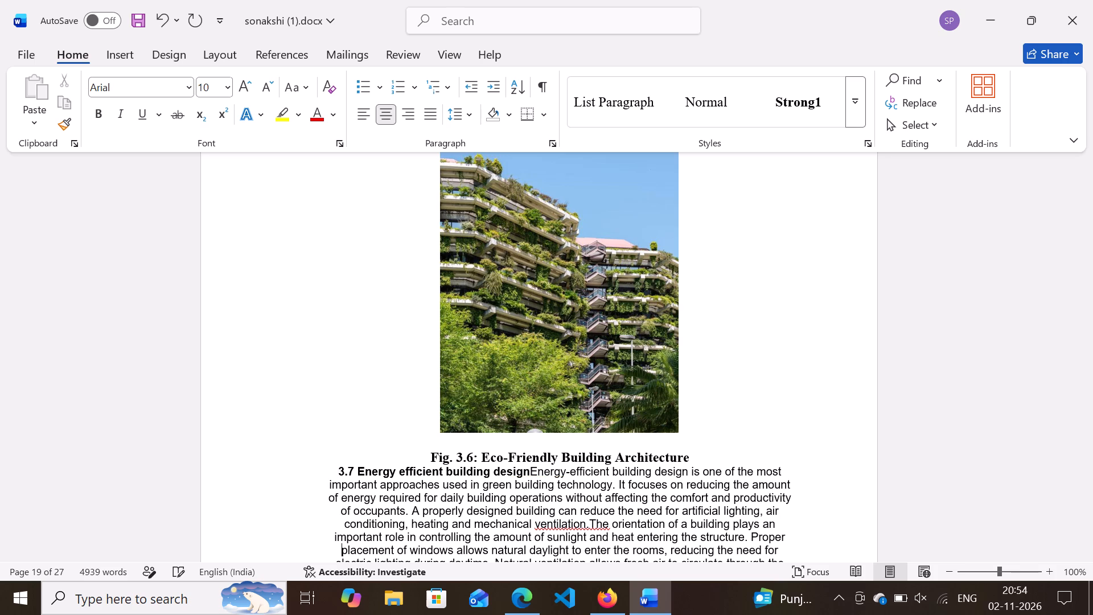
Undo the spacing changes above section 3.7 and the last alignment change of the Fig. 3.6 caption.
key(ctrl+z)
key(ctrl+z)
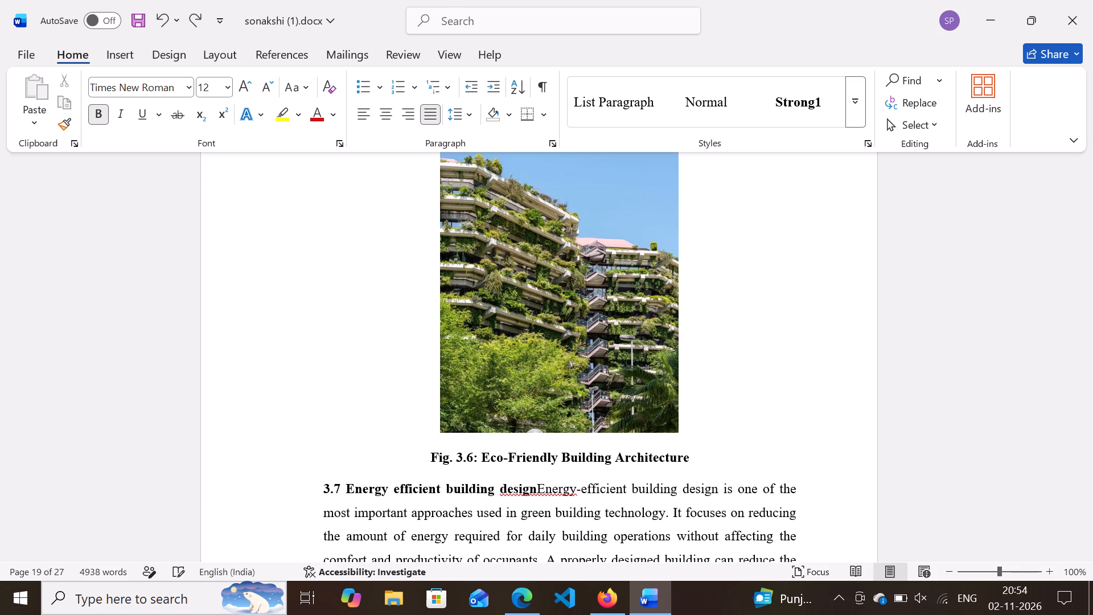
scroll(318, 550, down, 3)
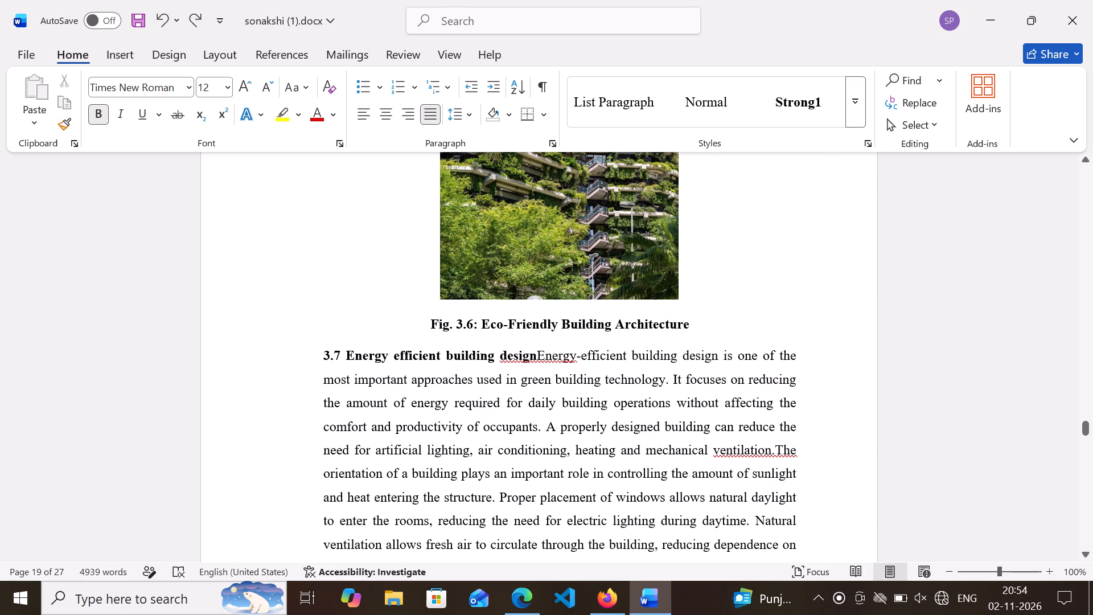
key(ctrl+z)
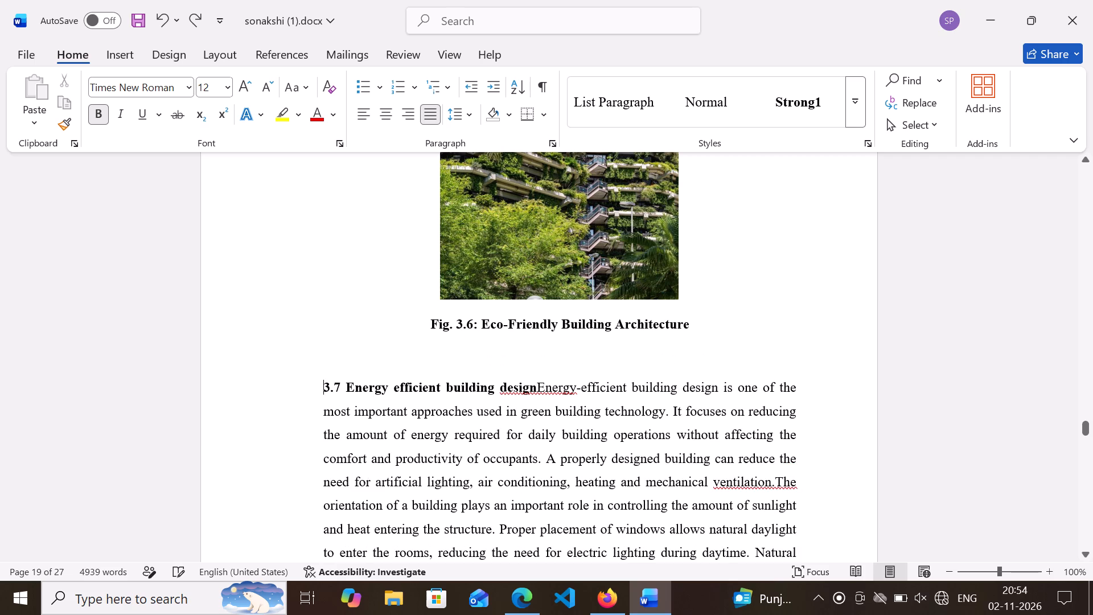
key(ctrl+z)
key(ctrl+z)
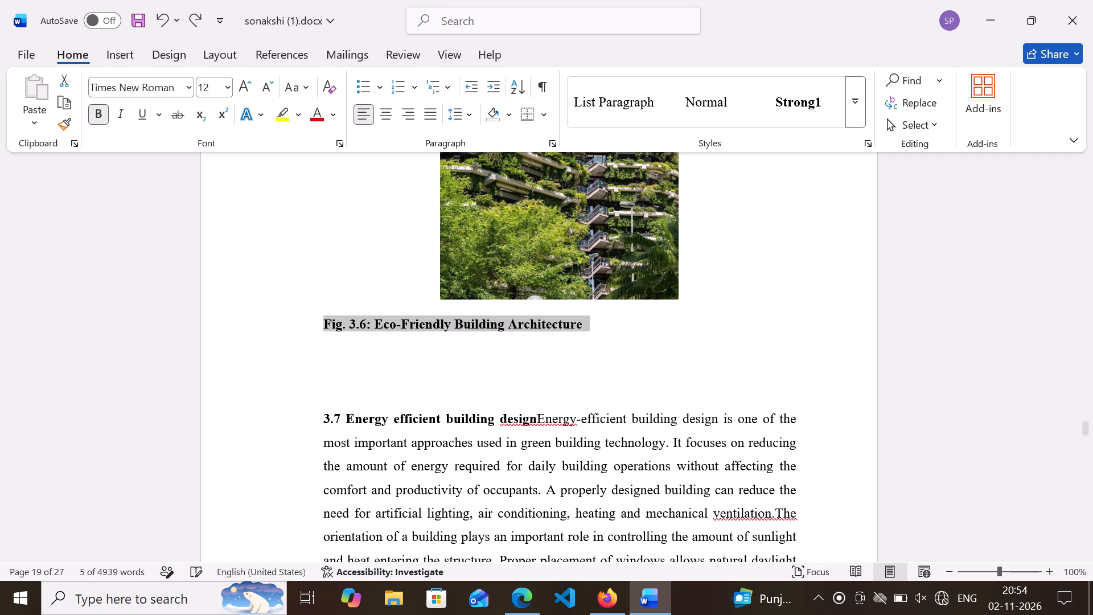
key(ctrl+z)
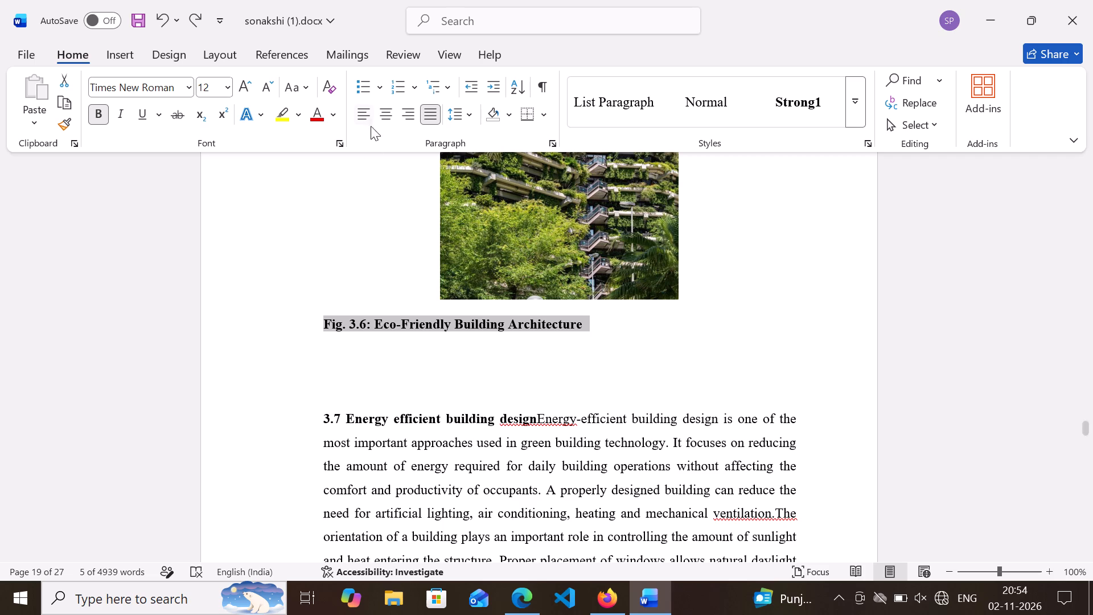
Centre the Fig. 3.6 caption beneath the picture.
click(384, 110)
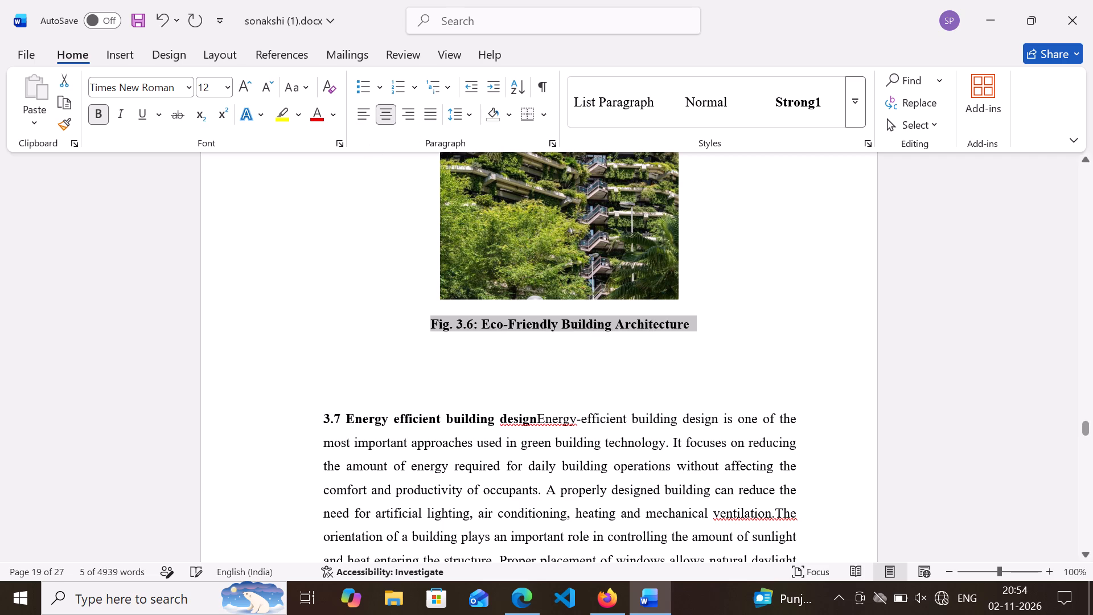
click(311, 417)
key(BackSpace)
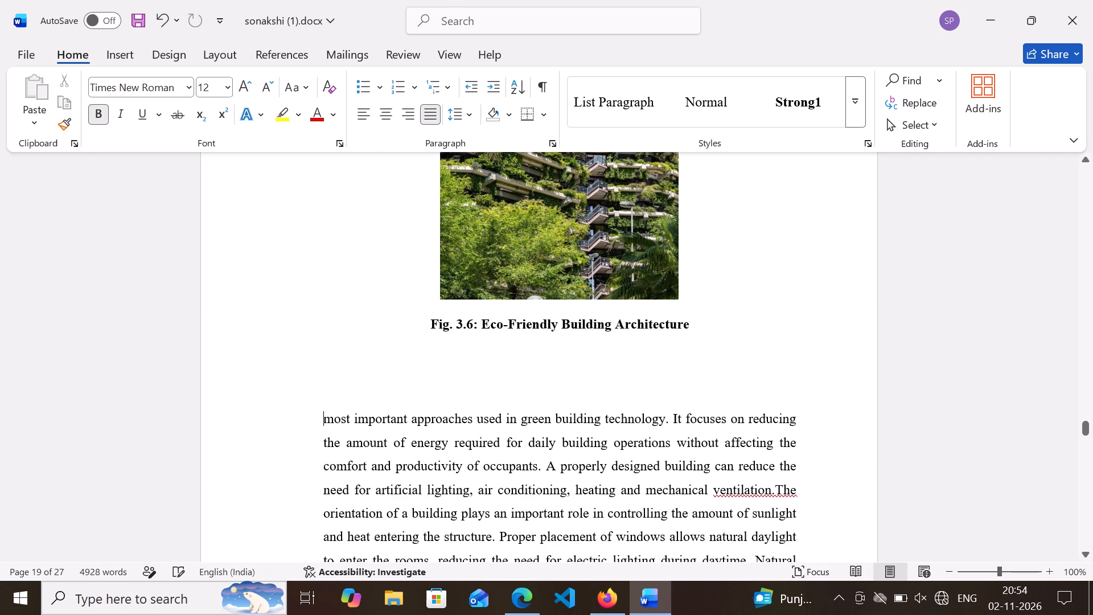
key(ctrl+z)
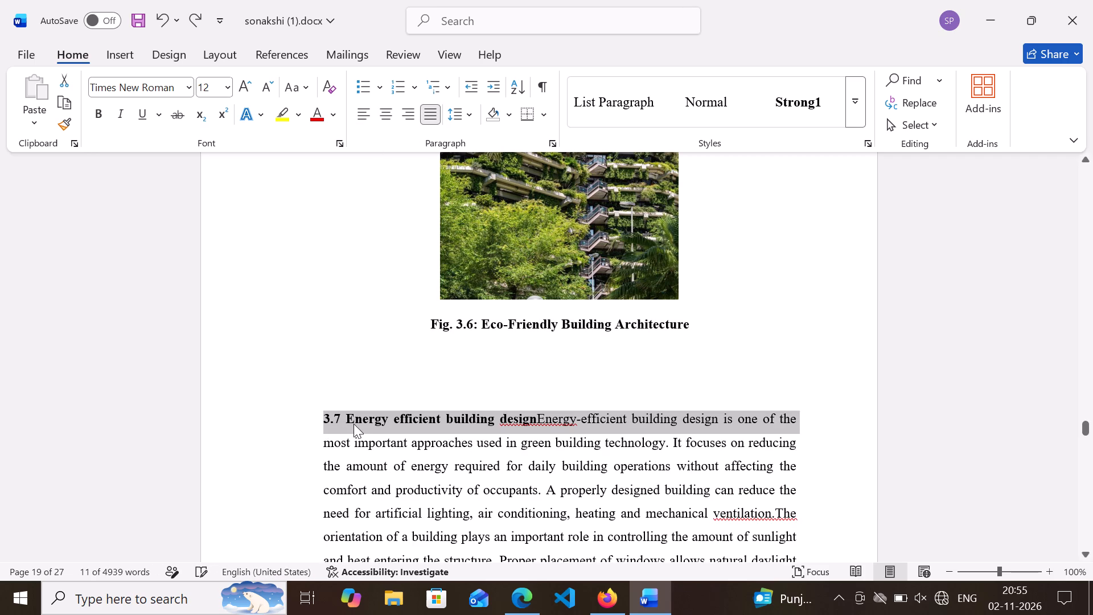
Remove the two empty lines between the Fig. 3.6 caption and the section 3.7 heading.
click(354, 424)
click(321, 418)
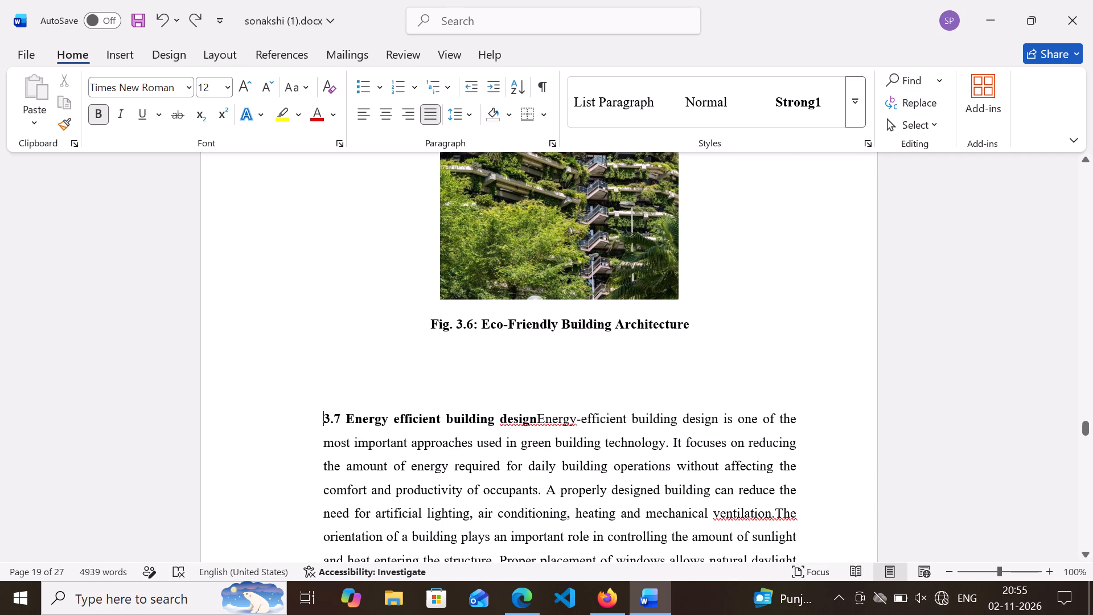
key(BackSpace)
key(BackSpace)
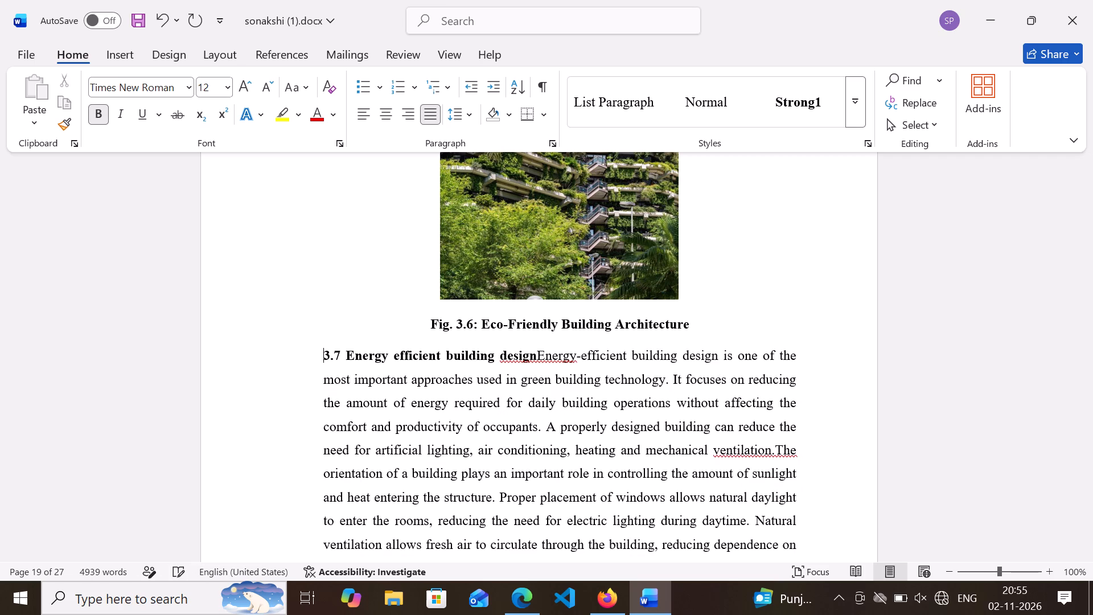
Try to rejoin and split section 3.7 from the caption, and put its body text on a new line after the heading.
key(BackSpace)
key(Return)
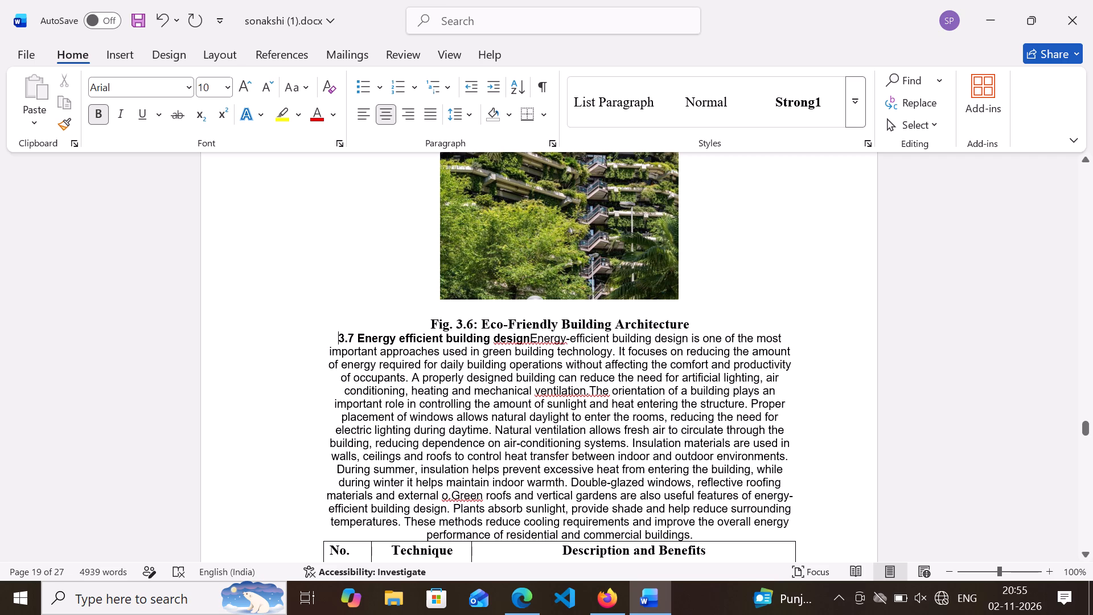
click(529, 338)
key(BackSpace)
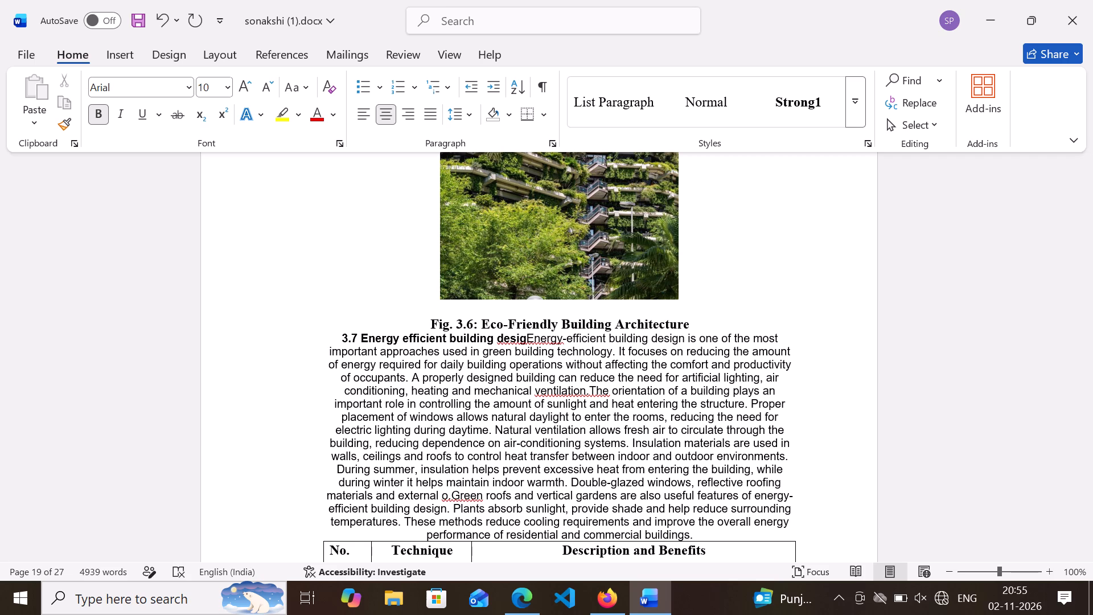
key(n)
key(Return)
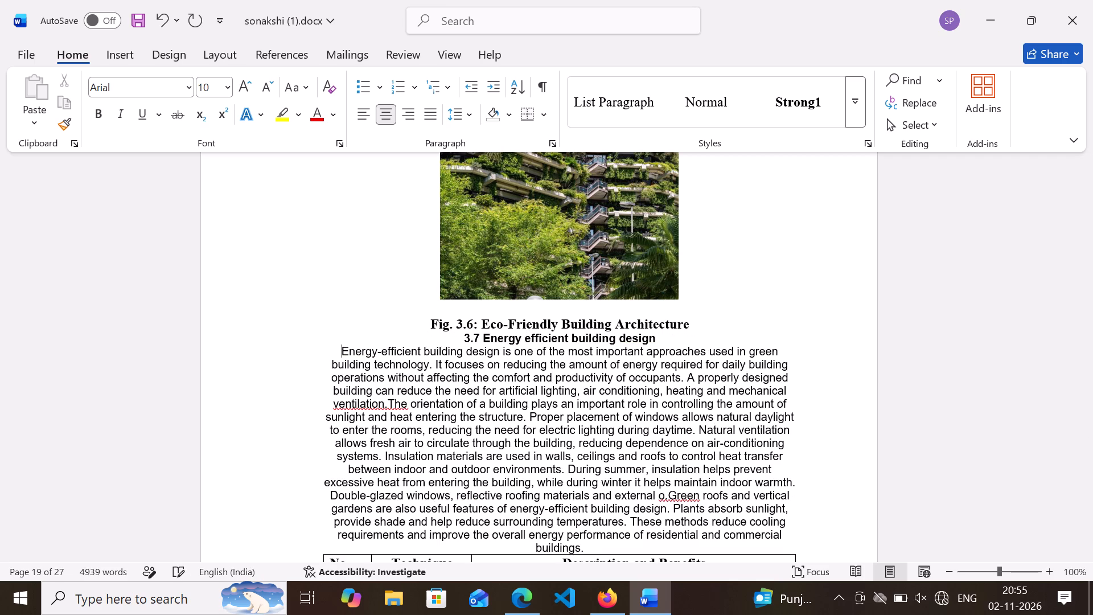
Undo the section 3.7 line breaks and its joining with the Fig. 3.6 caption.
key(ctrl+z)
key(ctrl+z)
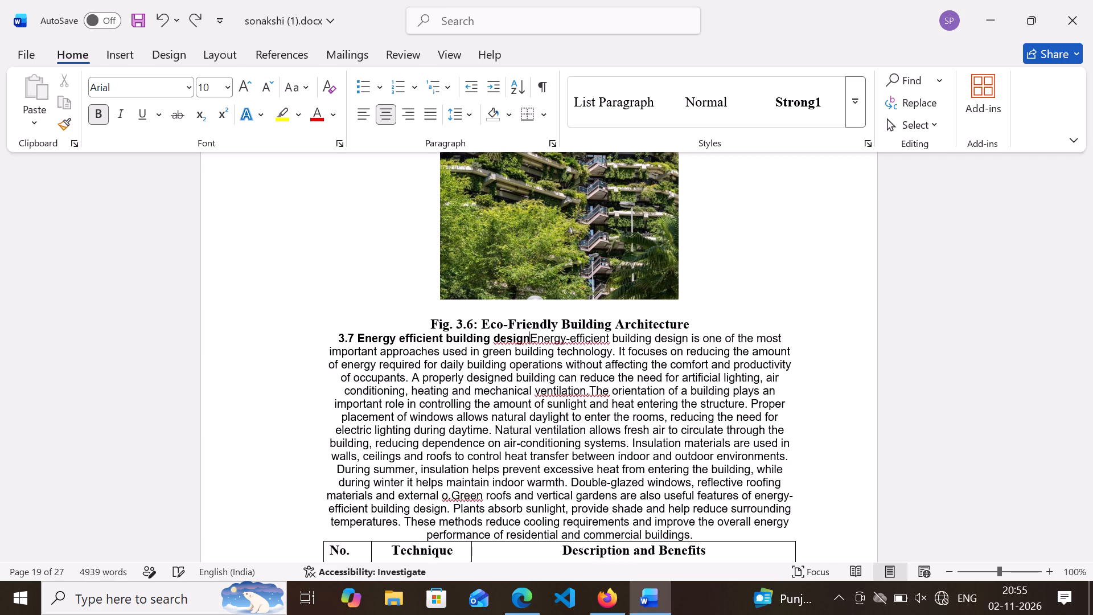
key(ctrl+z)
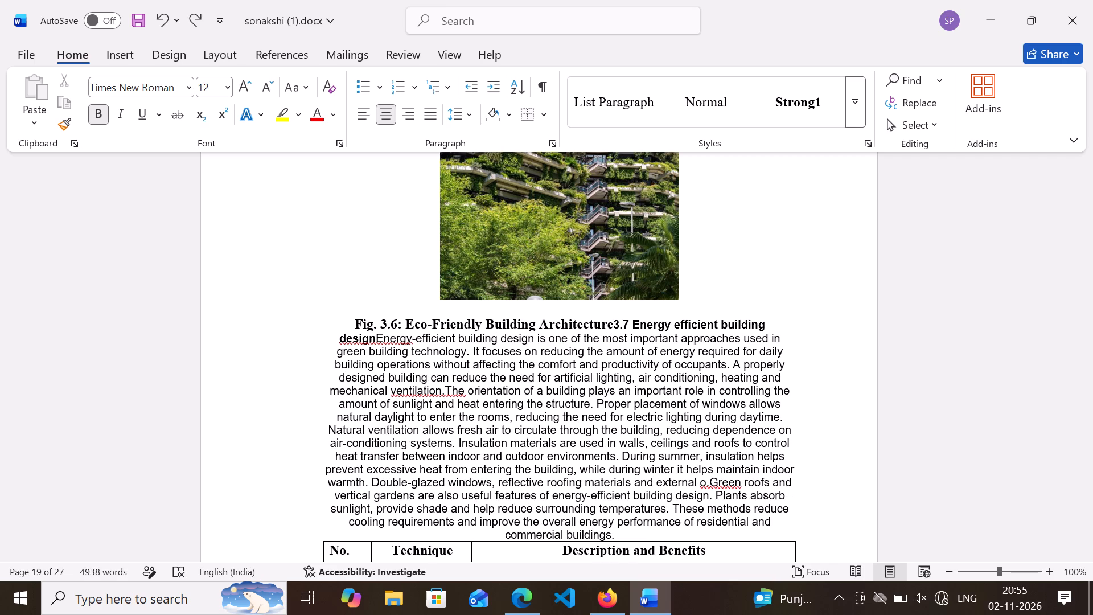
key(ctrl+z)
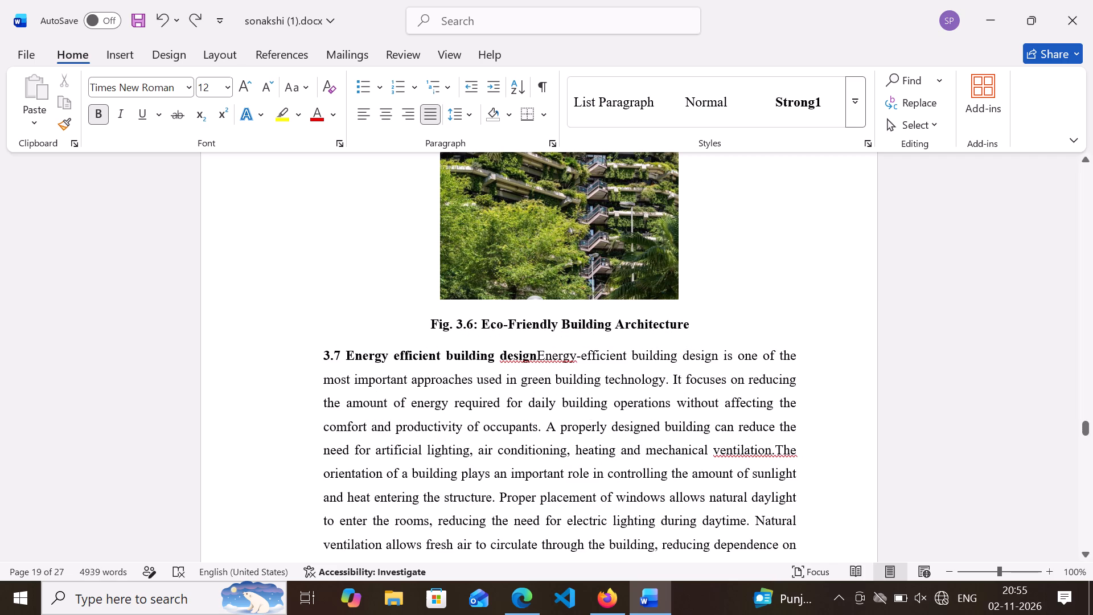
Place the insertion point between the heading "3.7 Energy efficient building design" and the body text that follows it.
scroll(520, 350, down, 1)
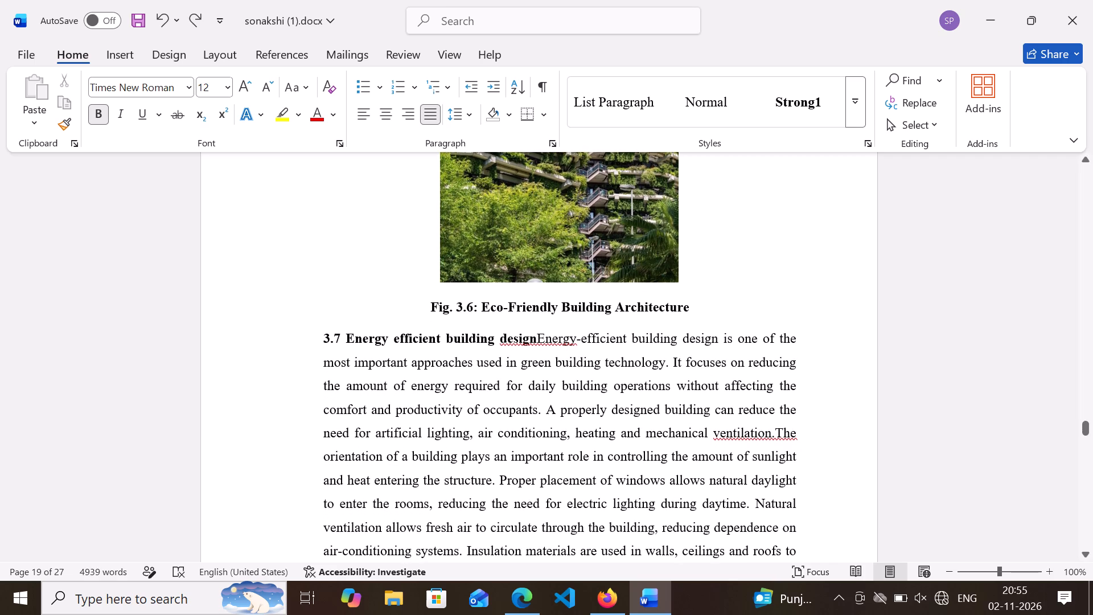
click(539, 337)
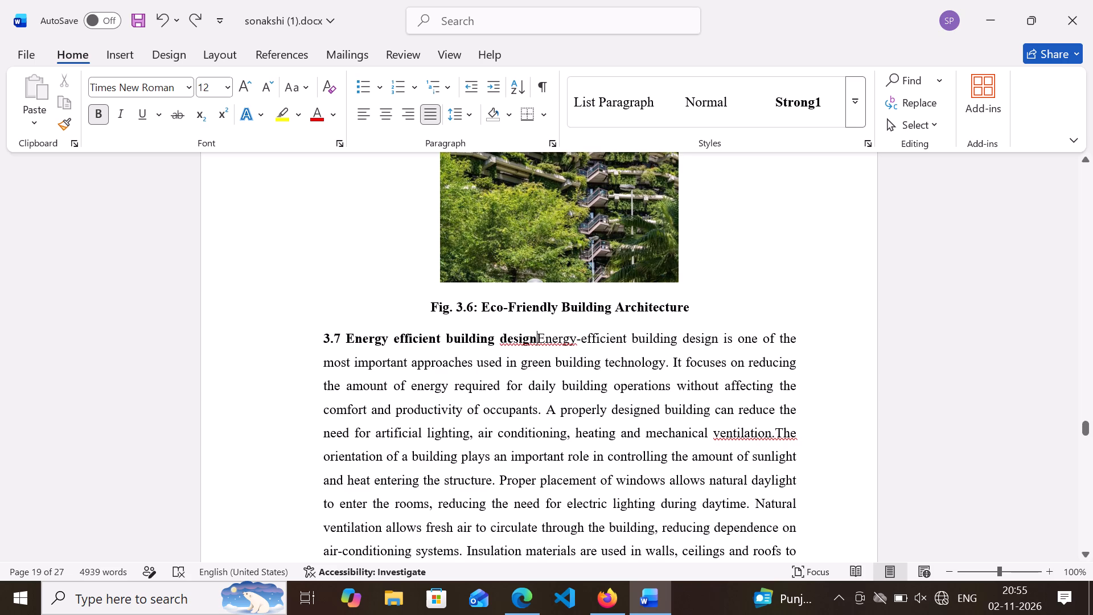
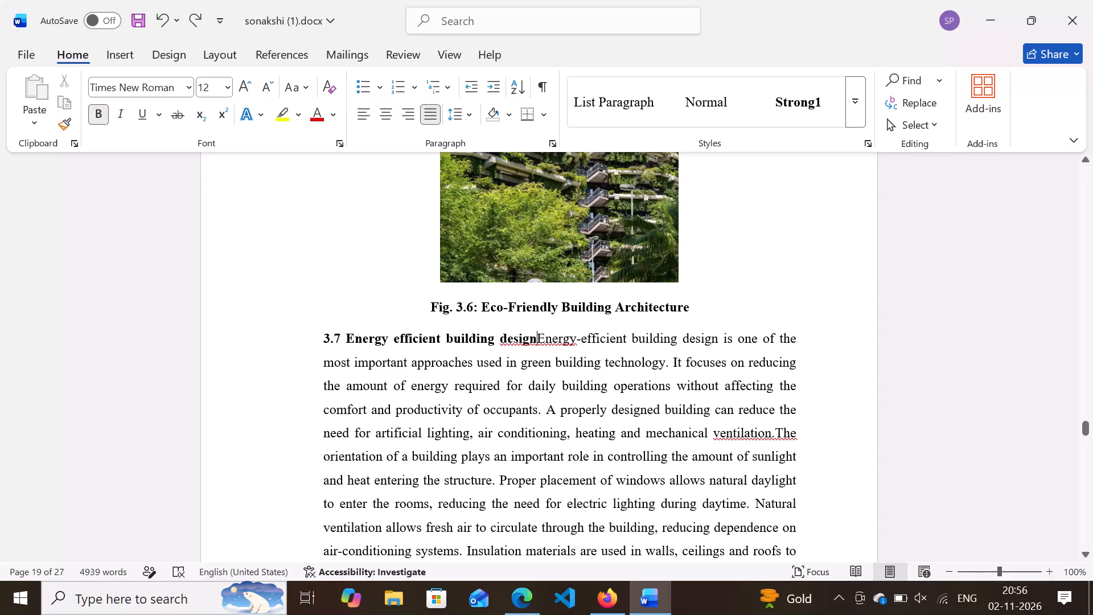
Add a space after the heading "3.7 Energy efficient building design" and move its body text onto a new line.
click(540, 337)
key(space)
key(Return)
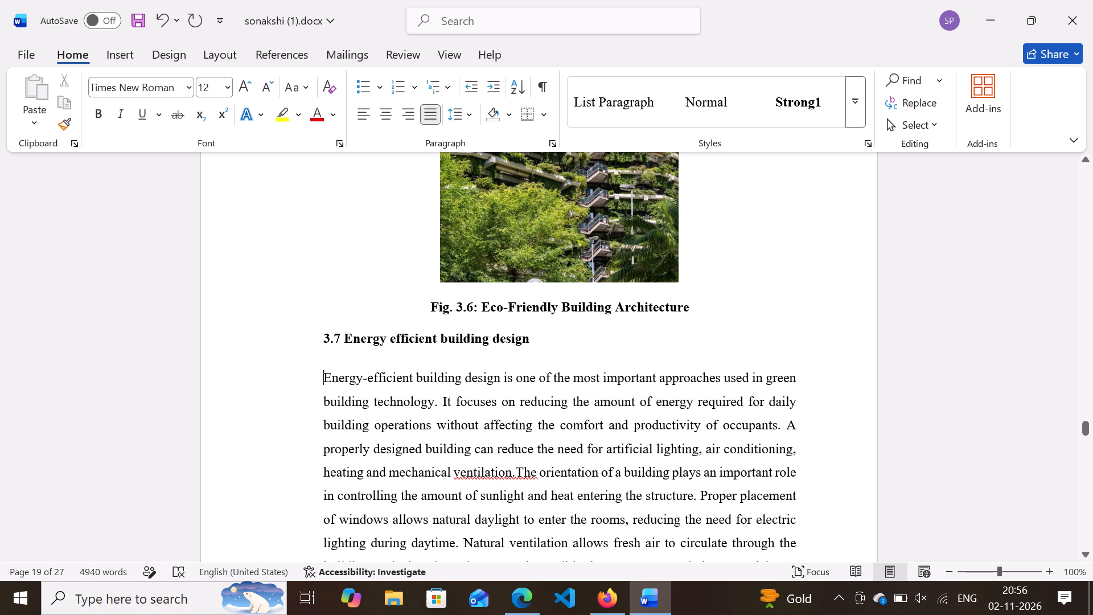
key(BackSpace)
key(Return)
Select the section 3.7 body text up to the table and apply justified alignment with 1.5 line spacing.
click(324, 335)
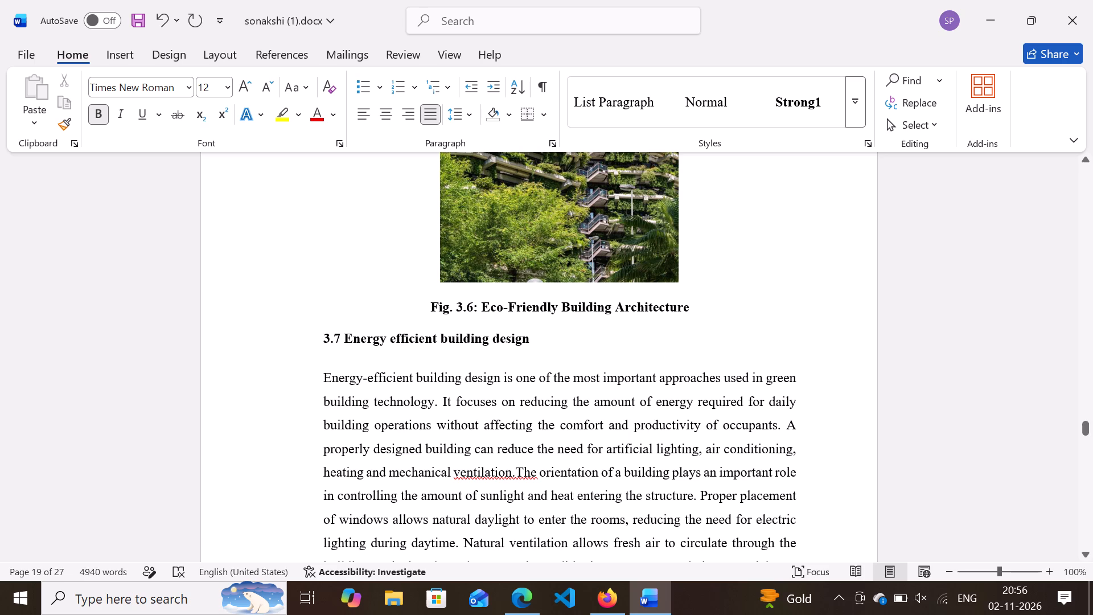
double_click(318, 336)
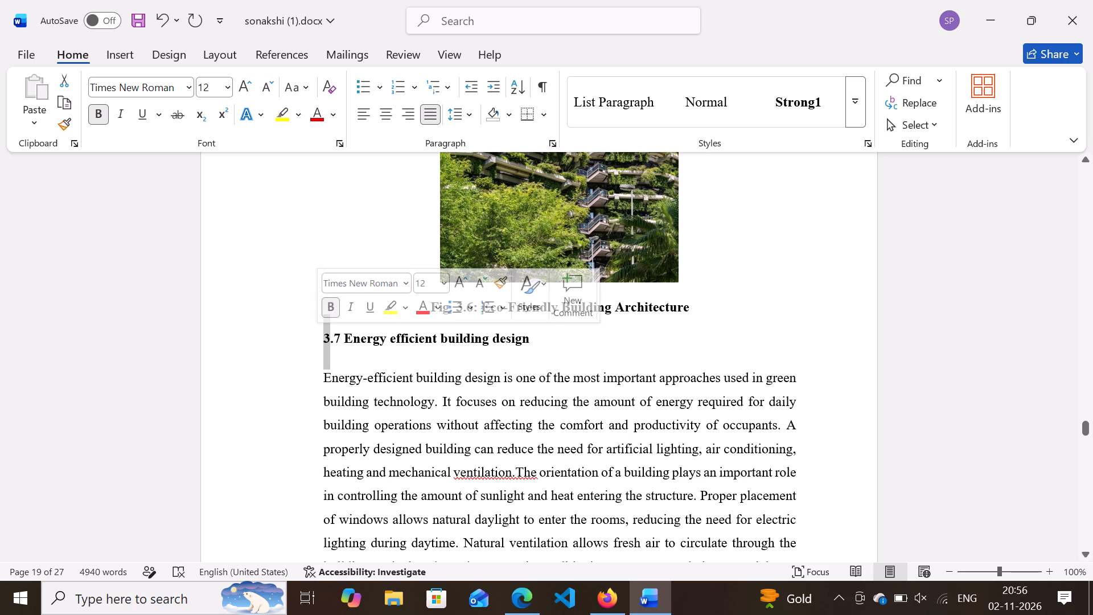
click(556, 354)
drag(539, 342, 304, 352)
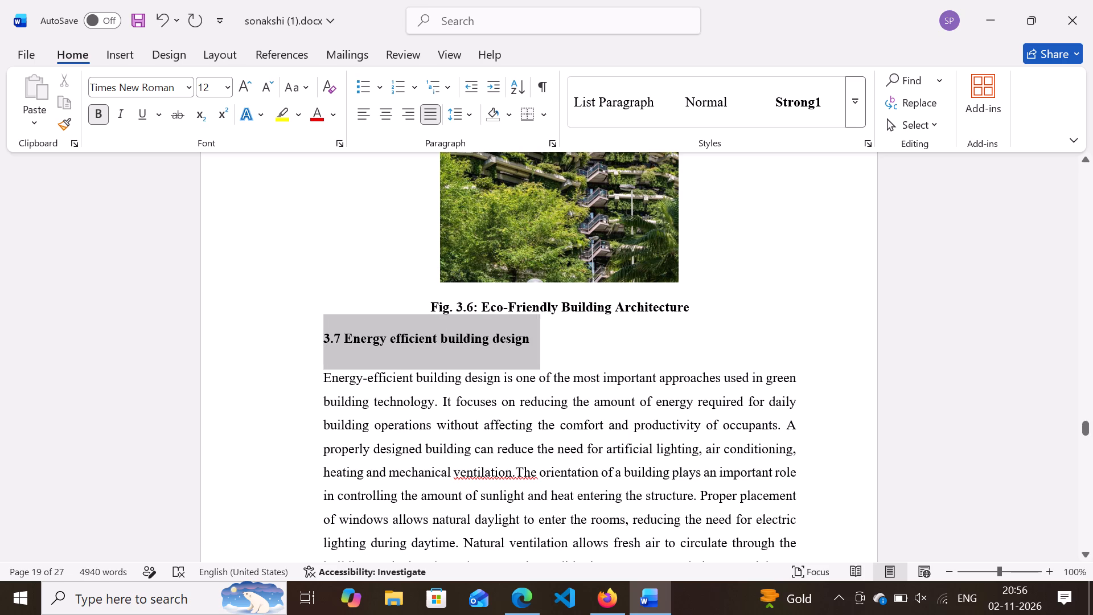
drag(304, 352, 266, 412)
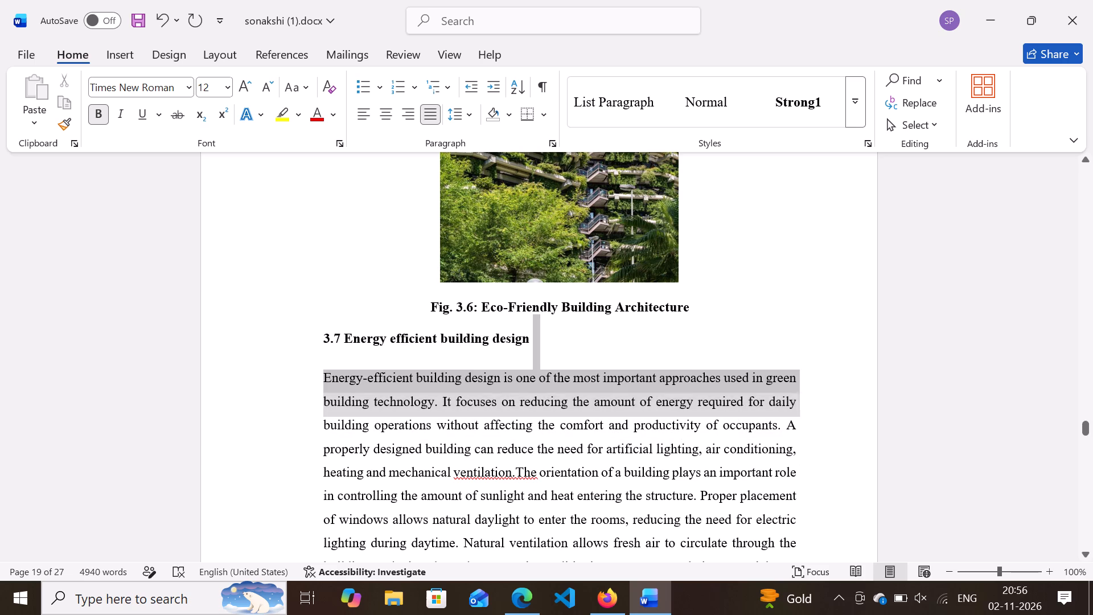
drag(266, 412, 390, 533)
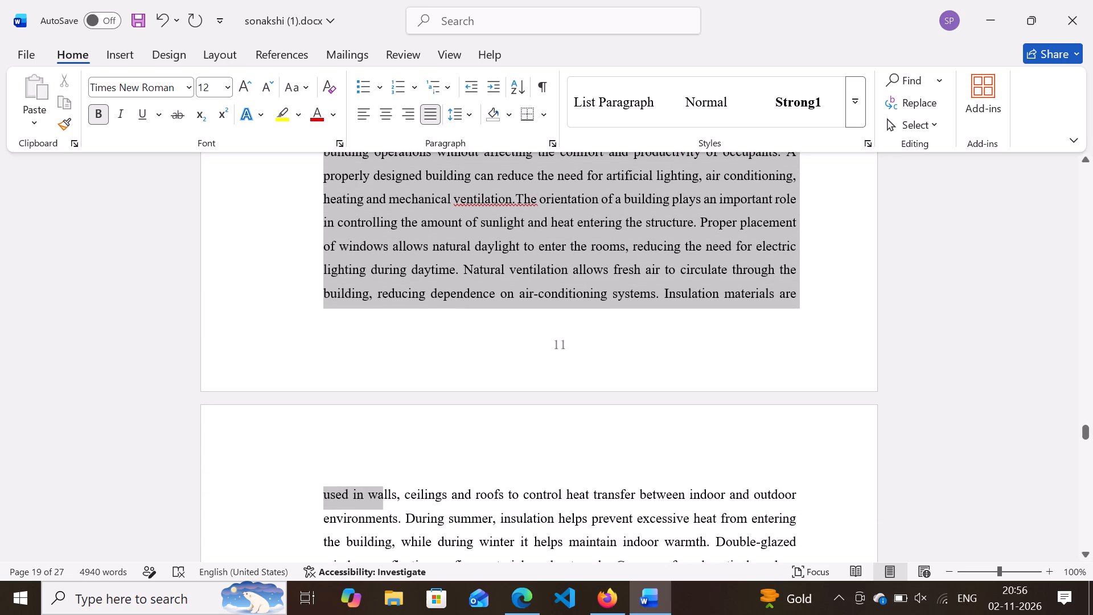
drag(390, 533, 449, 452)
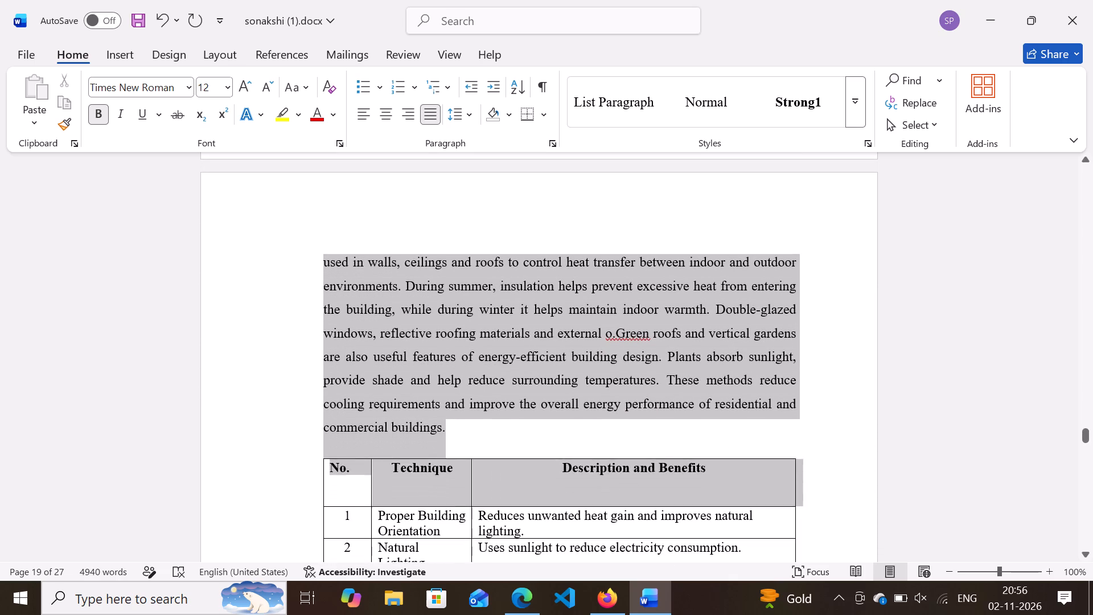
drag(449, 452, 466, 422)
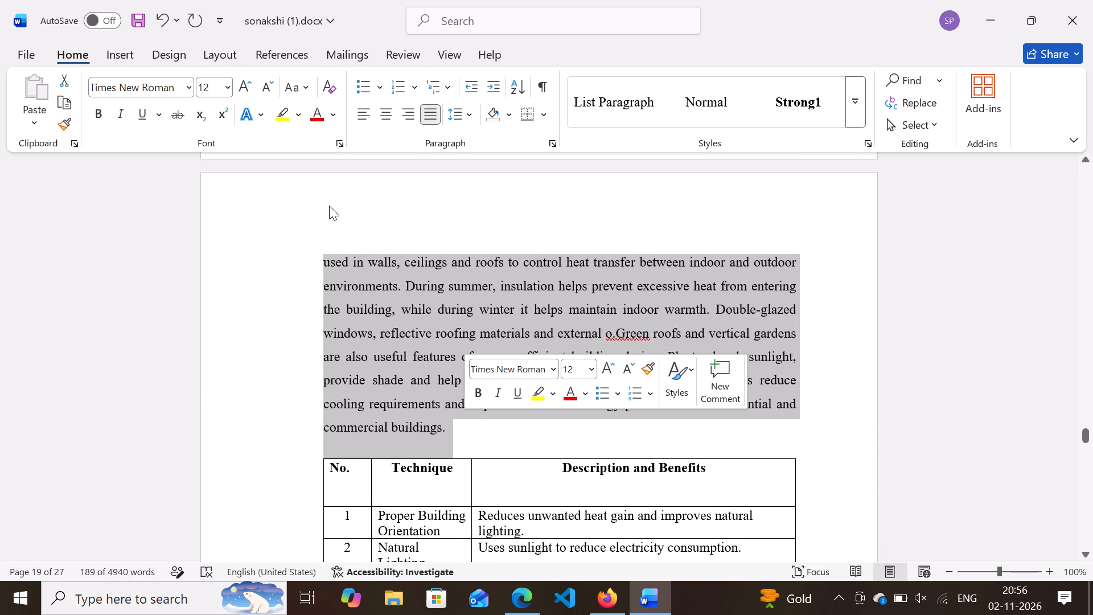
click(428, 121)
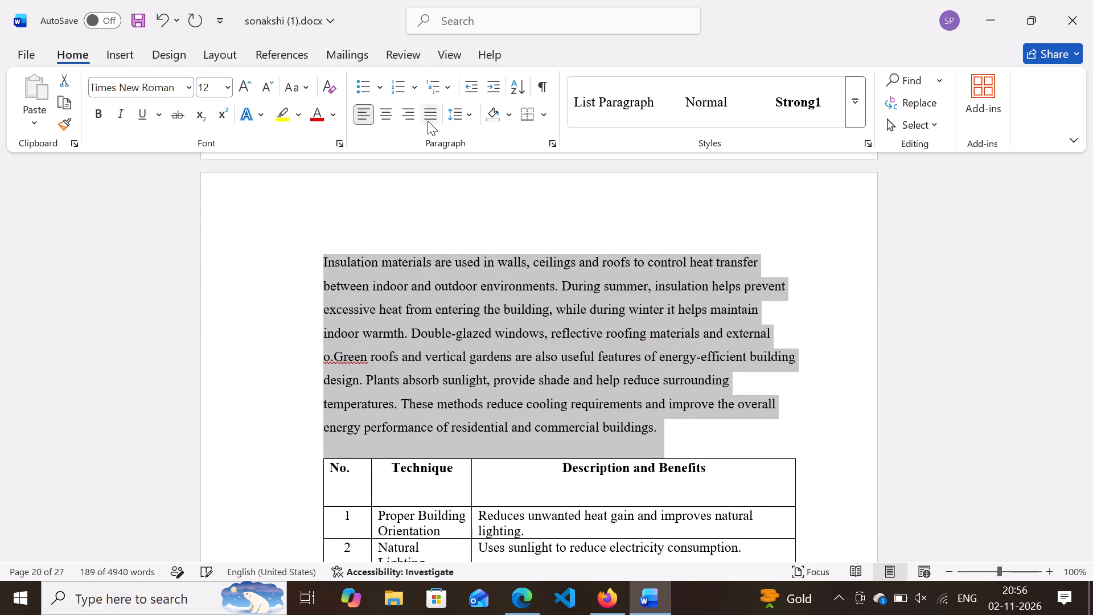
click(428, 121)
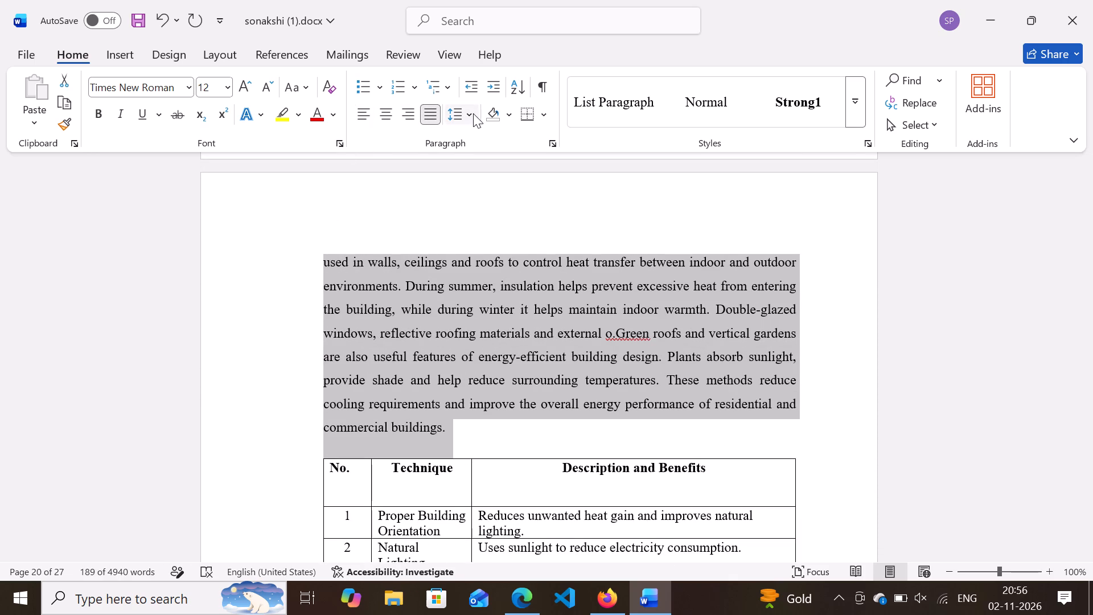
click(473, 113)
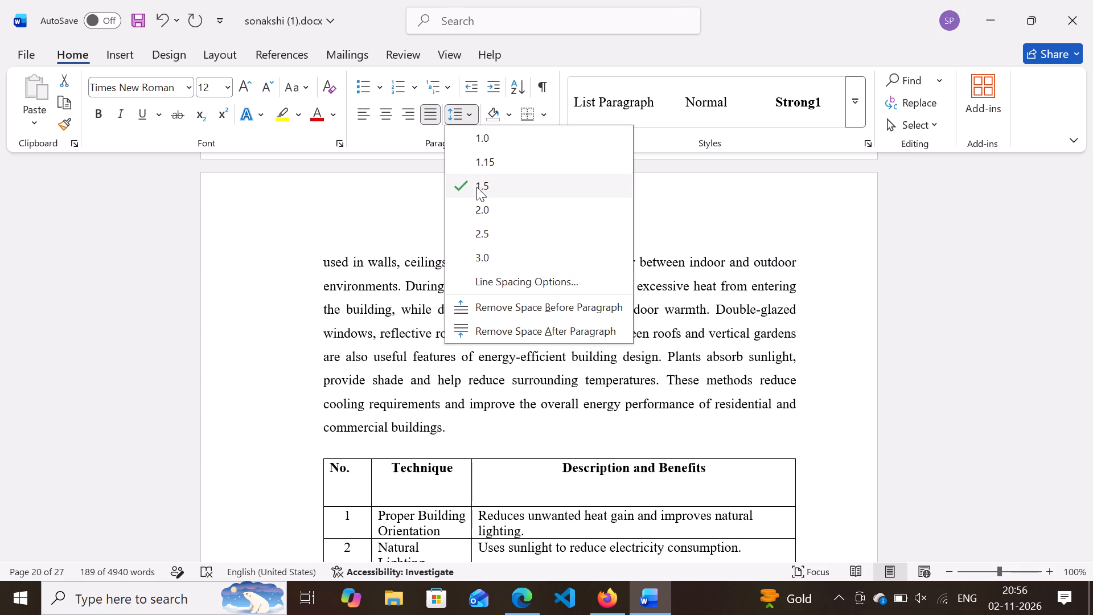
click(476, 187)
click(412, 200)
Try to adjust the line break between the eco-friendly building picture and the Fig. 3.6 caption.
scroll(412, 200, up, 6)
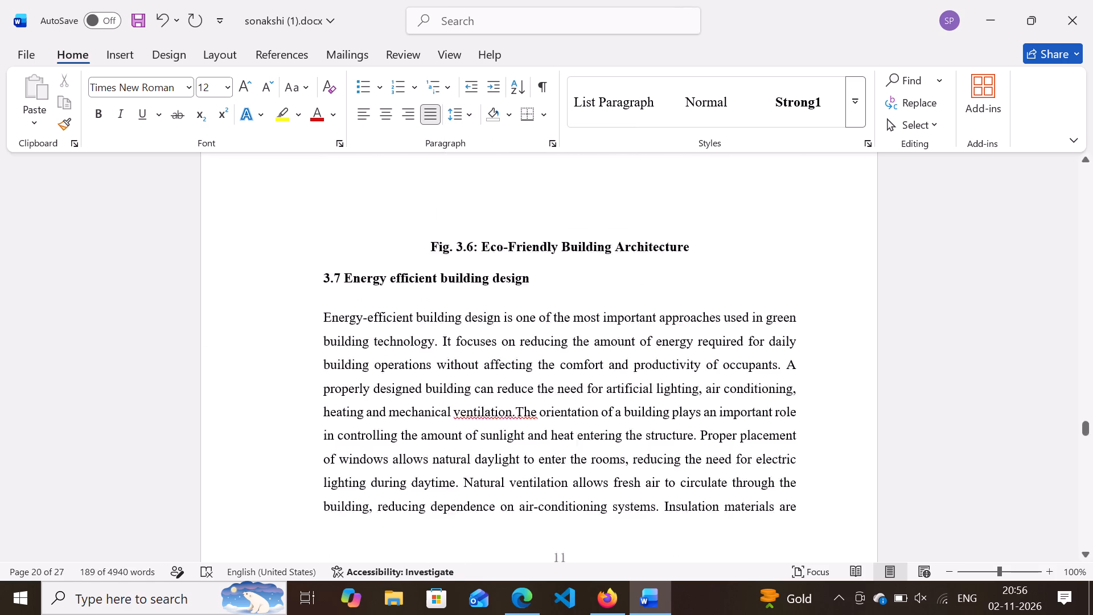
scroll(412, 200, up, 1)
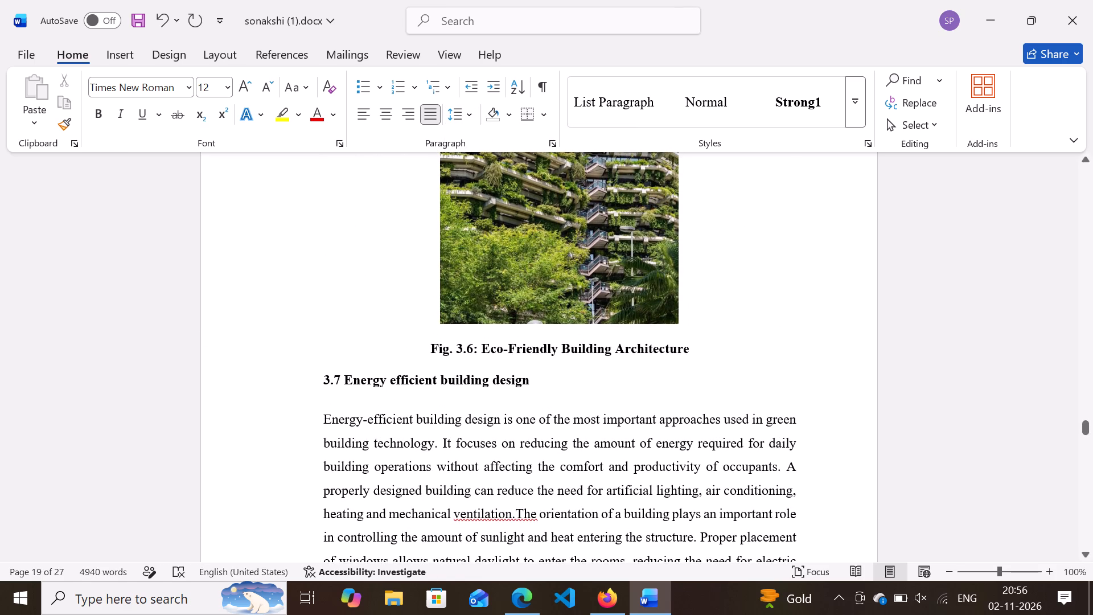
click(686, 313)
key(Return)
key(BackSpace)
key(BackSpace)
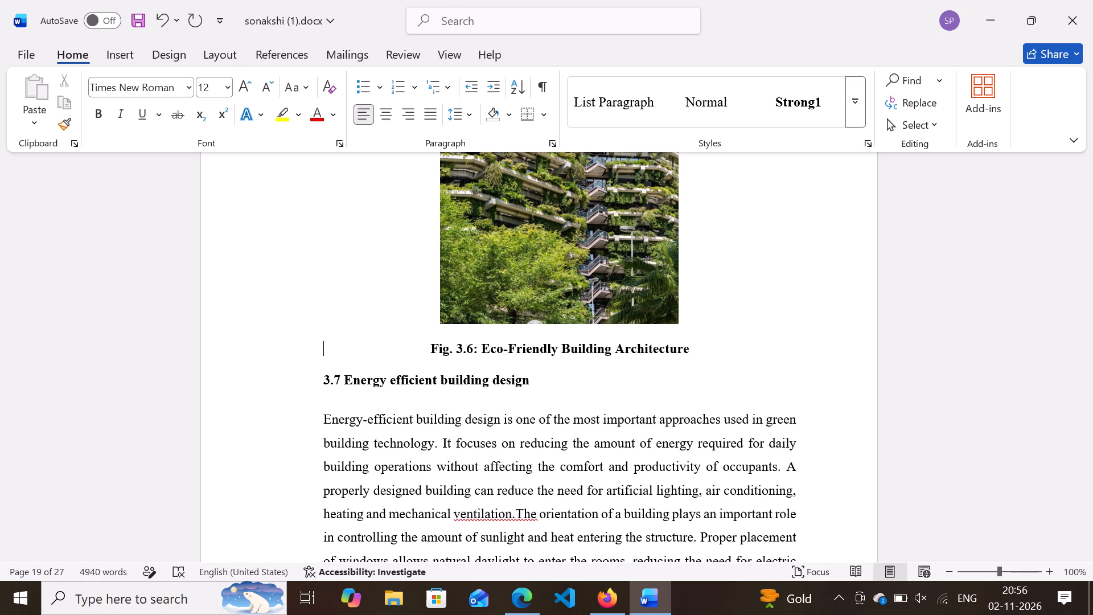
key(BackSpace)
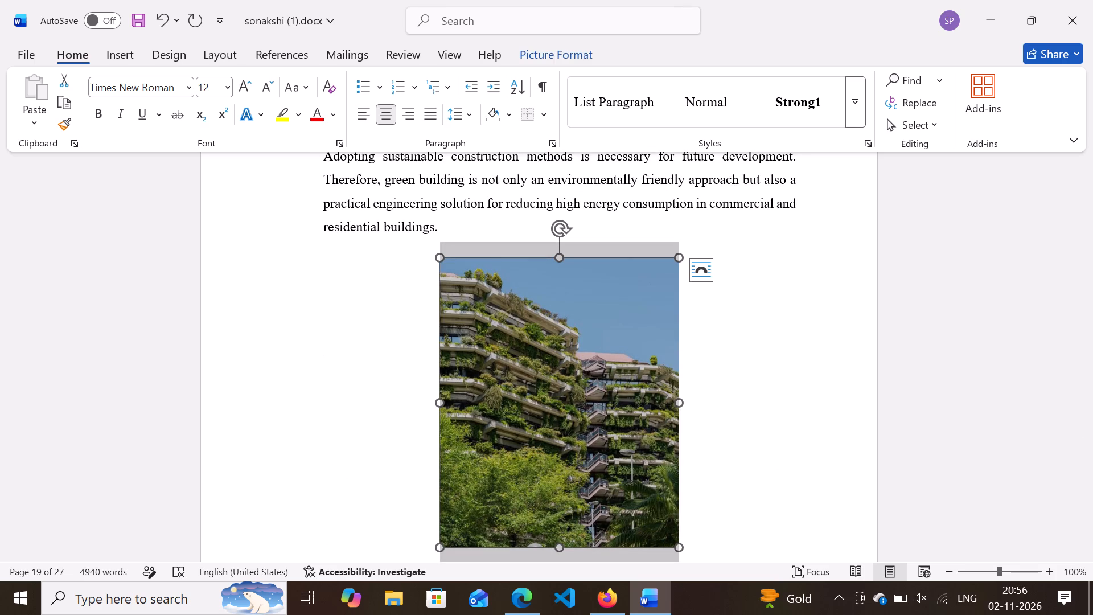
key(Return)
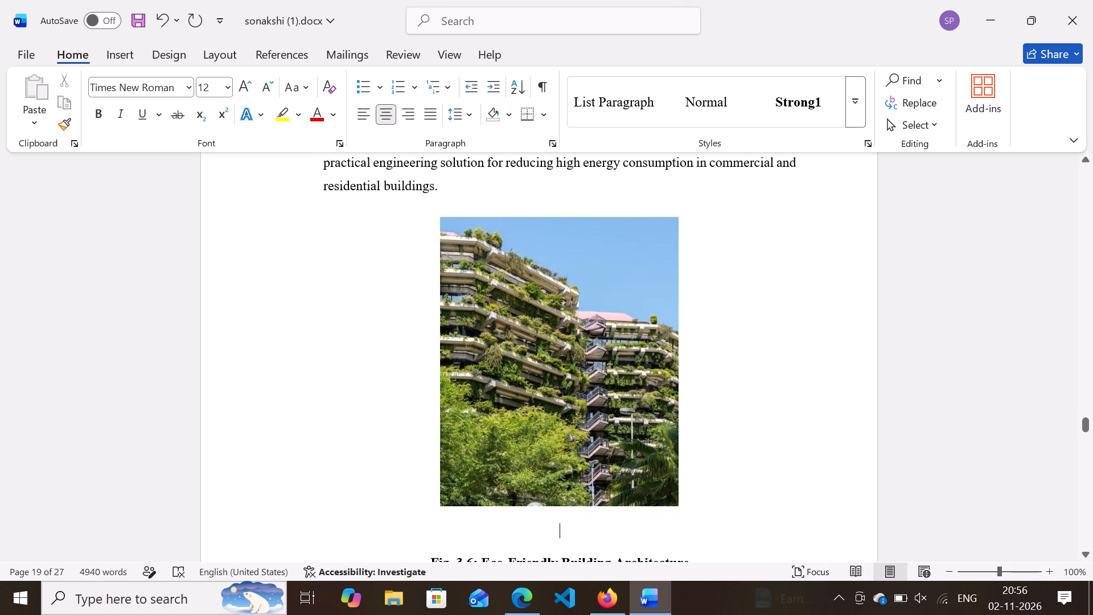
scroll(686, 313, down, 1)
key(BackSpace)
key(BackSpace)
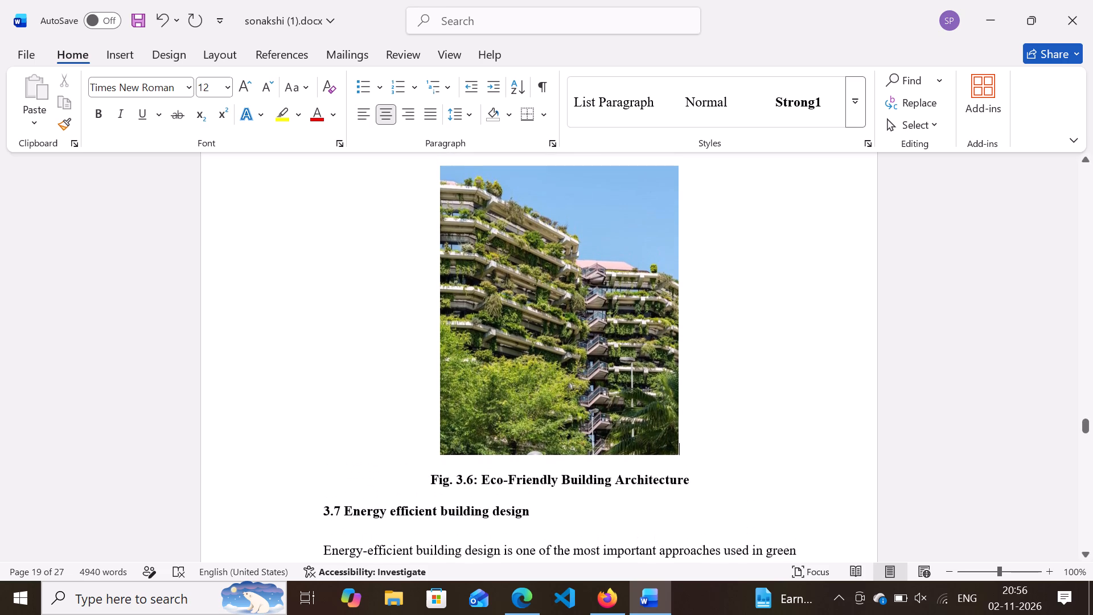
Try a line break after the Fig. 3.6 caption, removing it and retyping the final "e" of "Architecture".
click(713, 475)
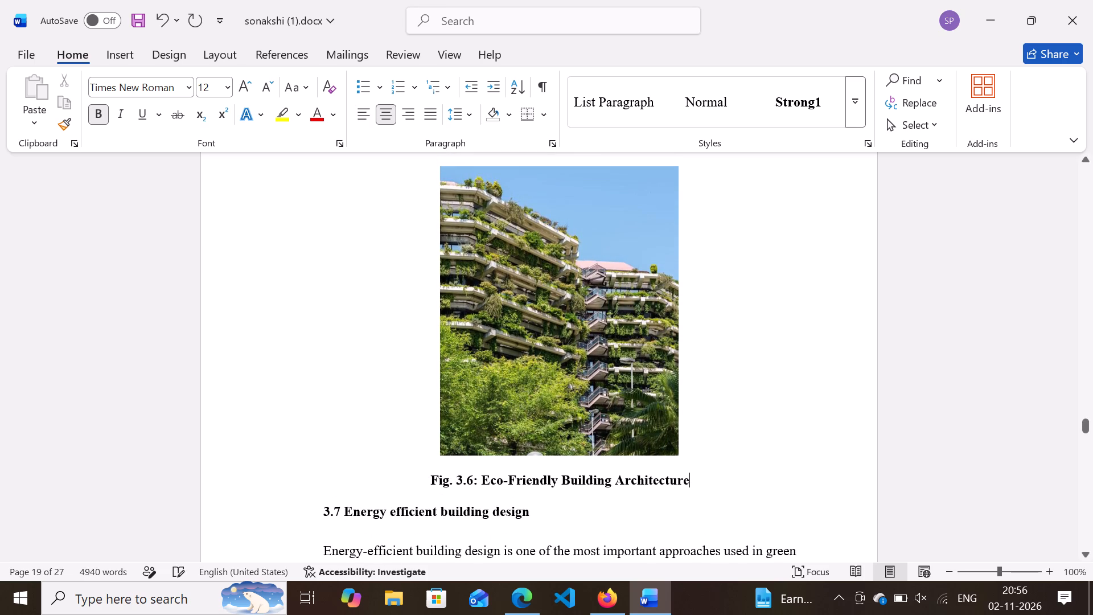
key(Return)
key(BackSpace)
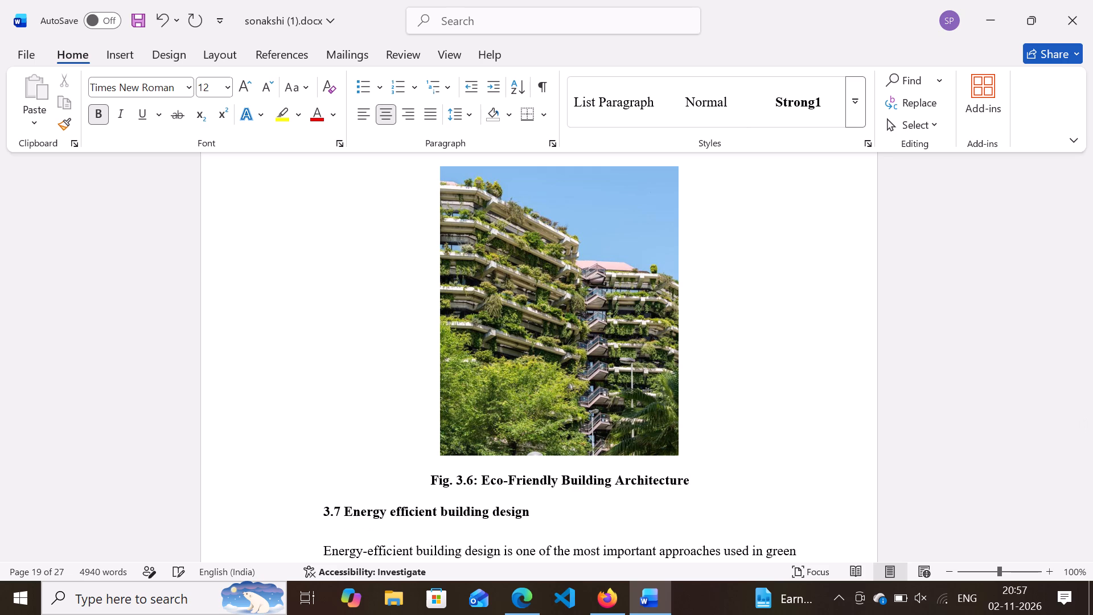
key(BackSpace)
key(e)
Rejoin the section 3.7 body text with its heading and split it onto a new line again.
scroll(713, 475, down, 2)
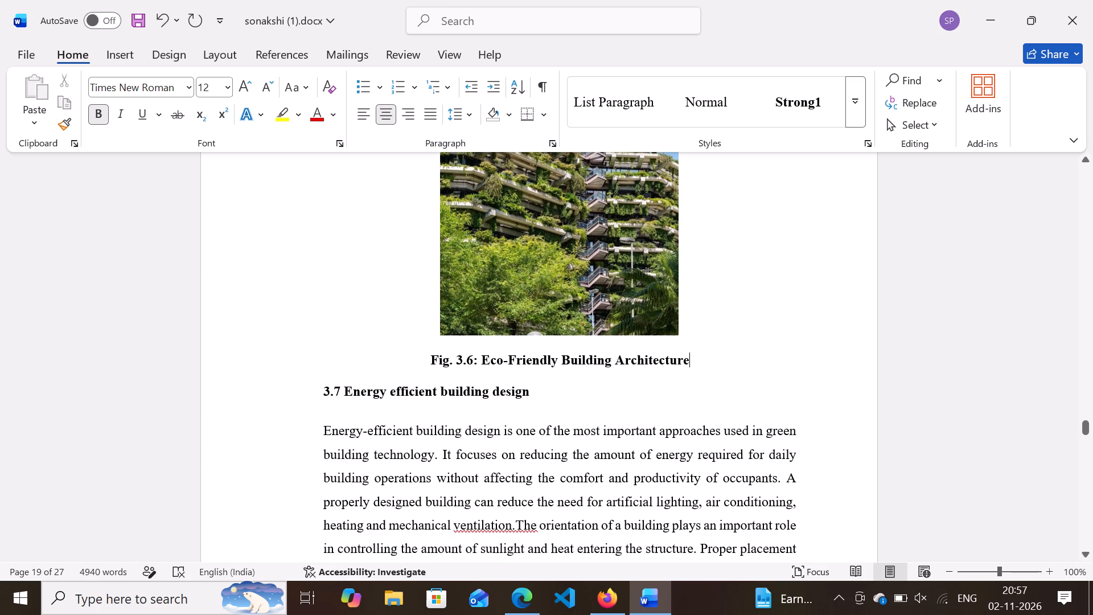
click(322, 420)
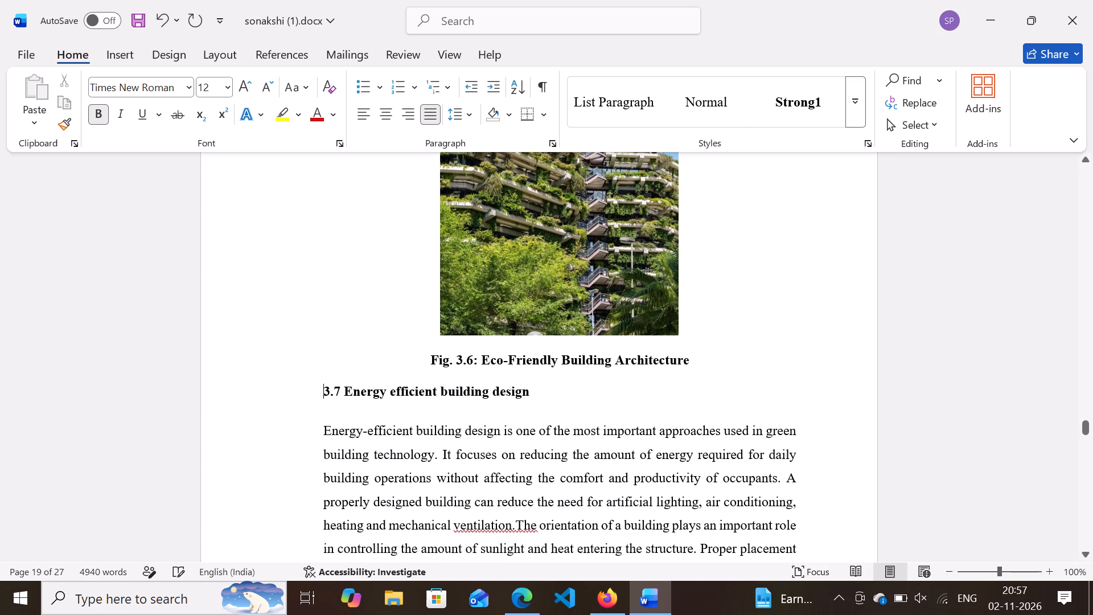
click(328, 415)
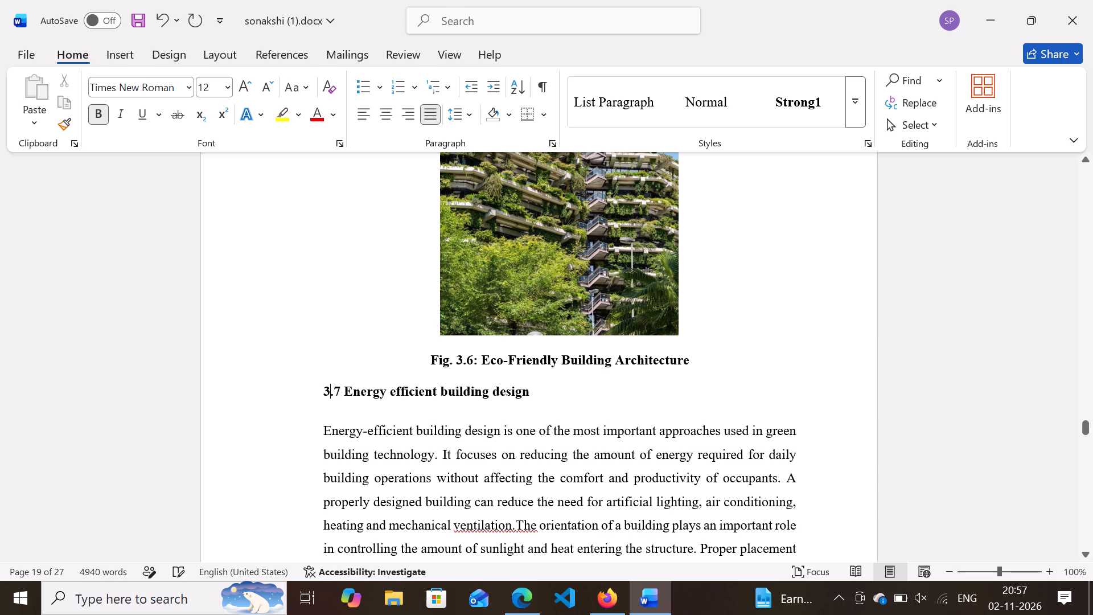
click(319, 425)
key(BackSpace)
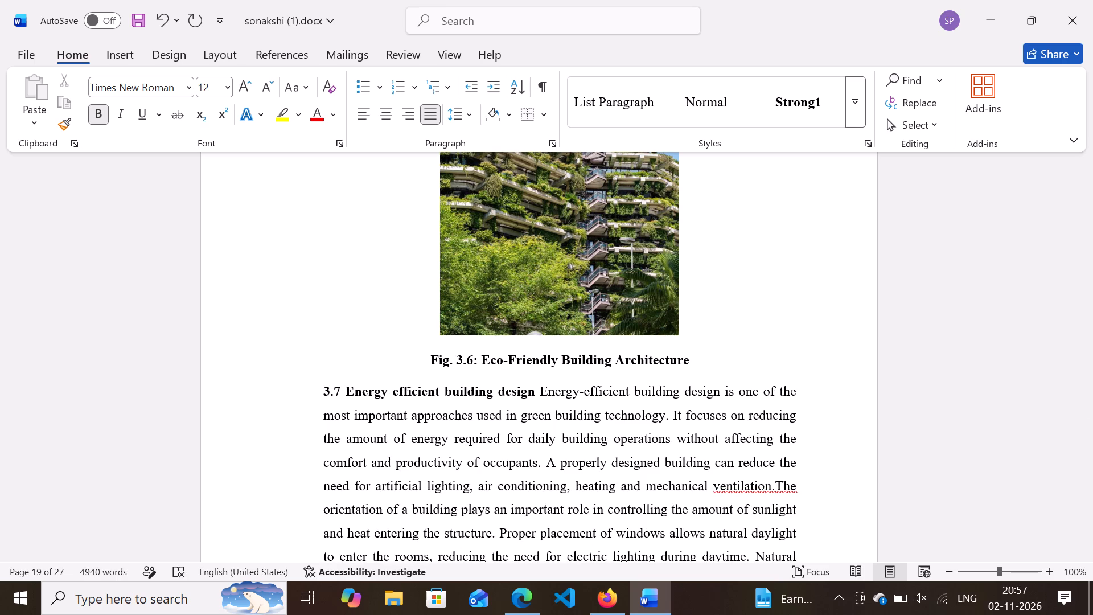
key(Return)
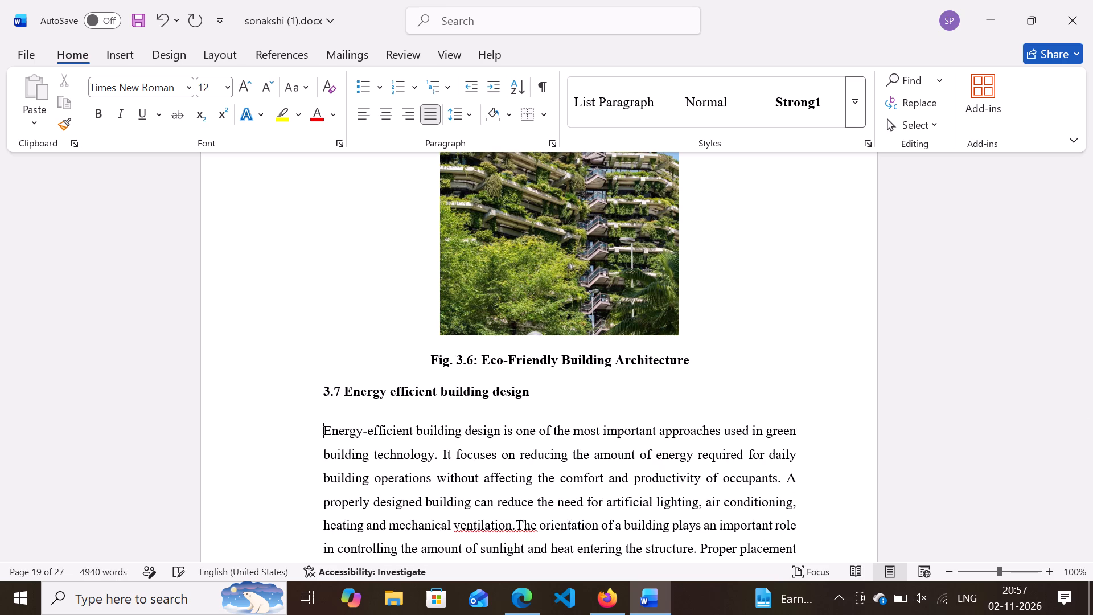
Delete the number "3.7" from the heading, join the heading to the Fig. 3.6 caption and split it back onto its own spaced line.
click(340, 385)
key(BackSpace)
key(BackSpace)
key(BackSpace)
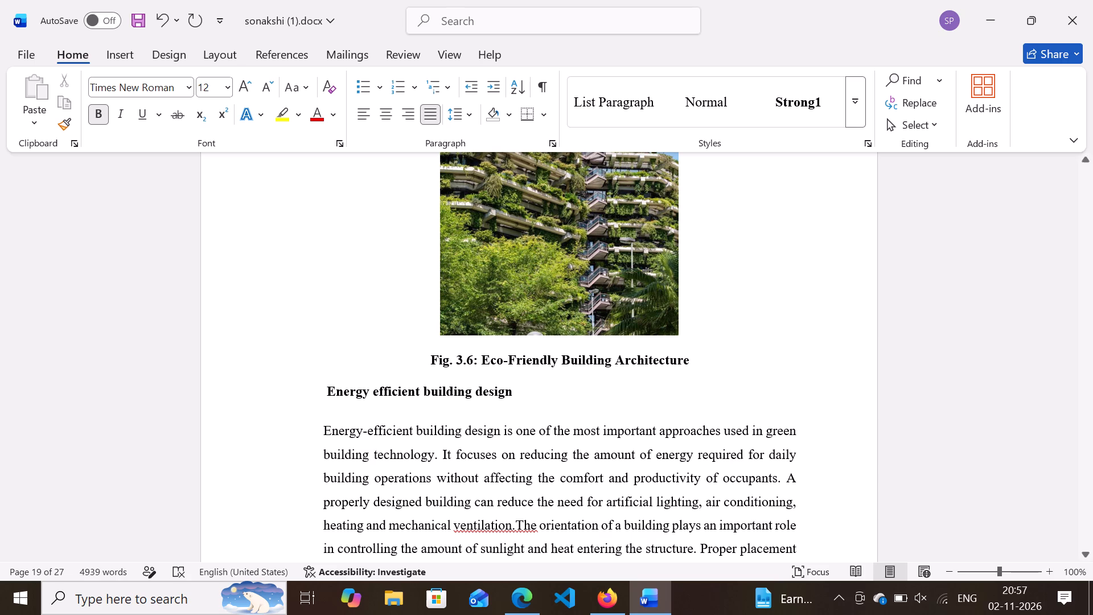
key(BackSpace)
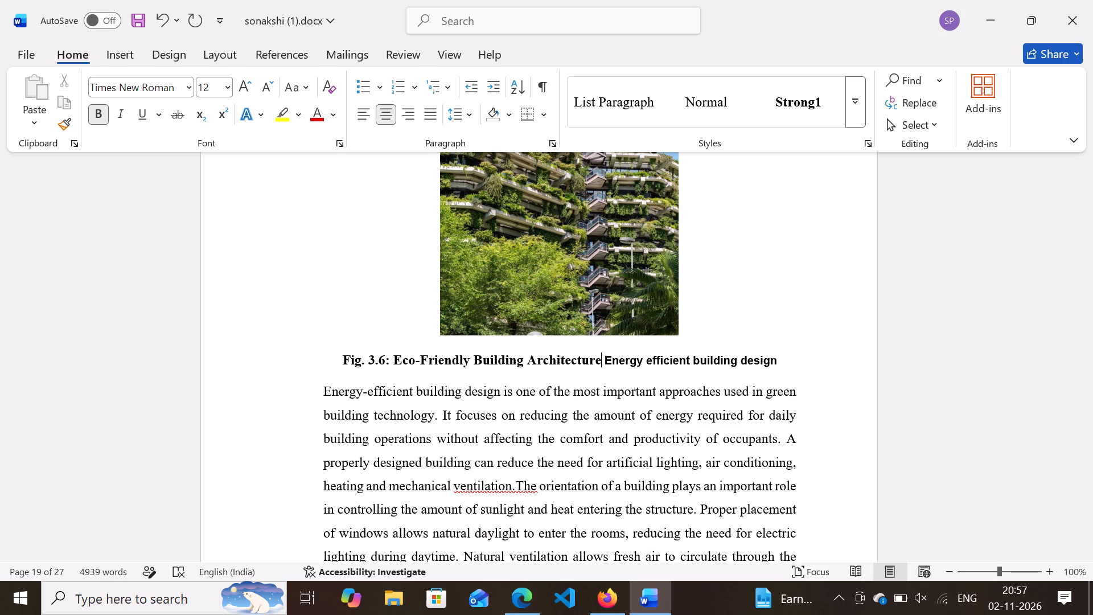
key(Return)
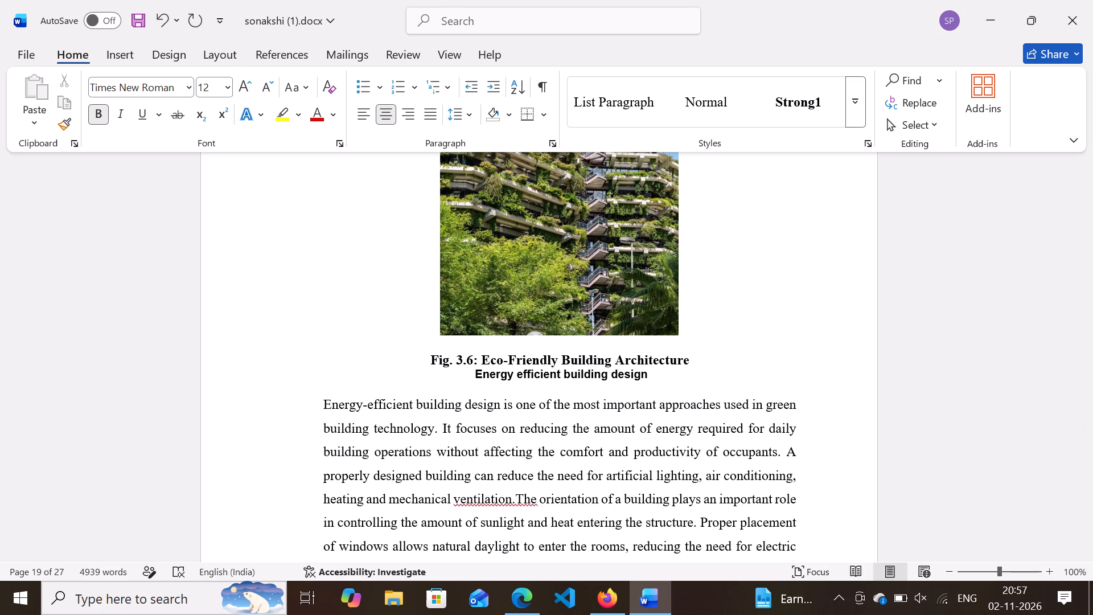
key(Return)
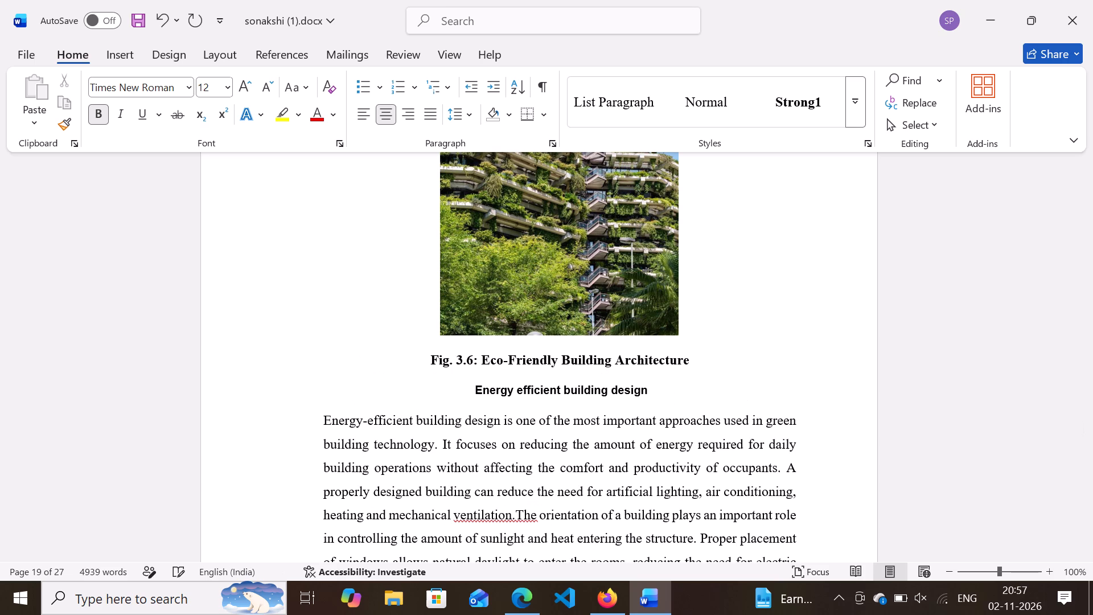
key(Return)
key(BackSpace)
Copy the "Energy efficient building design" heading below the Fig. 3.6 caption, delete it and remove the empty line it leaves.
click(650, 384)
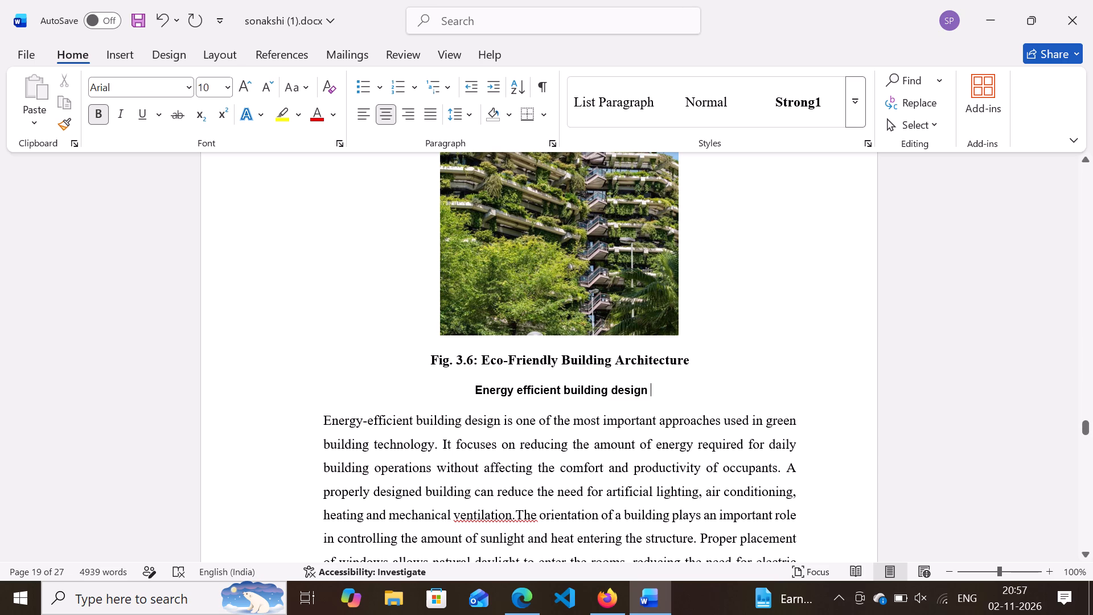
click(647, 386)
drag(647, 386, 462, 384)
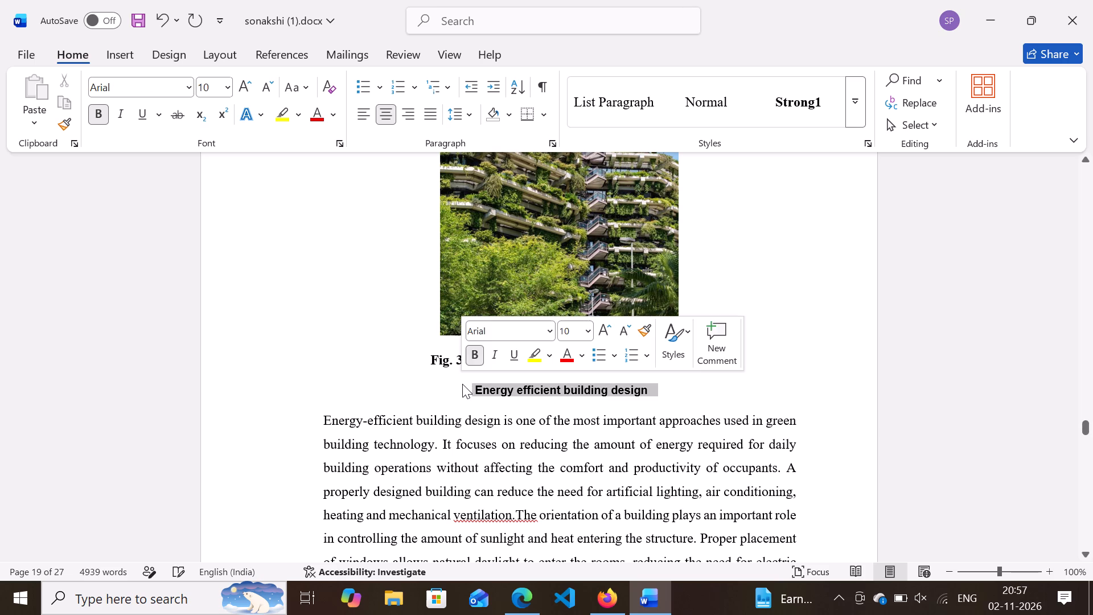
key(ctrl+c)
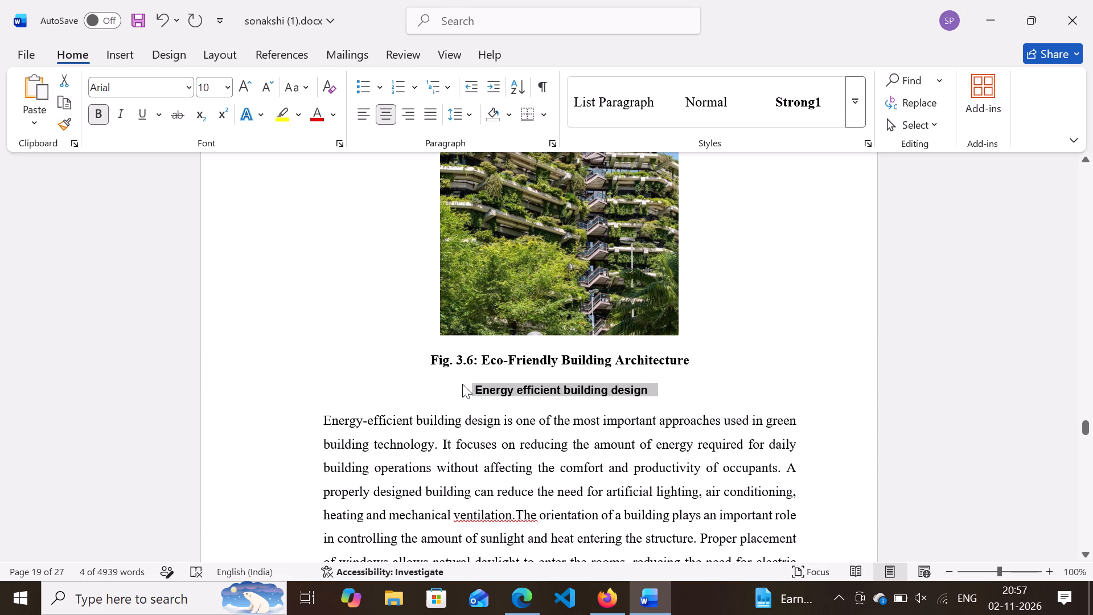
key(Delete)
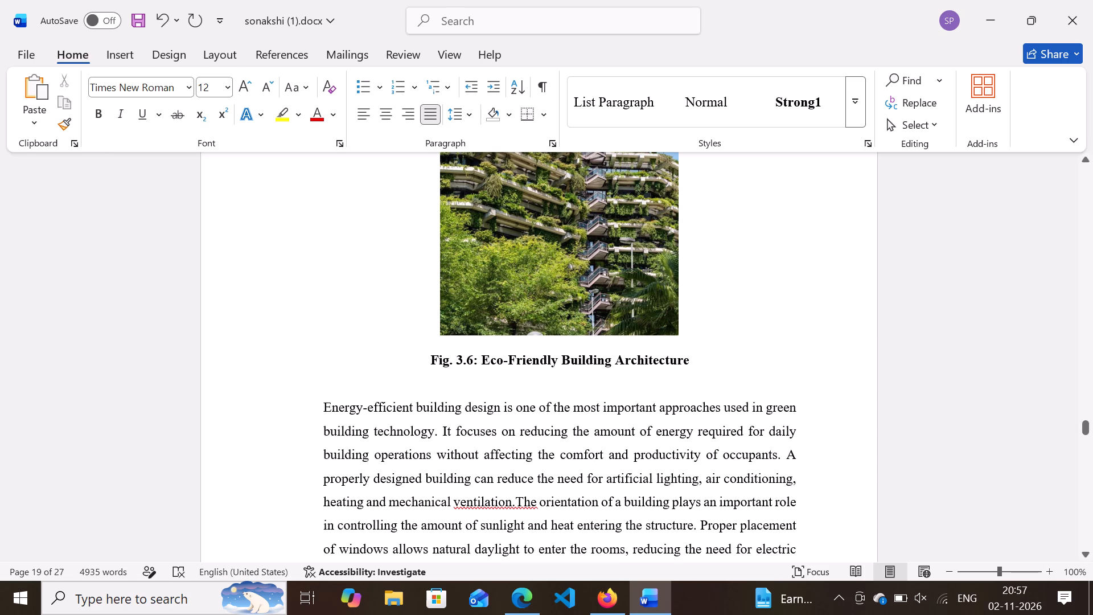
click(323, 405)
key(BackSpace)
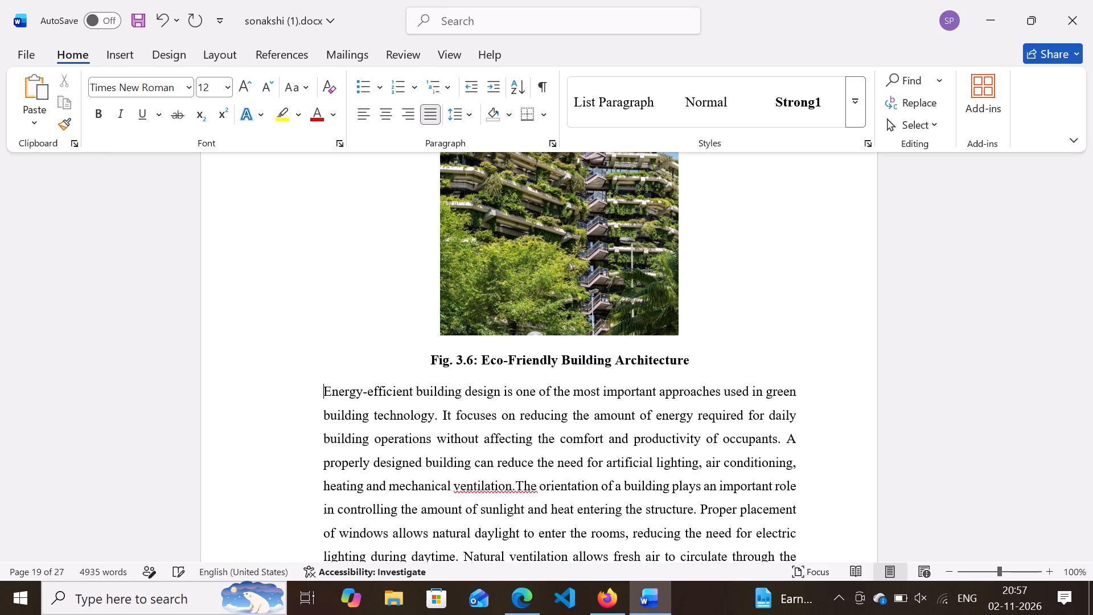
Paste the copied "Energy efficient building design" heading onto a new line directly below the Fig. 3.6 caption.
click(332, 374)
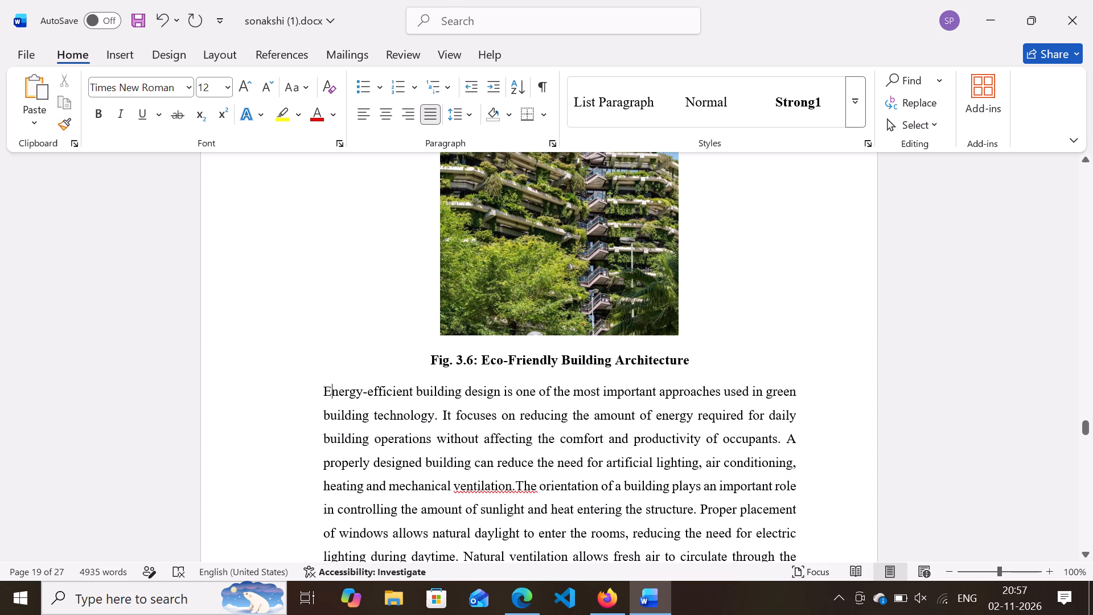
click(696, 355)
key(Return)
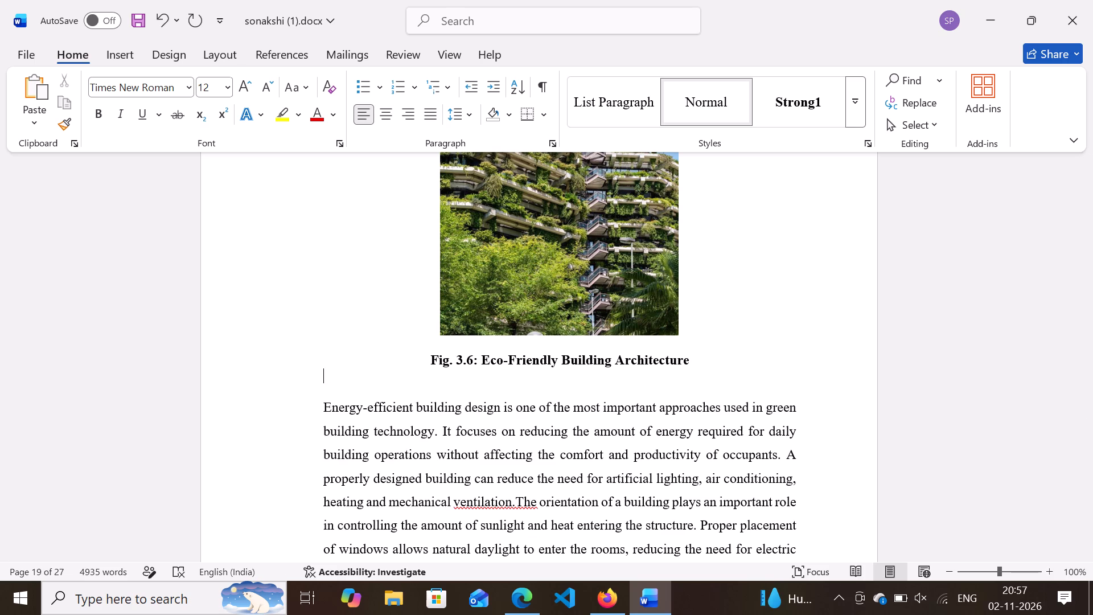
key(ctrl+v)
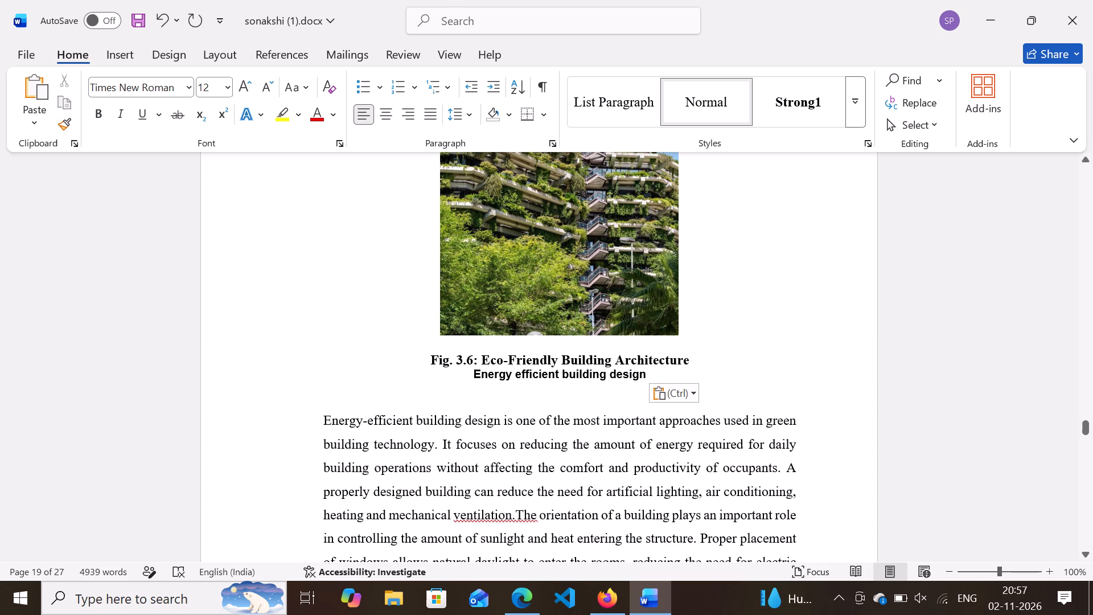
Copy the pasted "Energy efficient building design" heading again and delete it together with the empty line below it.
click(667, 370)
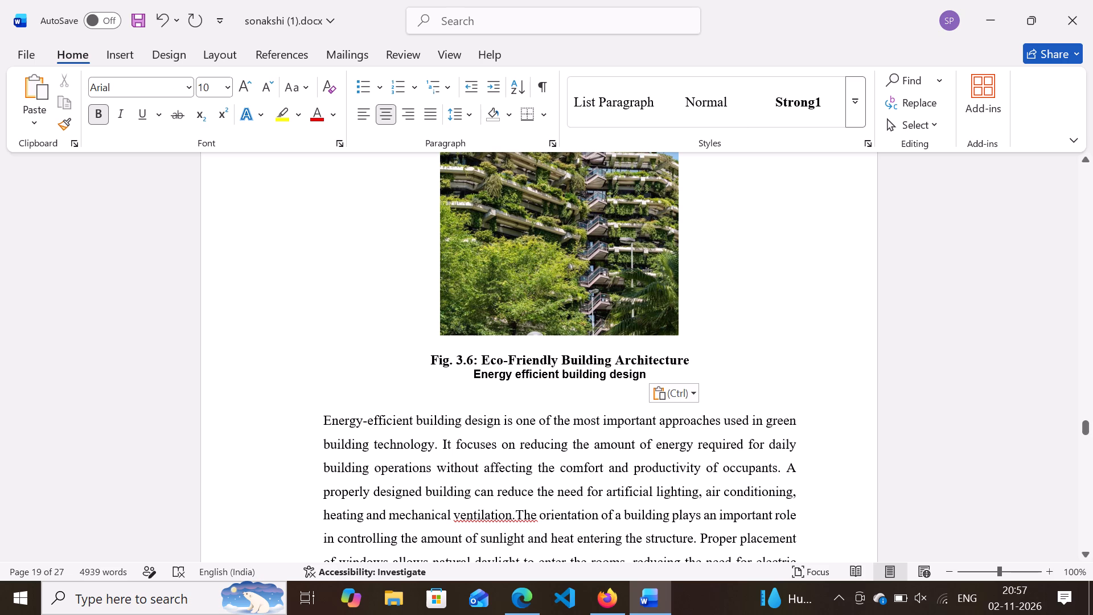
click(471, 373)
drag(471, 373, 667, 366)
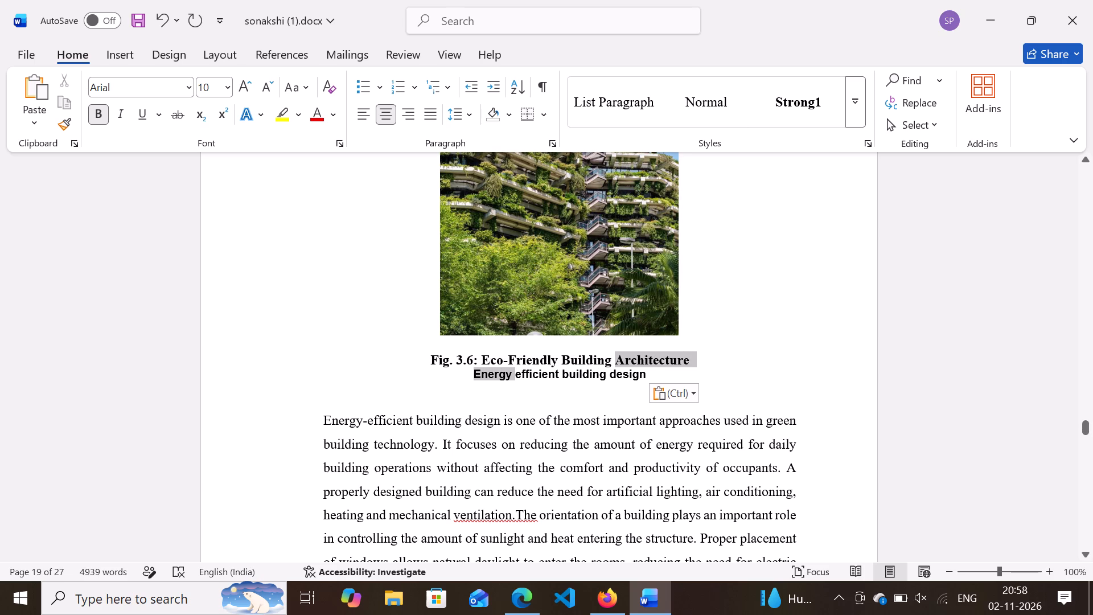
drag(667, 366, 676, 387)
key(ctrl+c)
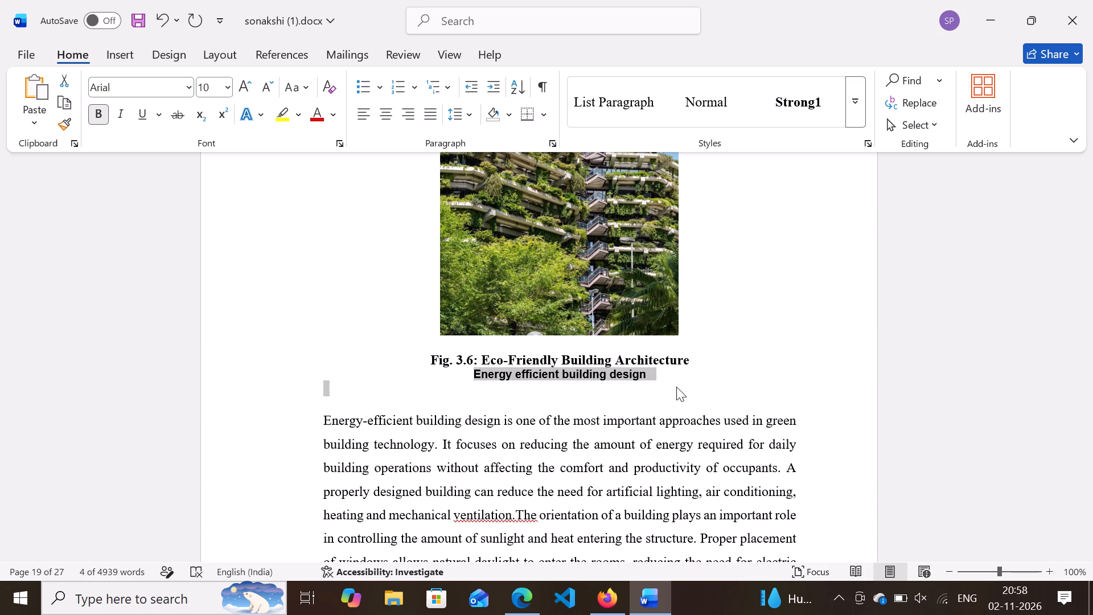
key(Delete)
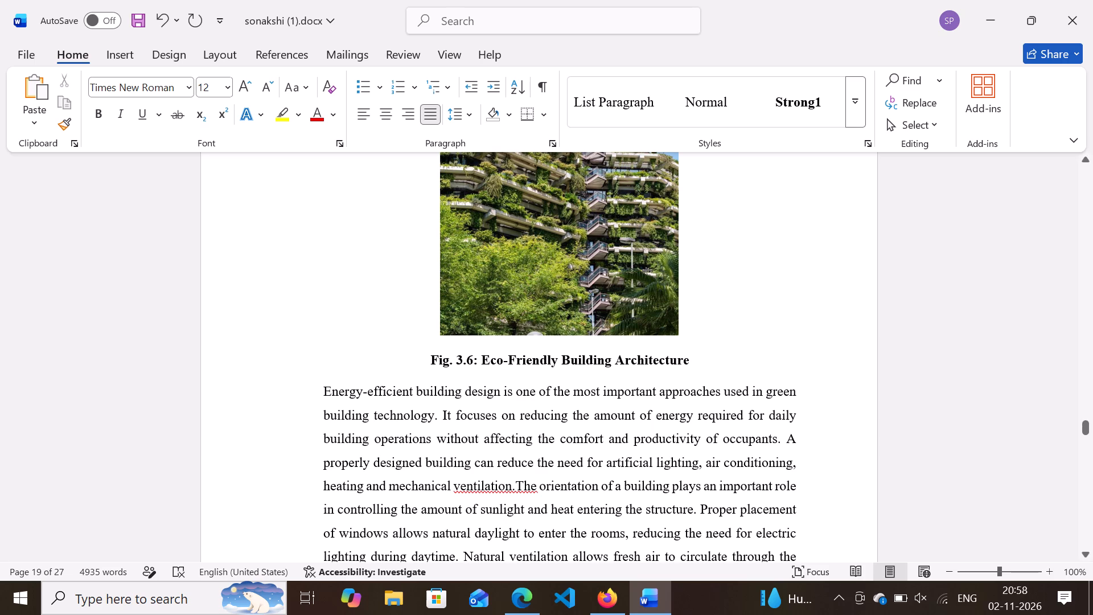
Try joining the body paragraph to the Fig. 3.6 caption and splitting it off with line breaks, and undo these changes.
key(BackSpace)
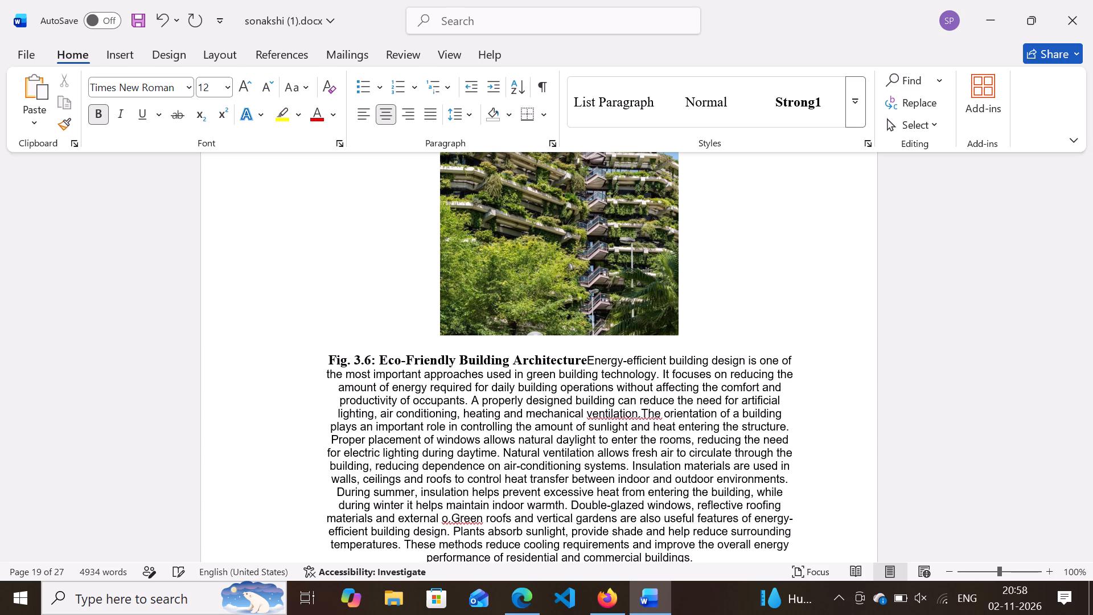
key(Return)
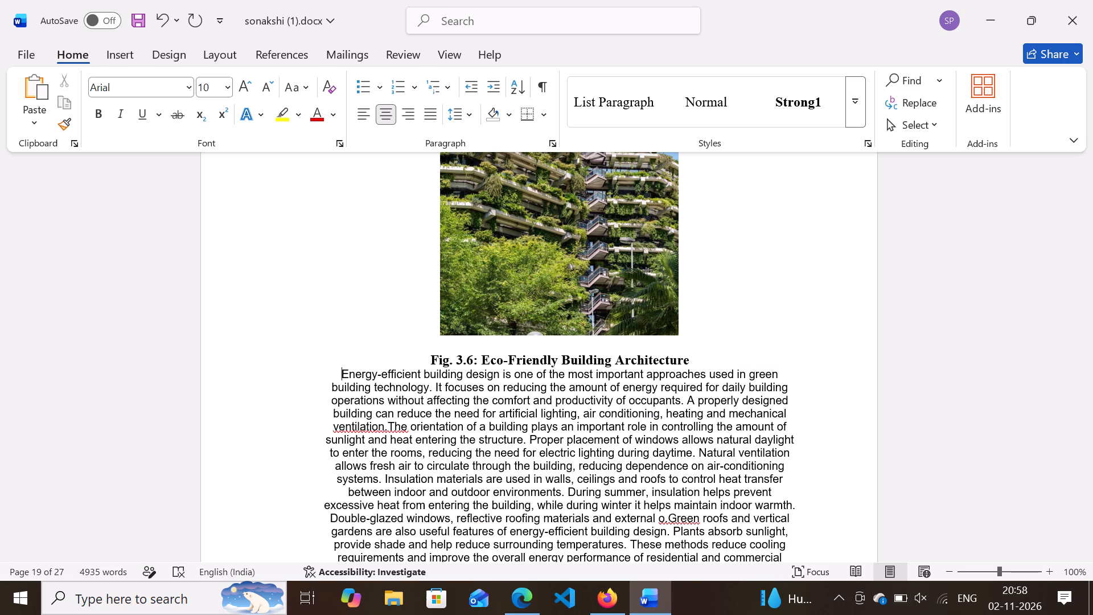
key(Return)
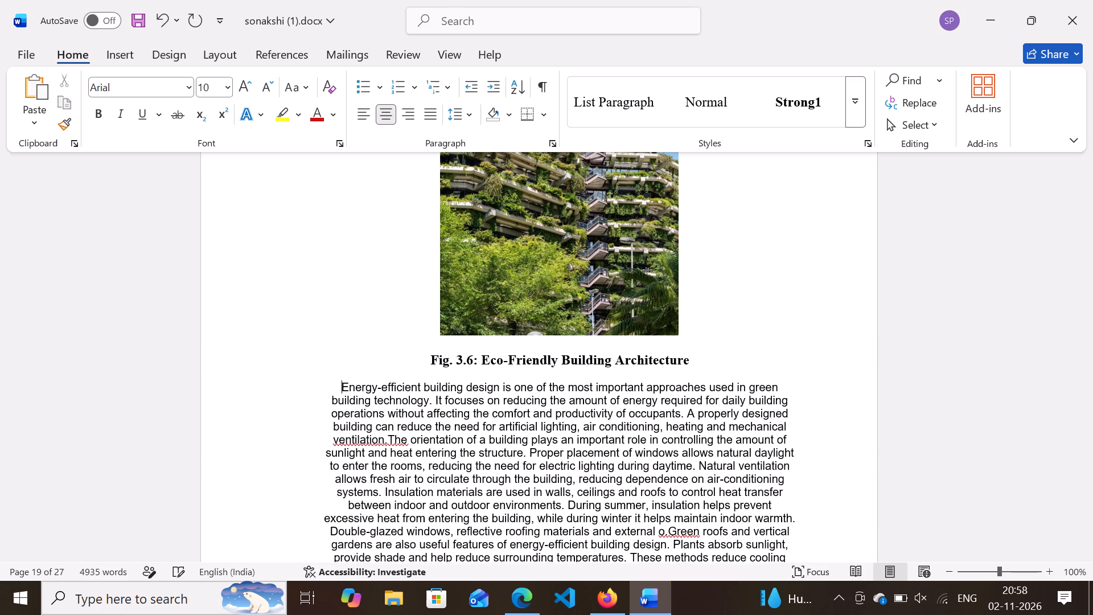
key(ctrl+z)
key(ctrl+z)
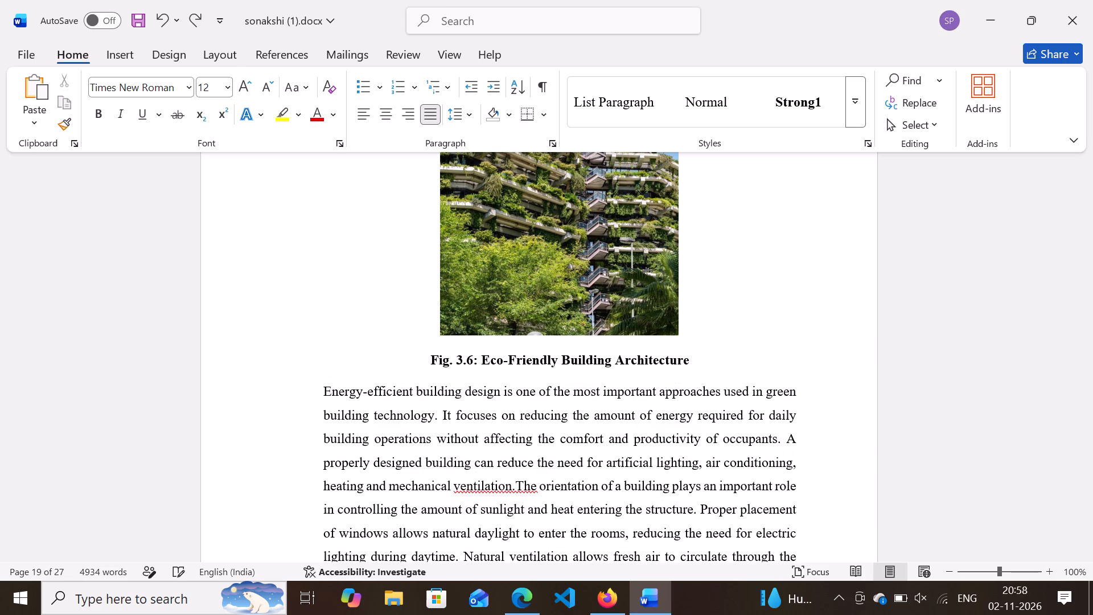
Insert an empty line between the Fig. 3.6 caption and the paragraph on energy-efficient building design.
click(377, 377)
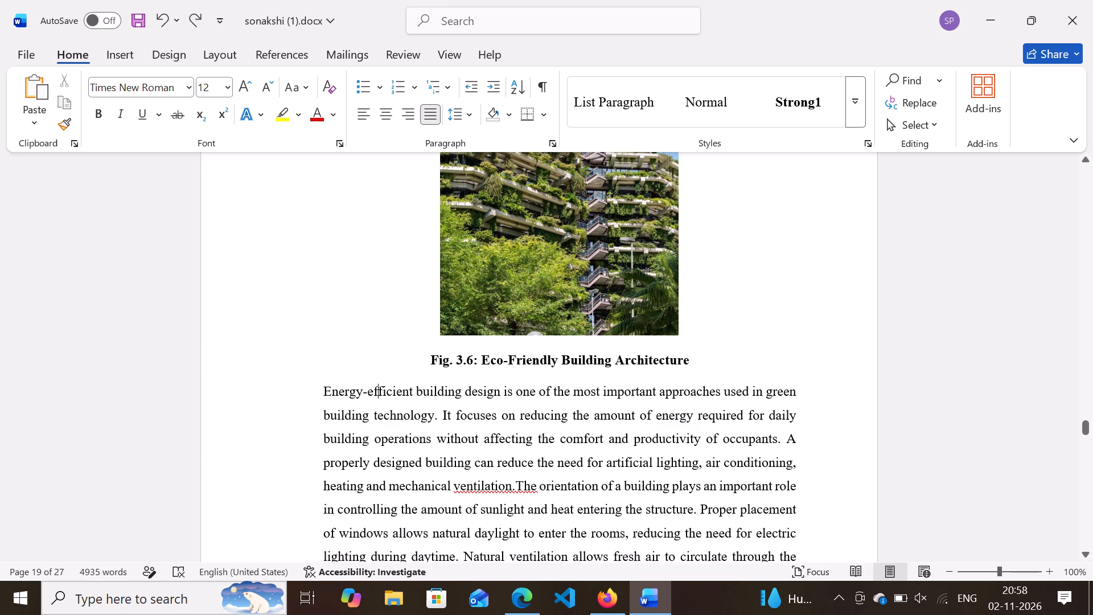
click(701, 357)
key(Return)
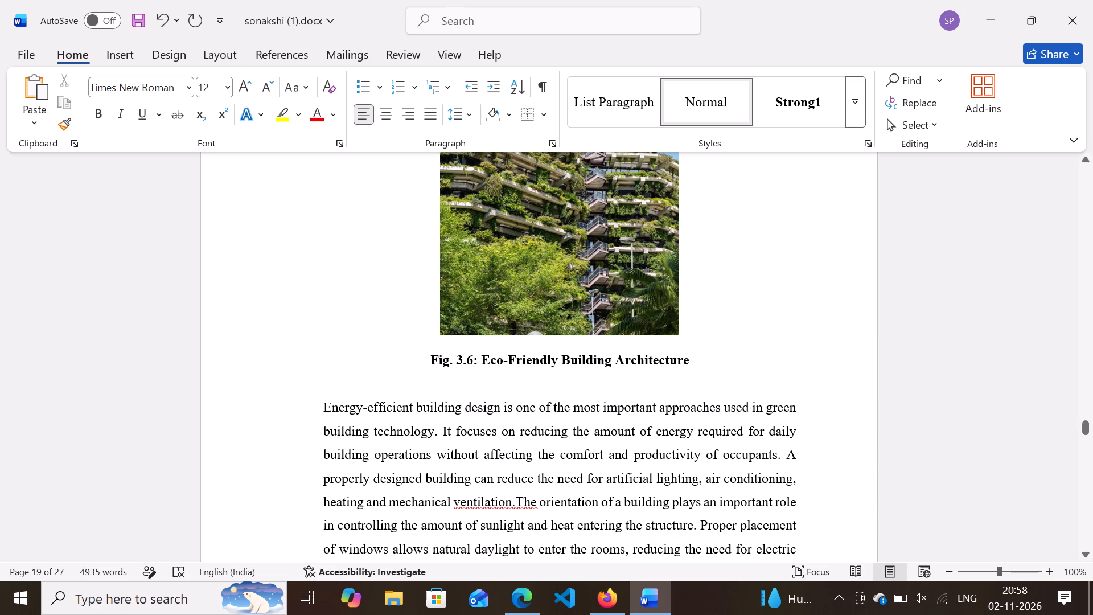
click(344, 383)
click(326, 379)
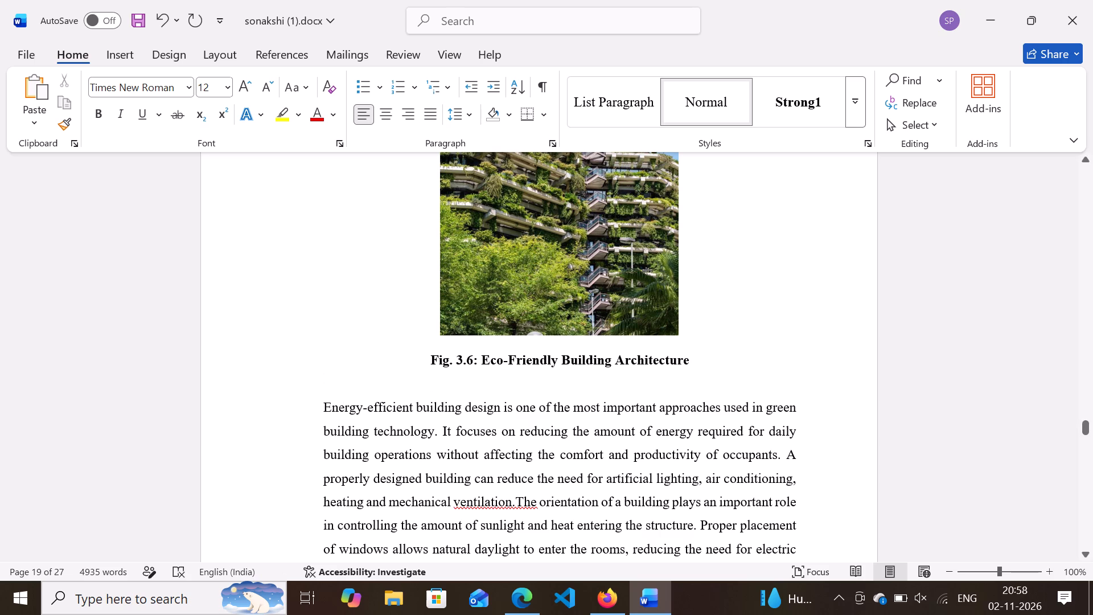
Enter the heading "Energy Efficient Building Design" in title case on the empty line below the Fig. 3.6 caption.
key(e)
text(NERGY -)
key(BackSpace)
key(BackSpace)
key(BackSpace)
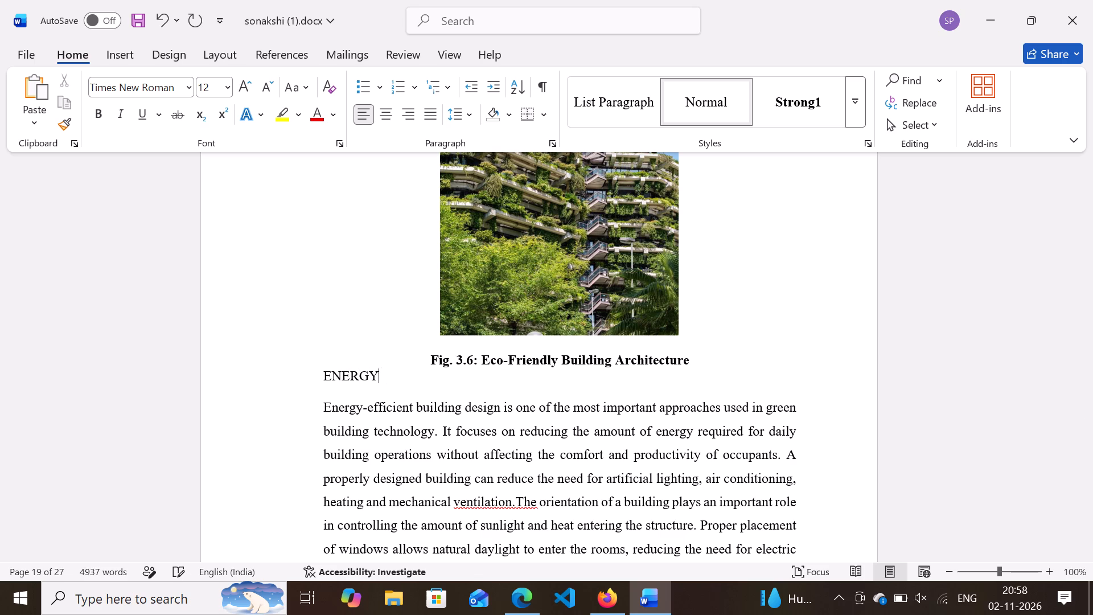
key(BackSpace)
key(BackSpace)
key(BackSpace)
key(BackSpace)
text(nergy)
key(space)
key(e)
key(BackSpace)
key(e)
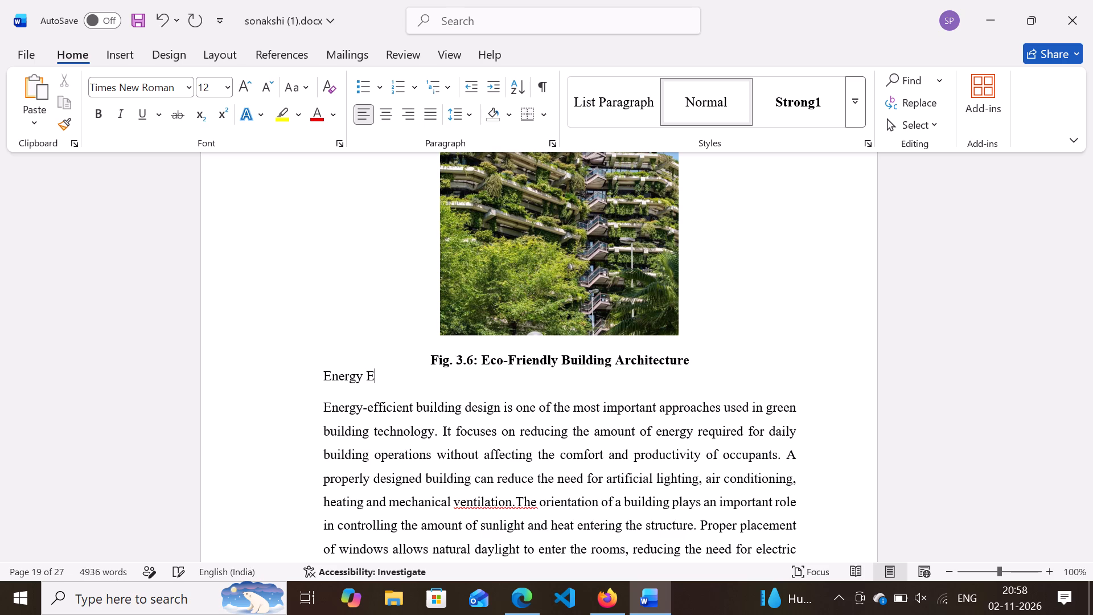
text(ffu)
key(BackSpace)
text(icient)
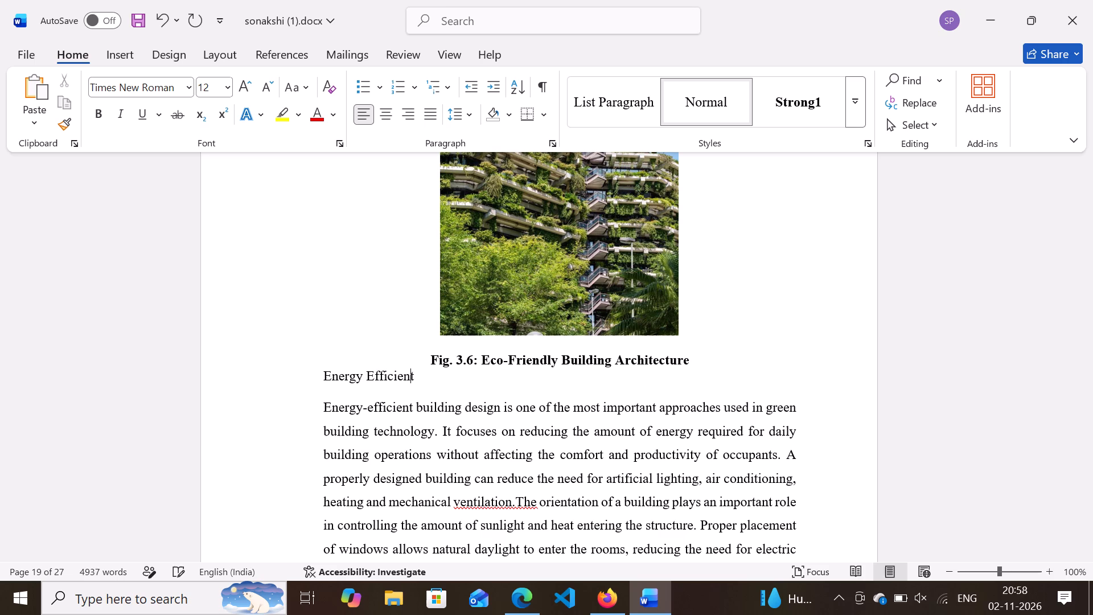
key(space)
key(b)
text(uilding)
key(space)
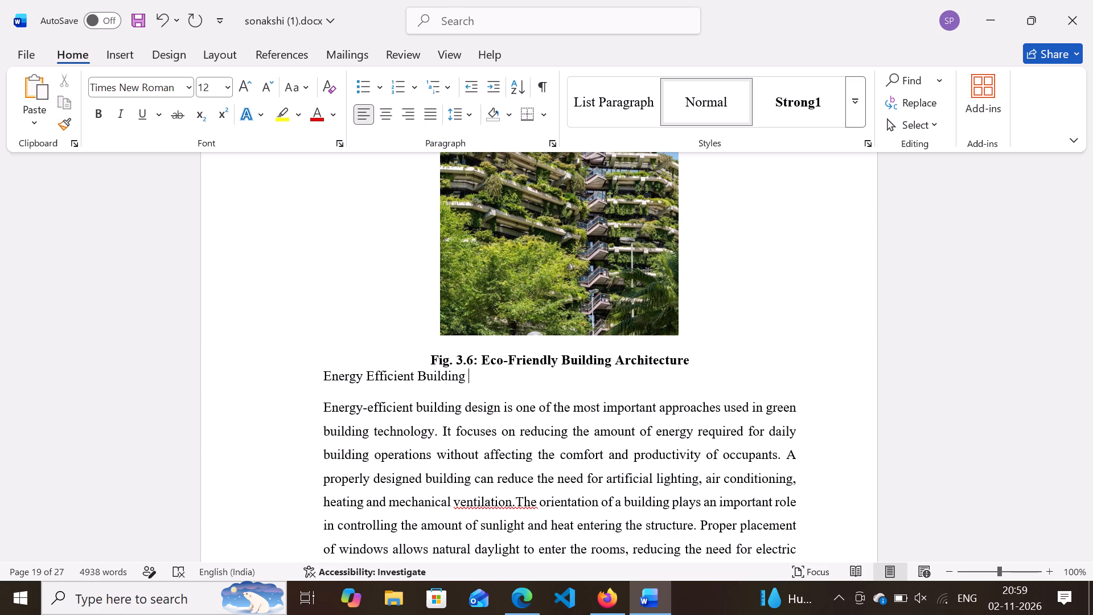
key(d)
text(esign)
Number the "Energy Efficient Building Design" heading below the Fig. 3.6 caption as 3.7.
click(320, 373)
key(4)
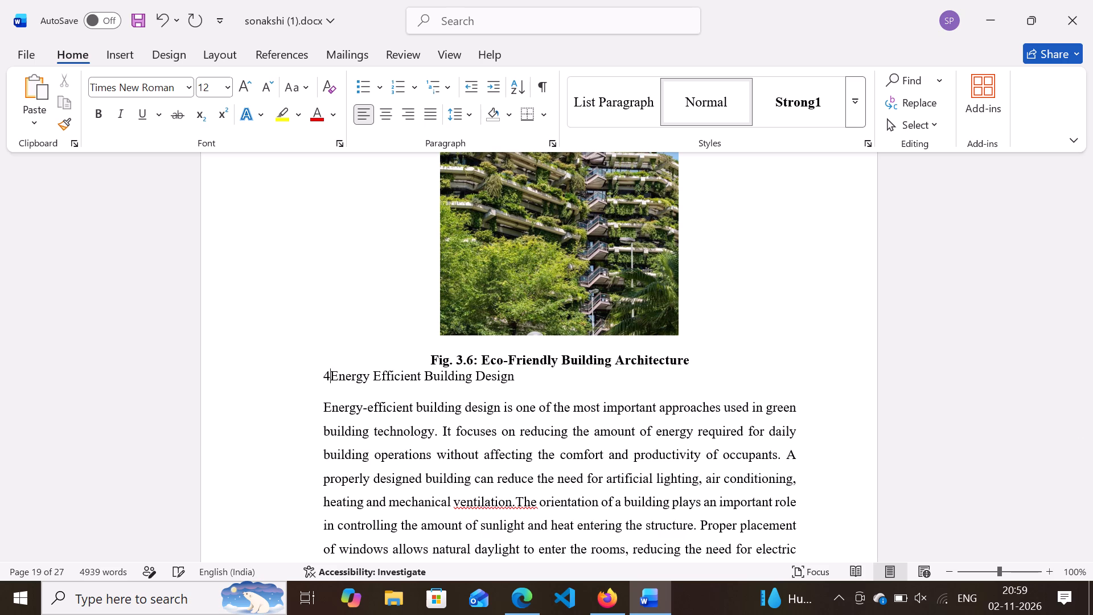
key(period)
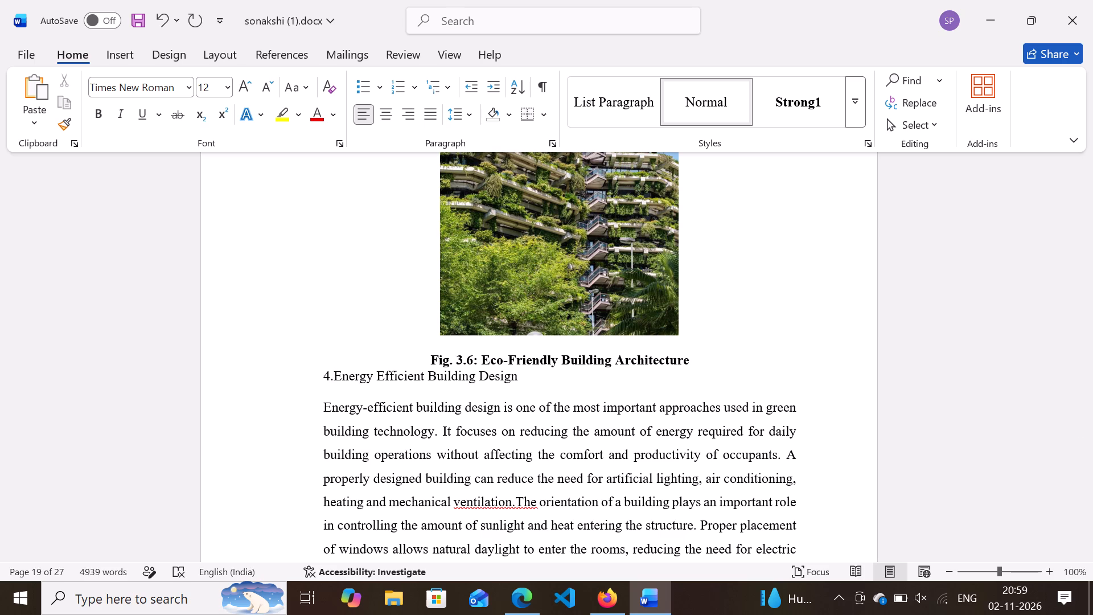
scroll(320, 373, up, 4)
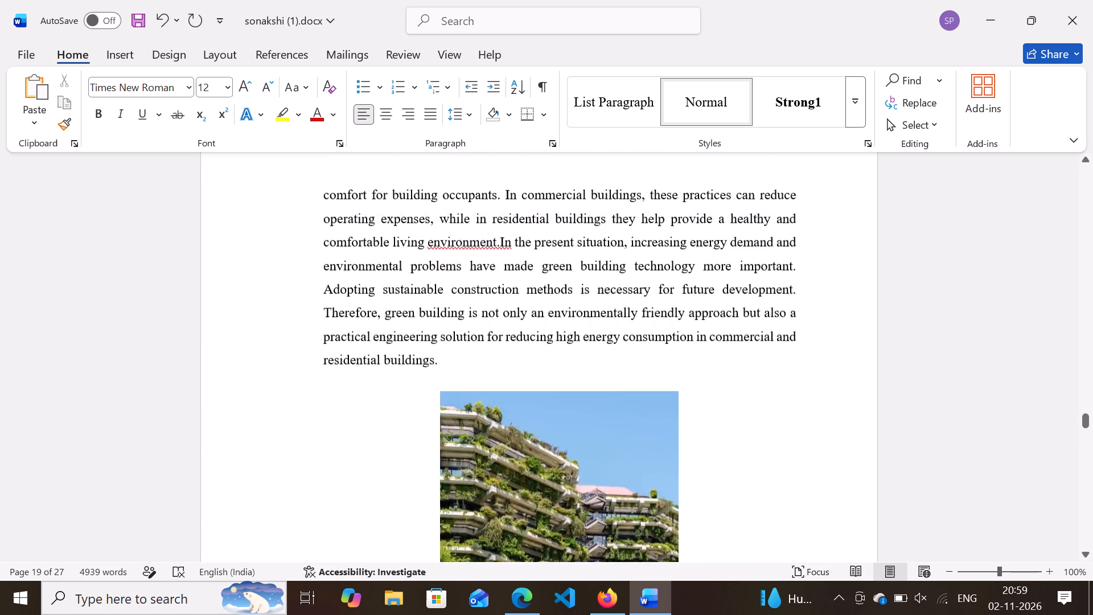
scroll(320, 373, down, 5)
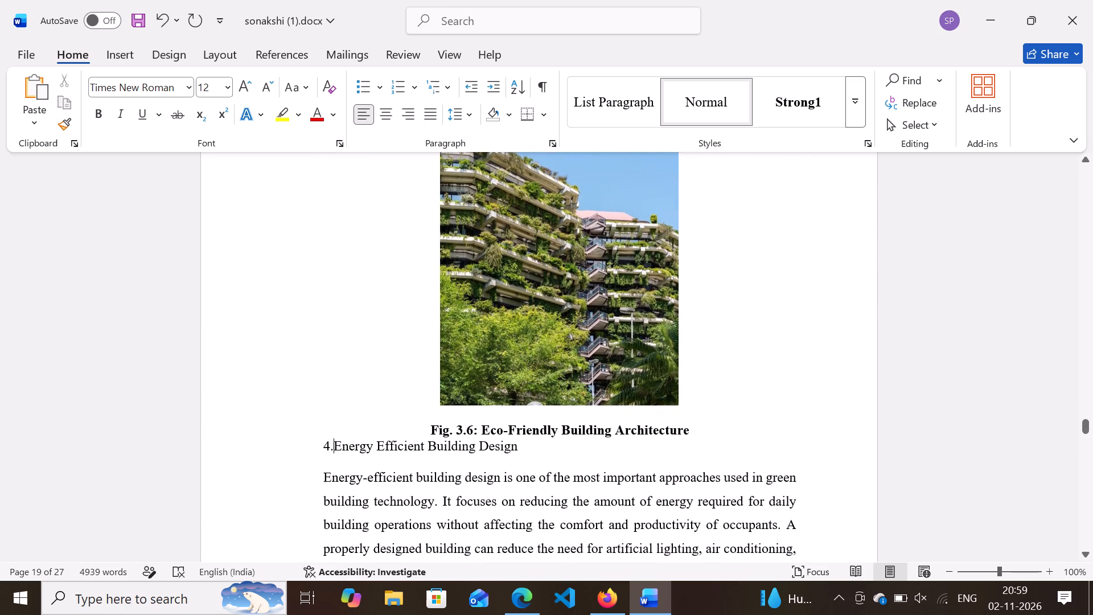
key(BackSpace)
key(BackSpace)
text(3,)
key(BackSpace)
text(.7)
key(space)
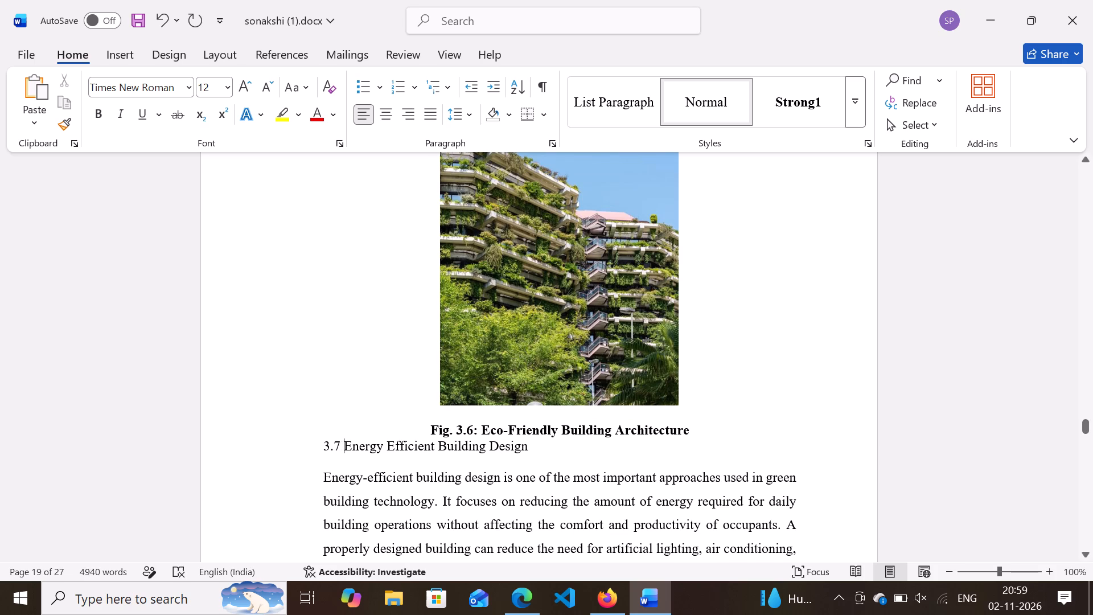
Make the whole "3.7 Energy Efficient Building Design" heading bold.
click(529, 446)
click(529, 446)
drag(529, 446, 528, 446)
drag(528, 446, 298, 446)
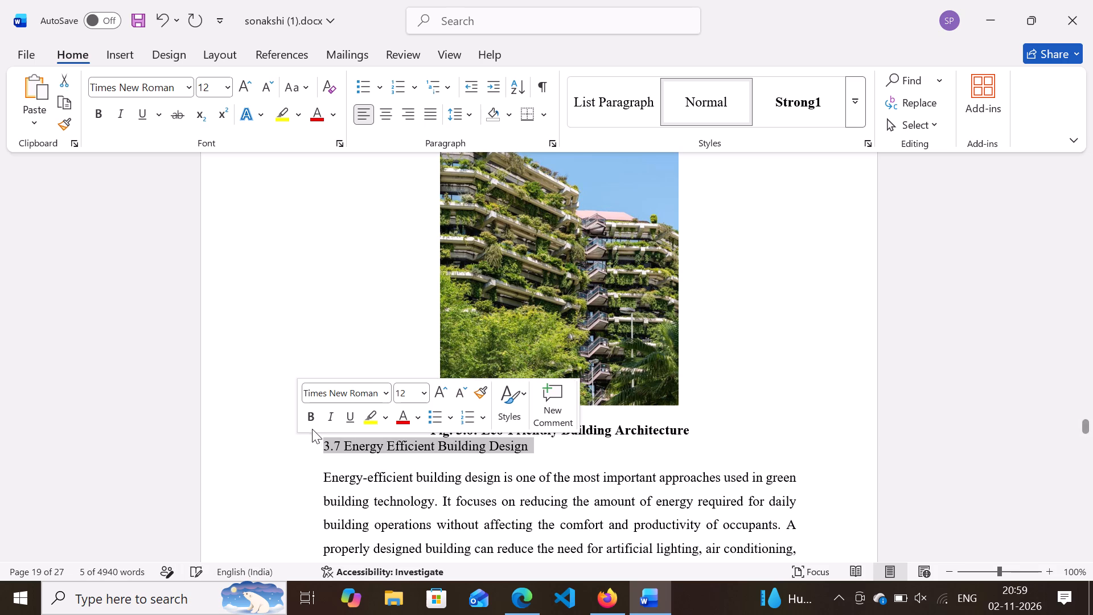
click(314, 425)
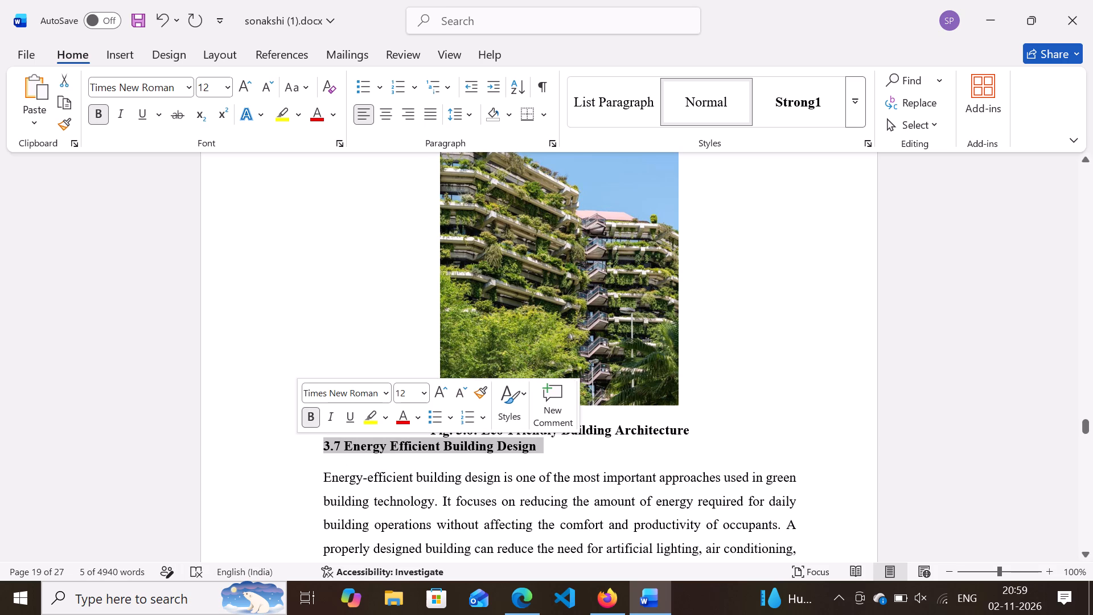
click(568, 456)
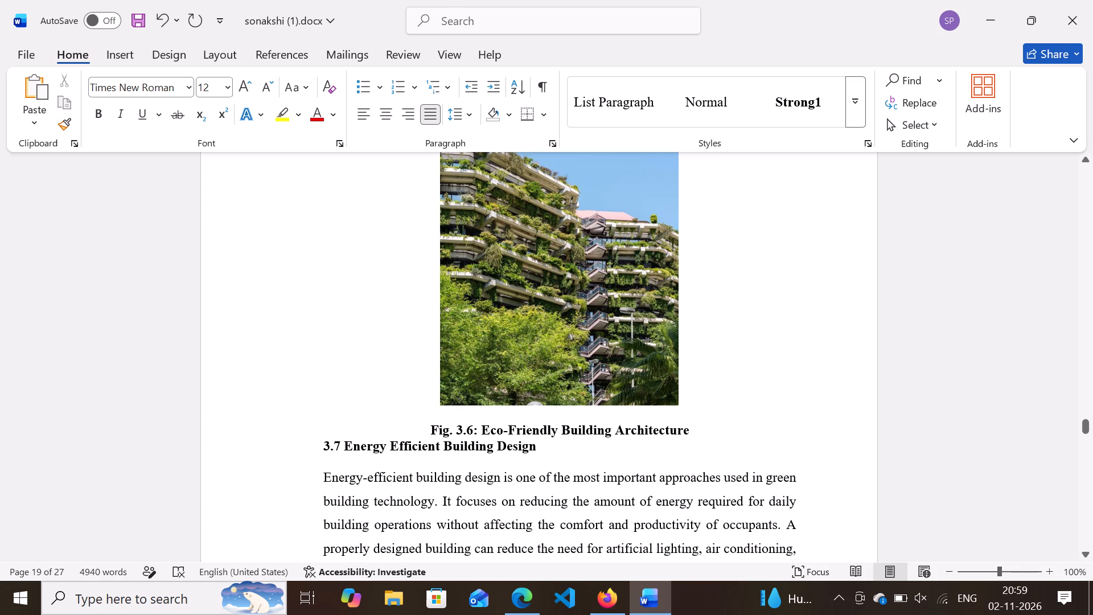
Insert an empty line between the Fig. 3.6 caption and the 3.7 heading.
click(692, 428)
key(Return)
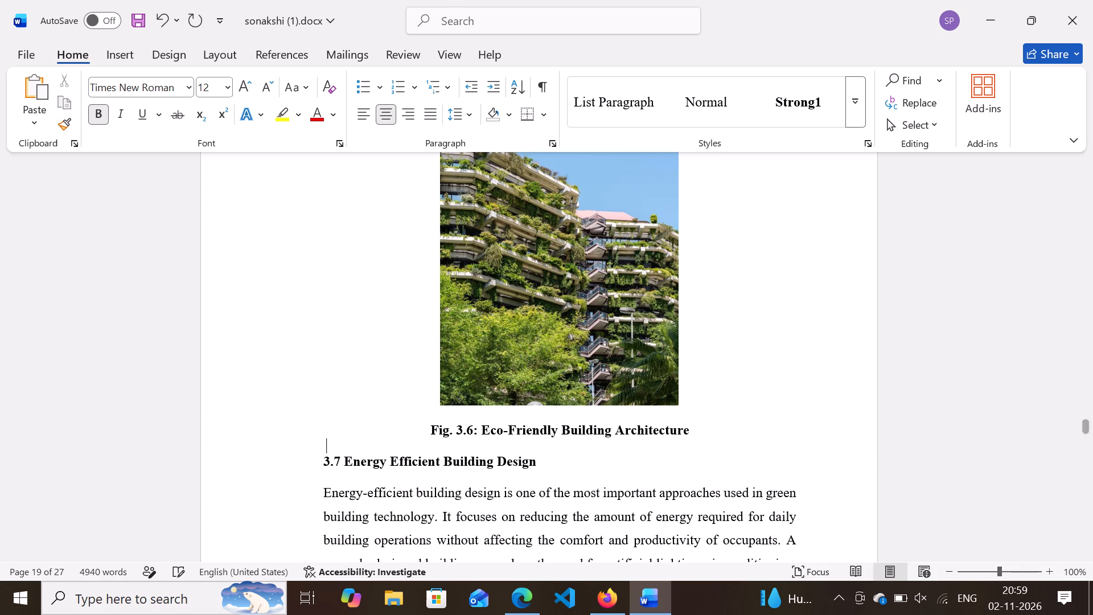
Close the gap below the 3.7 heading by joining its body paragraph to it and splitting it onto a new line.
scroll(692, 428, down, 2)
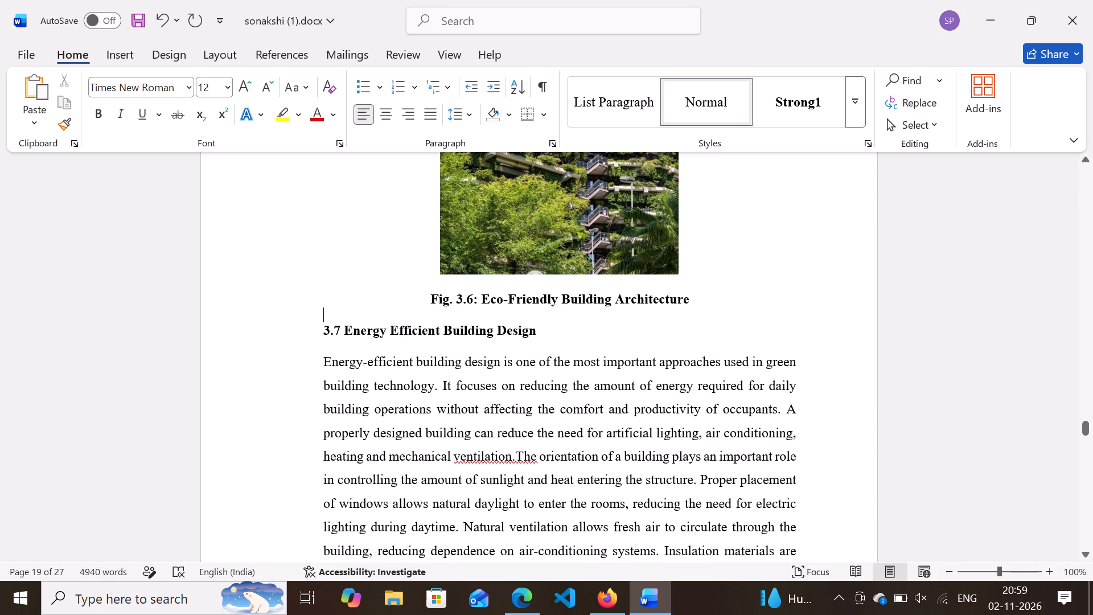
click(322, 359)
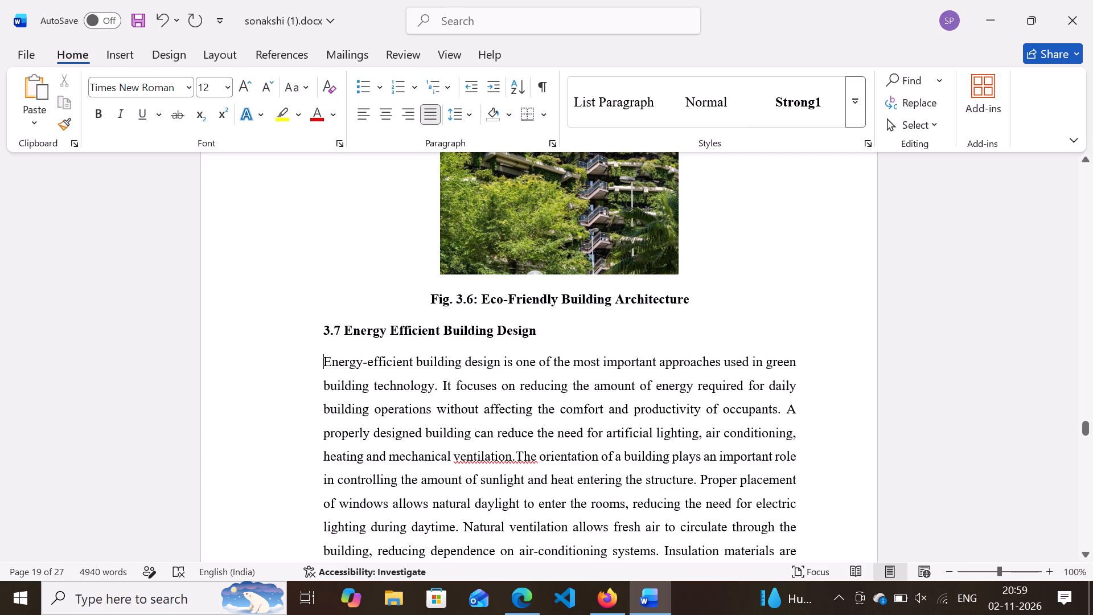
key(BackSpace)
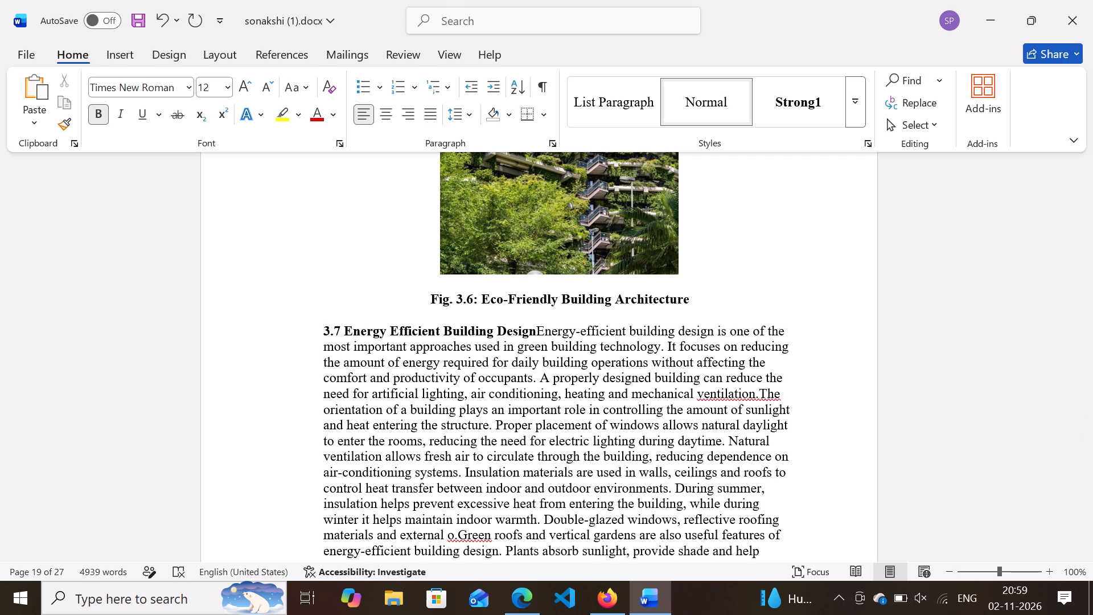
key(space)
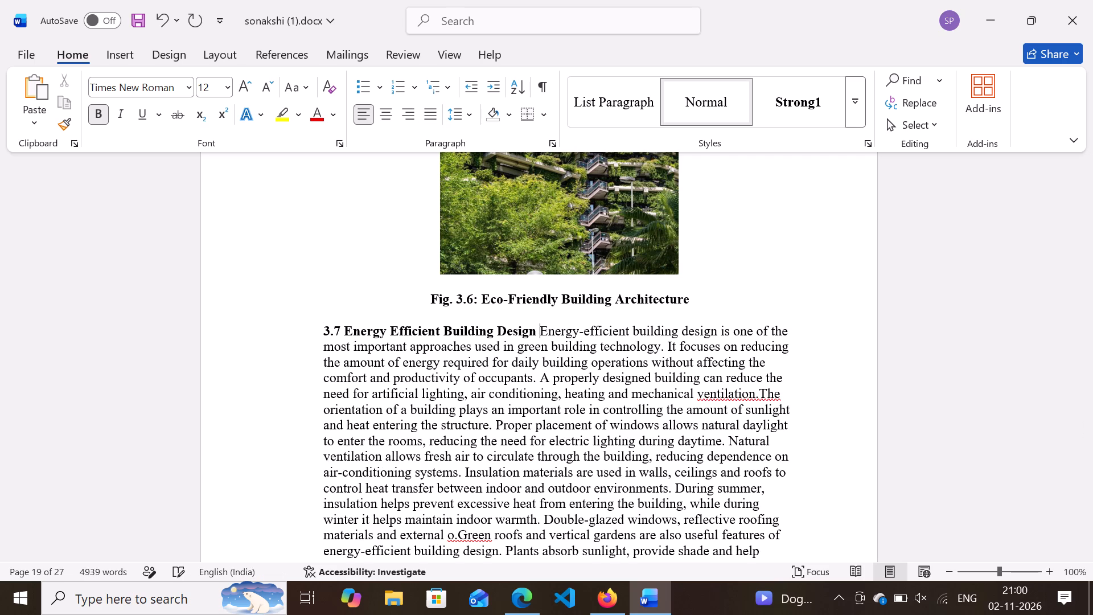
key(Return)
Justify the 3.7 heading and its body paragraph and set their line spacing to 1.5.
scroll(322, 359, down, 1)
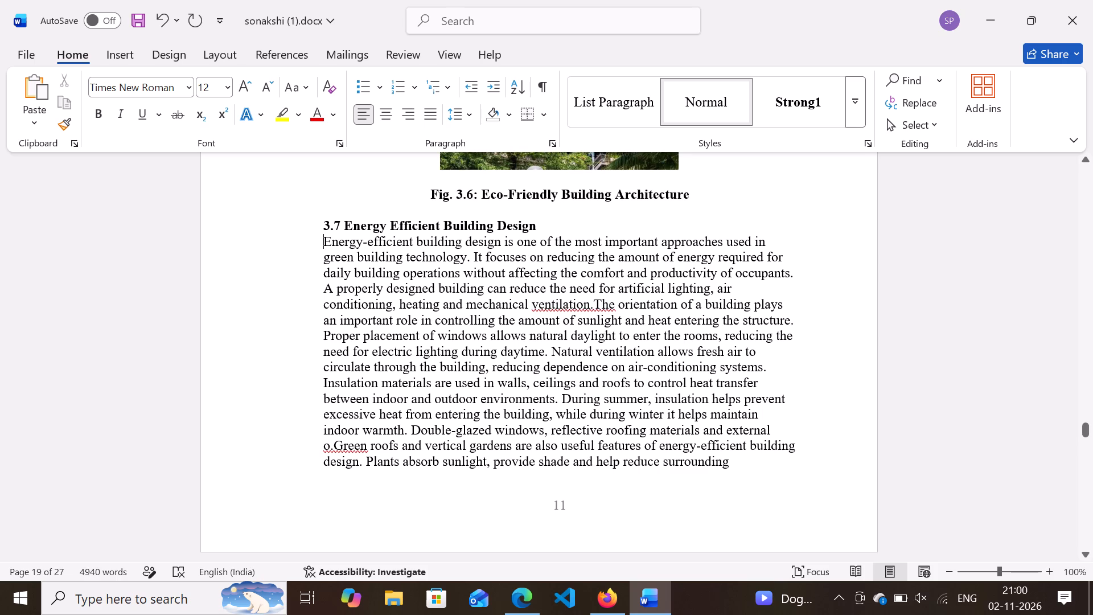
scroll(322, 359, up, 1)
scroll(322, 359, down, 1)
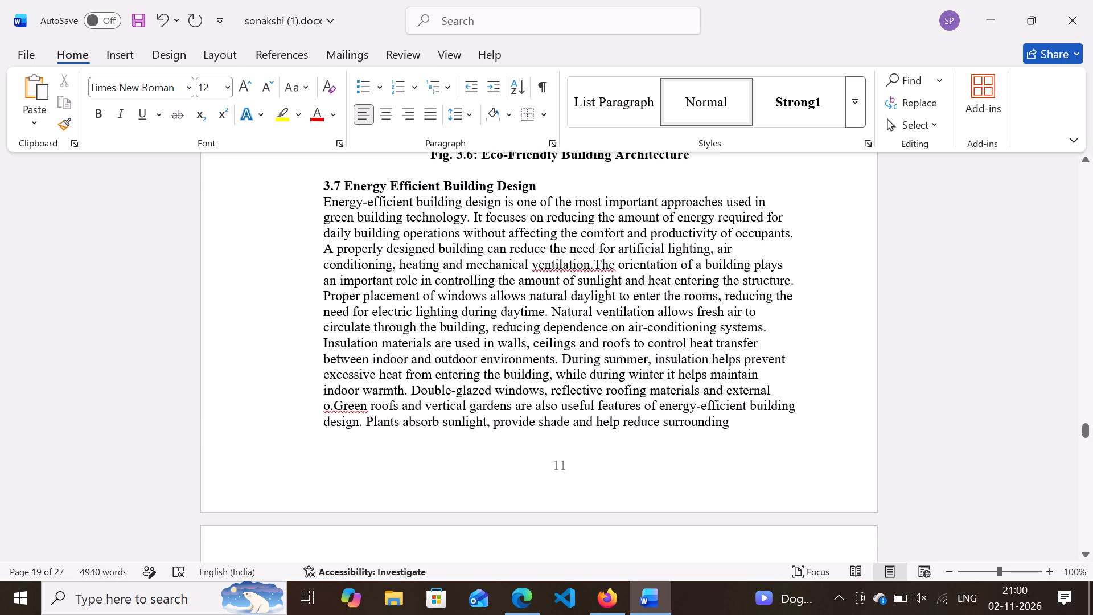
scroll(310, 255, up, 1)
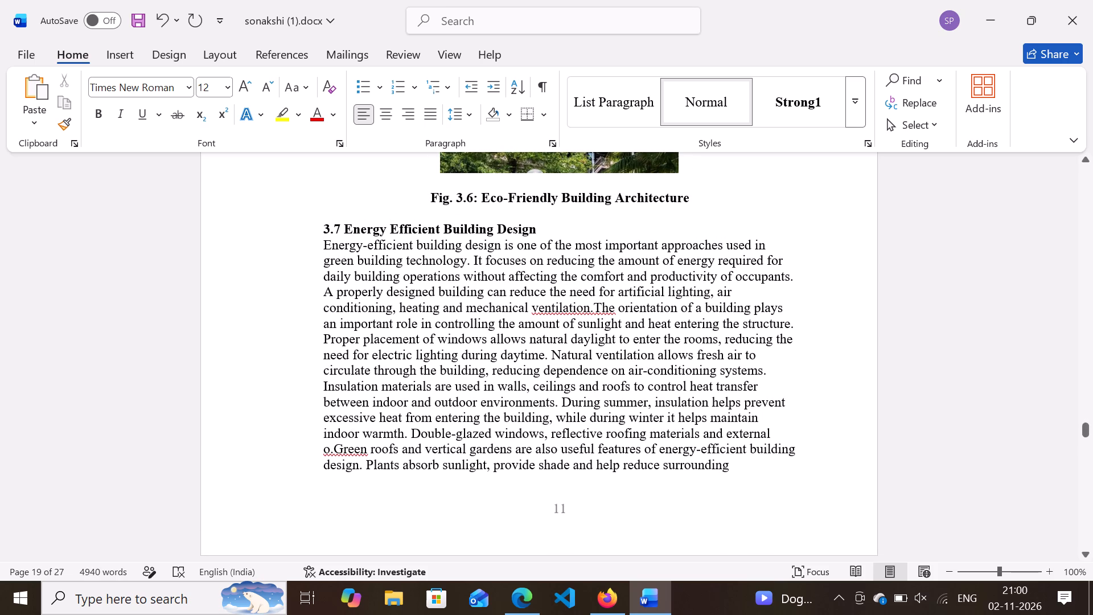
click(327, 226)
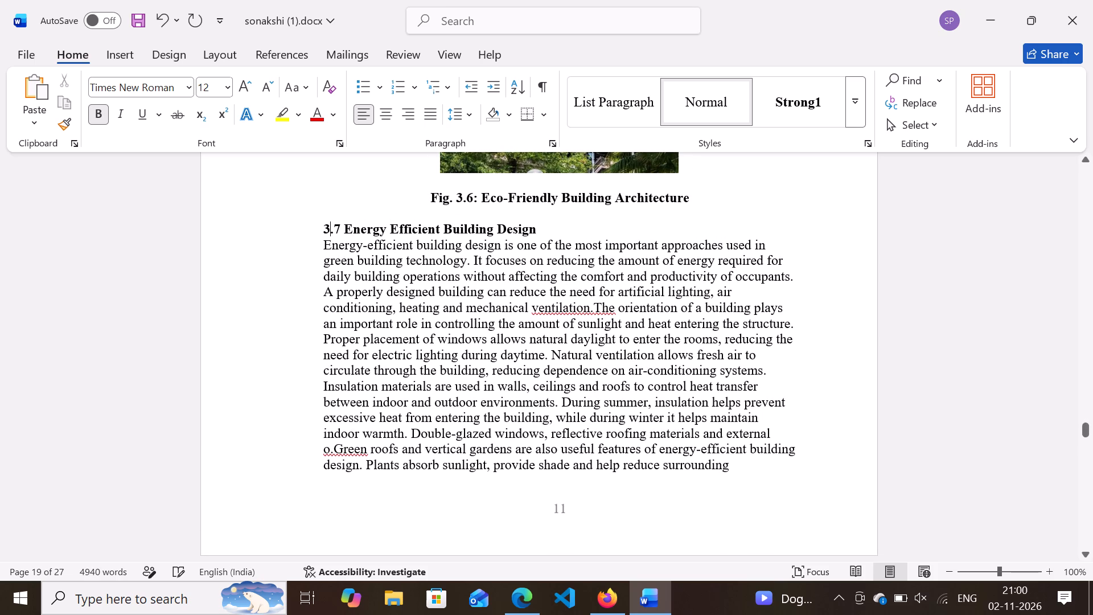
click(327, 226)
click(320, 225)
drag(319, 225, 538, 319)
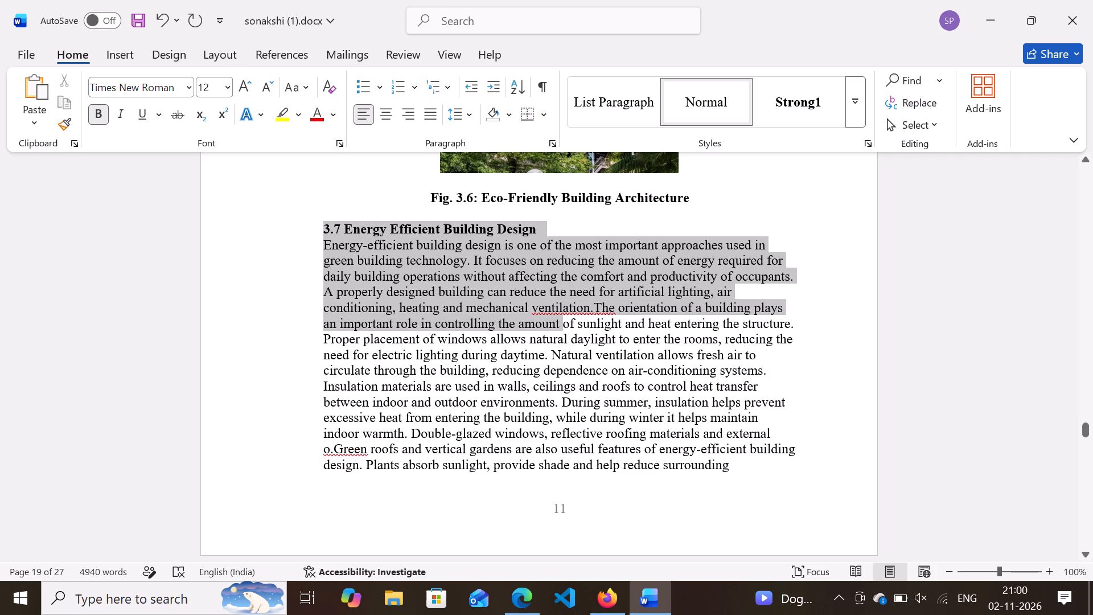
drag(538, 319, 690, 523)
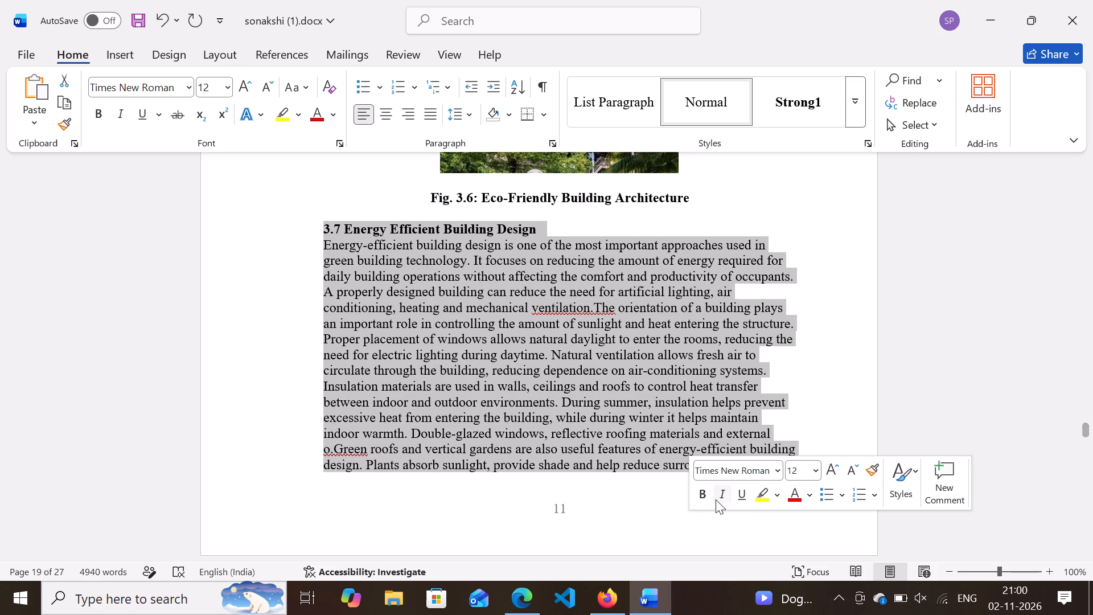
click(434, 116)
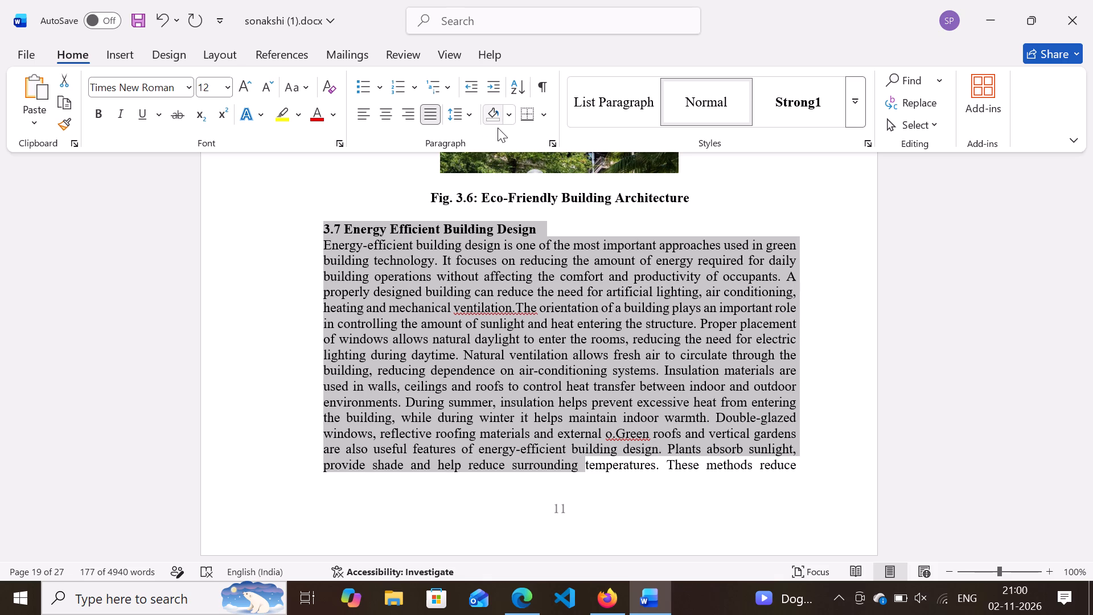
click(465, 116)
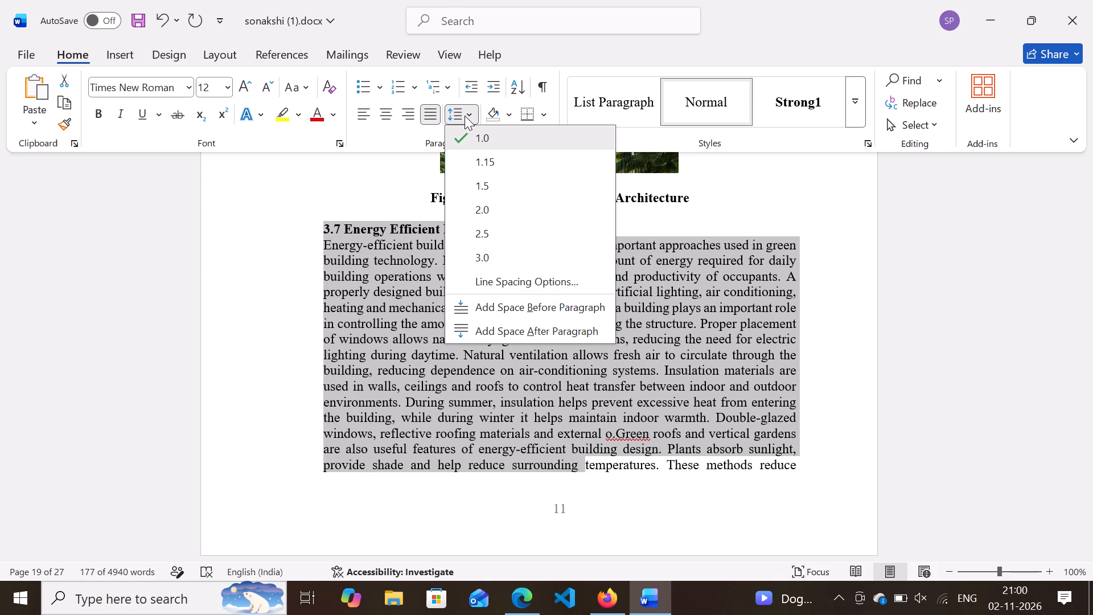
click(470, 191)
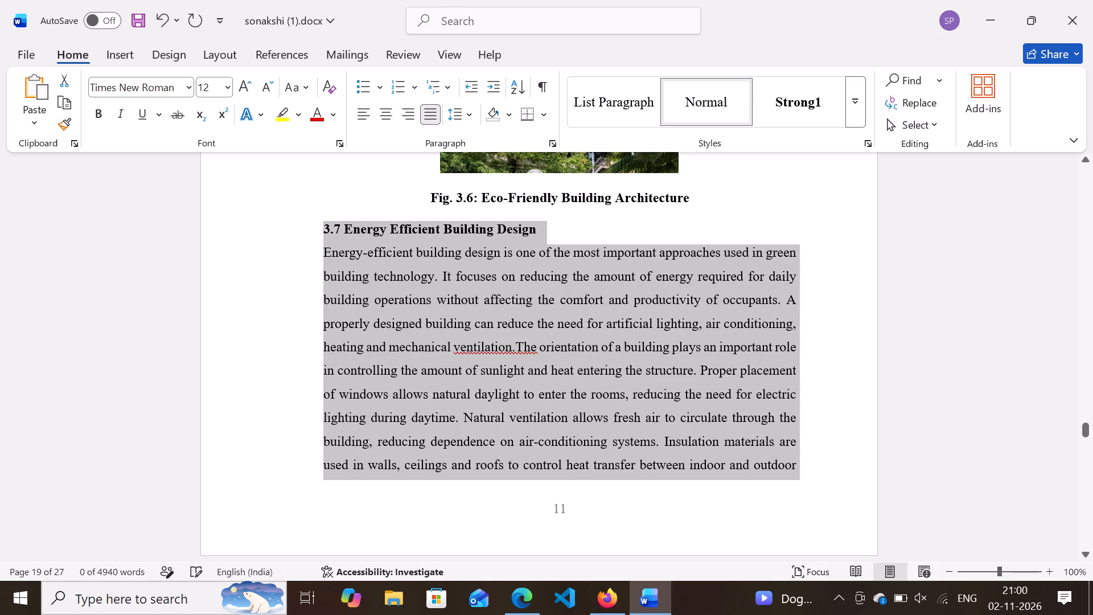
click(276, 264)
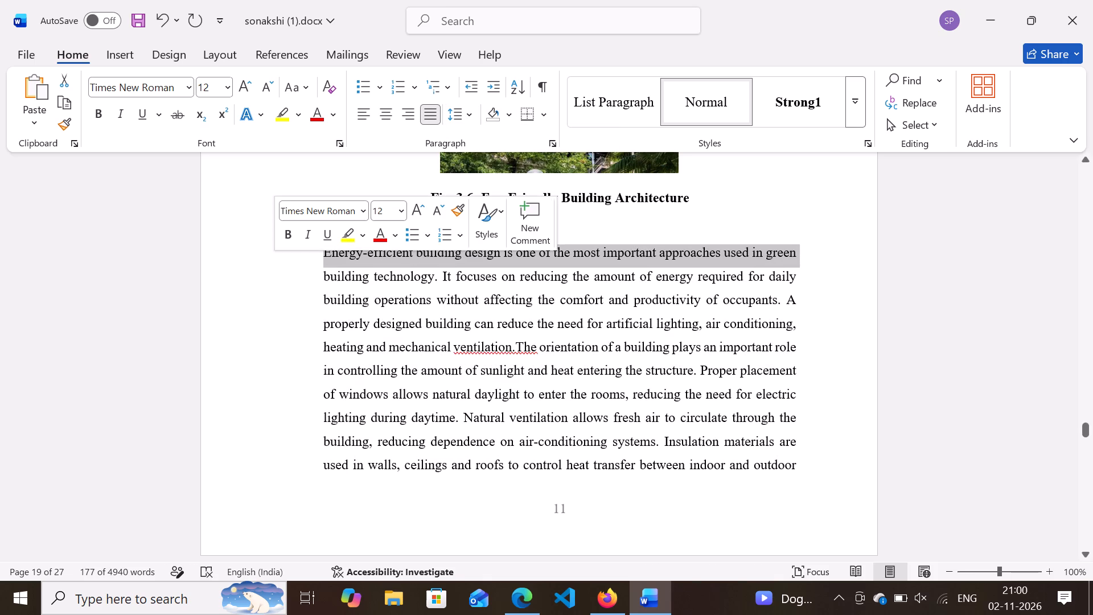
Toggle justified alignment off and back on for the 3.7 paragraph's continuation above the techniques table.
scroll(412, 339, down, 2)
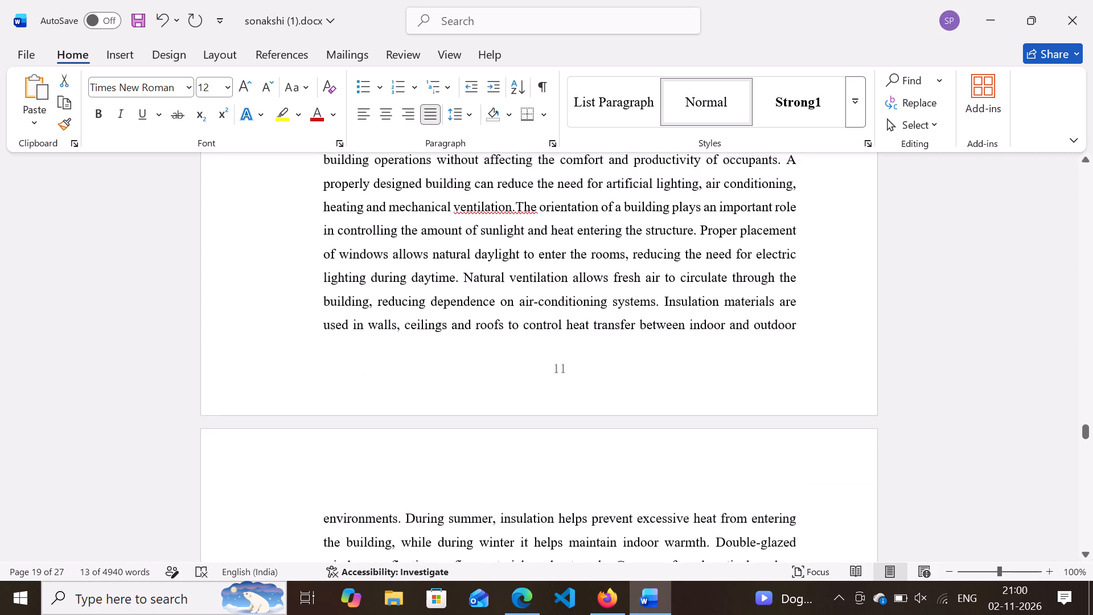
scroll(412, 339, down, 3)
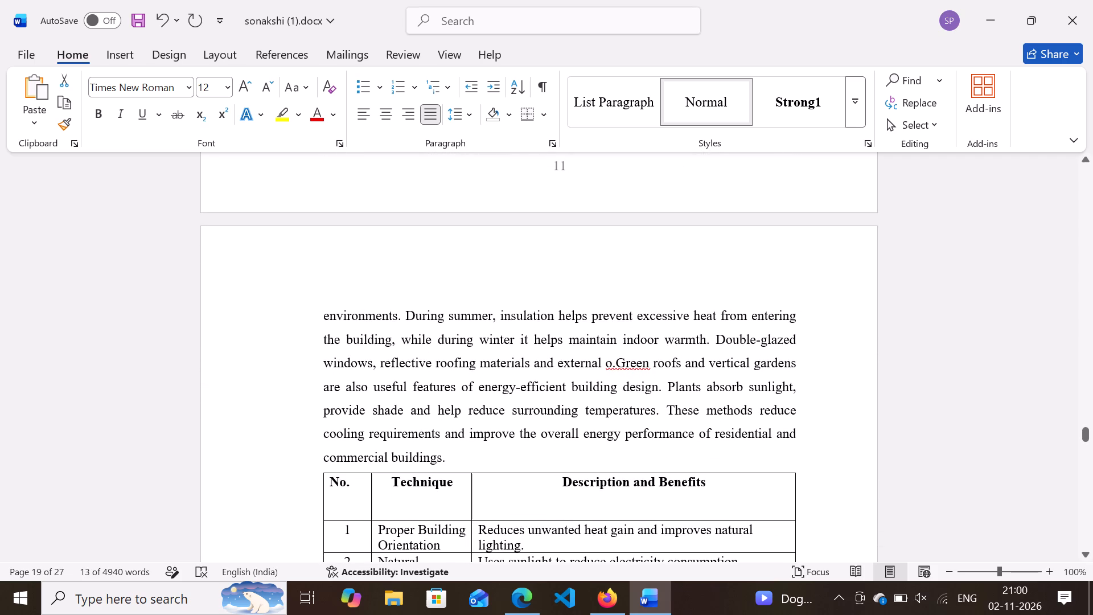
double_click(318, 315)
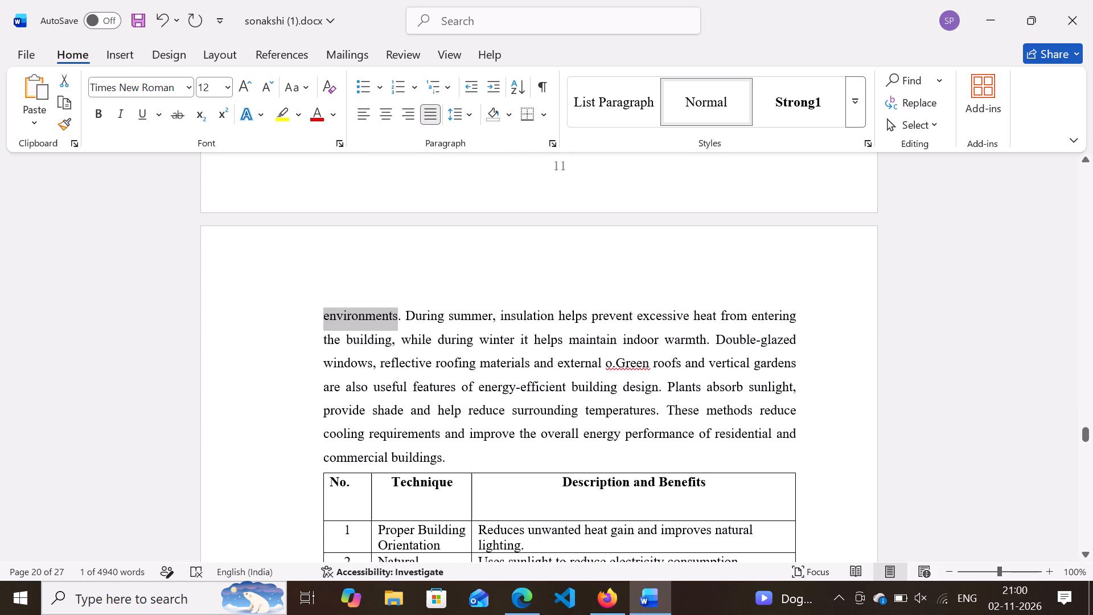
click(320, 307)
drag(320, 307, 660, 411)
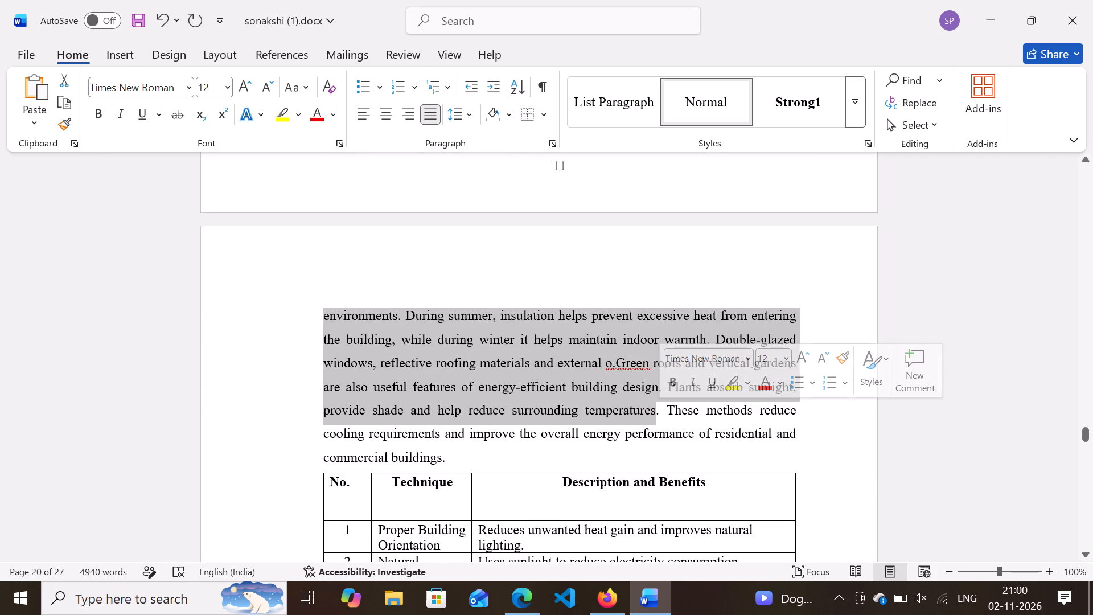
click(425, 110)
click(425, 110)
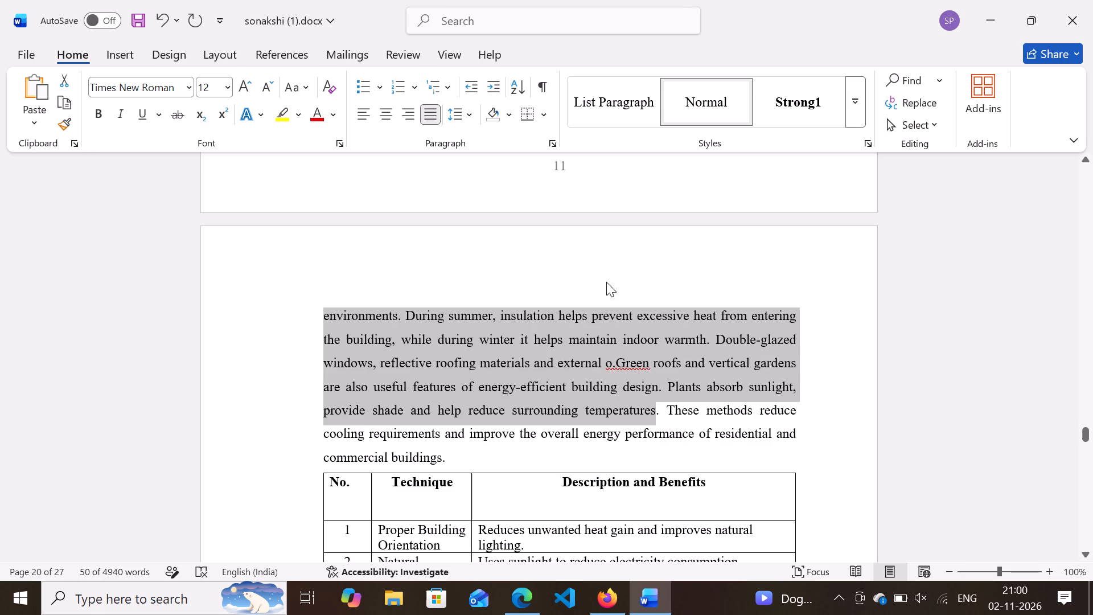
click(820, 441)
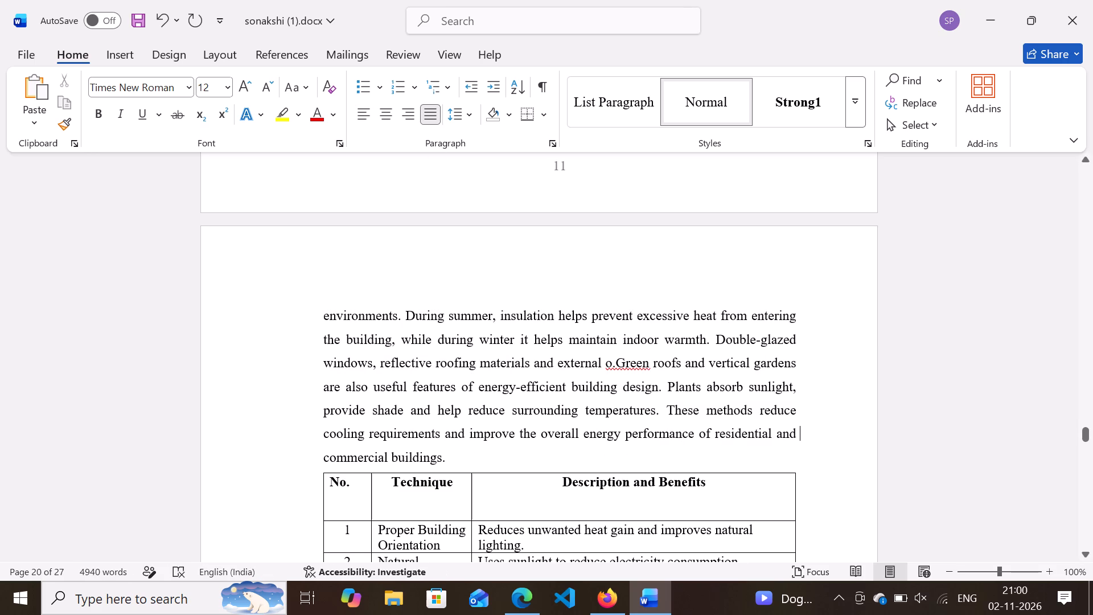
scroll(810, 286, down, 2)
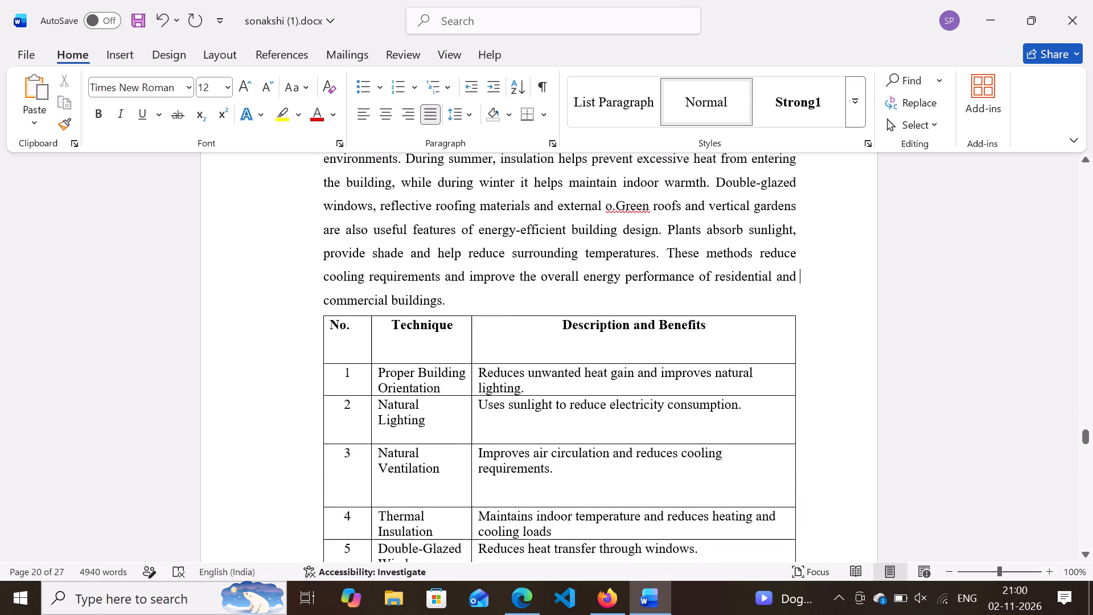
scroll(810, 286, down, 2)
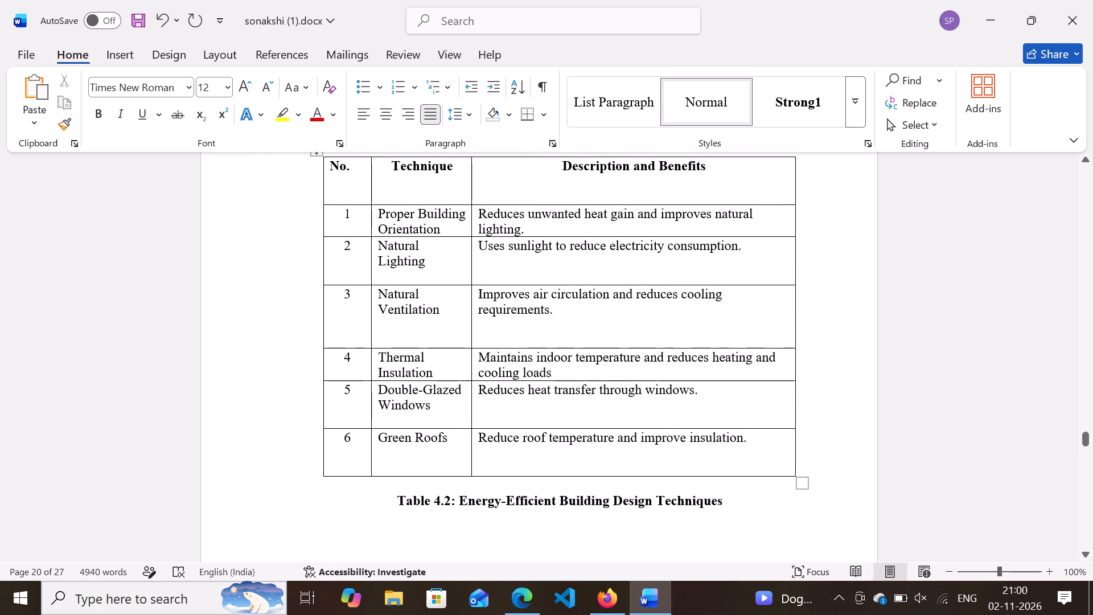
Copy the title text of the Table 4.2 caption below the techniques table, and delete the whole caption.
click(726, 503)
drag(726, 503, 496, 516)
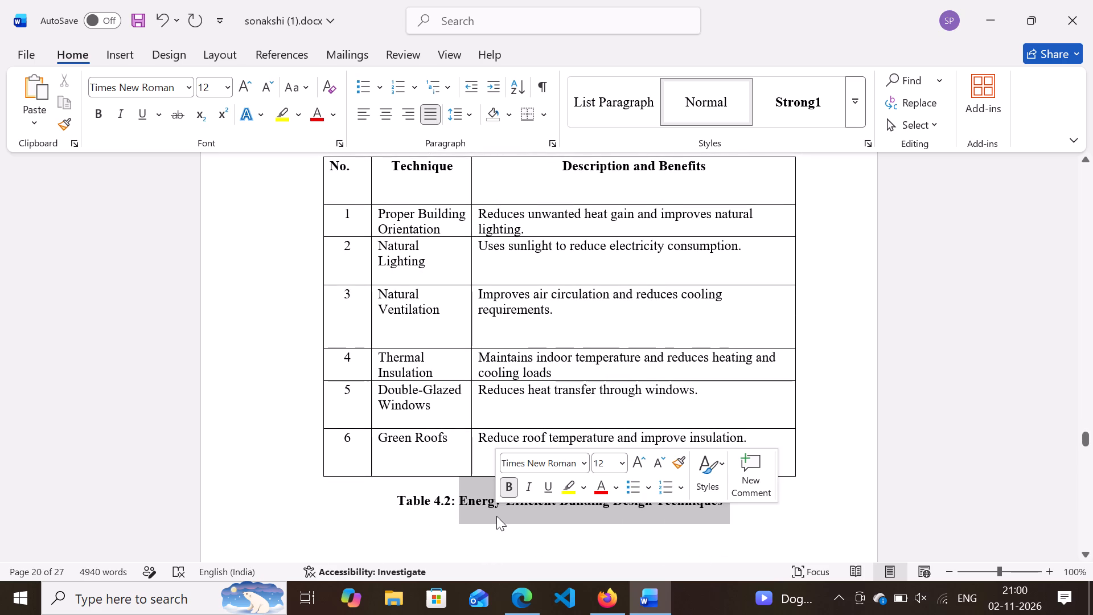
key(ctrl+c)
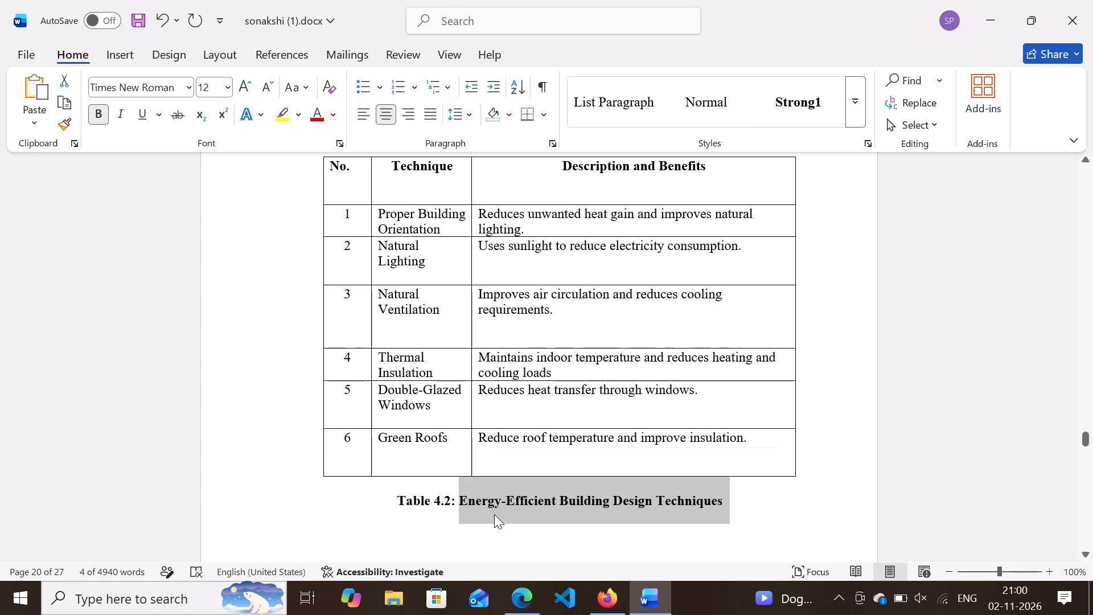
key(Delete)
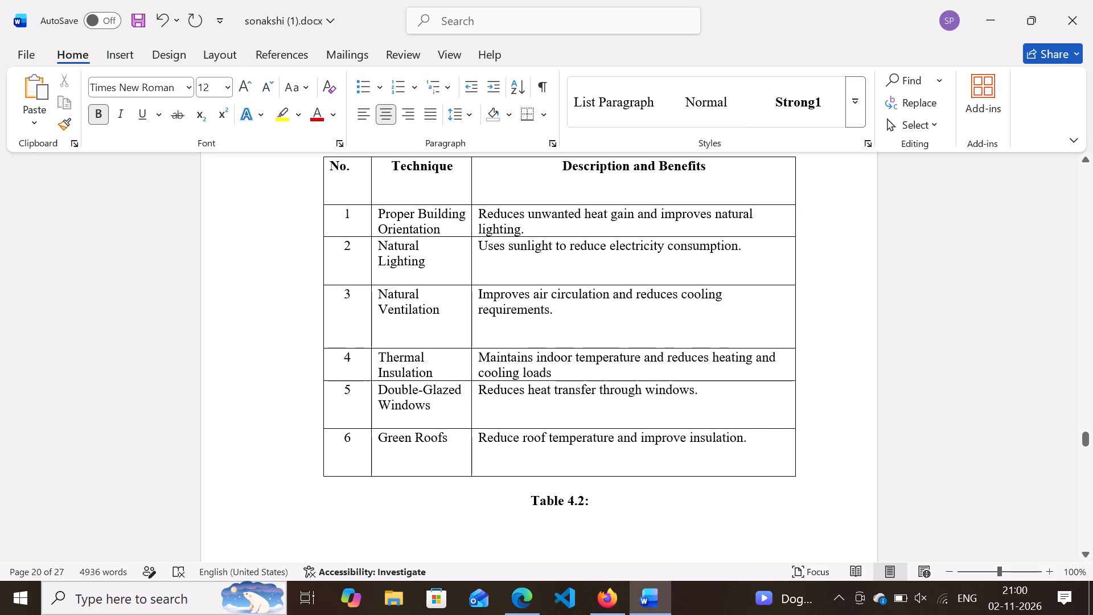
key(BackSpace)
key(BackSpace)
key(BackSpace)
key(BackSpace)
key(BackSpace)
key(BackSpace)
key(BackSpace)
key(BackSpace)
key(BackSpace)
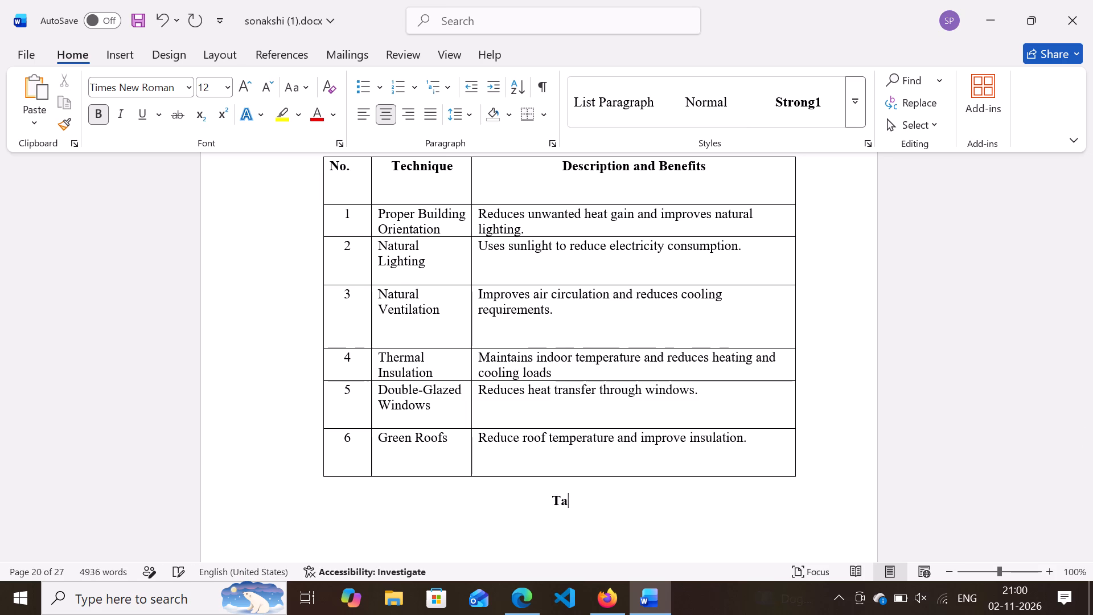
key(BackSpace)
key(BackSpace)
Insert an empty line between the paragraph ending "commercial buildings." and the techniques table.
scroll(516, 523, right, 1)
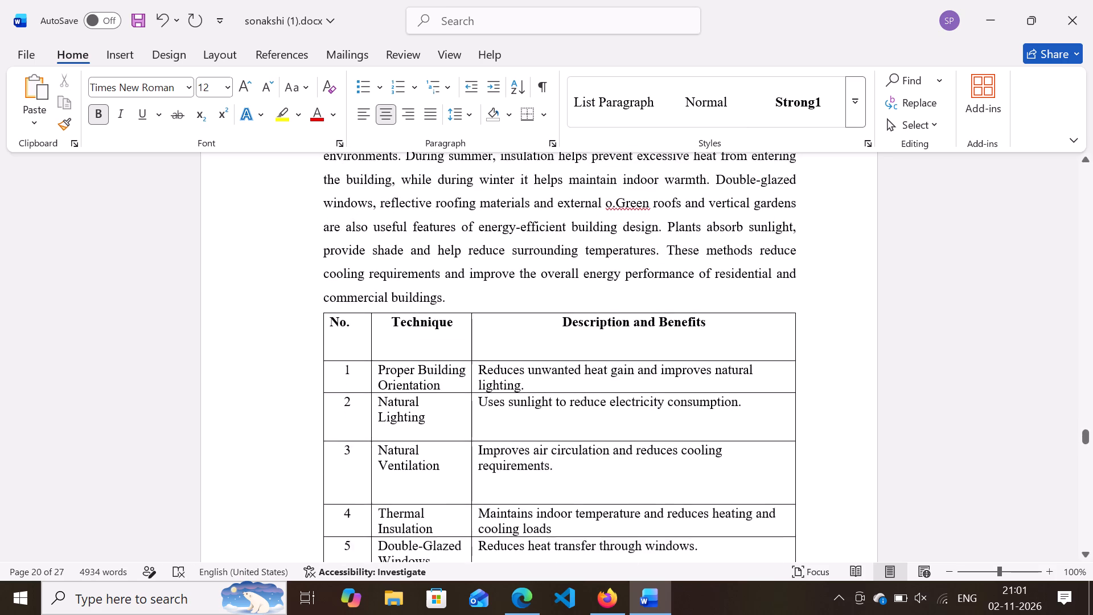
scroll(516, 523, up, 1)
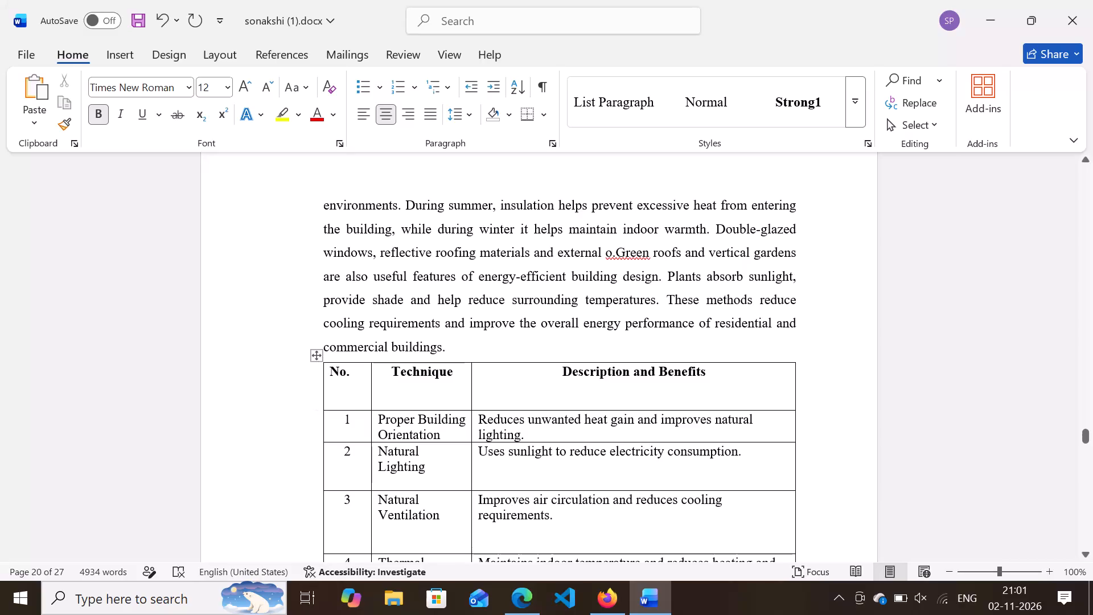
click(455, 340)
key(Return)
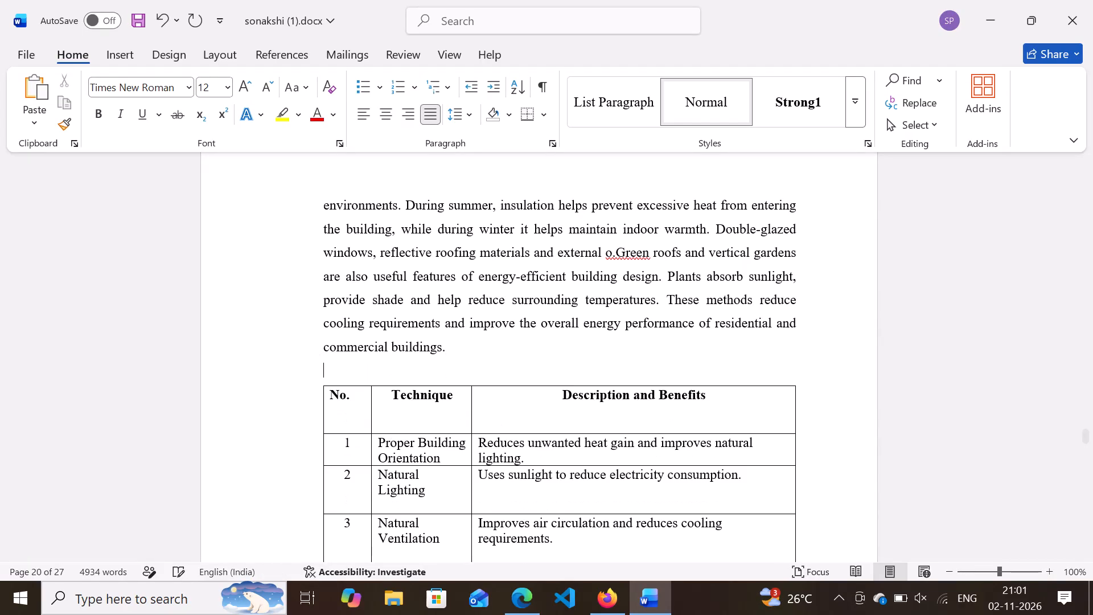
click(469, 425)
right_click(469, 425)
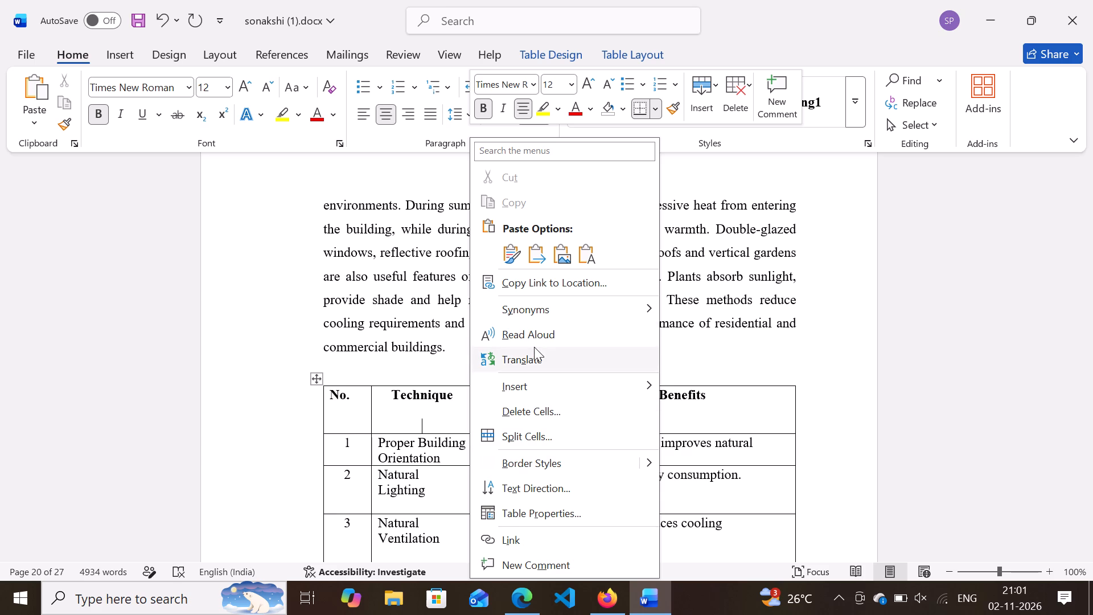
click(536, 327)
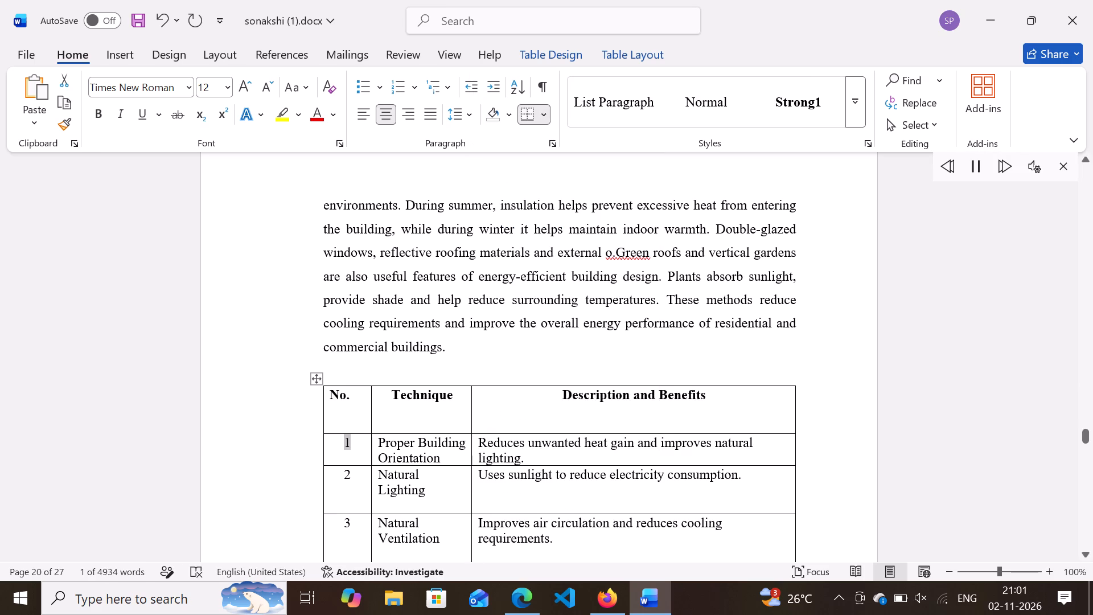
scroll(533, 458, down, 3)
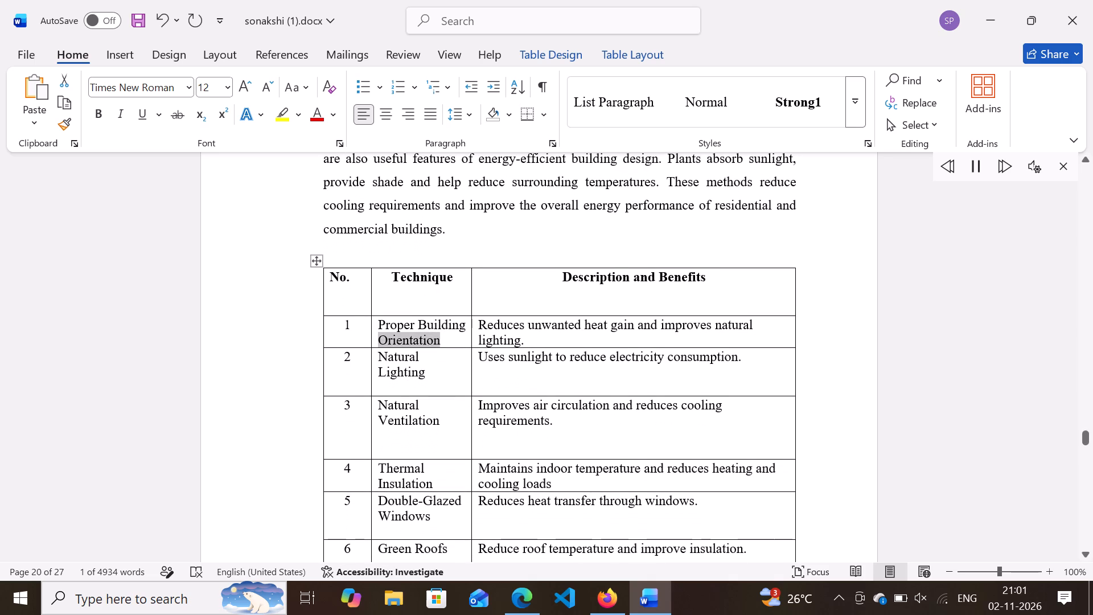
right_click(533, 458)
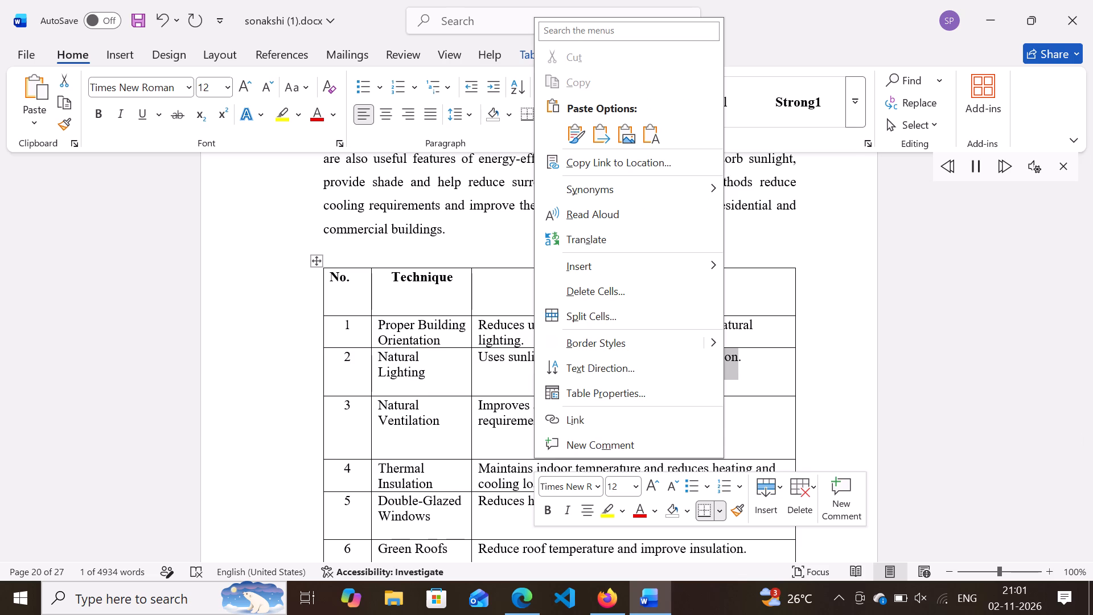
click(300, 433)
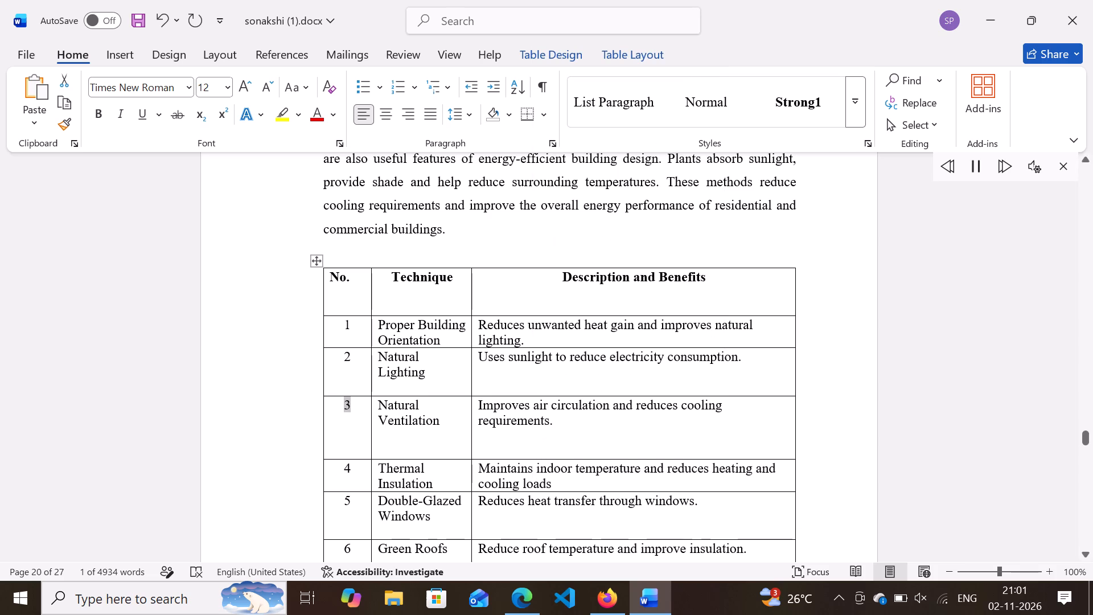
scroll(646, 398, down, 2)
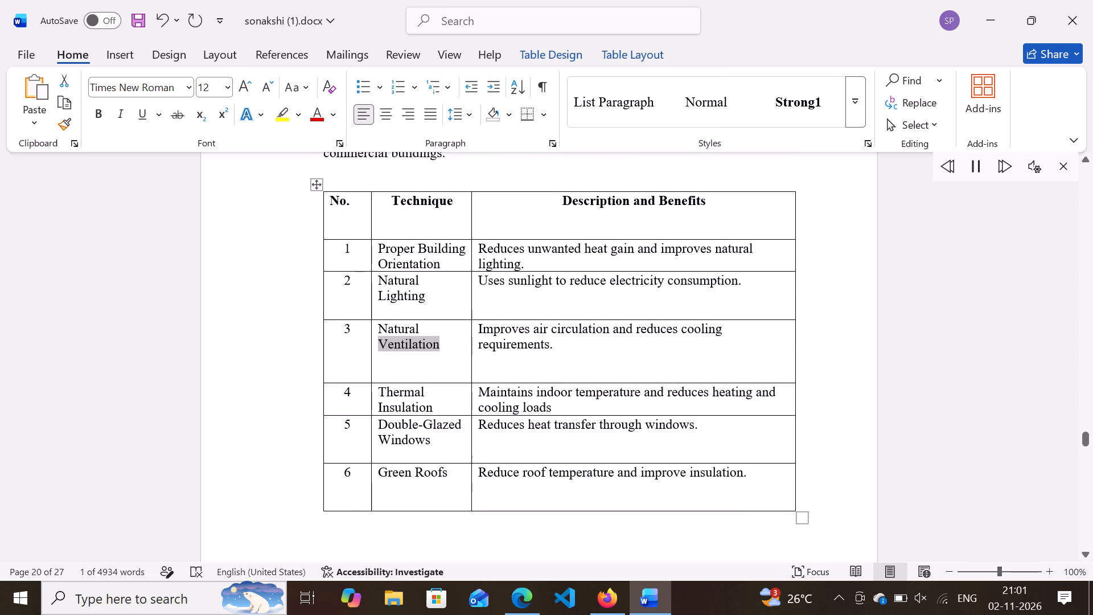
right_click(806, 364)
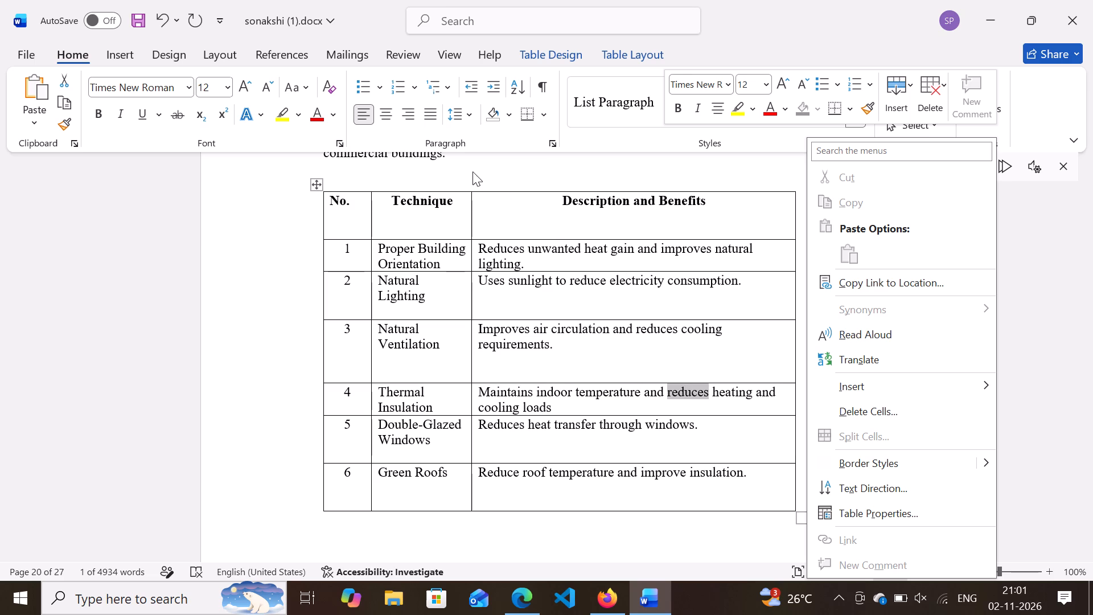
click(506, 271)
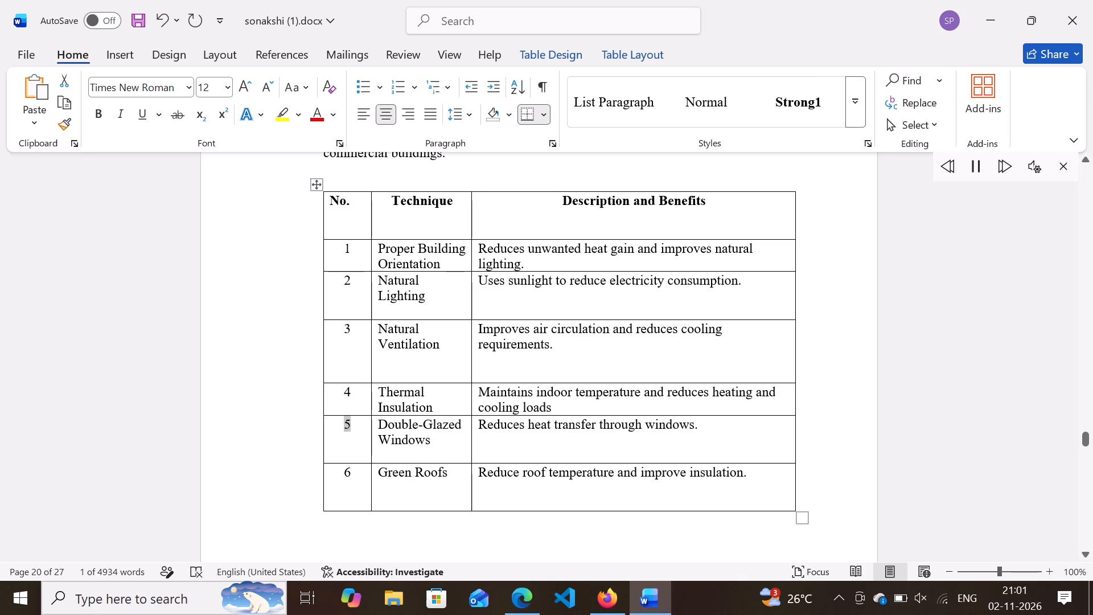
Start inserting a caption for the whole techniques table and set its label to Table.
click(314, 181)
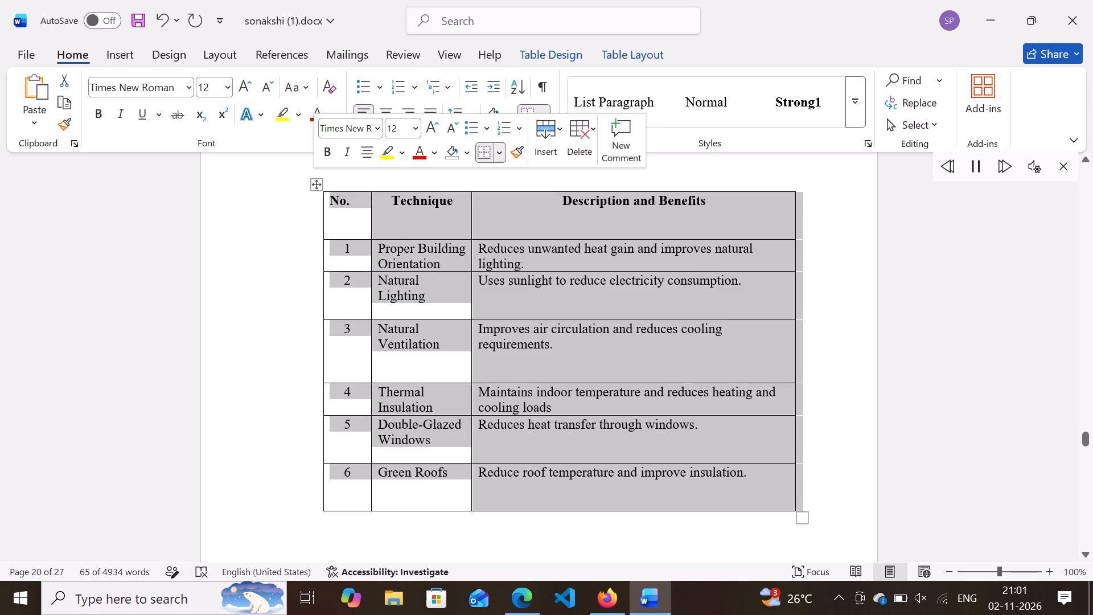
right_click(314, 181)
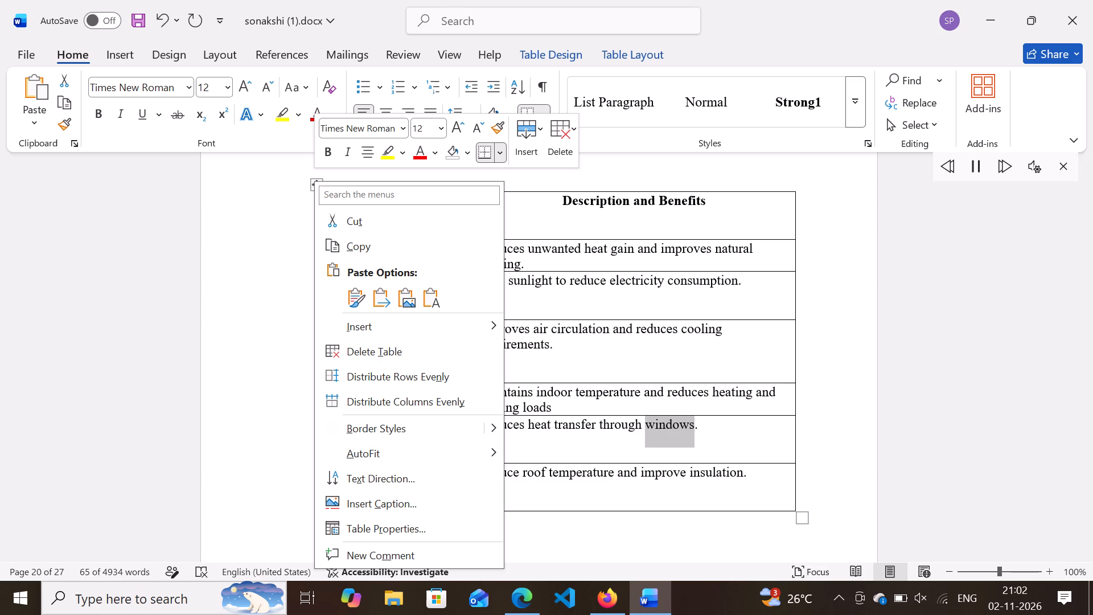
click(357, 503)
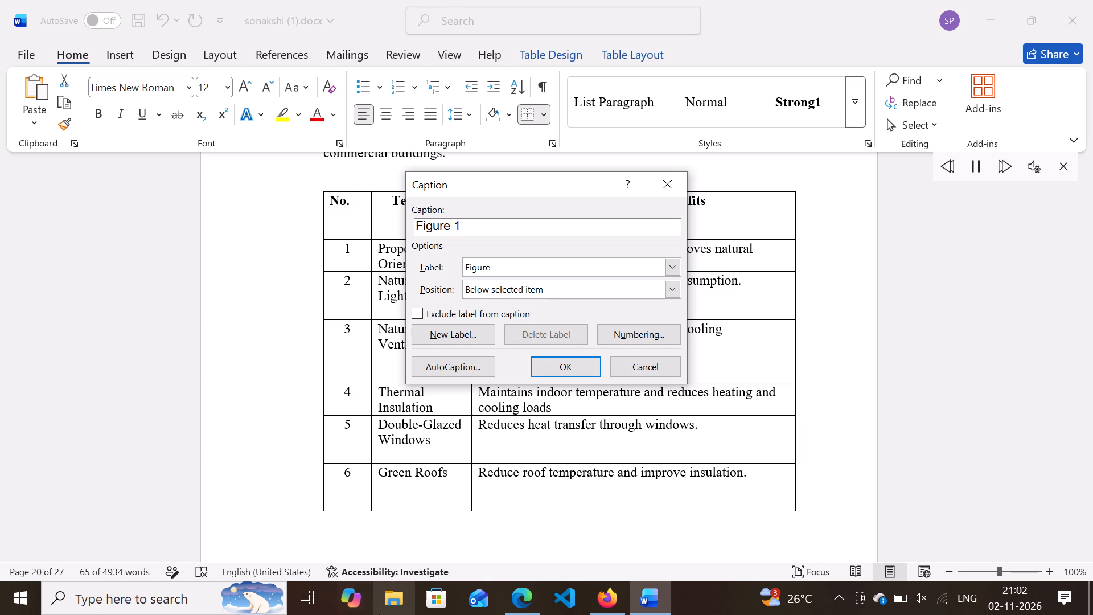
click(520, 265)
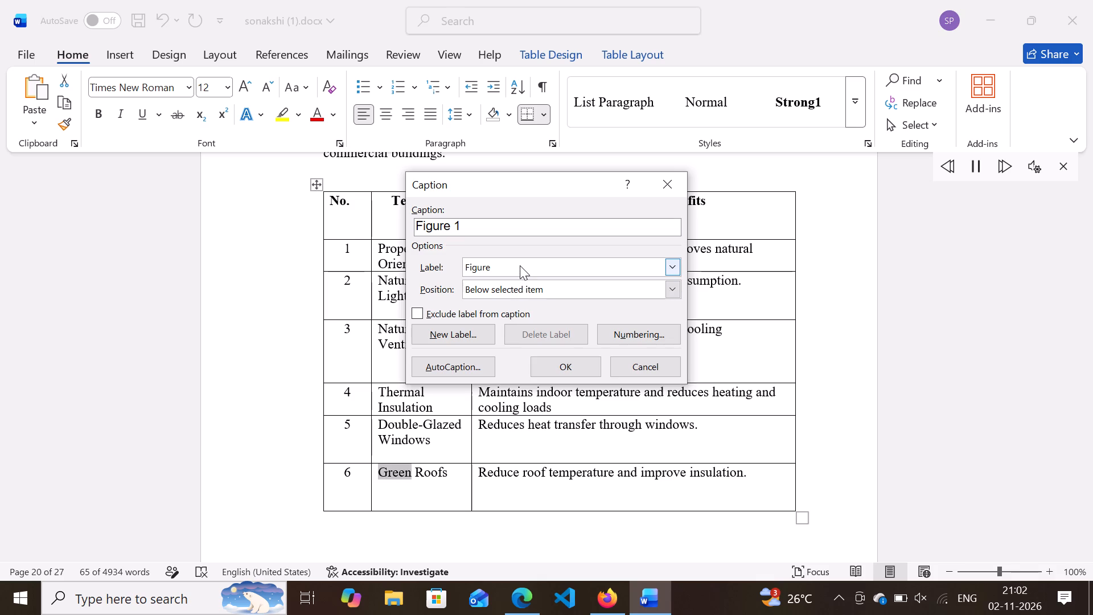
click(522, 301)
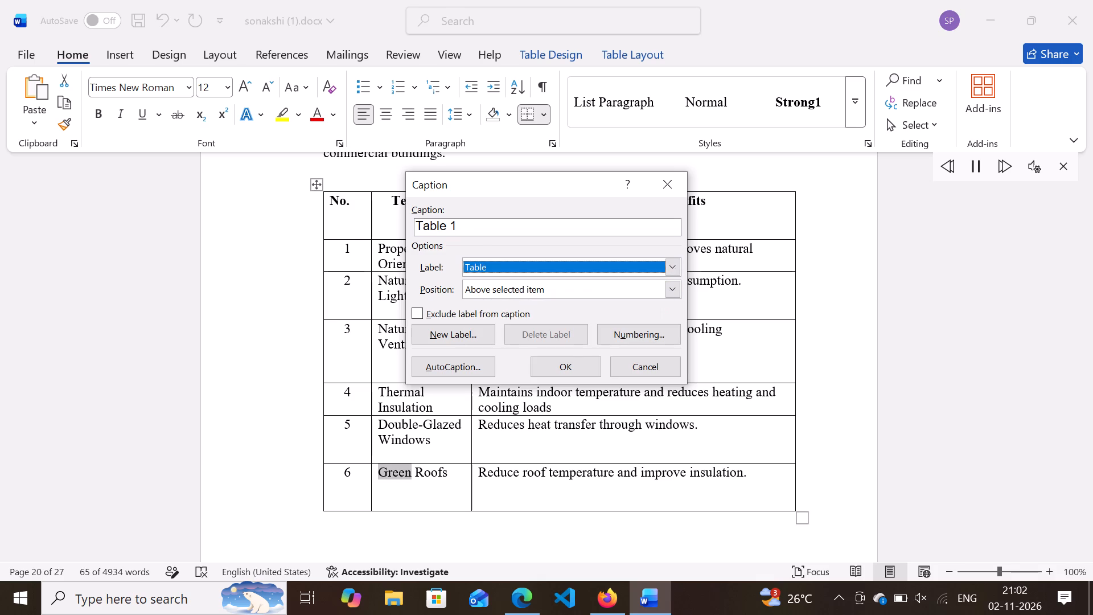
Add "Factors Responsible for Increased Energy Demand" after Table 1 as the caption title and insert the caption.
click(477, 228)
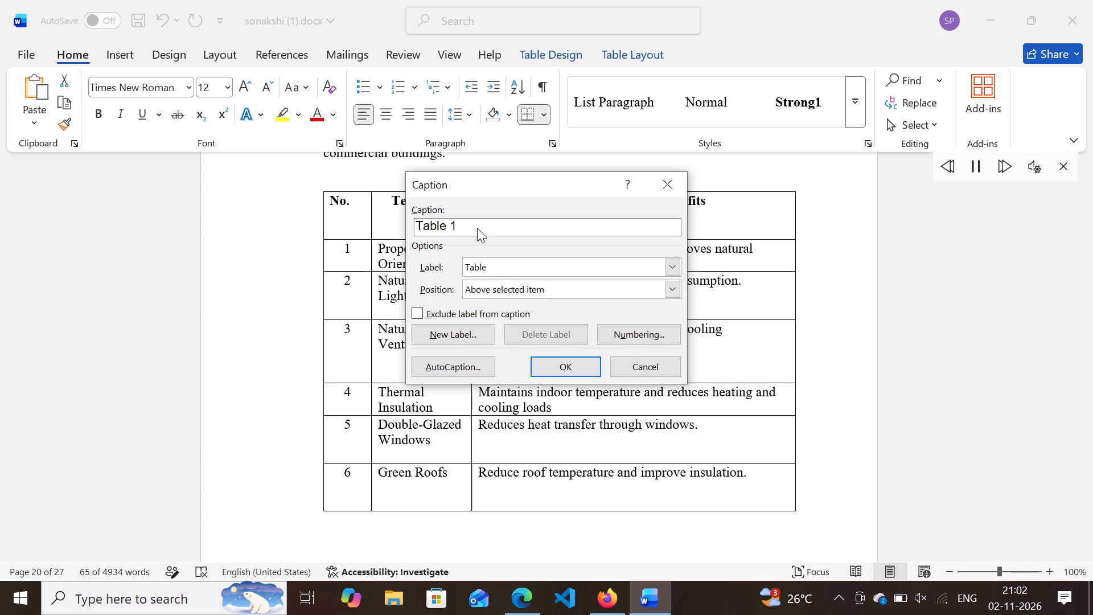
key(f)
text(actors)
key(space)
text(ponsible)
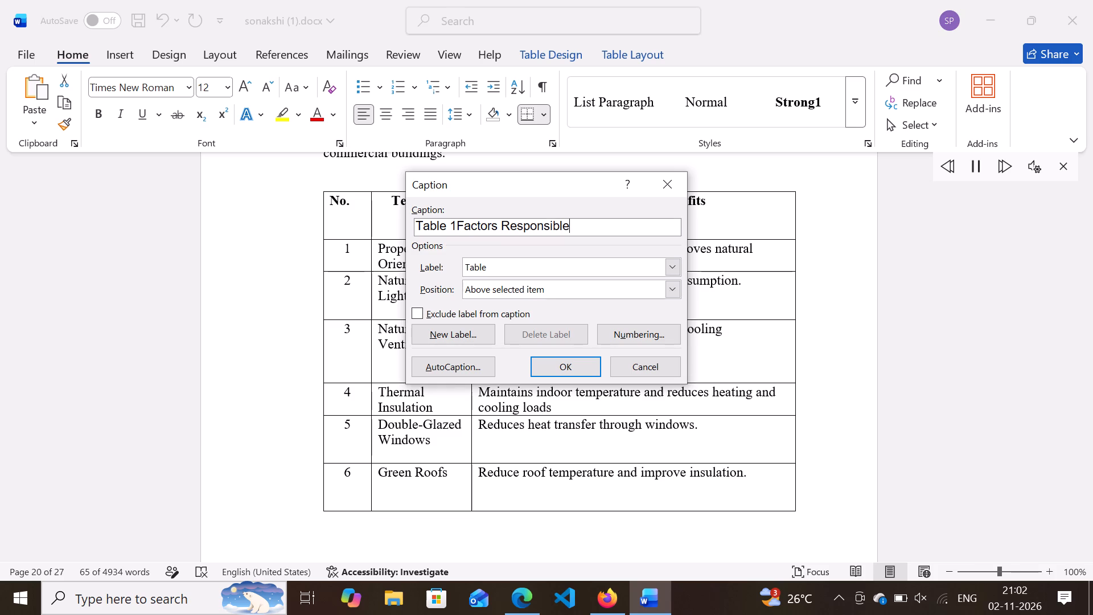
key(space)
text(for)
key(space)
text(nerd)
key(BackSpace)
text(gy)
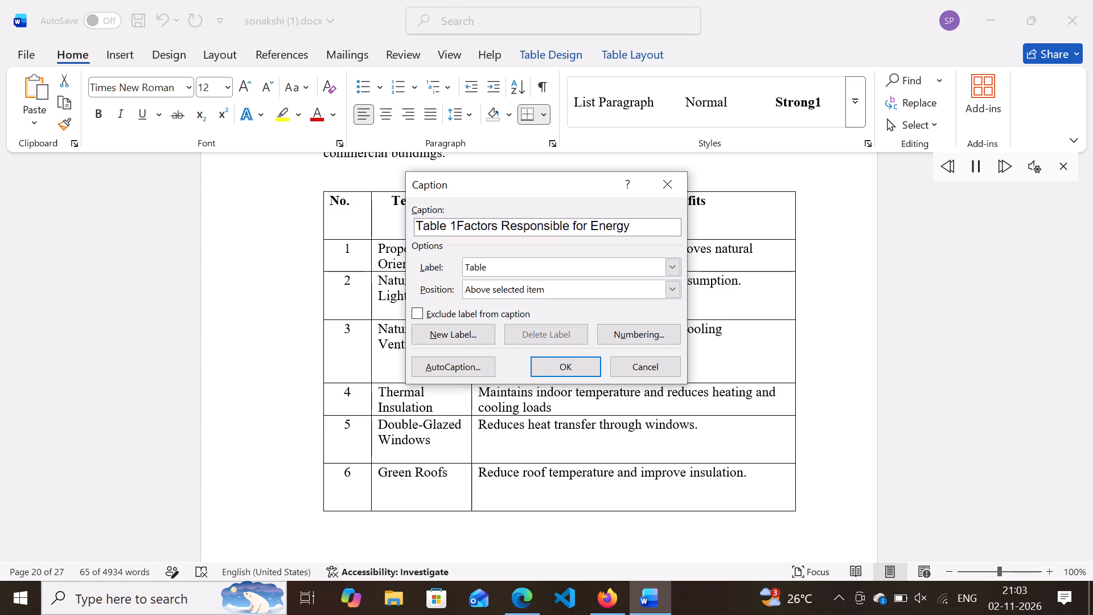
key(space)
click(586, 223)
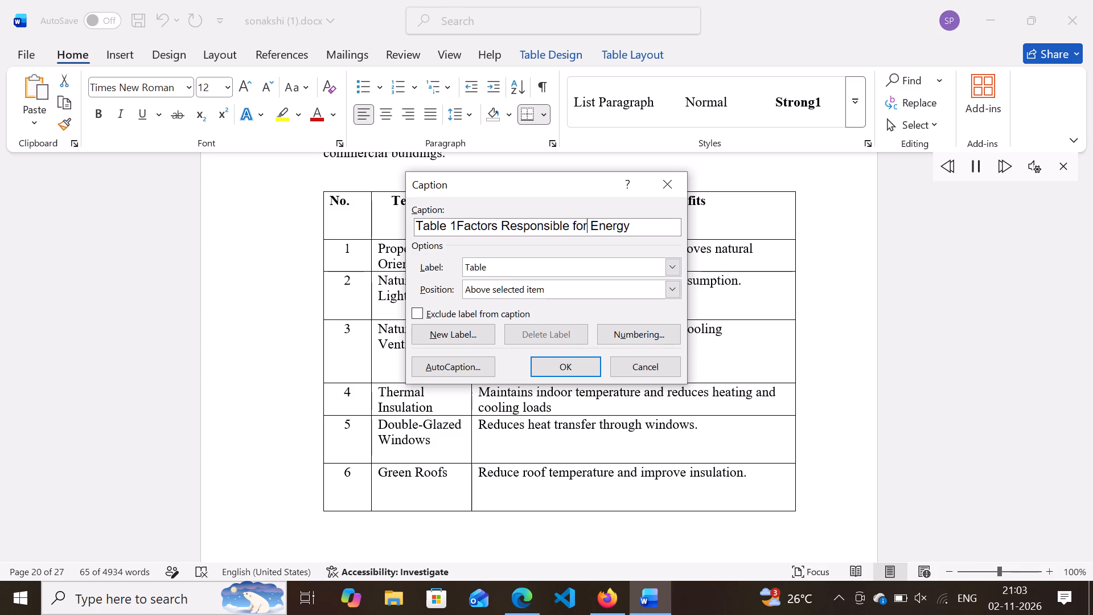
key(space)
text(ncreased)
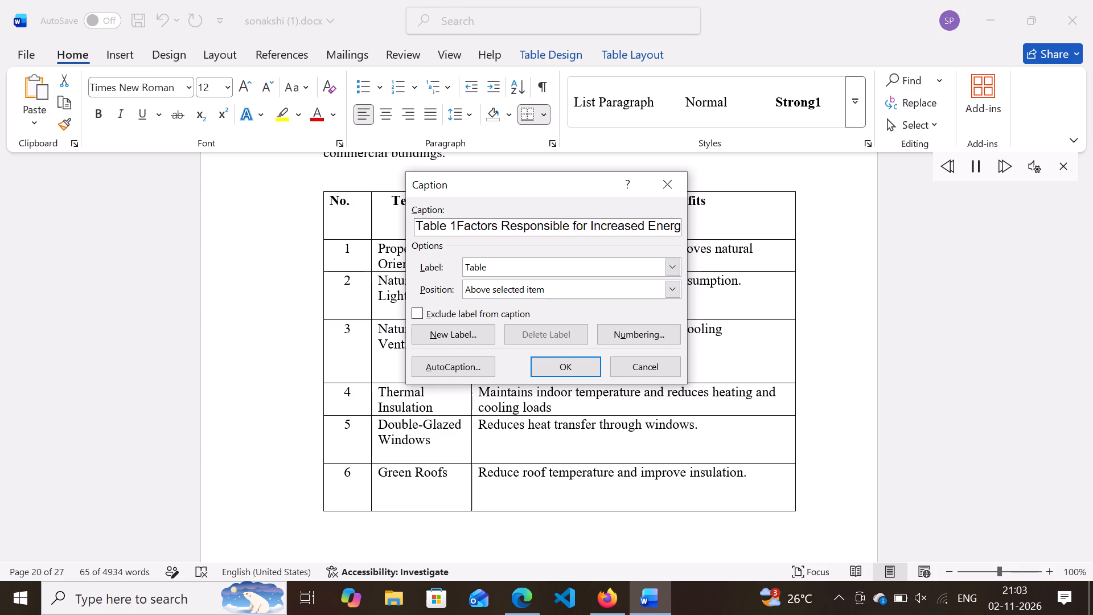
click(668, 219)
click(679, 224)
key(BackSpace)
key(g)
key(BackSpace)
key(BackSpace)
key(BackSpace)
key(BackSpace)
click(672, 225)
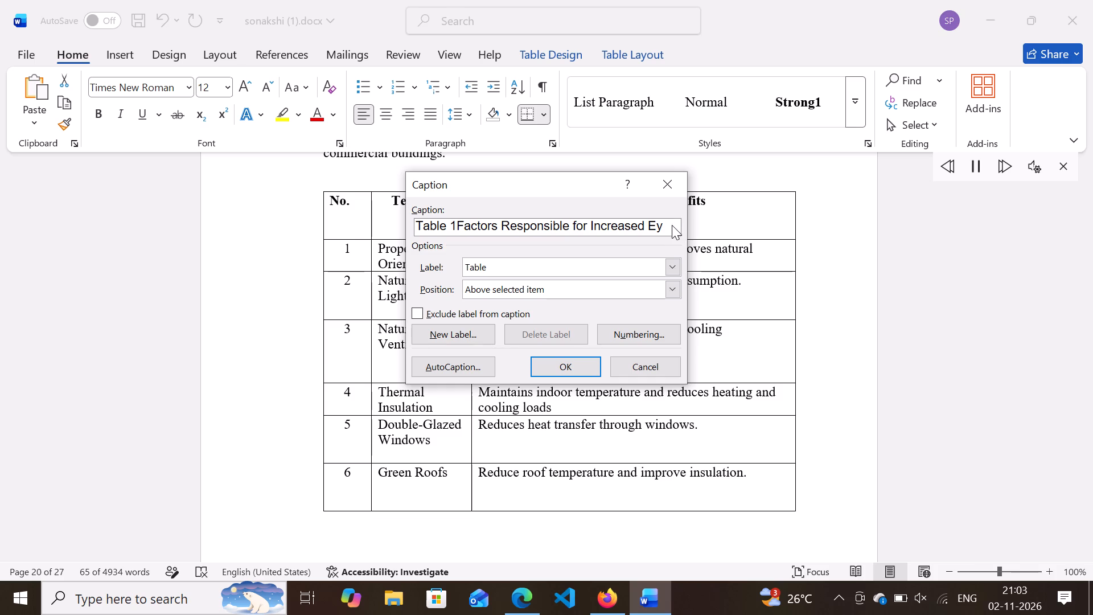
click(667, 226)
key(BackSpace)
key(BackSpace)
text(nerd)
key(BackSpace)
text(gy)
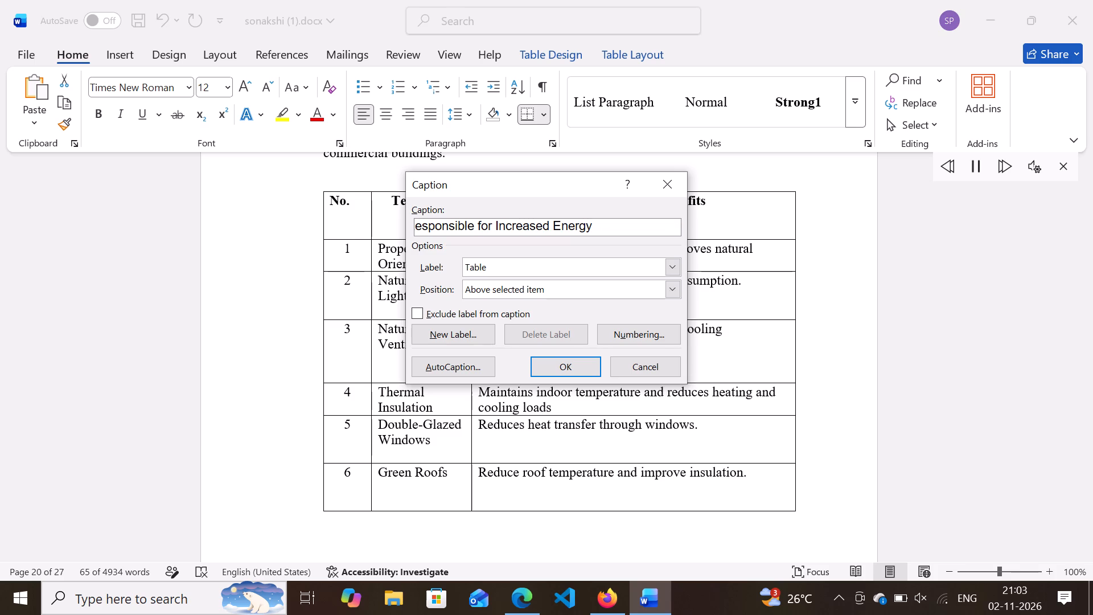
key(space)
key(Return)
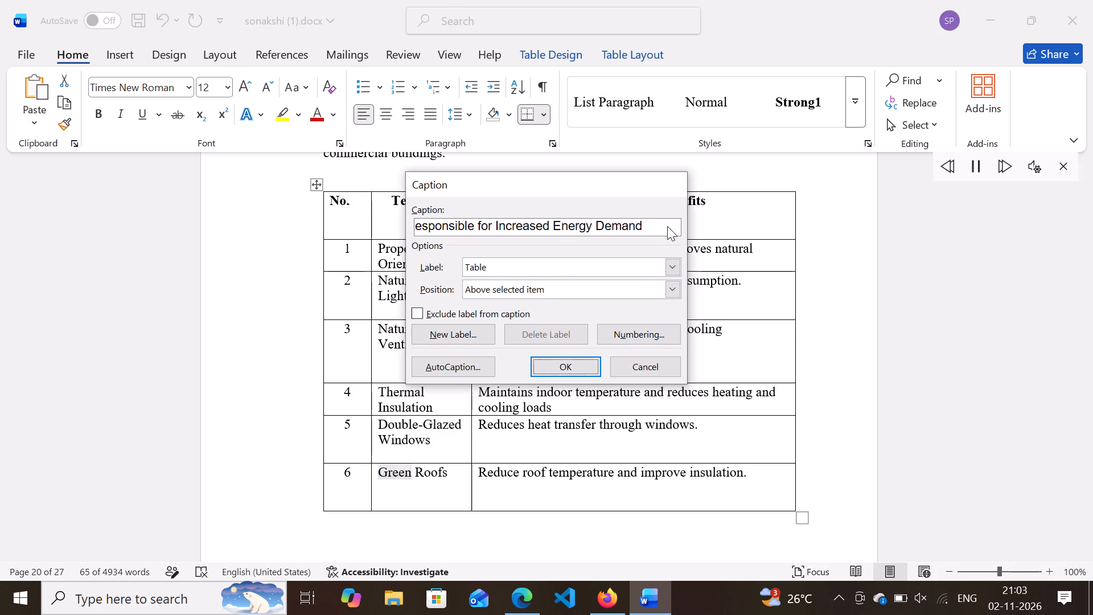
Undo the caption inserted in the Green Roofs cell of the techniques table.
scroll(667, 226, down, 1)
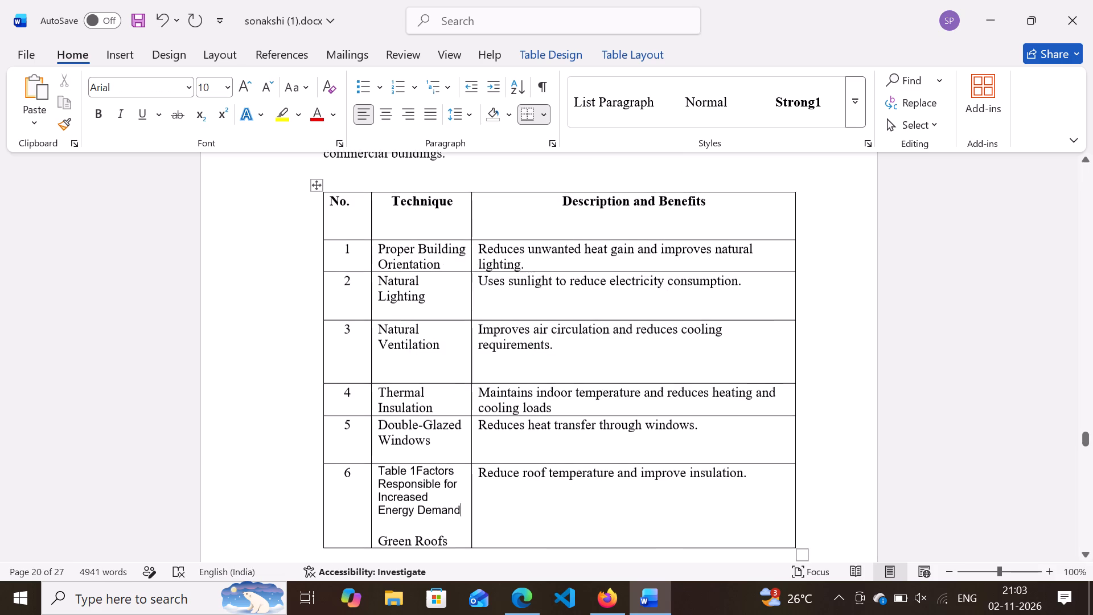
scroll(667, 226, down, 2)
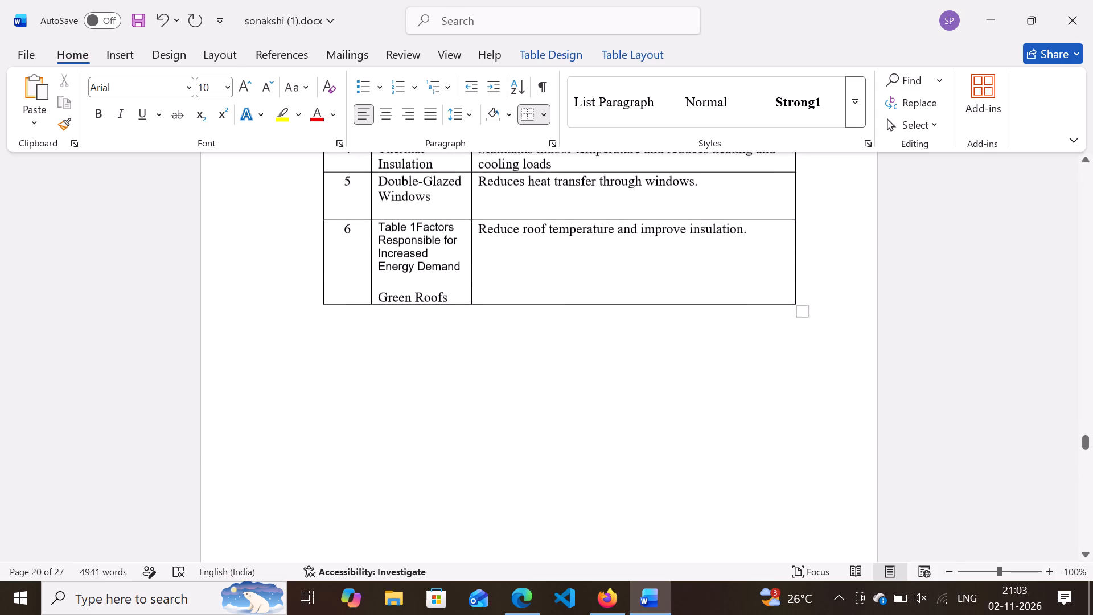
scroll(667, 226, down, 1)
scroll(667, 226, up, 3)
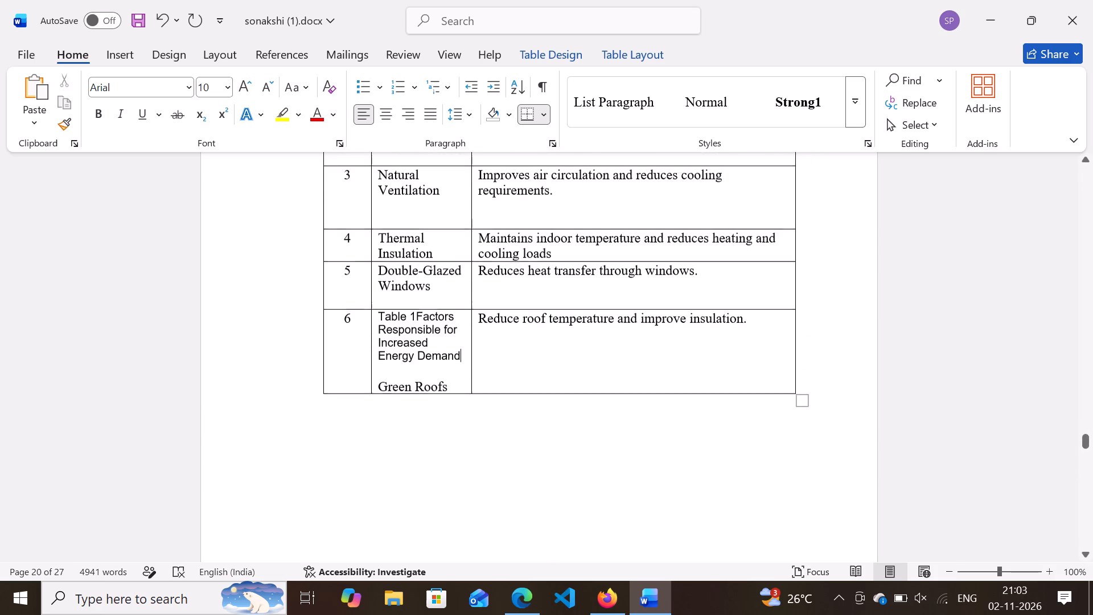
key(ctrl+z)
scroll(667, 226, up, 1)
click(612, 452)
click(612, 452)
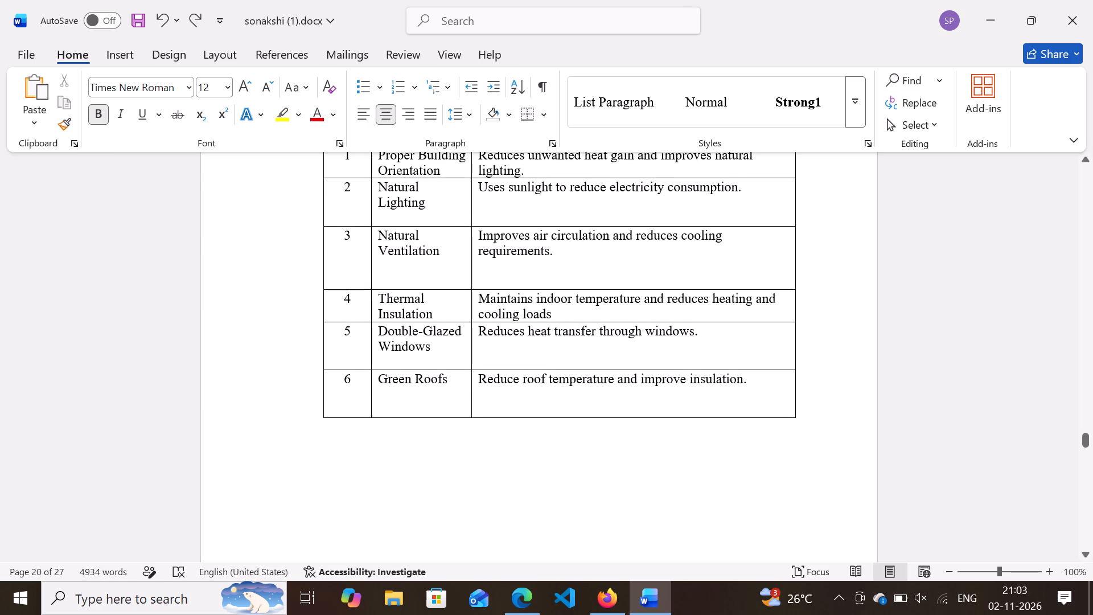
Select the whole techniques table below the paragraph ending "commercial buildings." and start inserting a caption for it.
scroll(388, 383, up, 2)
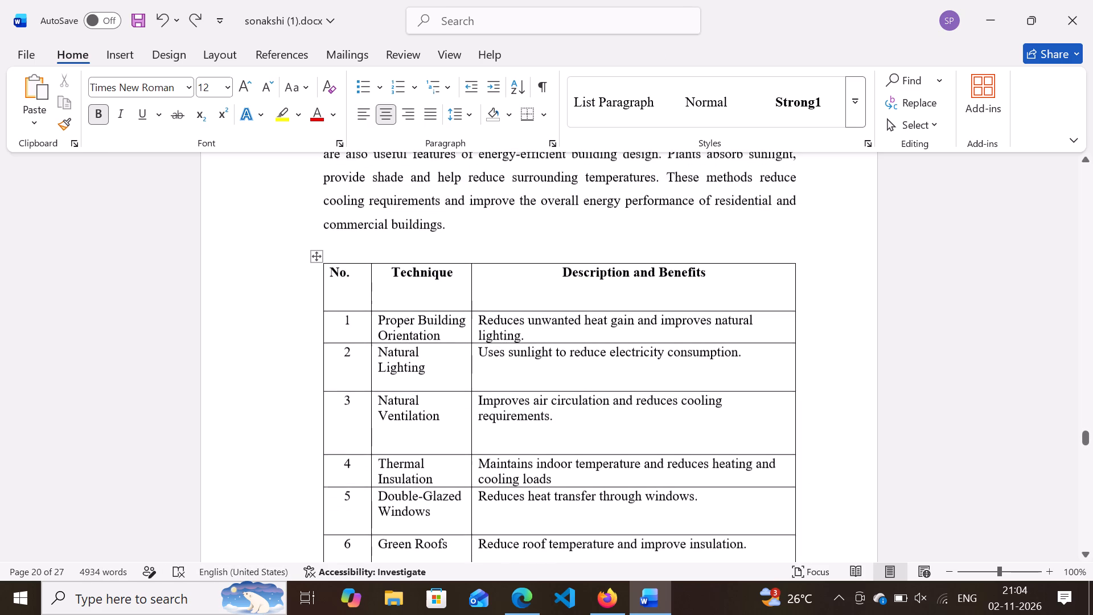
scroll(388, 383, up, 2)
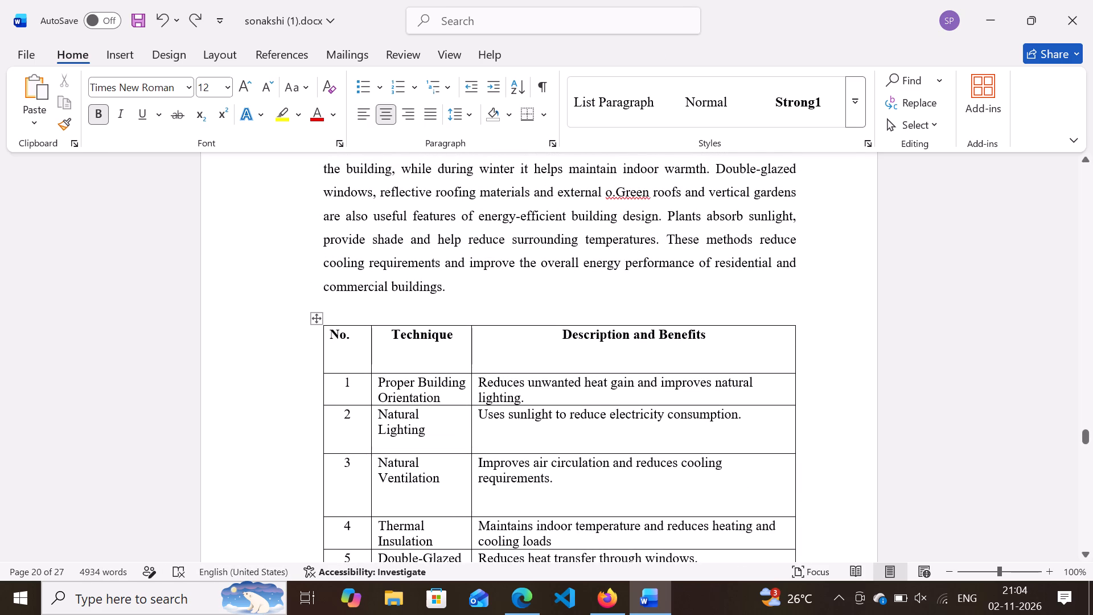
click(461, 290)
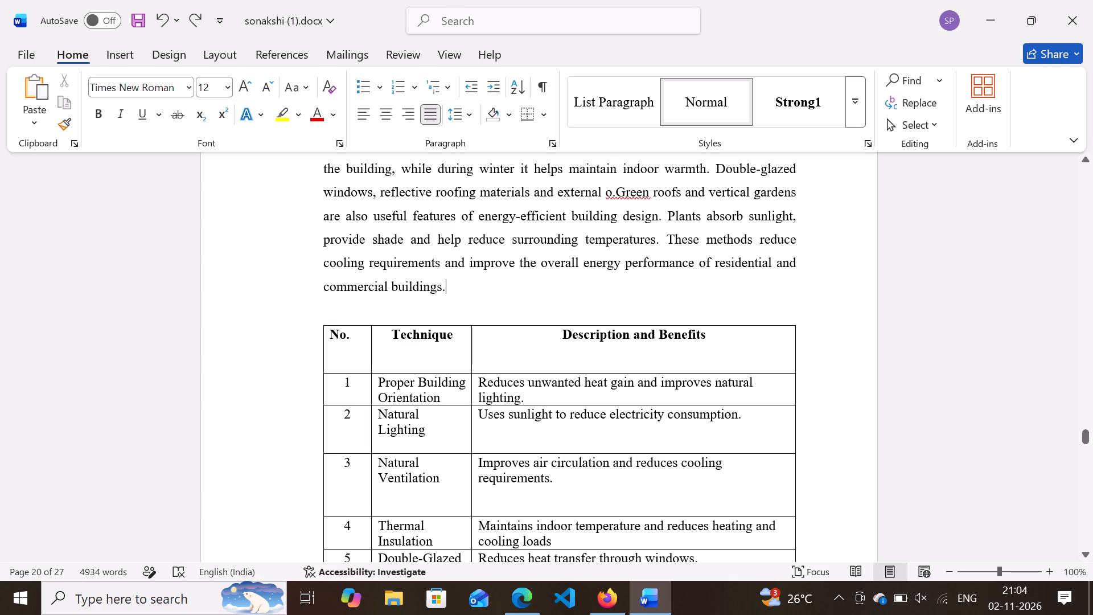
click(310, 323)
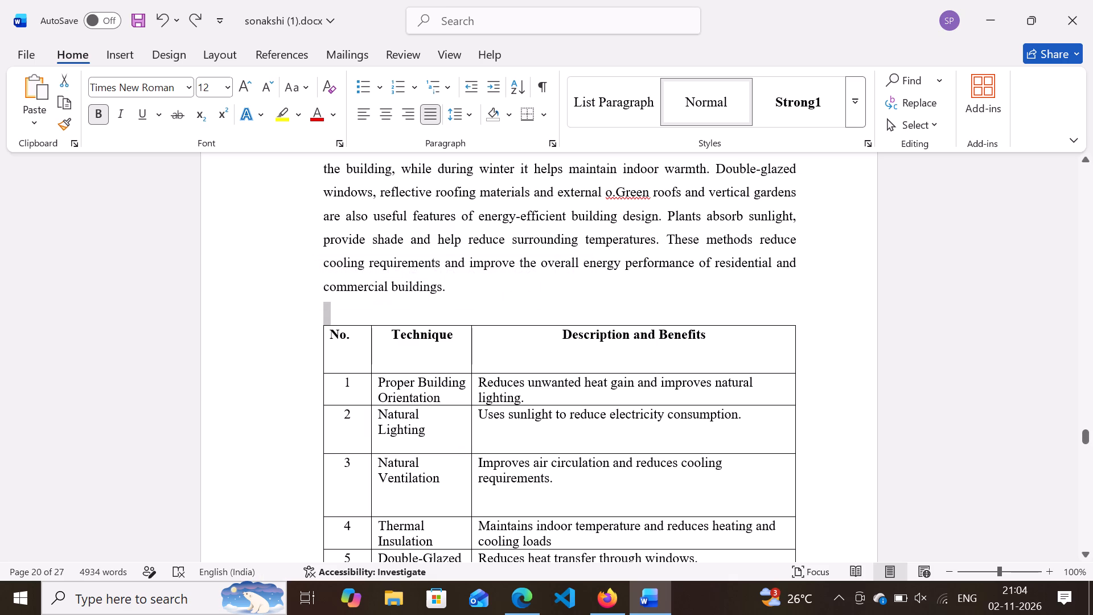
click(300, 405)
click(130, 378)
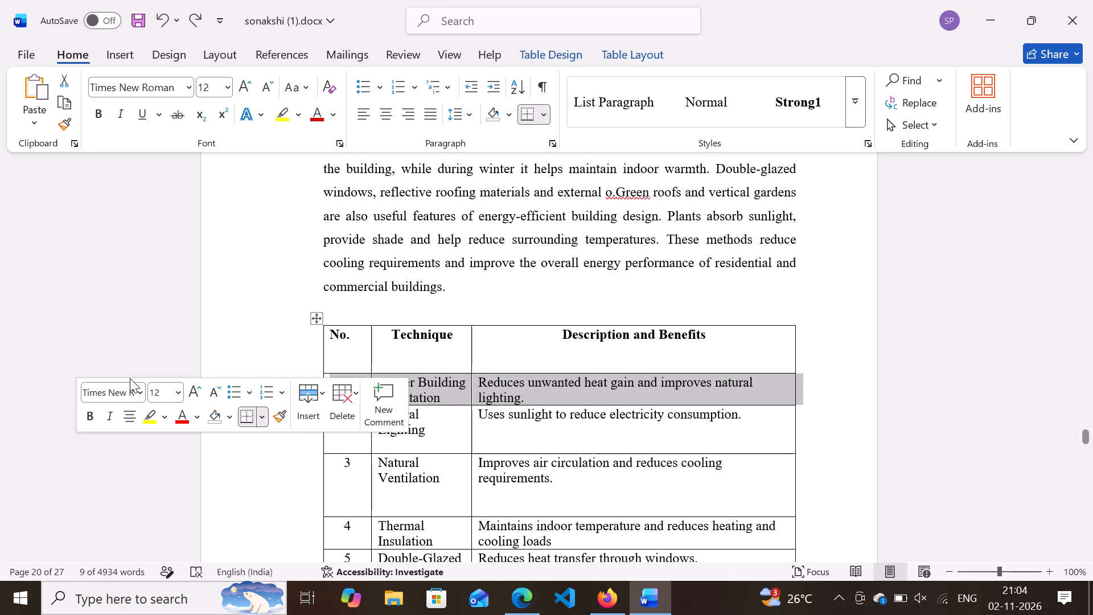
click(186, 305)
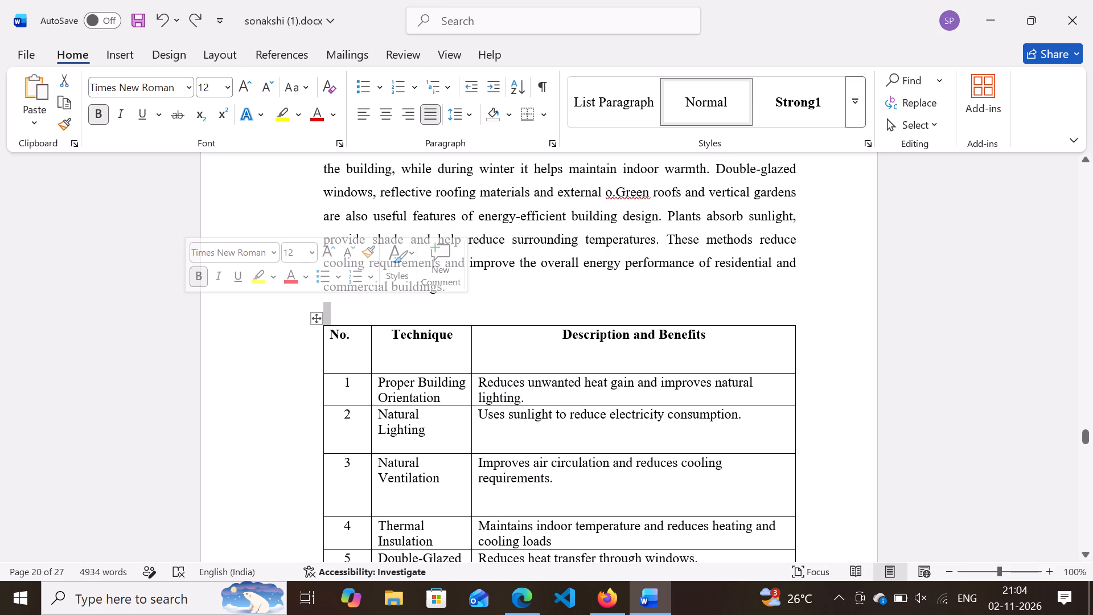
click(319, 322)
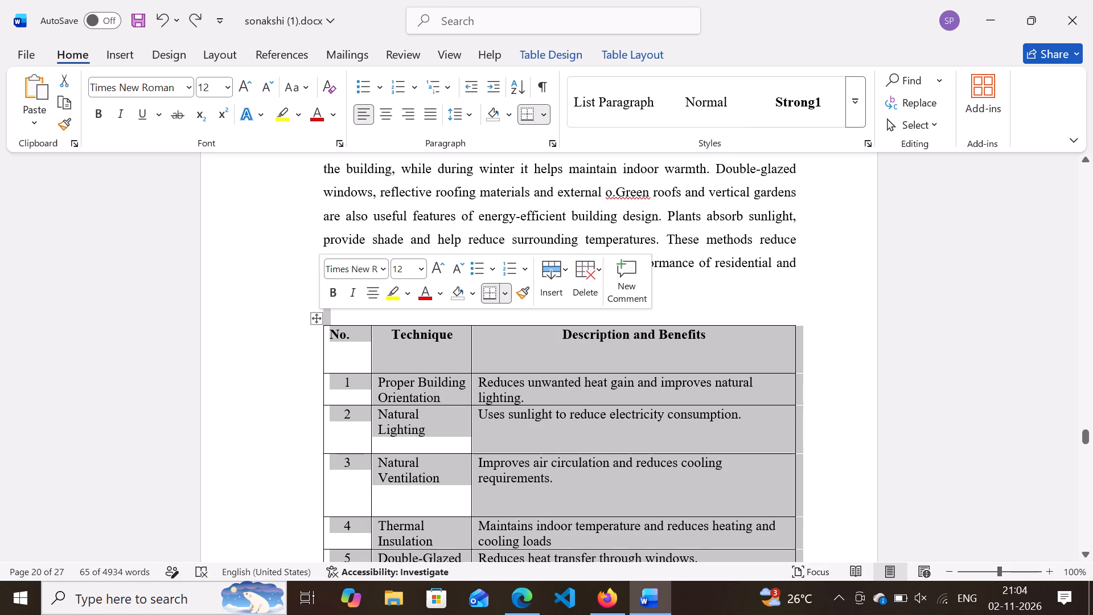
right_click(319, 322)
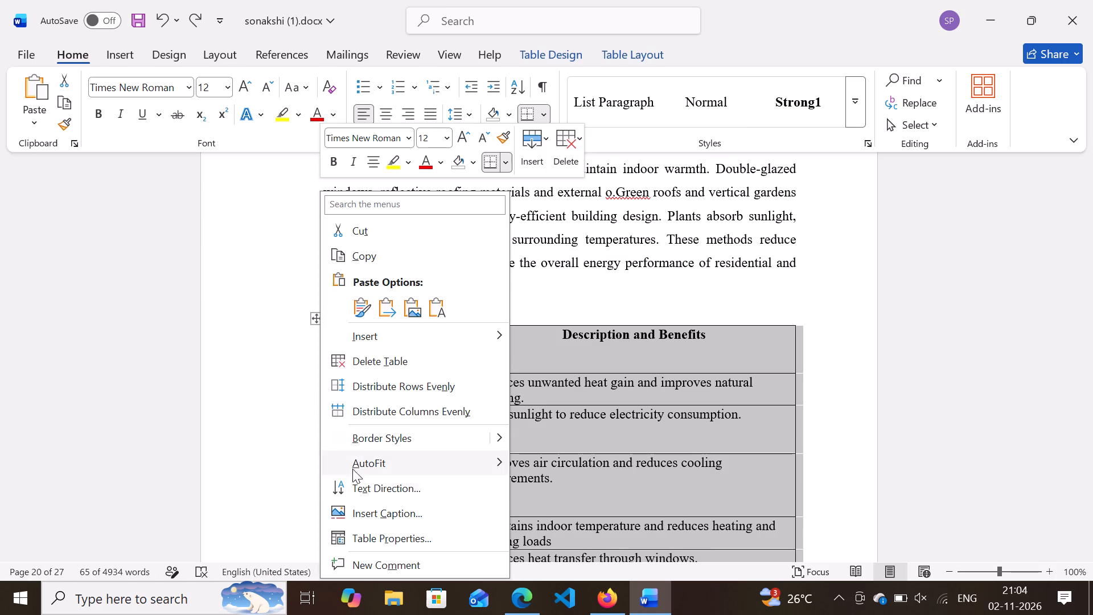
click(364, 511)
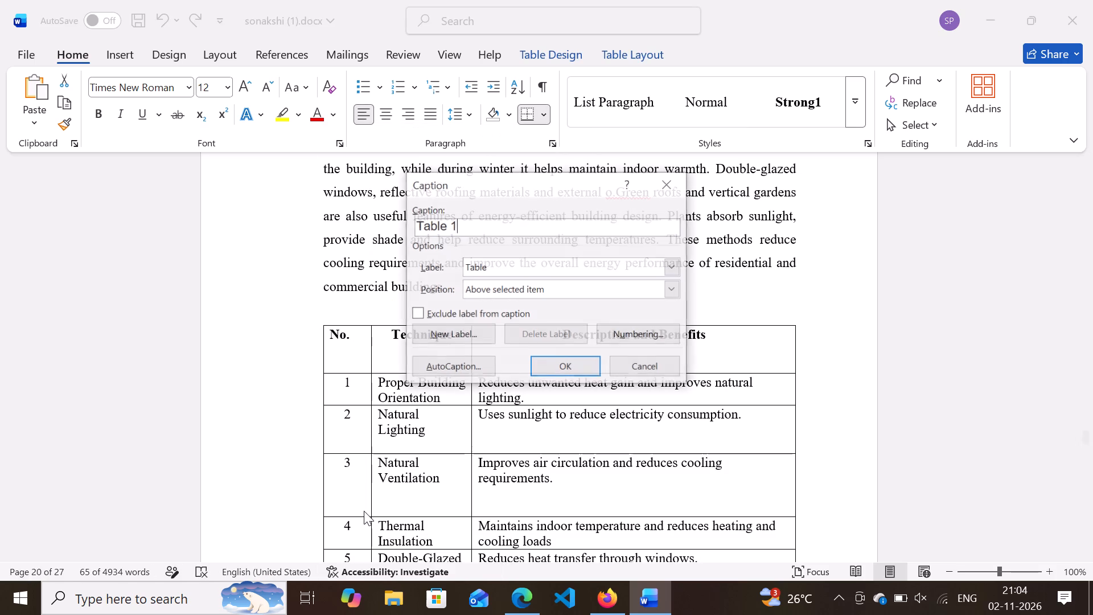
Enter "Factors Responsible for Increased Energy Demand" directly after Table 1 as the caption text.
click(502, 224)
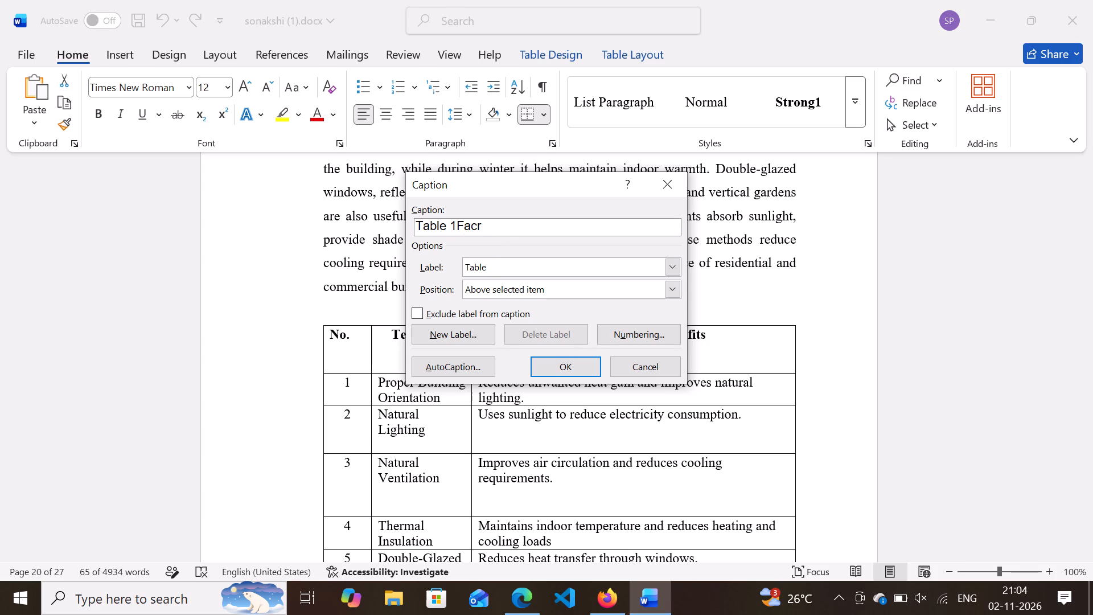
key(BackSpace)
text(tors)
key(space)
key(e)
key(BackSpace)
key(r)
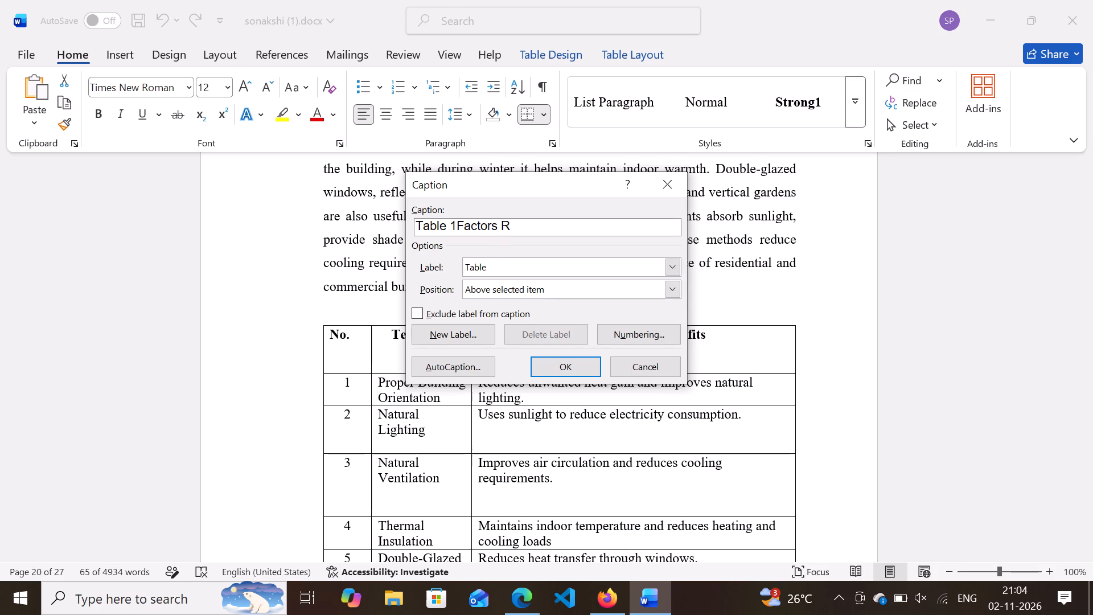
key(BackSpace)
text(ponsible)
key(space)
text(foir)
key(BackSpace)
key(BackSpace)
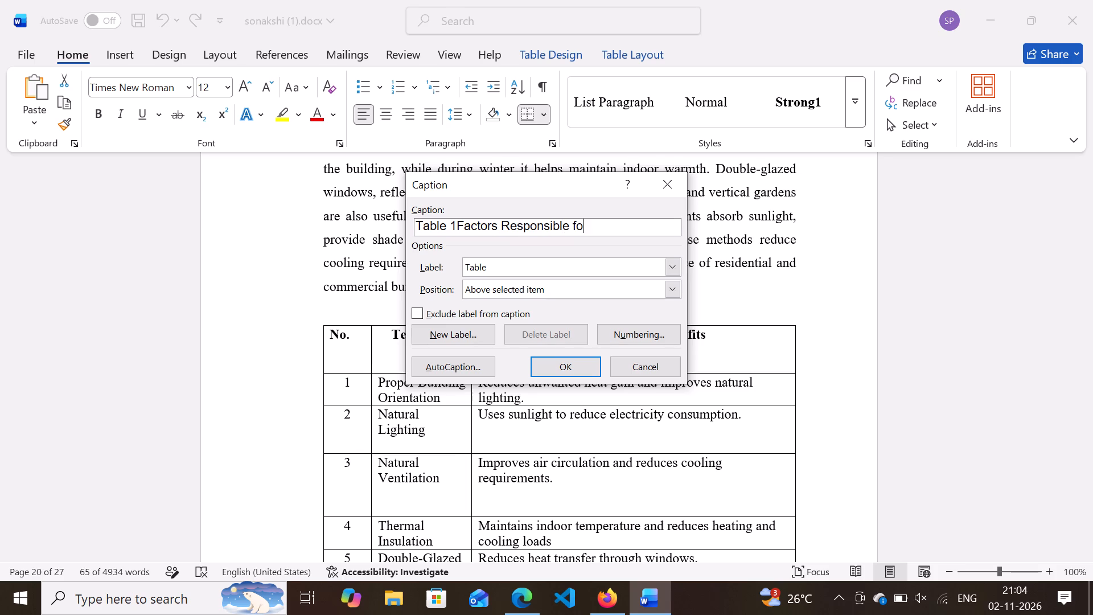
text(r)
key(space)
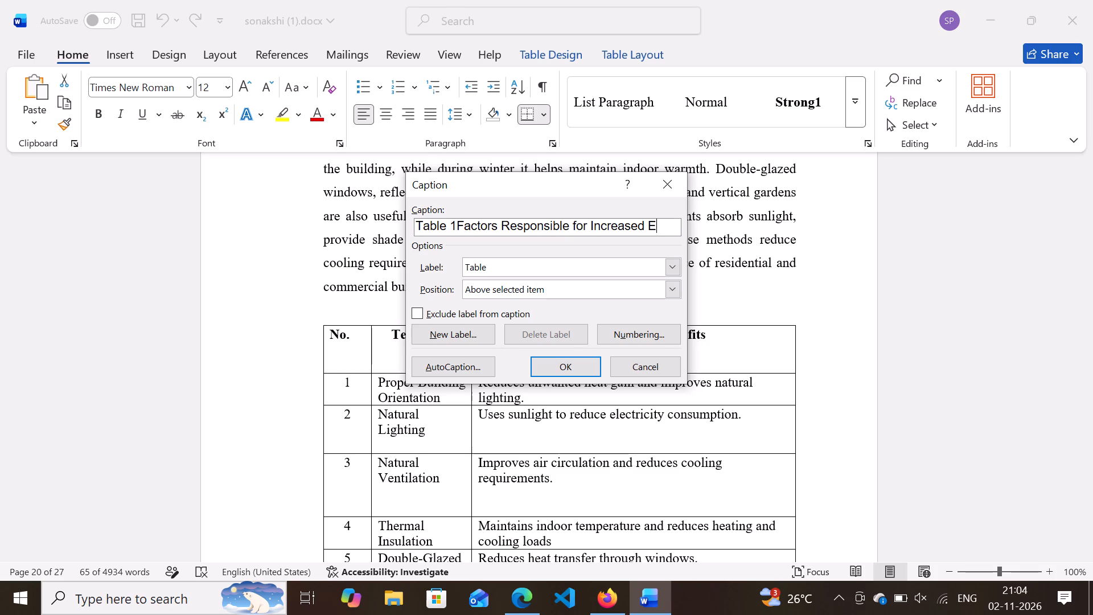
text(nergy)
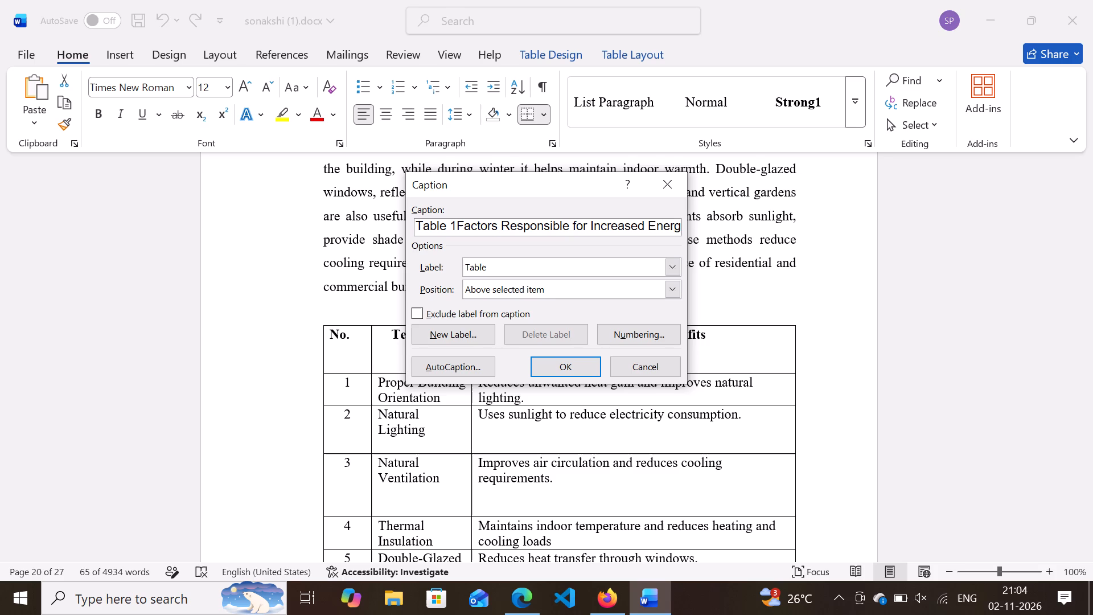
key(space)
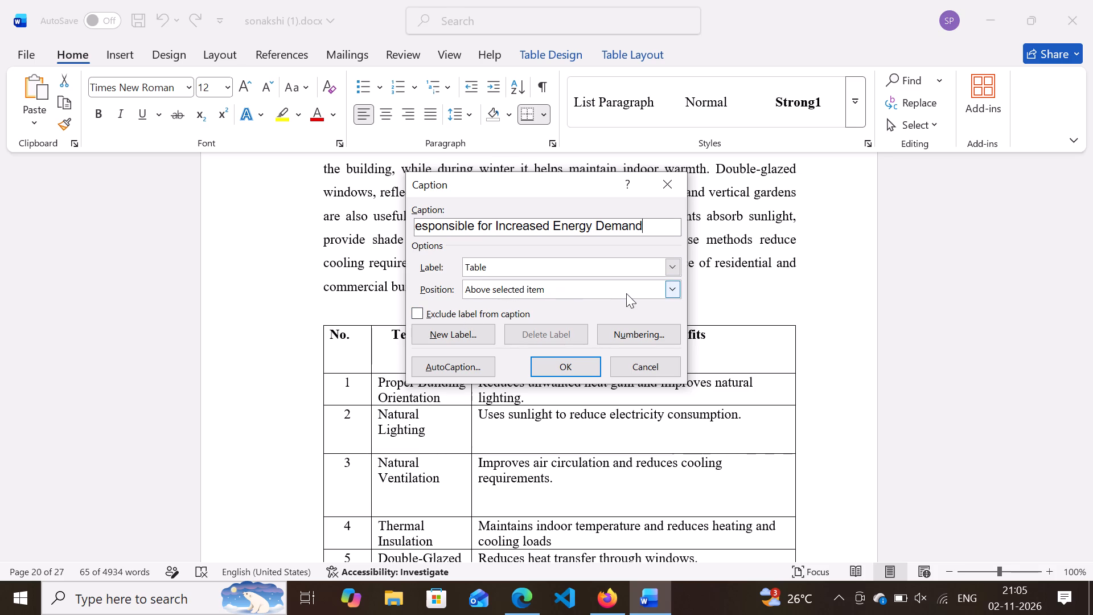
Keep the caption position as Above selected item and insert the caption over the techniques table.
click(669, 290)
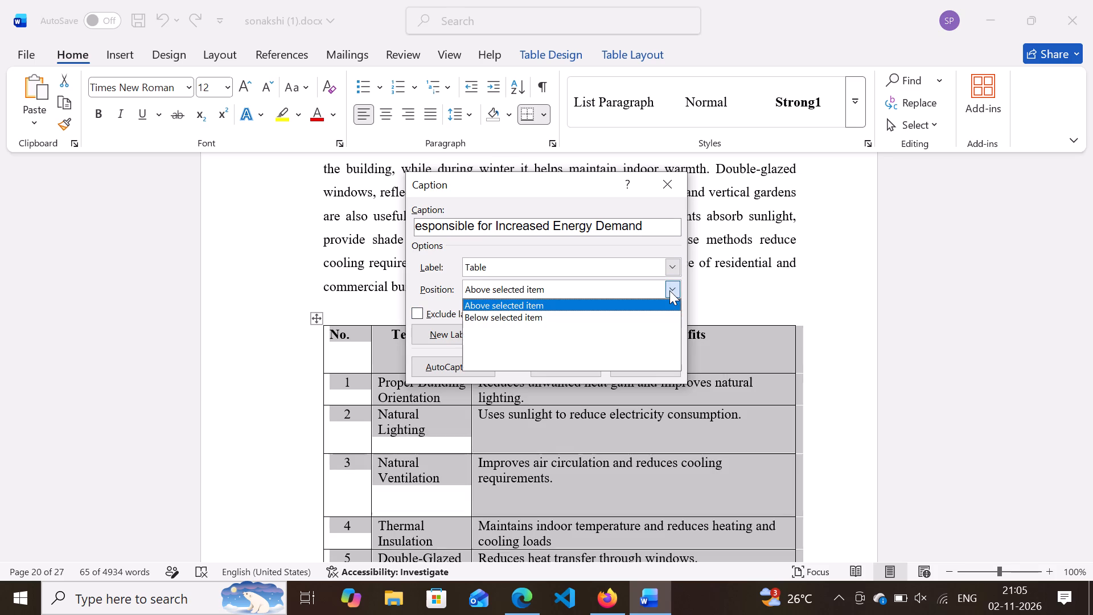
click(595, 289)
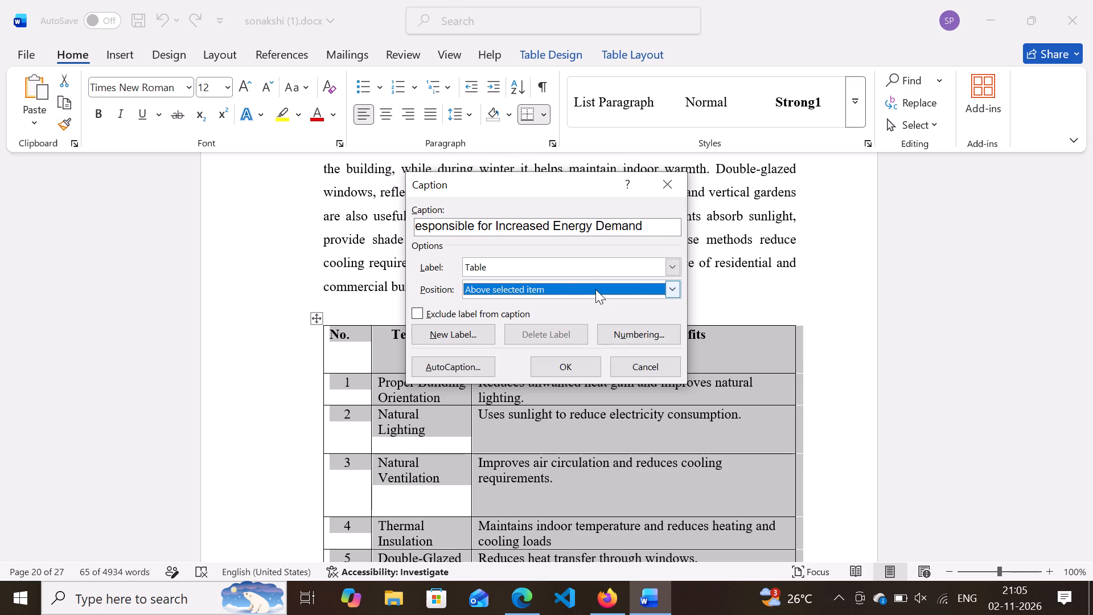
click(573, 383)
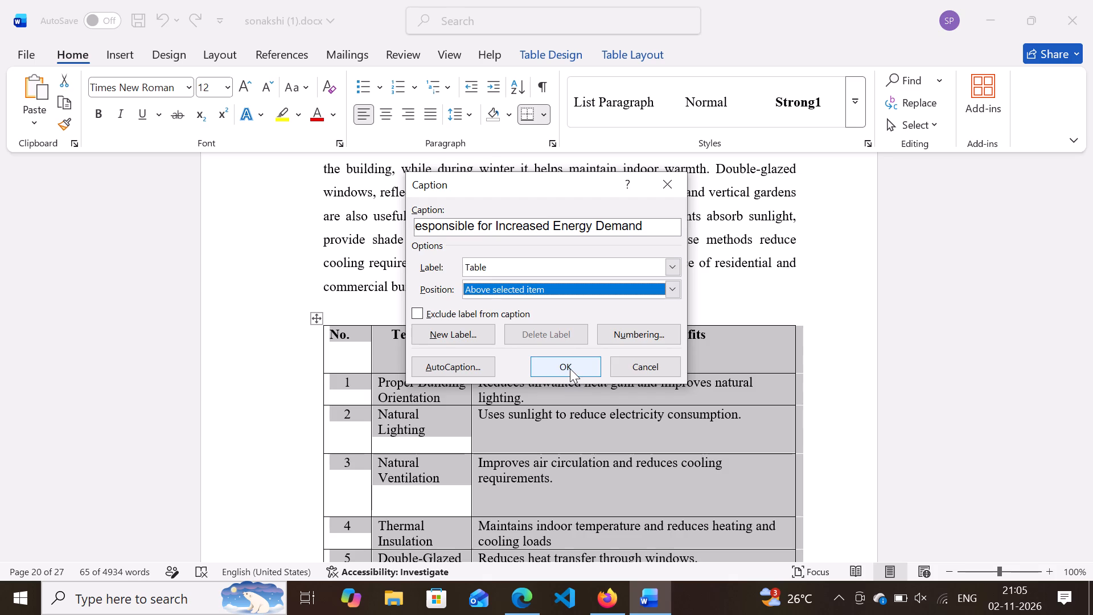
click(570, 368)
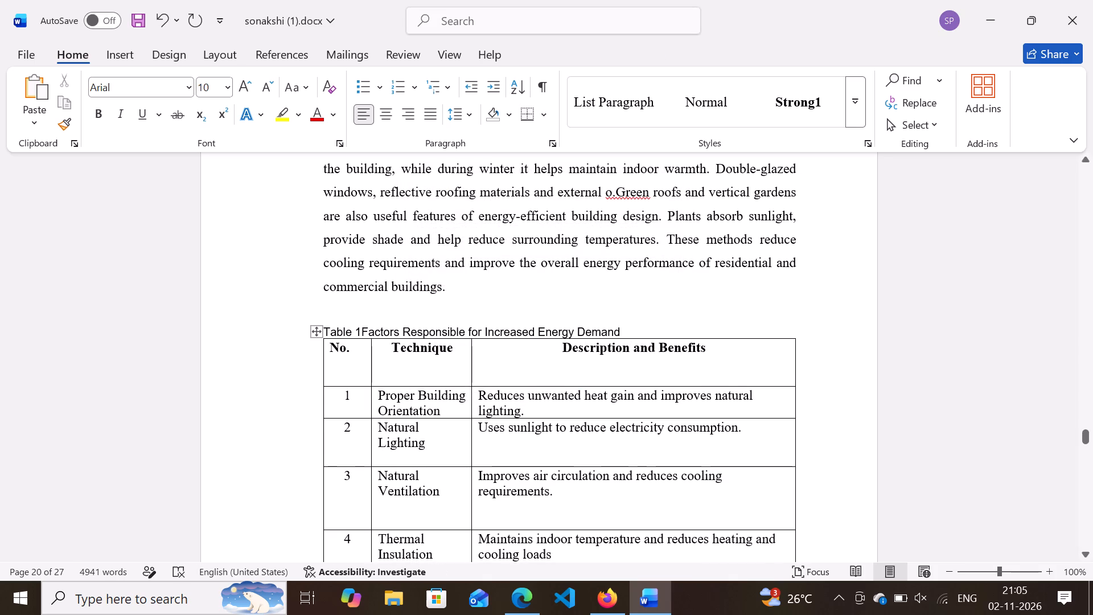
Renumber the techniques table's caption to match section 3.7, so its label reads "Table 3.7: " before the title.
double_click(616, 329)
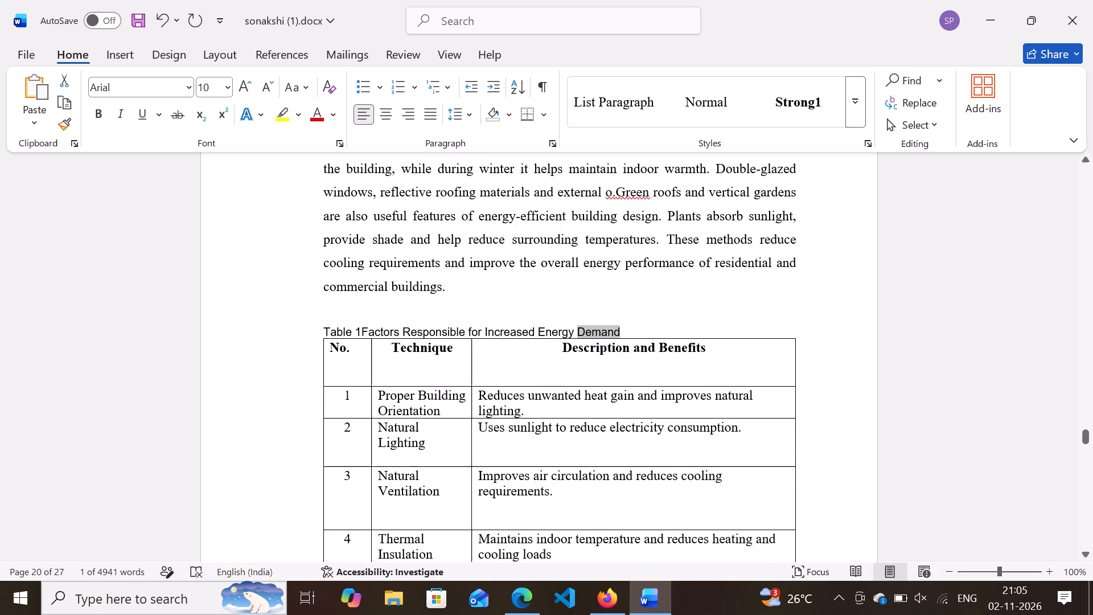
click(328, 330)
drag(328, 330, 364, 321)
click(364, 321)
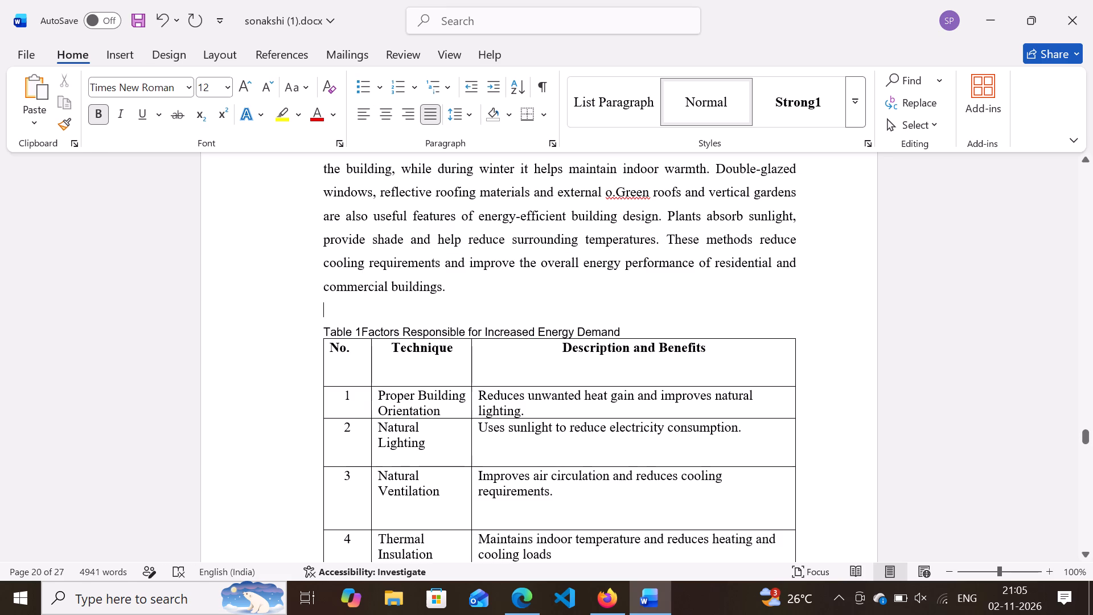
scroll(375, 329, up, 5)
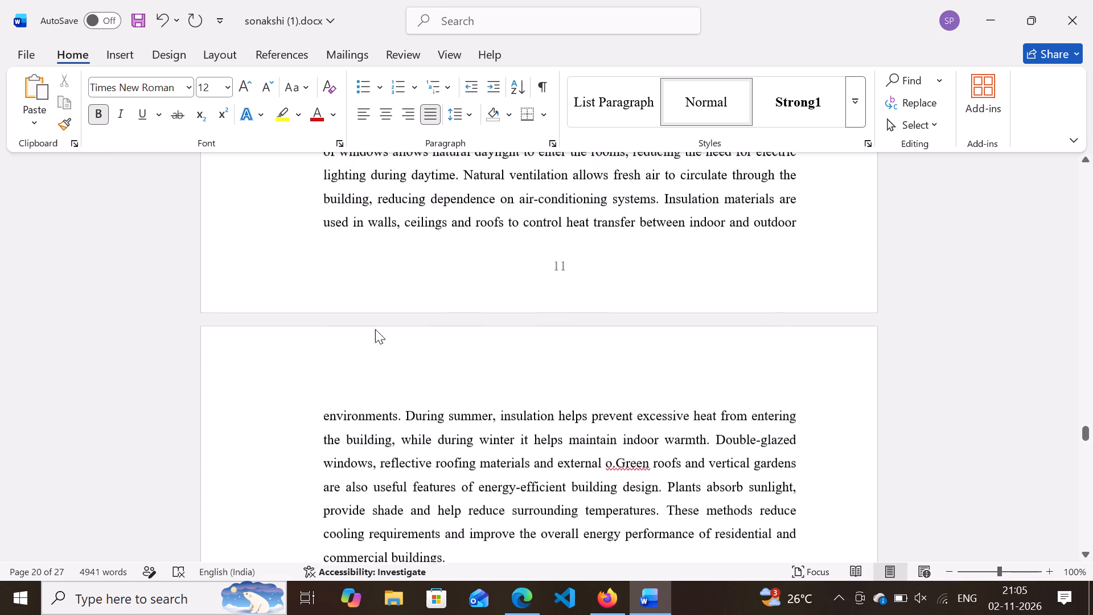
scroll(375, 329, up, 3)
scroll(375, 329, down, 2)
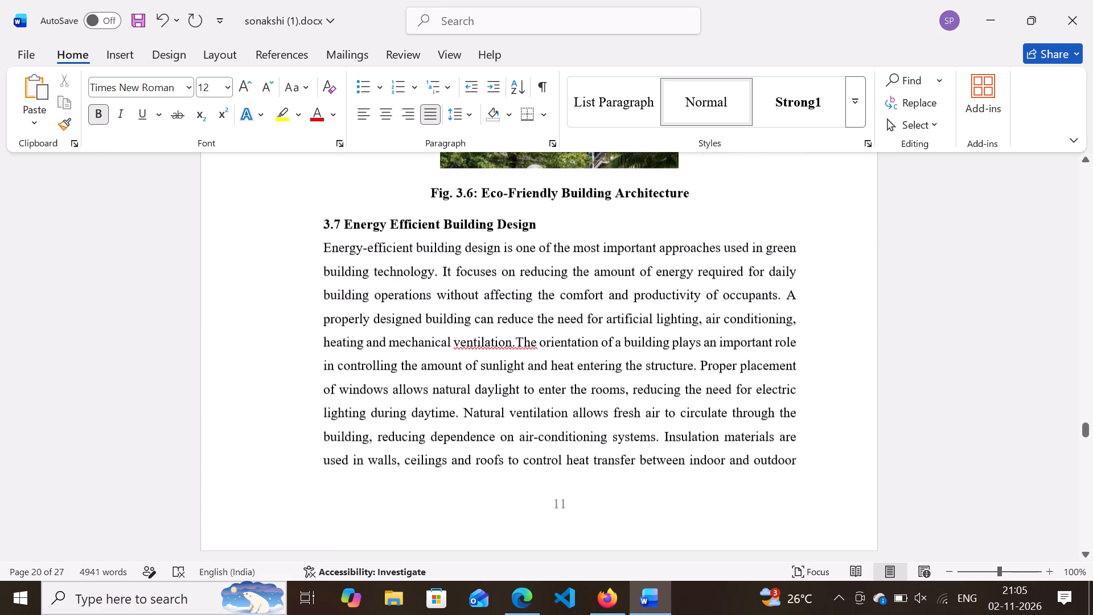
scroll(375, 329, down, 7)
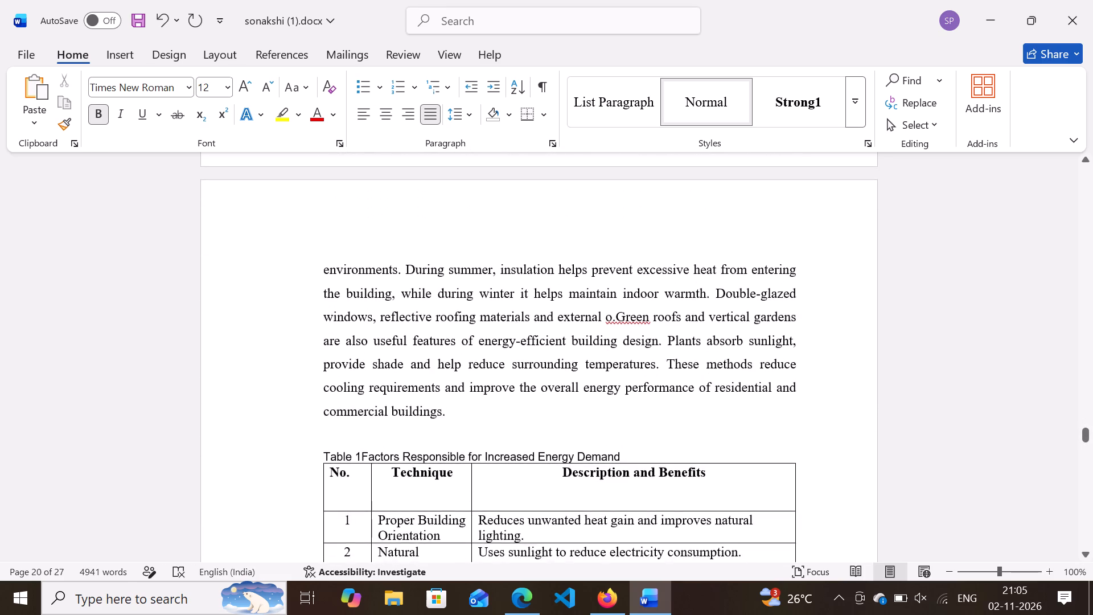
scroll(375, 329, down, 2)
click(364, 363)
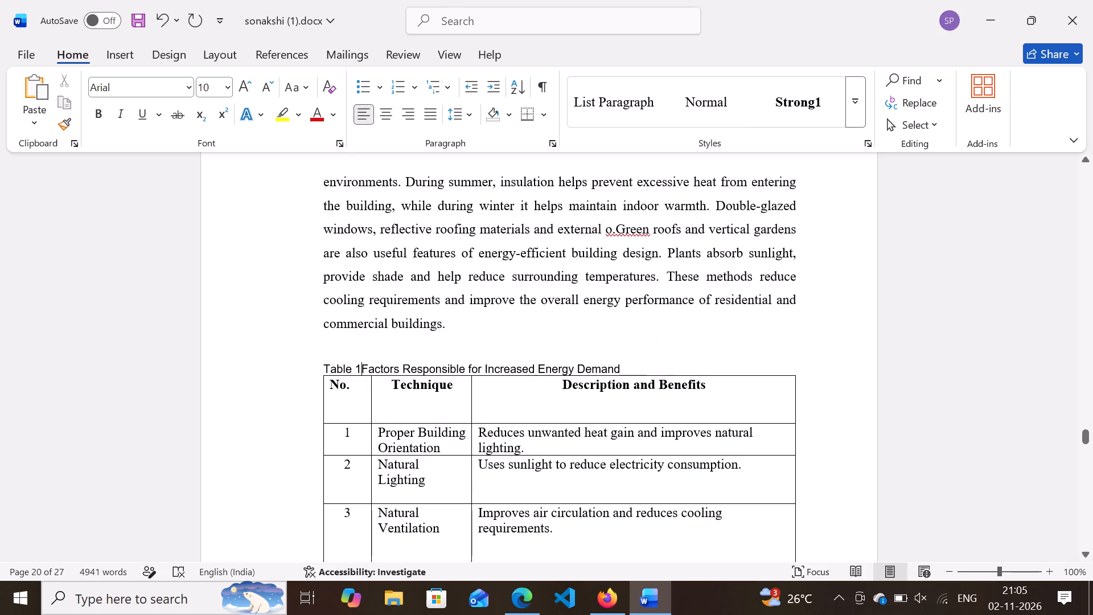
key(BackSpace)
key(BackSpace)
key(BackSpace)
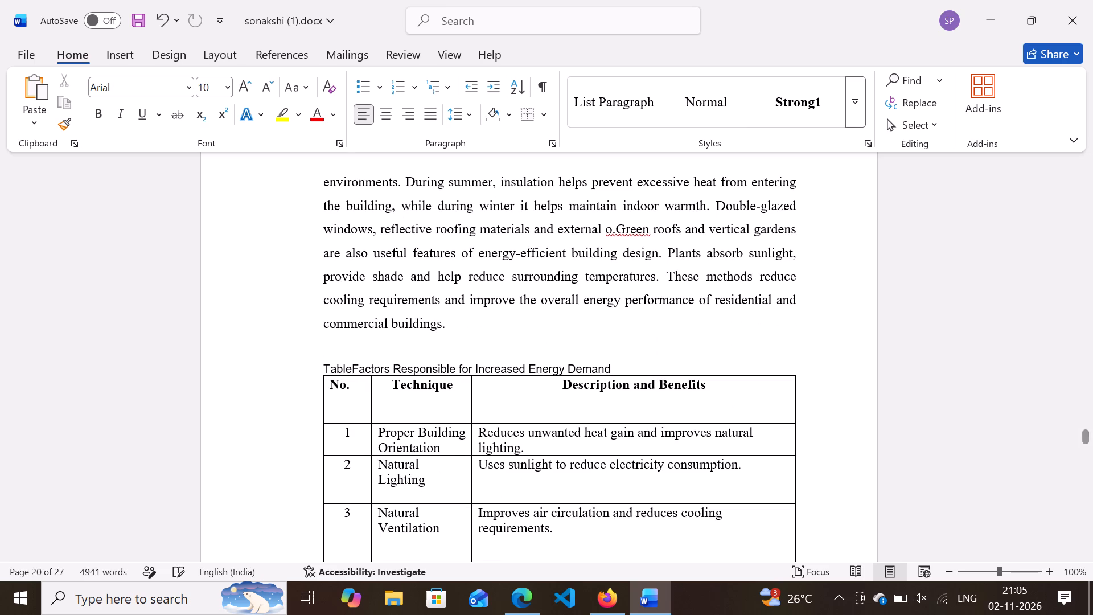
key(space)
text(3.)
key(7)
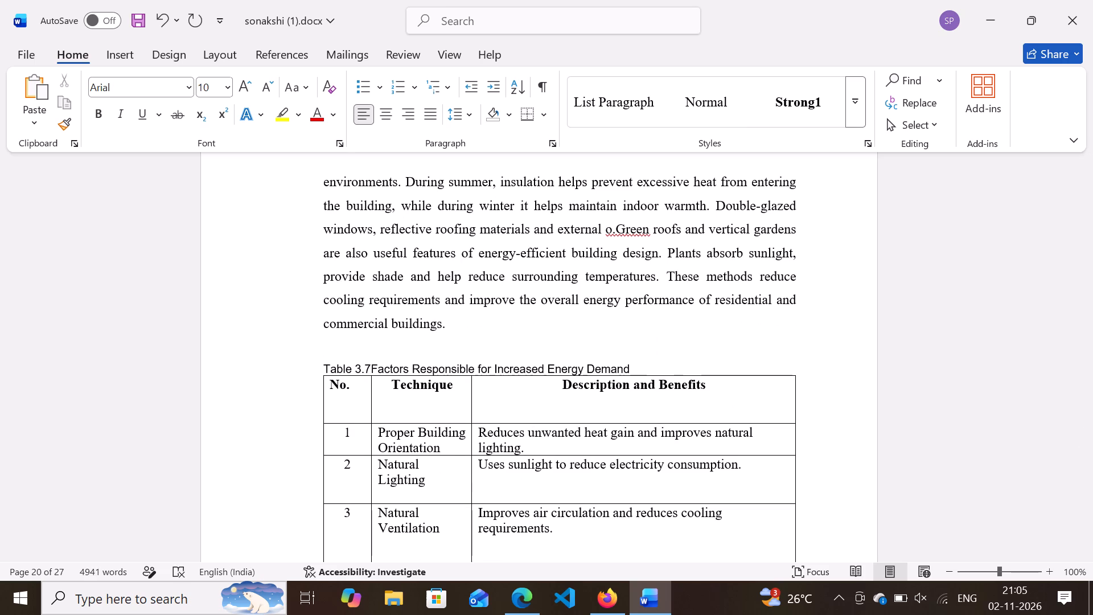
key(shift+colon)
key(space)
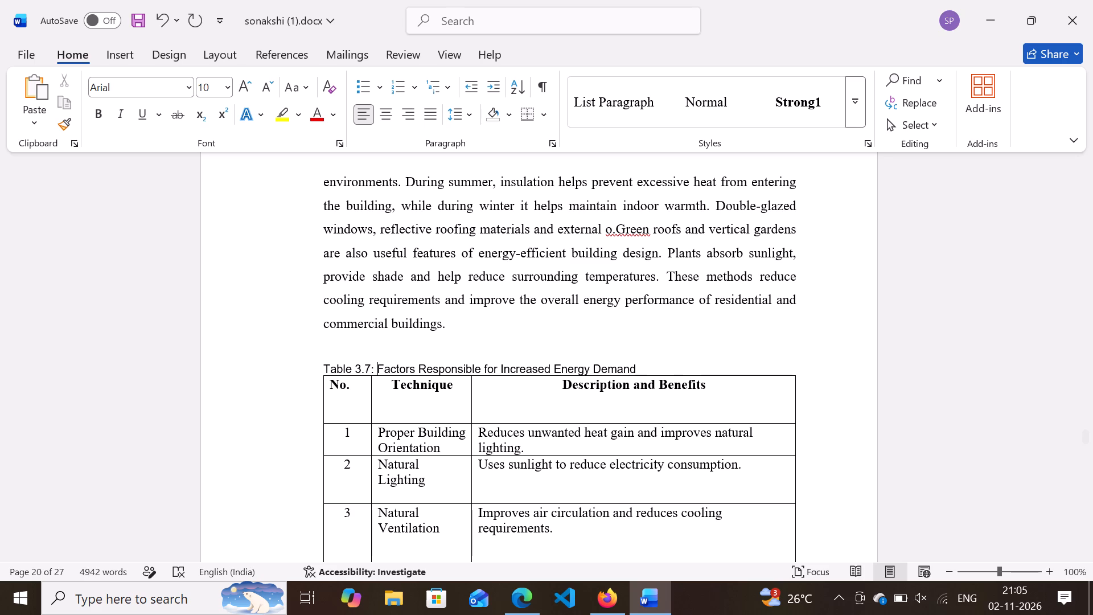
Format the entire Table 3.7 caption line in Times New Roman at size 12.
click(646, 368)
drag(646, 368, 323, 371)
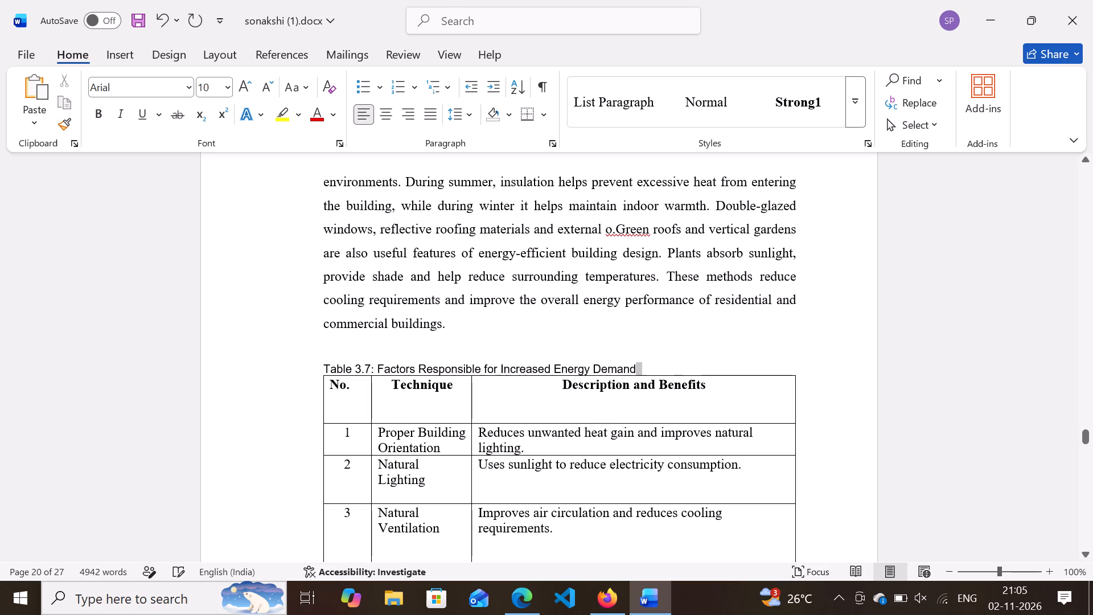
drag(323, 371, 316, 368)
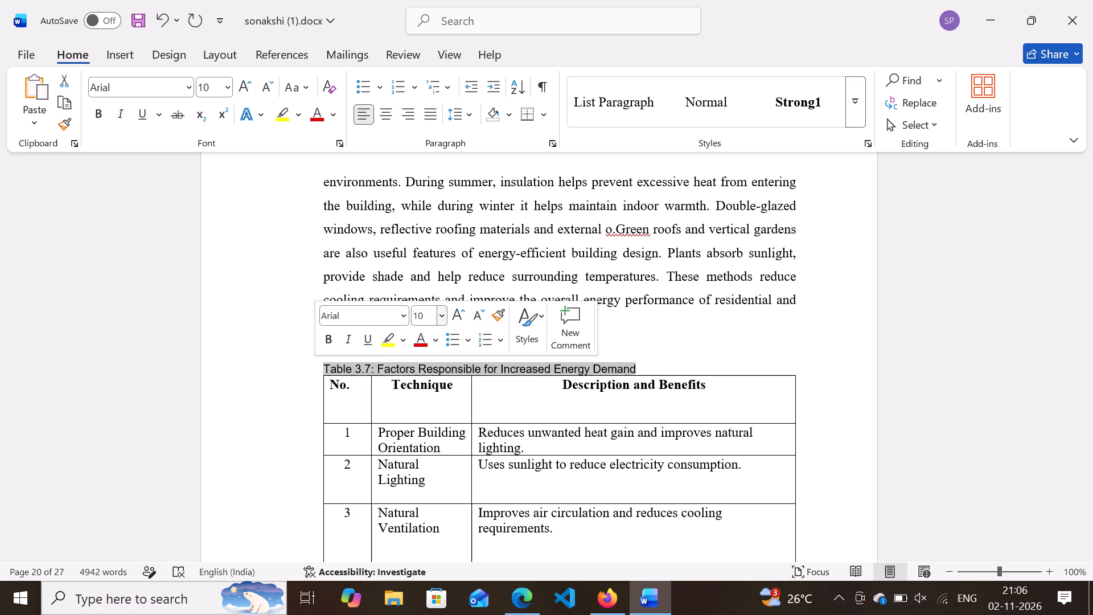
click(430, 311)
key(BackSpace)
text(12)
click(349, 314)
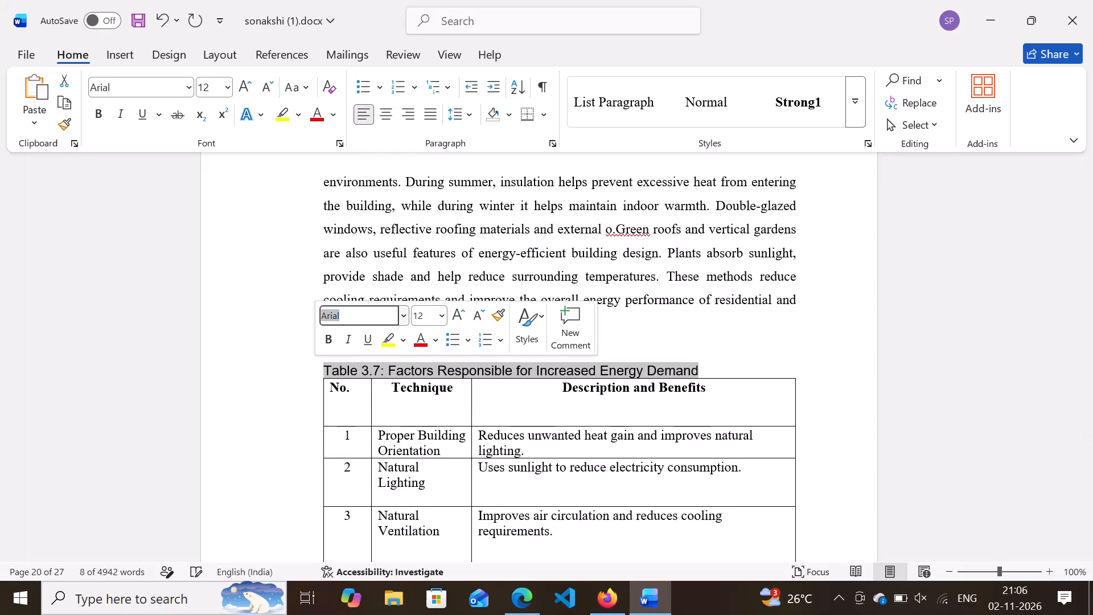
click(402, 315)
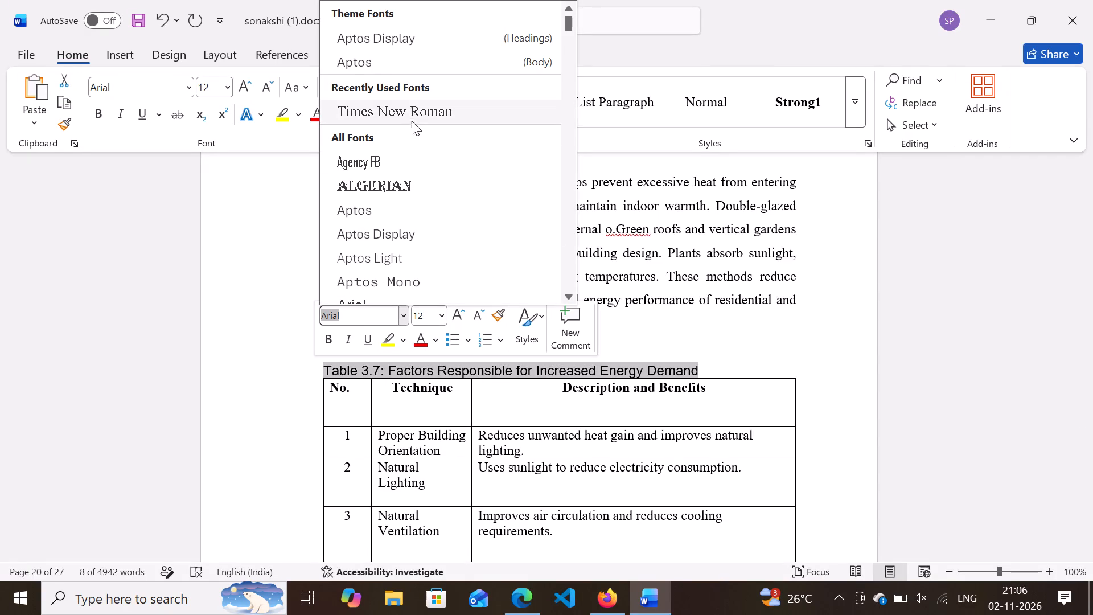
click(414, 108)
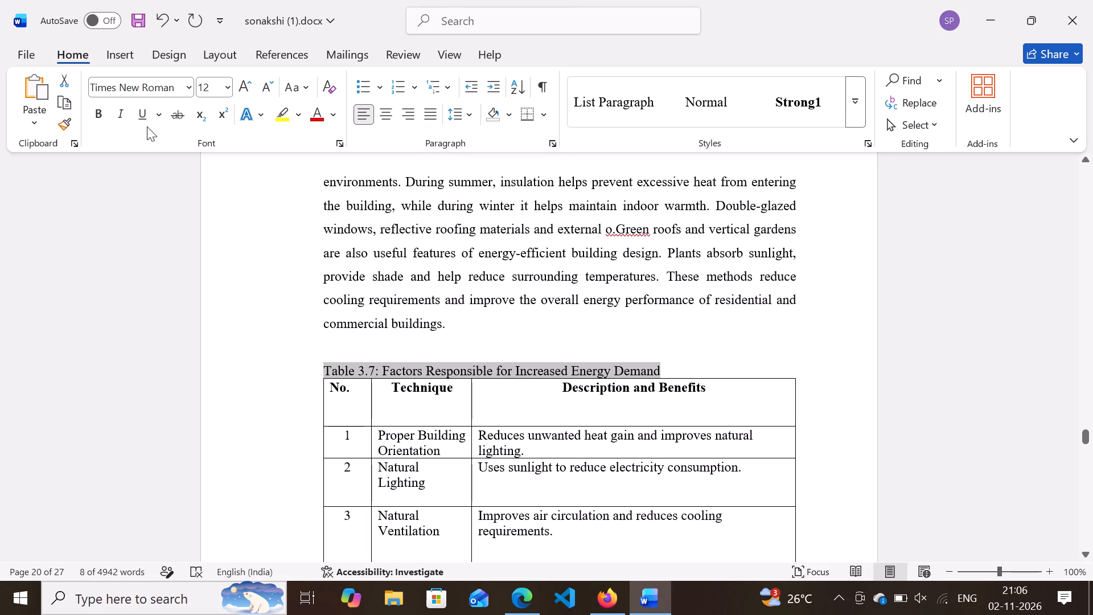
Make the Table 3.7 caption bold and centre it above the techniques table.
click(104, 119)
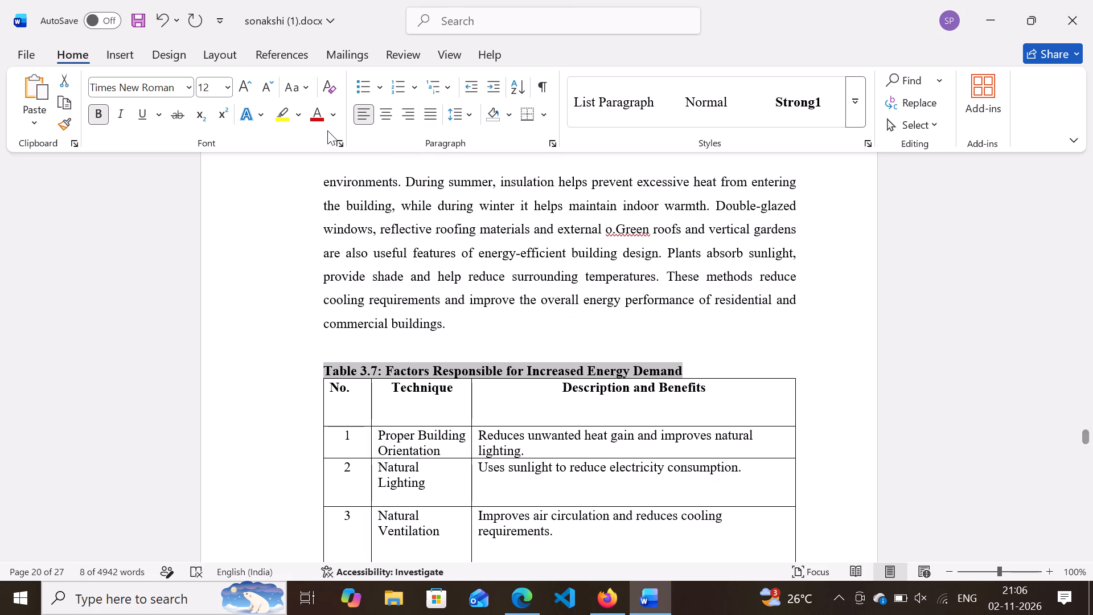
click(381, 117)
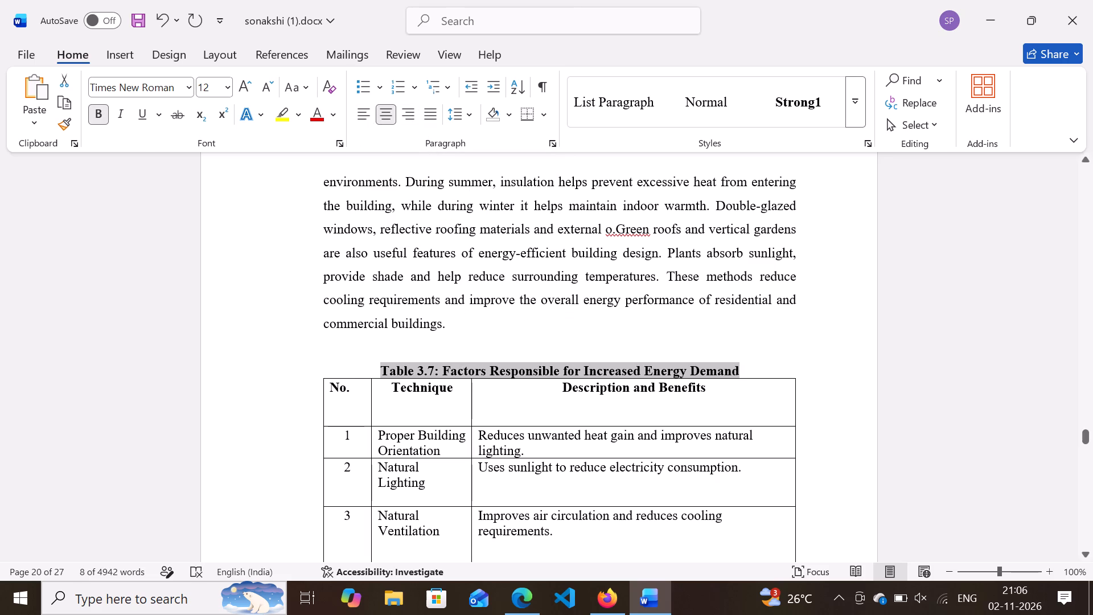
click(526, 402)
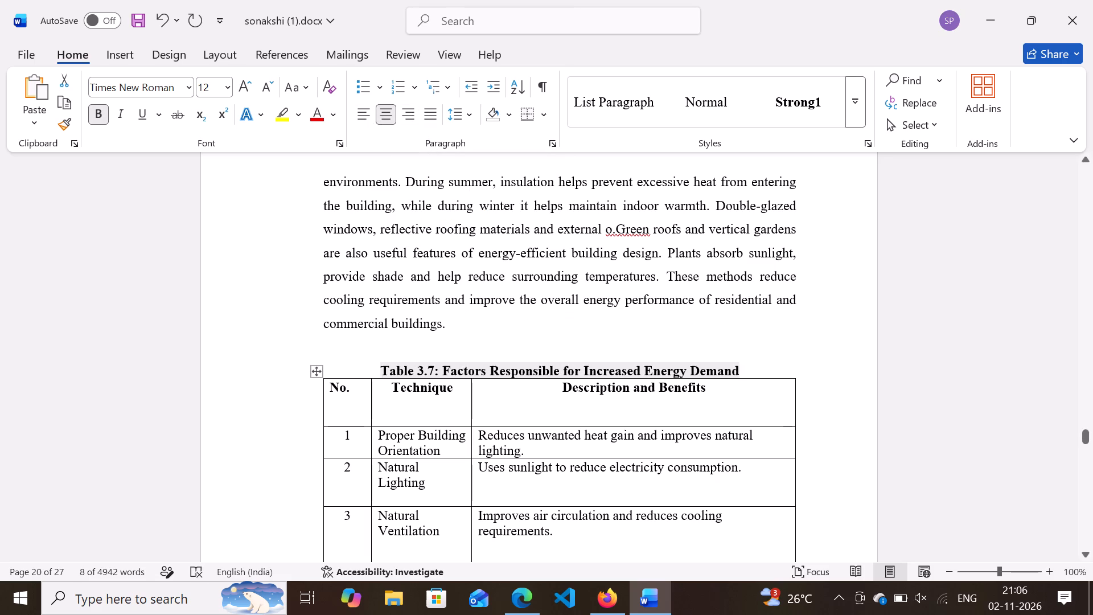
click(371, 369)
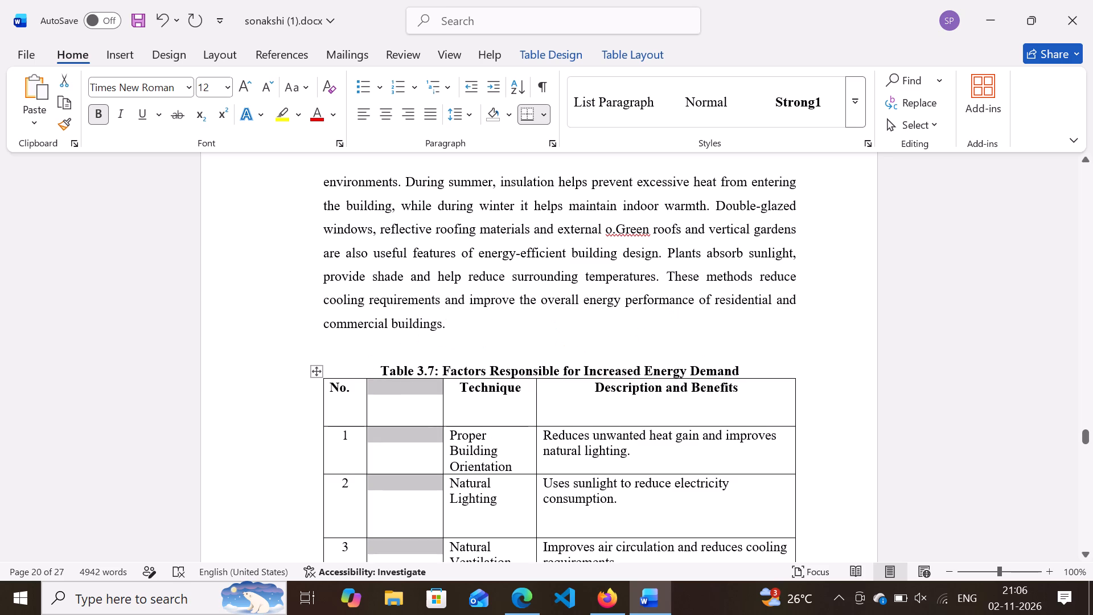
key(ctrl+z)
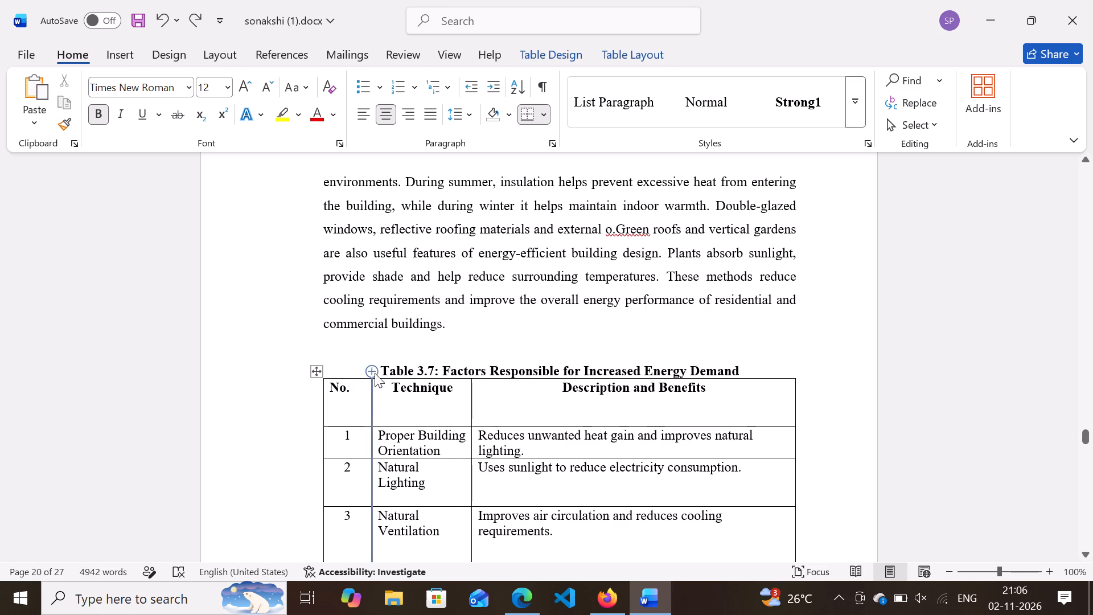
Remove the blank line between the paragraph ending "commercial buildings." and the Table 3.7 caption.
scroll(381, 374, down, 3)
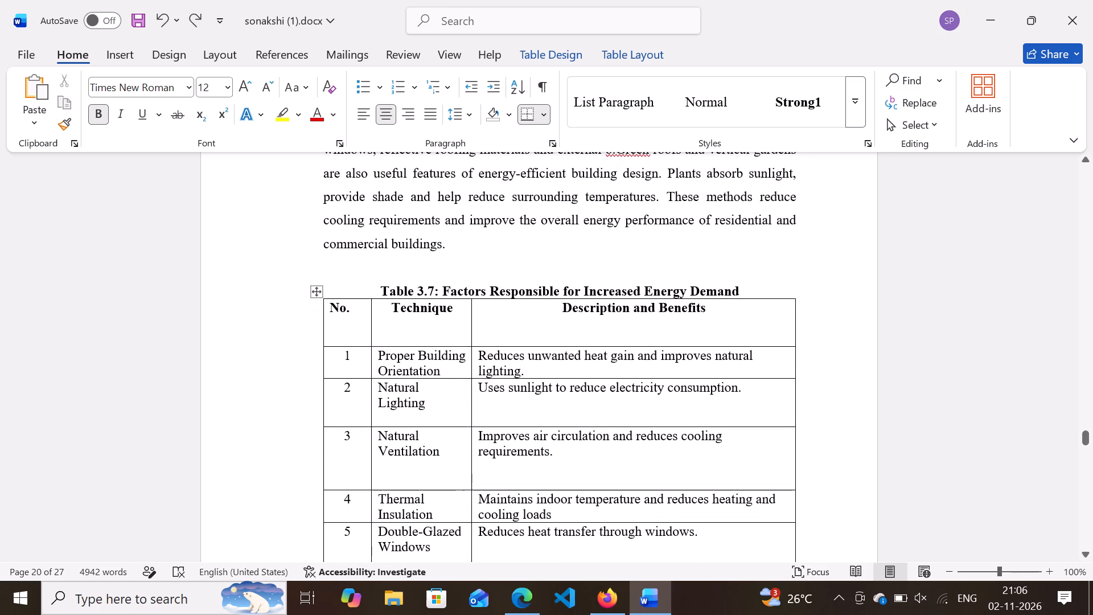
click(413, 278)
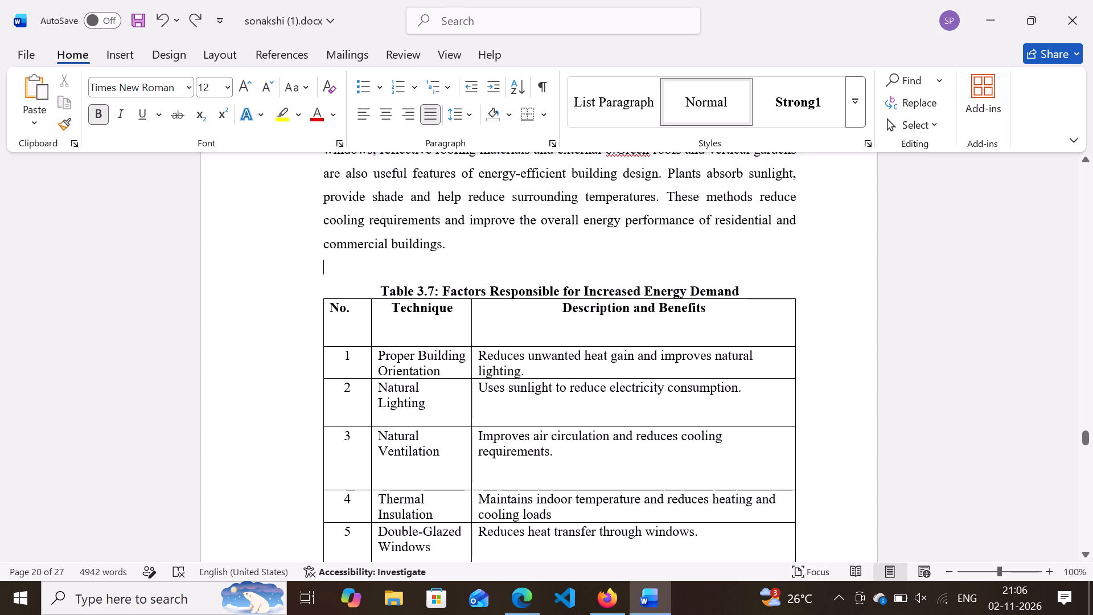
click(380, 293)
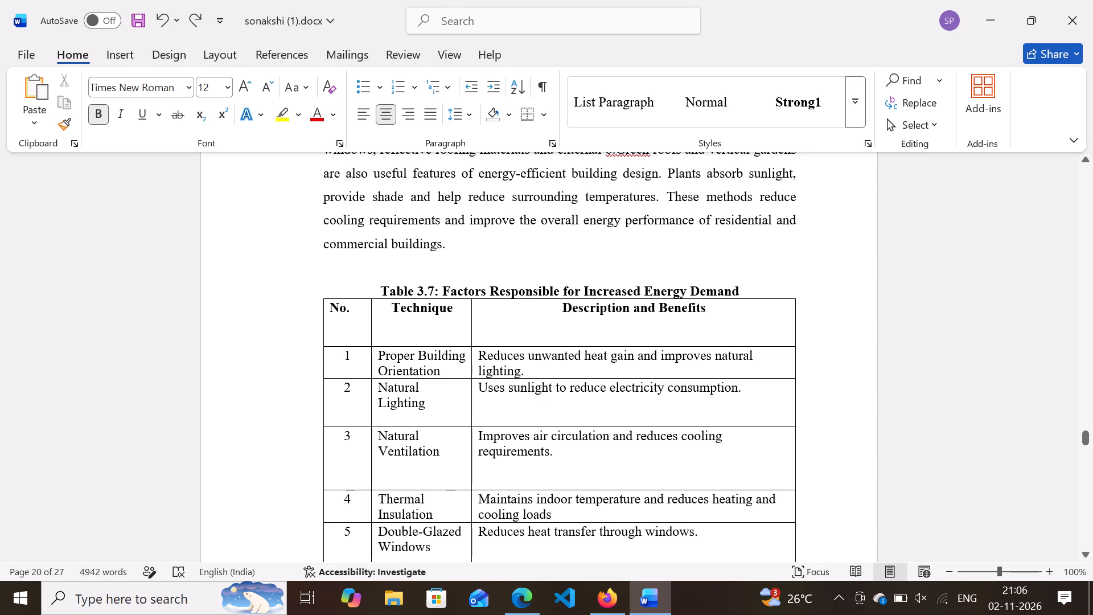
key(BackSpace)
key(BackSpace)
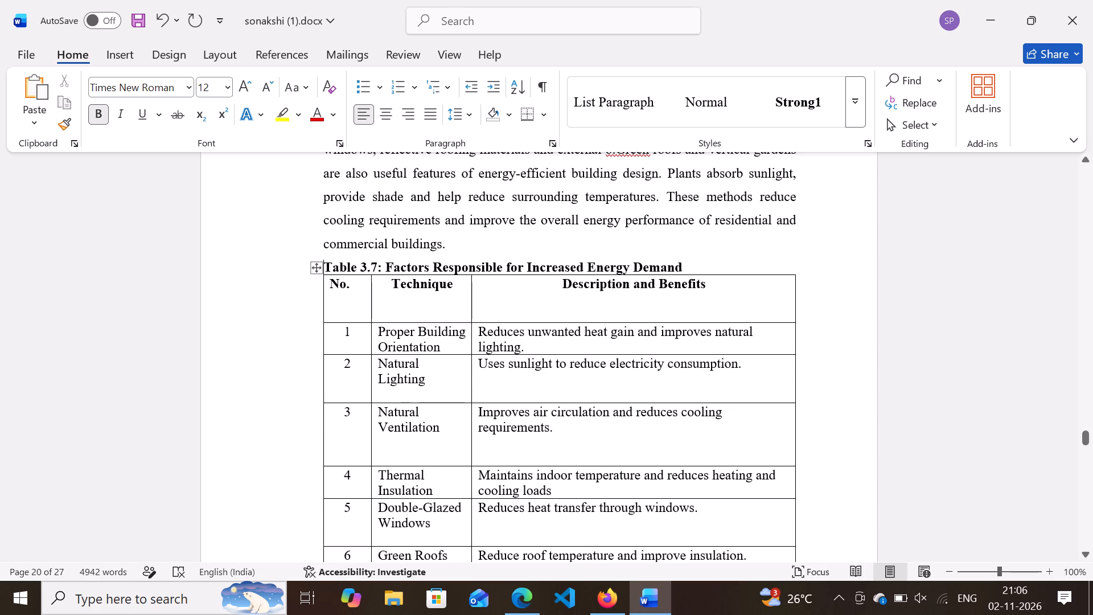
Centre the entire Table 3.7 caption line again.
click(689, 263)
drag(689, 263, 410, 269)
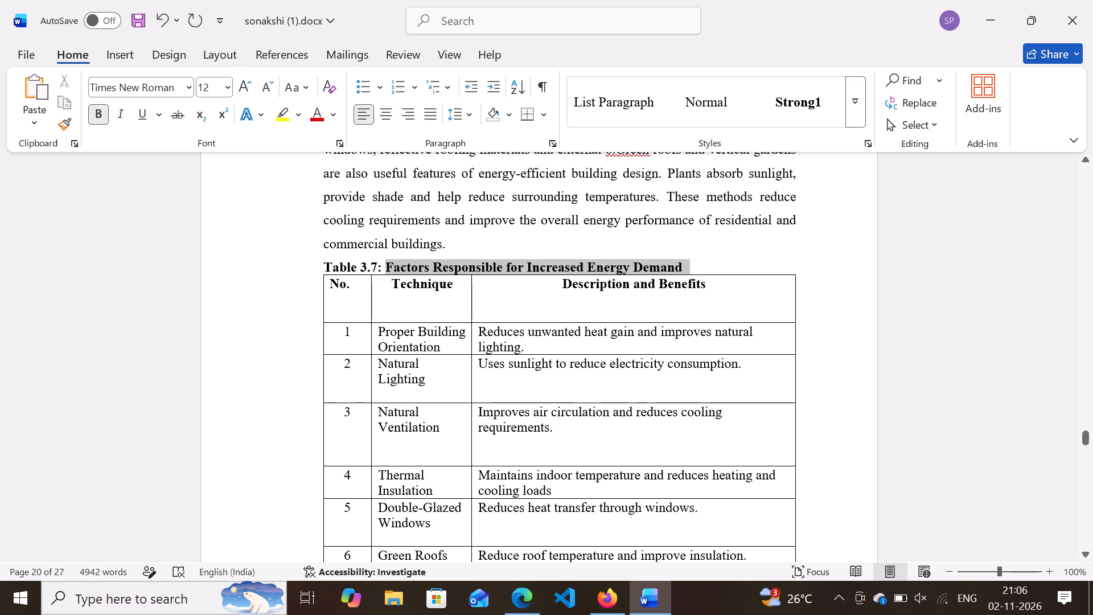
drag(410, 269, 310, 272)
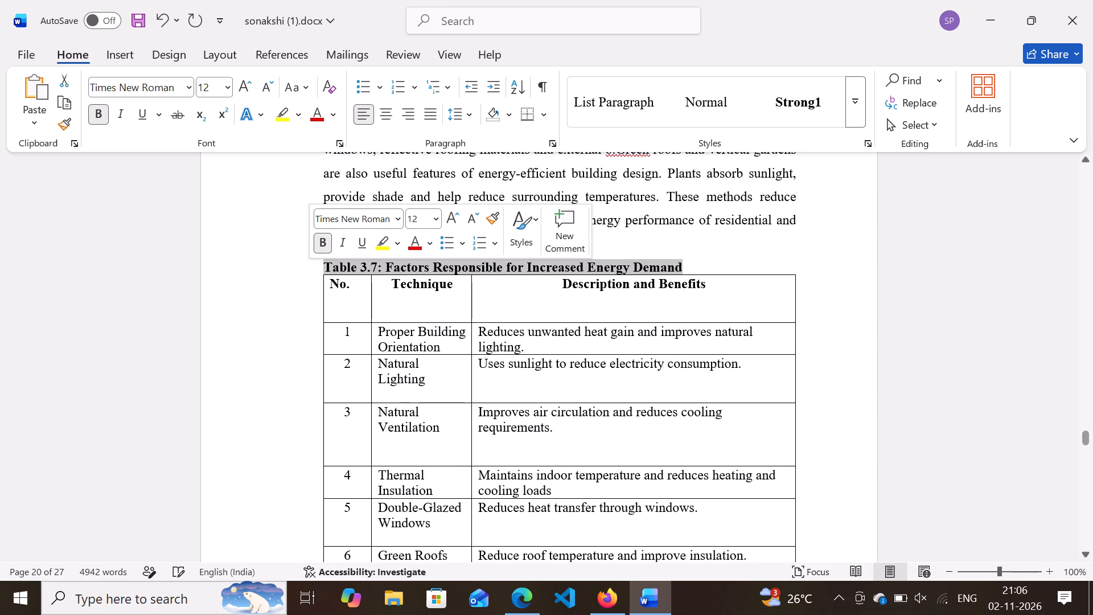
click(384, 119)
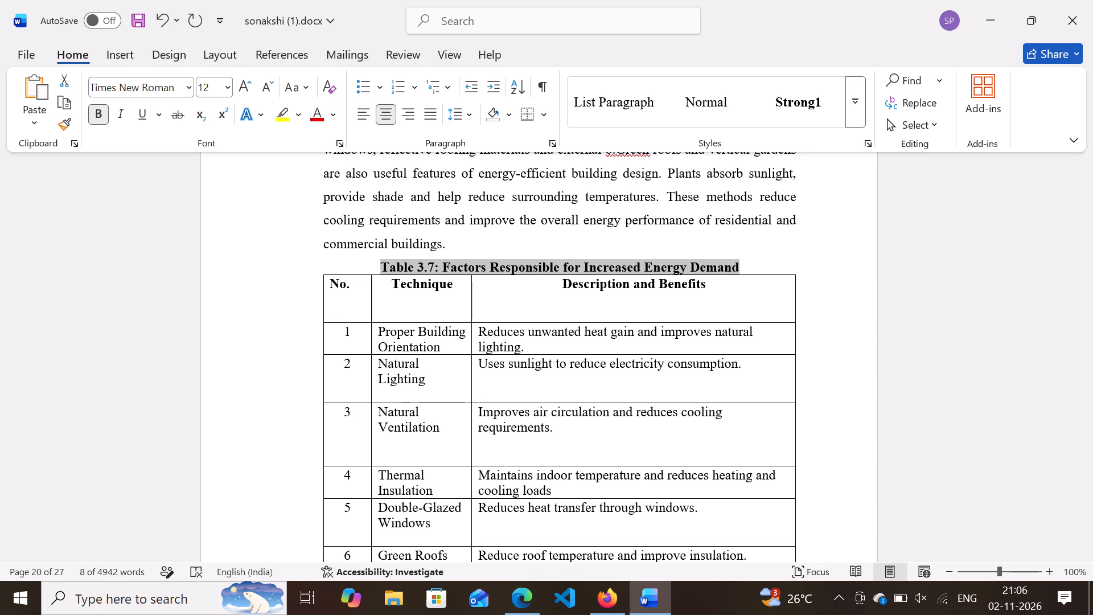
click(502, 286)
Insert a blank line between the Table 3.7 caption and the techniques table.
scroll(502, 286, down, 1)
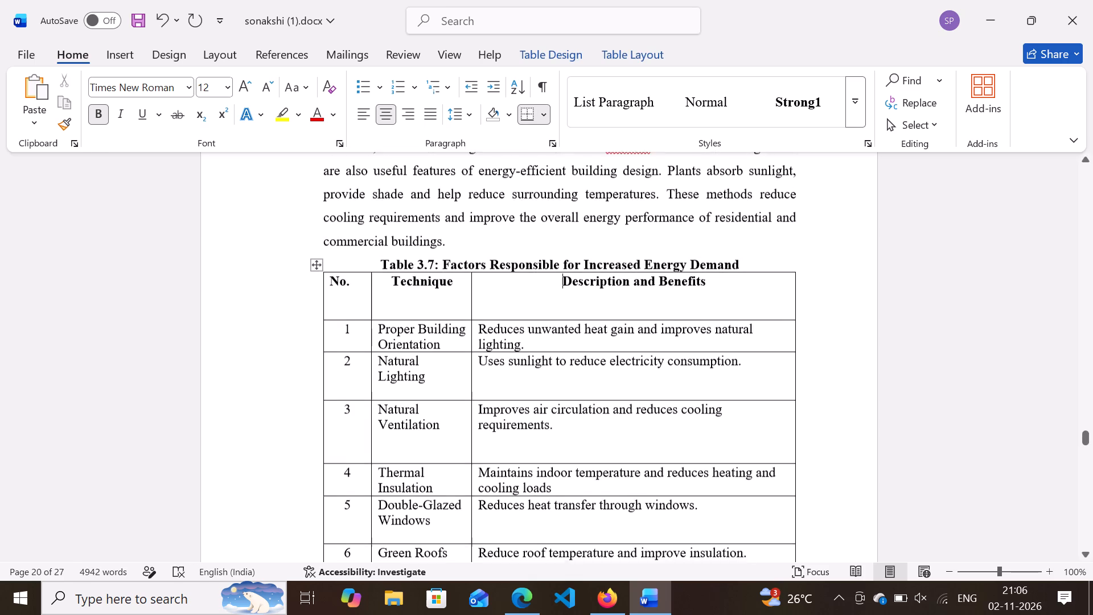
scroll(502, 286, down, 1)
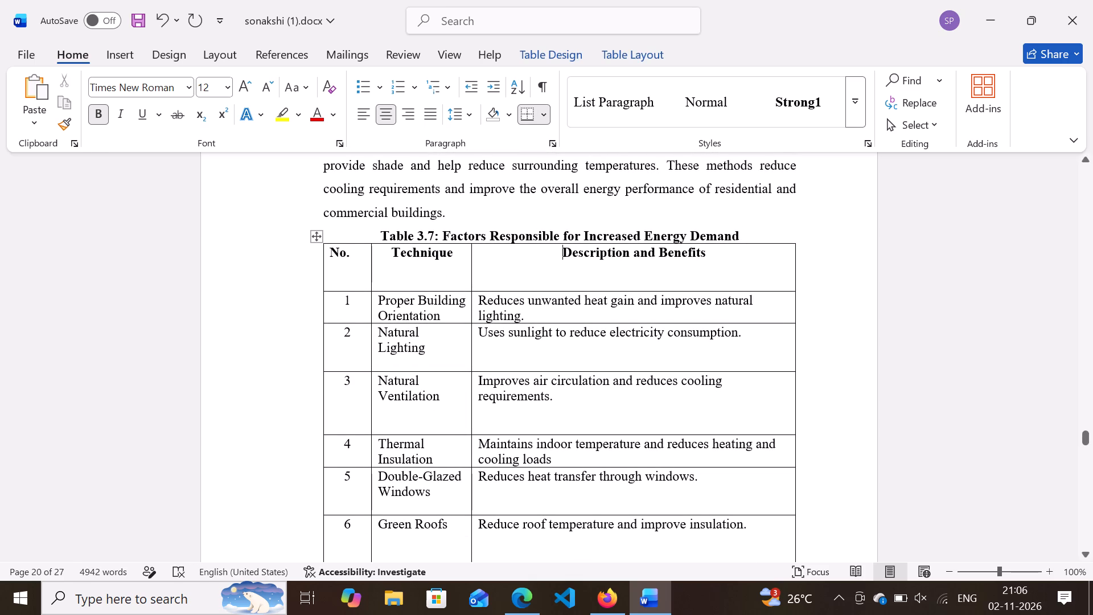
click(748, 232)
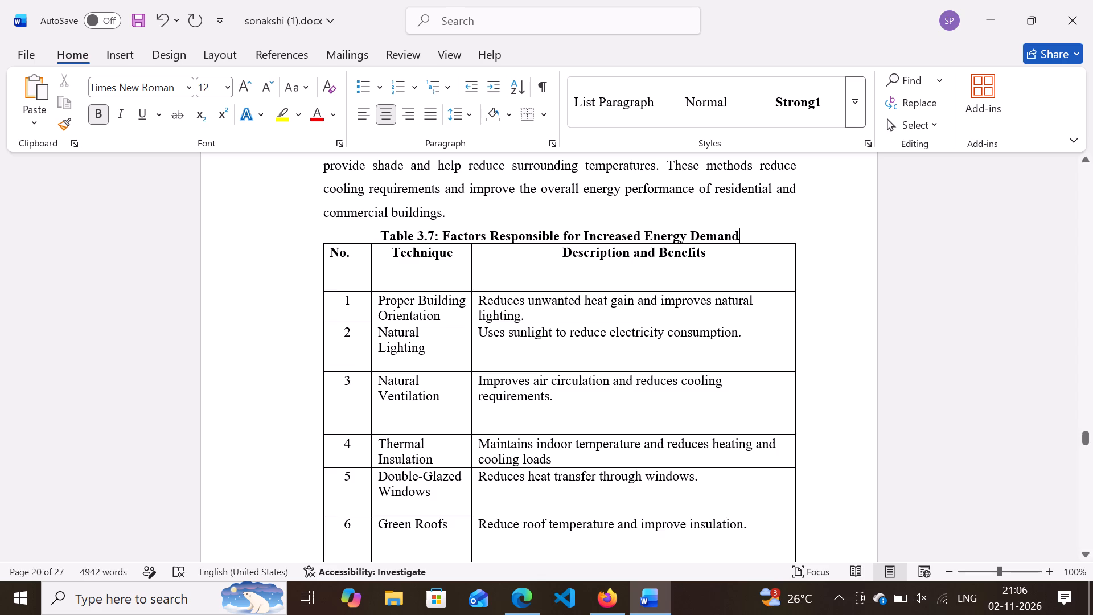
key(Return)
Delete the empty space before the 3.8 Renewable energy system heading so that it directly follows Table 3.7 on the same page.
scroll(748, 232, down, 2)
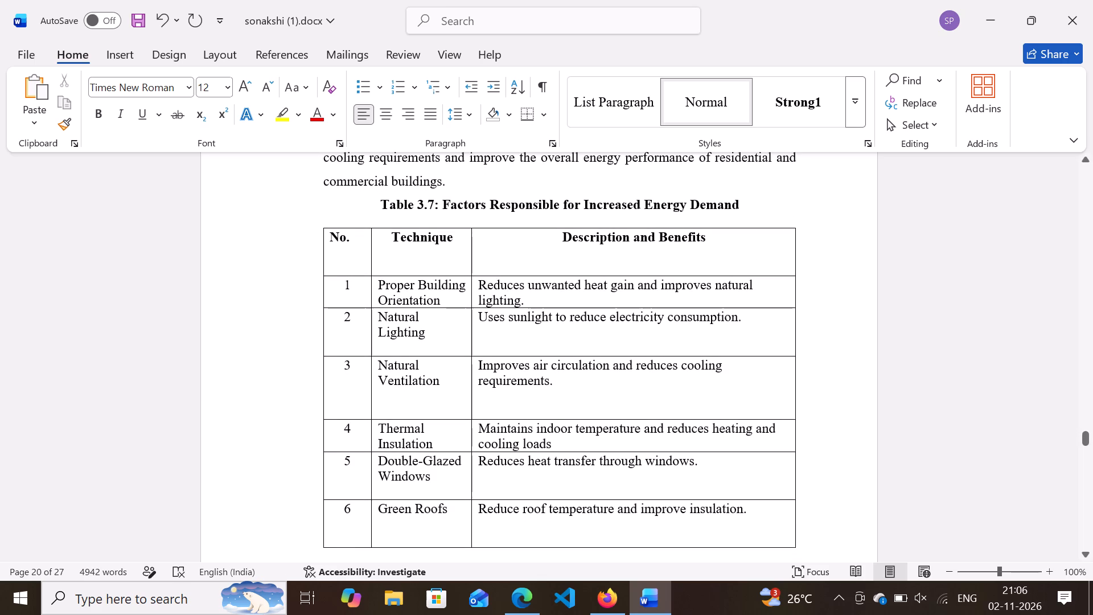
scroll(748, 232, down, 1)
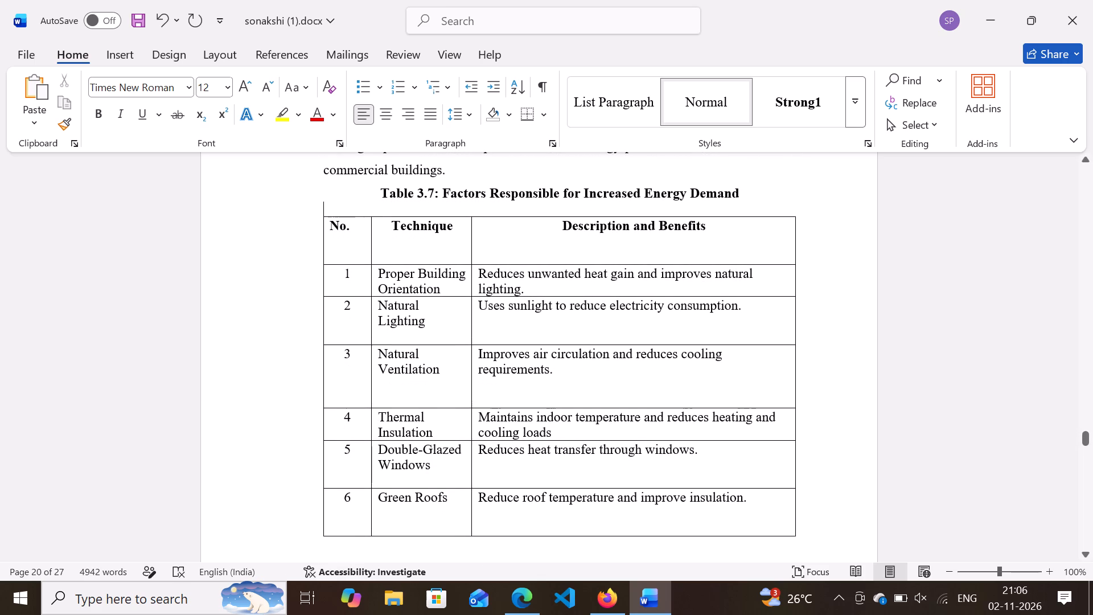
scroll(748, 232, down, 3)
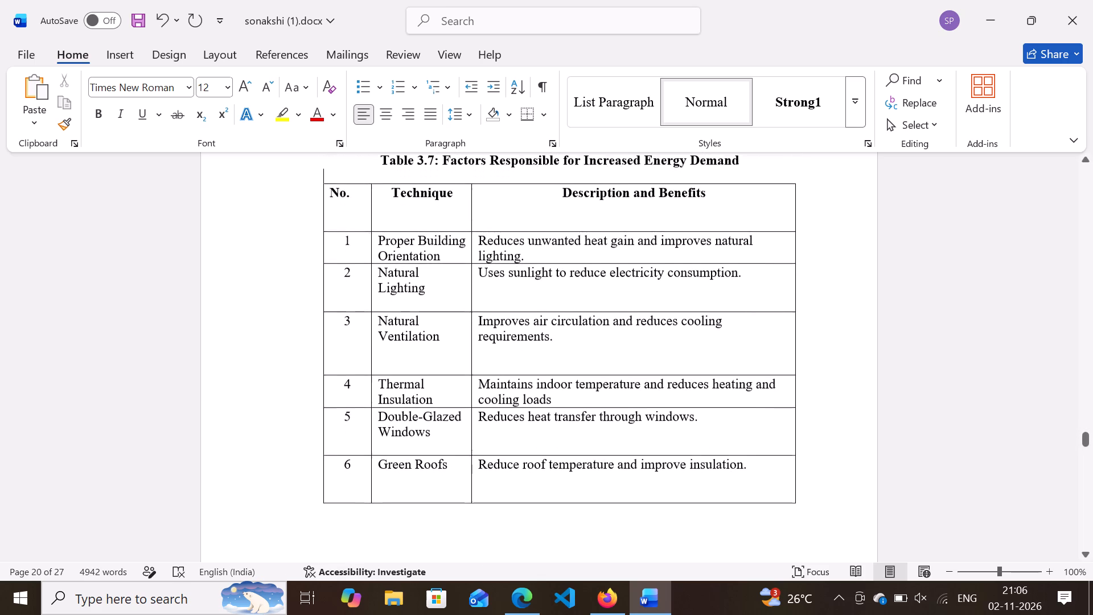
scroll(748, 232, down, 6)
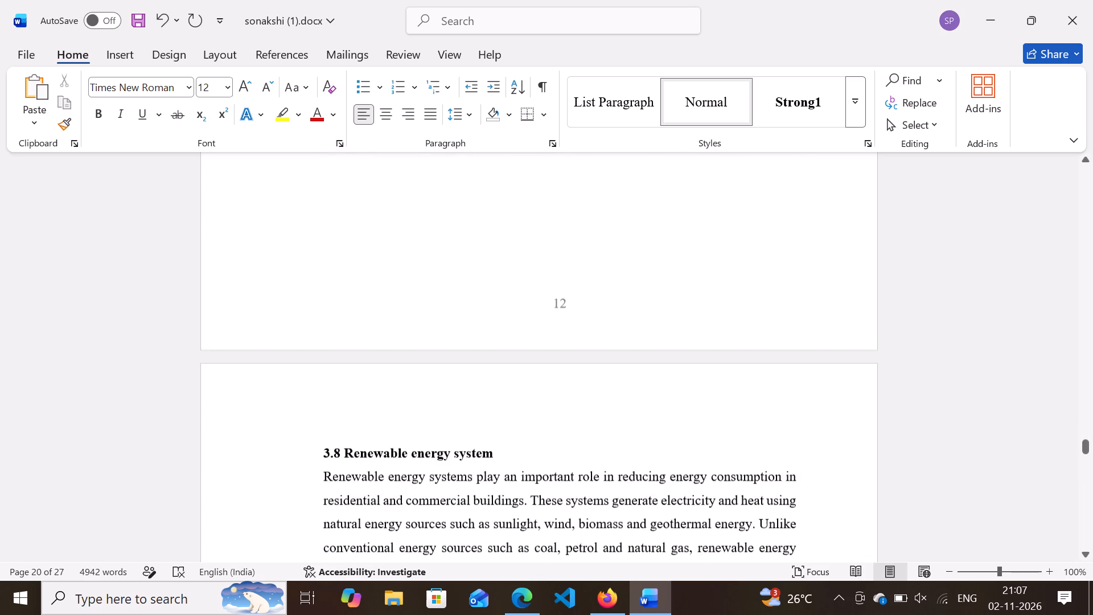
scroll(748, 232, down, 2)
scroll(748, 232, up, 2)
scroll(748, 232, down, 1)
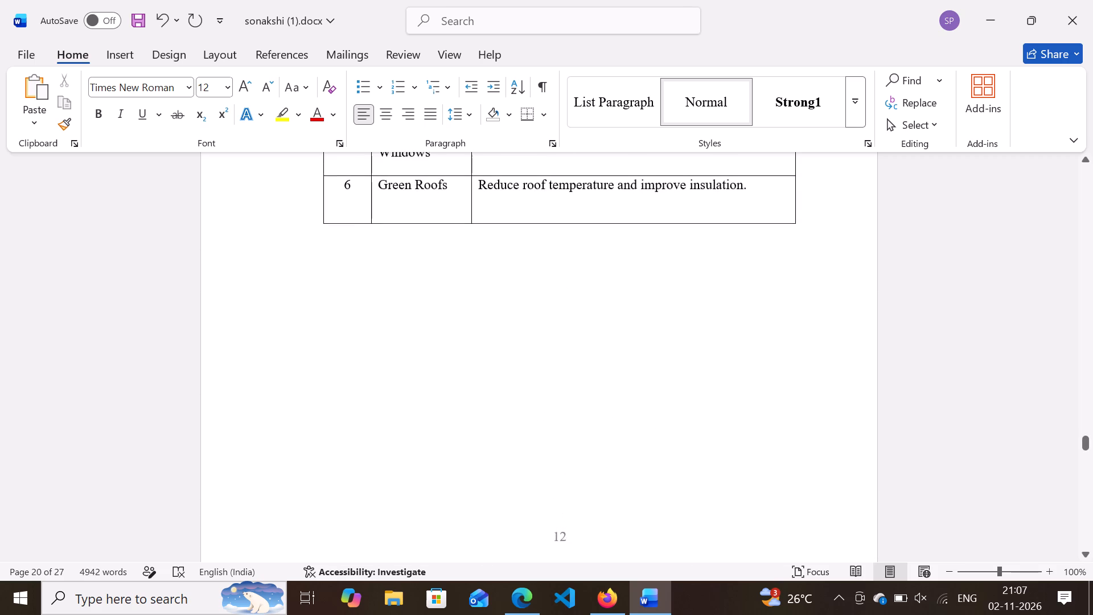
scroll(748, 232, down, 4)
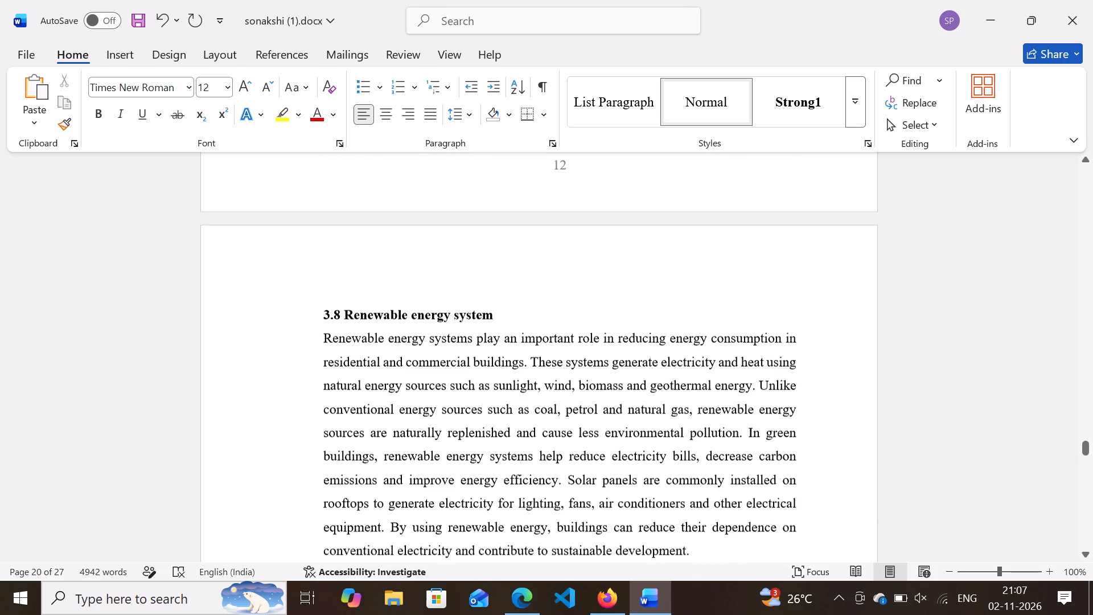
scroll(748, 232, down, 2)
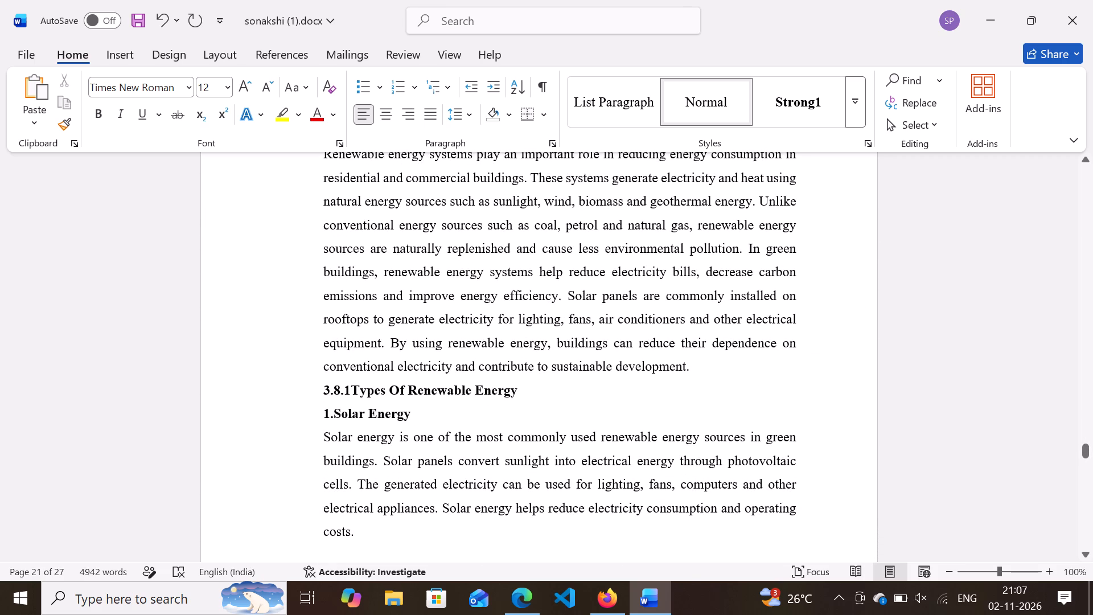
scroll(690, 364, up, 2)
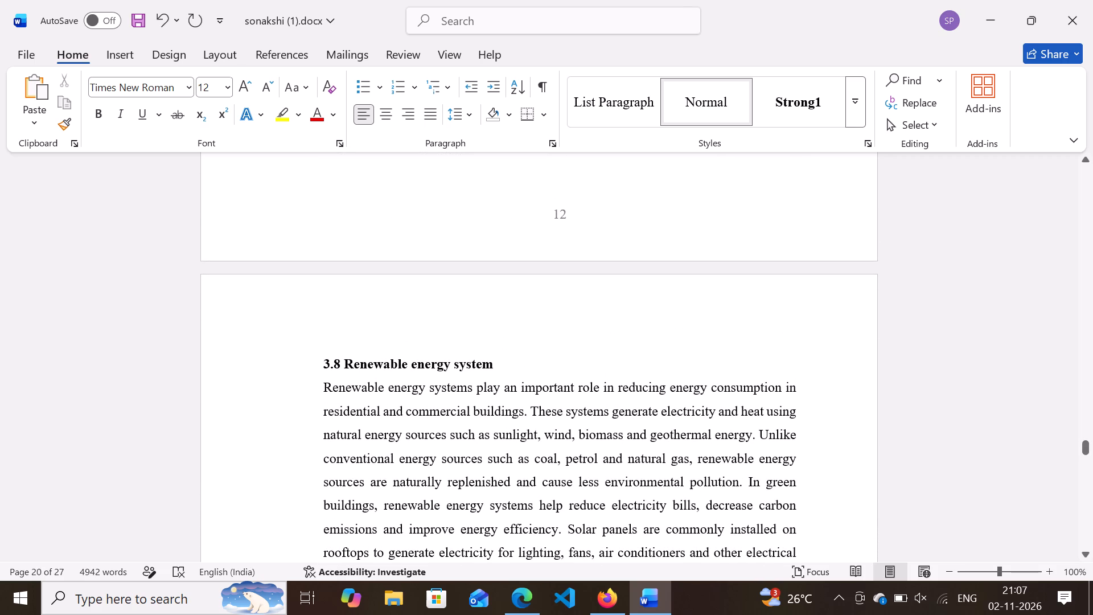
click(321, 359)
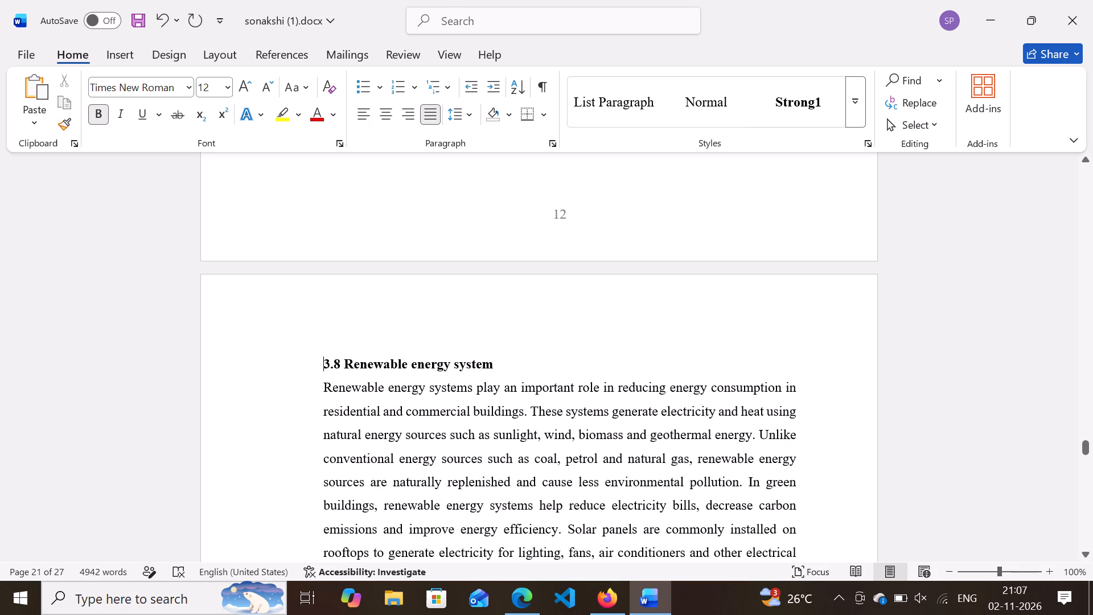
key(BackSpace)
key(BackSpace)
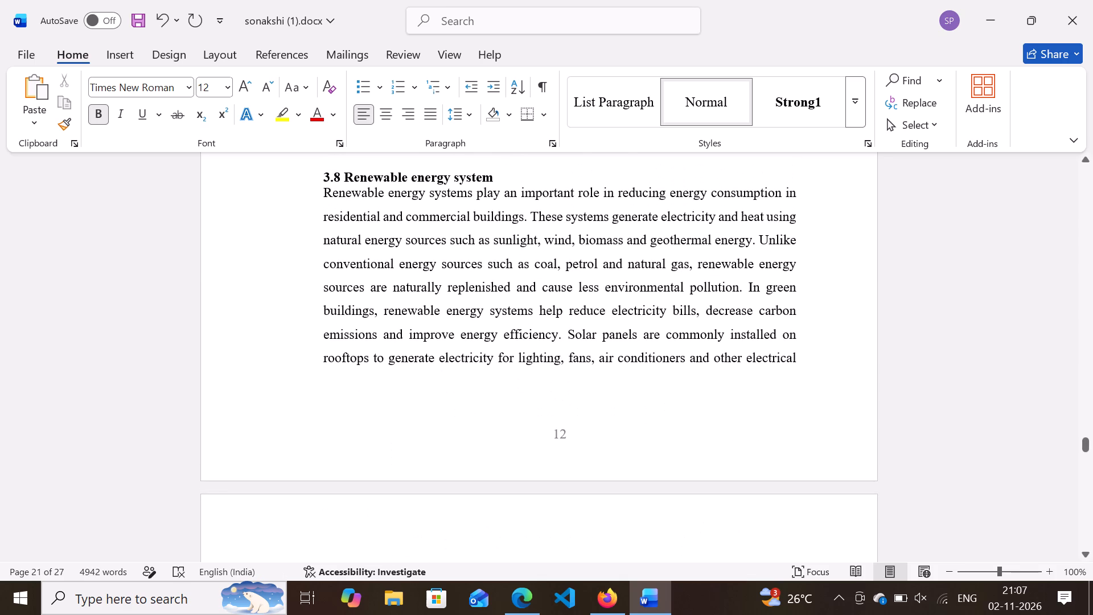
scroll(321, 359, up, 1)
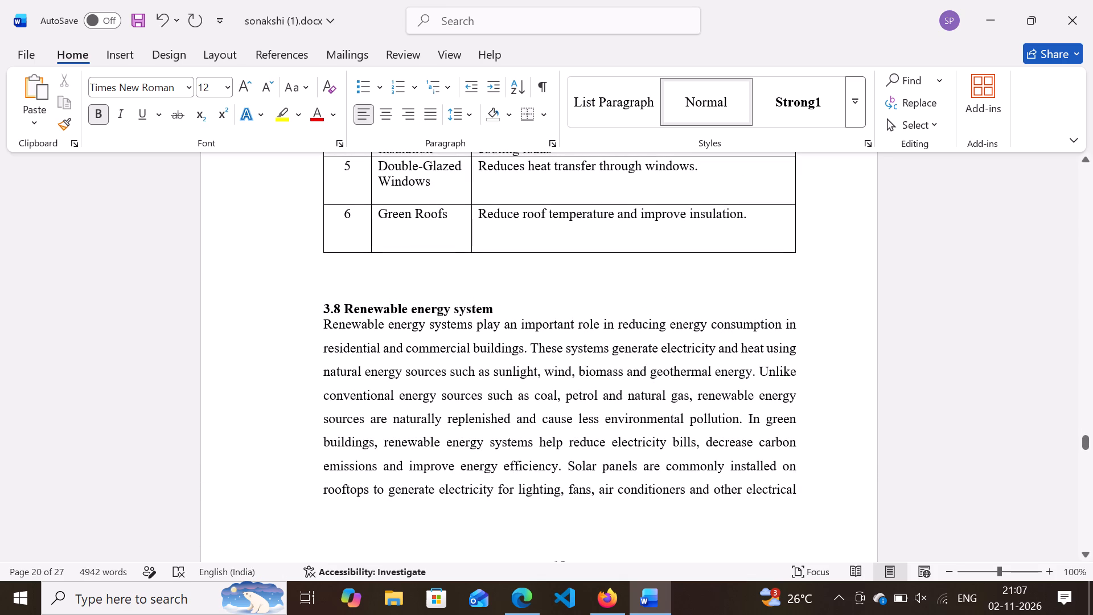
key(BackSpace)
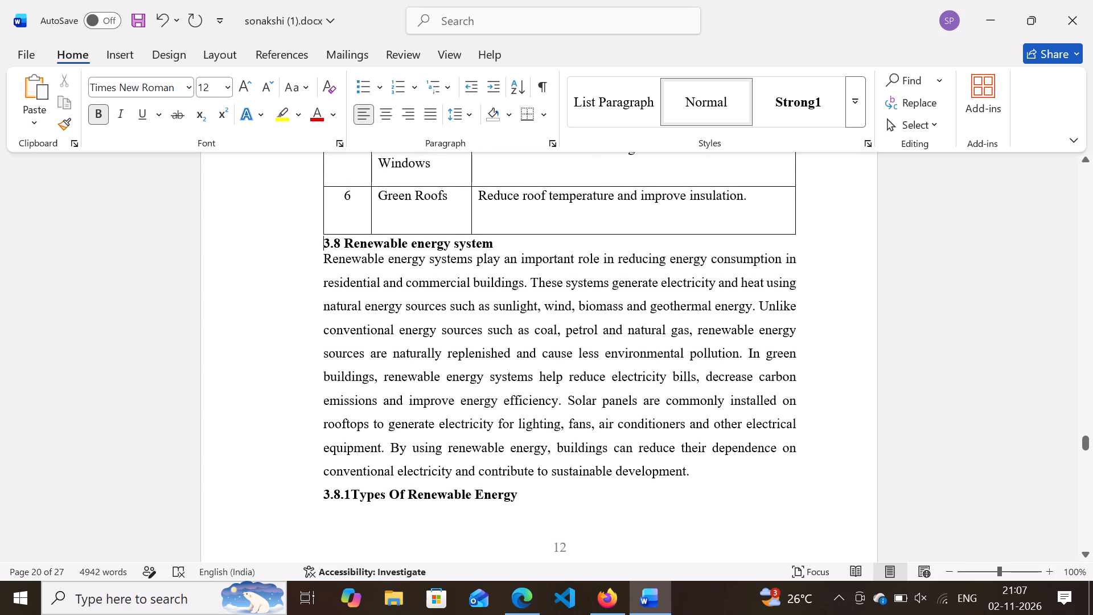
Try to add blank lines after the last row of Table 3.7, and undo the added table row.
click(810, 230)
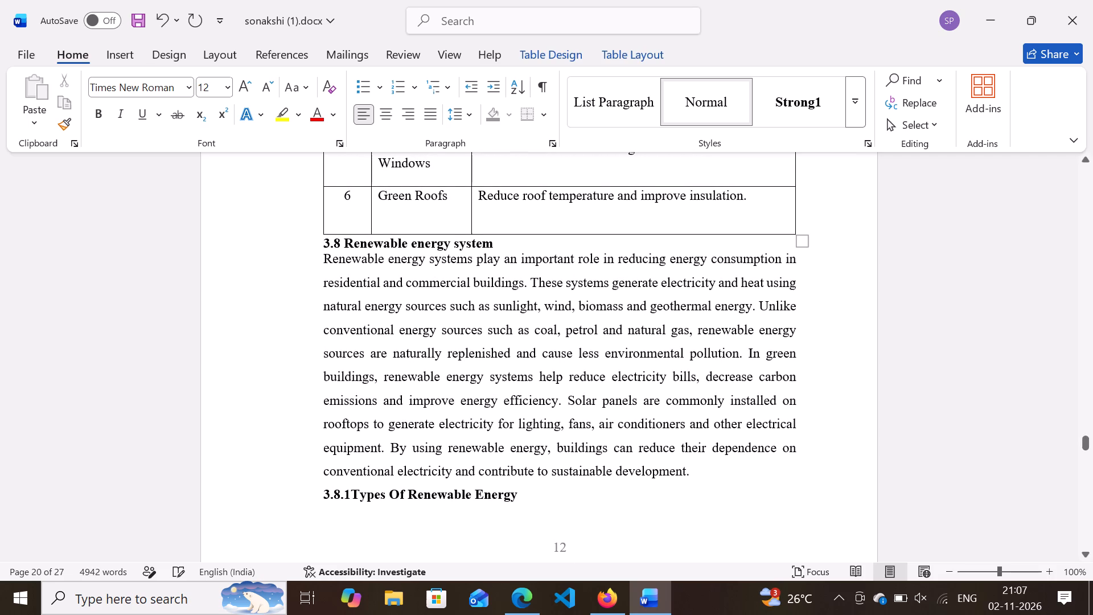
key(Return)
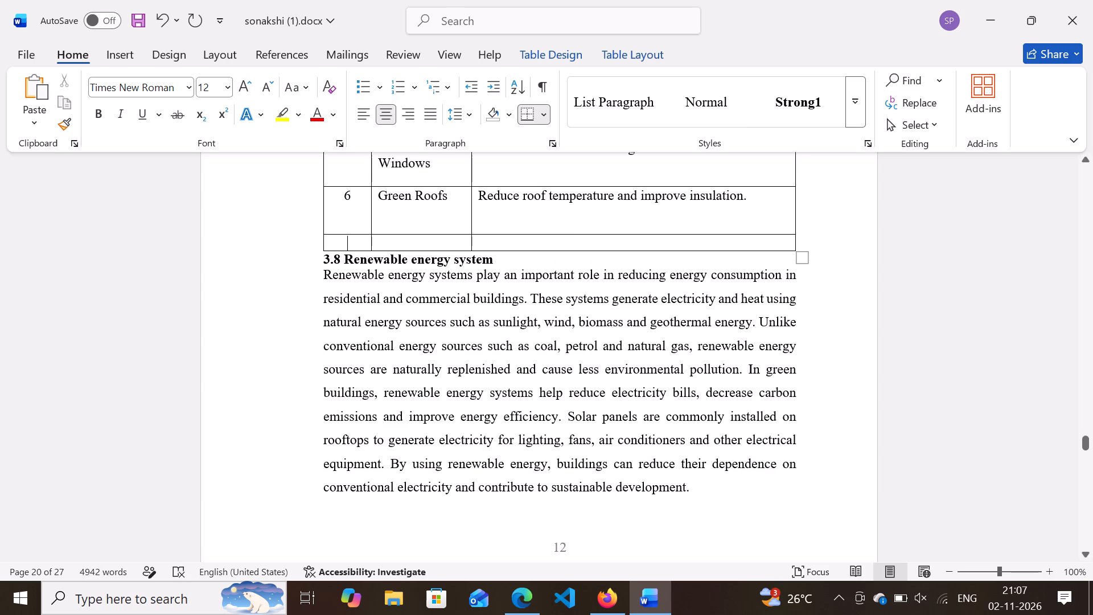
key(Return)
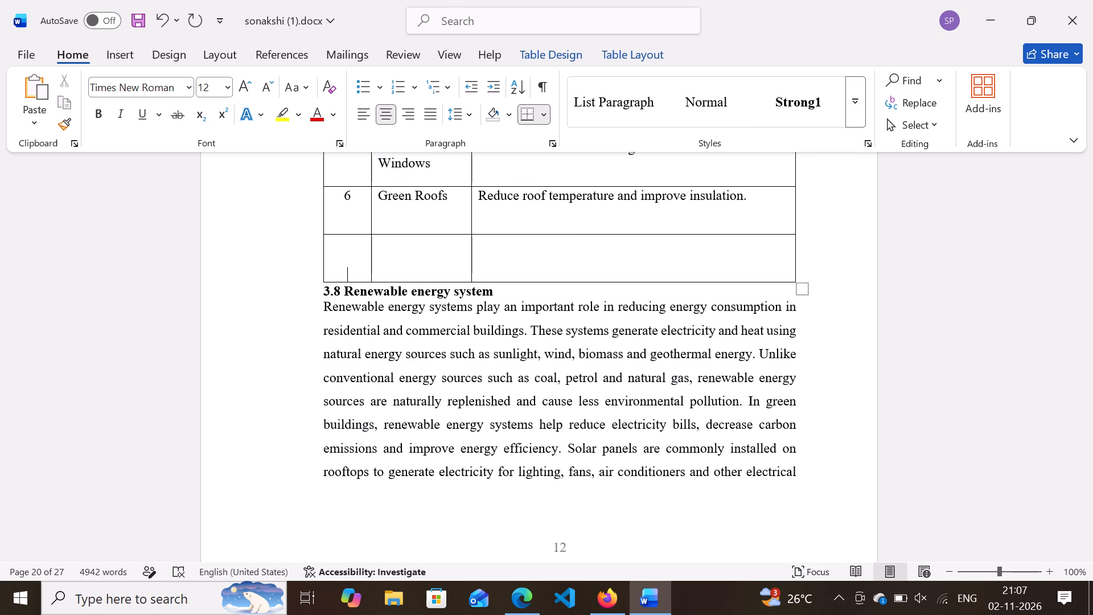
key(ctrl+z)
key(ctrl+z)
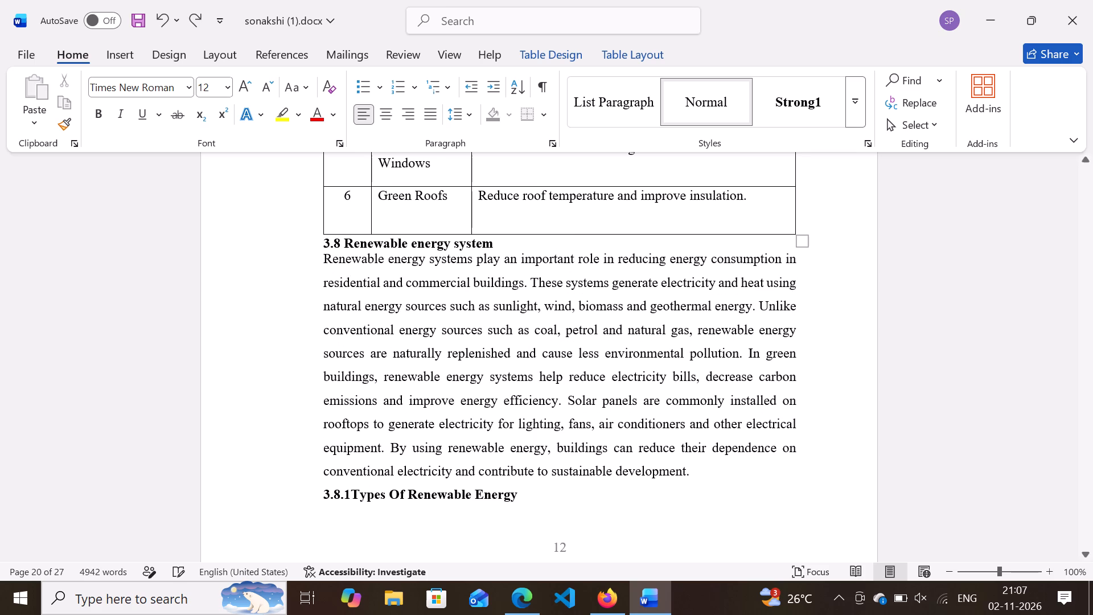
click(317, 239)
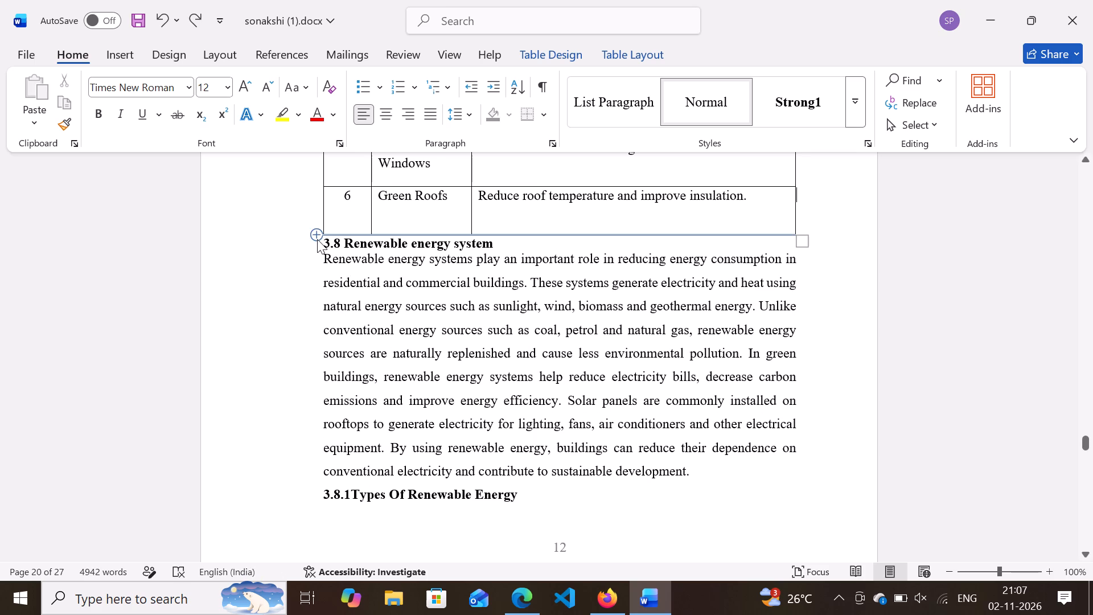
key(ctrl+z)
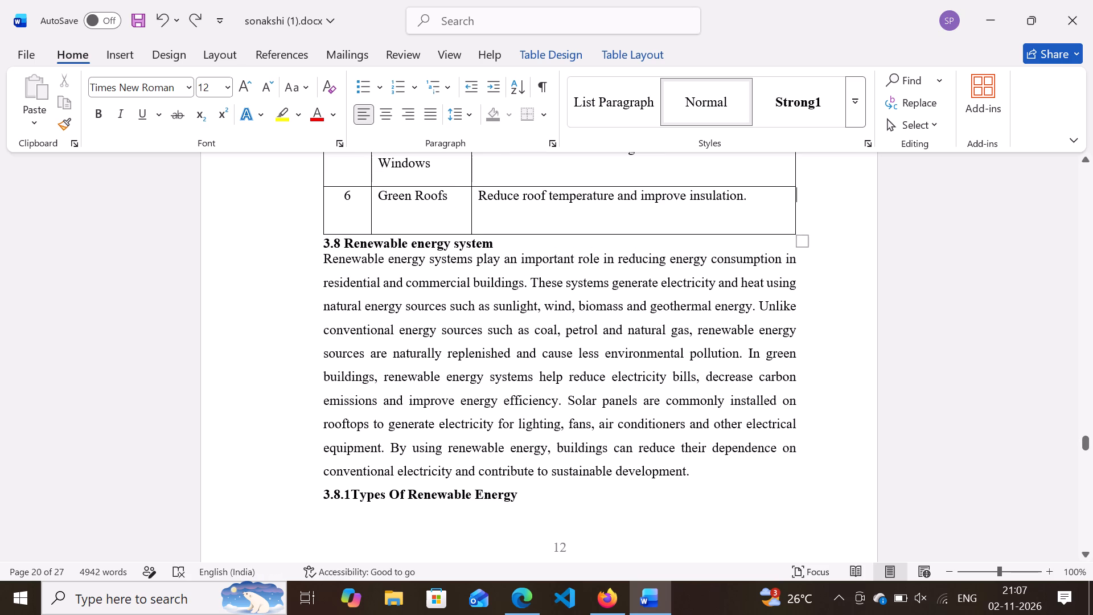
Insert a blank line between Table 3.7 and the 3.8 Renewable energy system heading, keeping the heading's number intact.
click(330, 244)
key(Return)
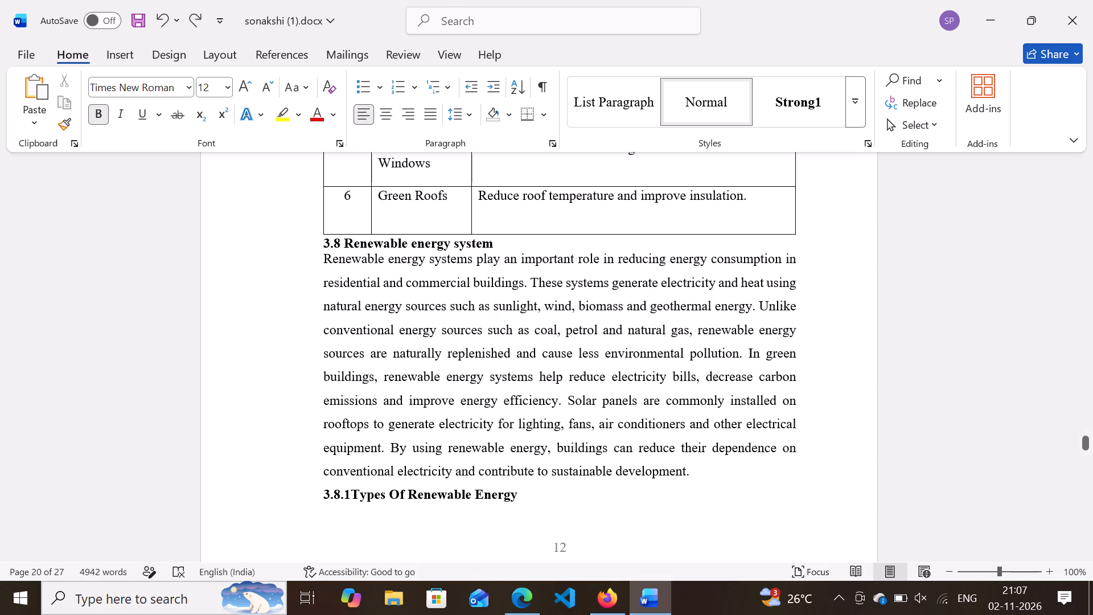
click(331, 241)
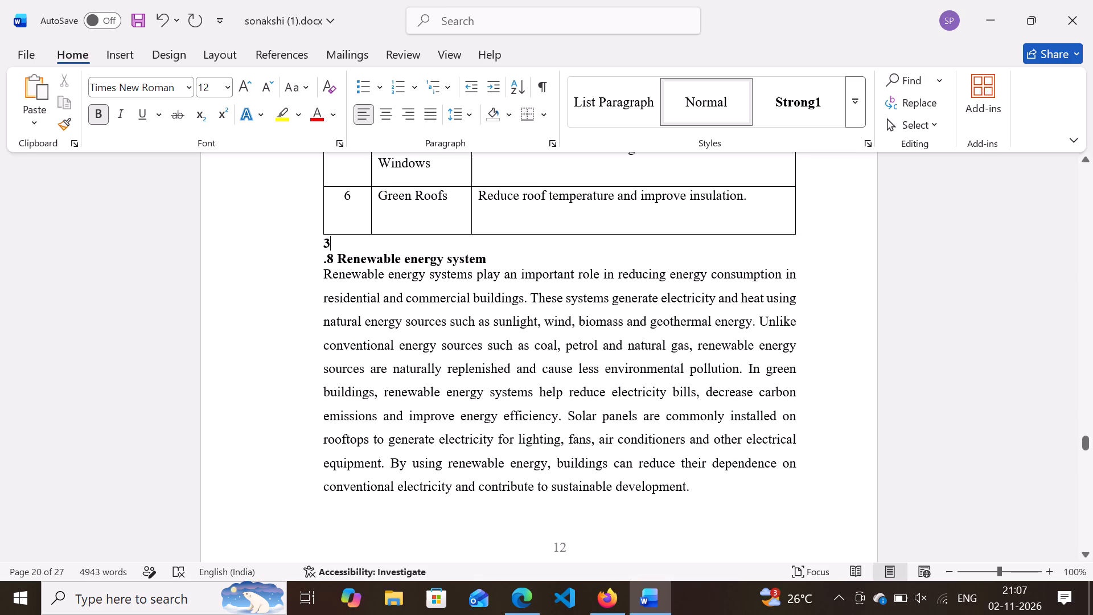
key(BackSpace)
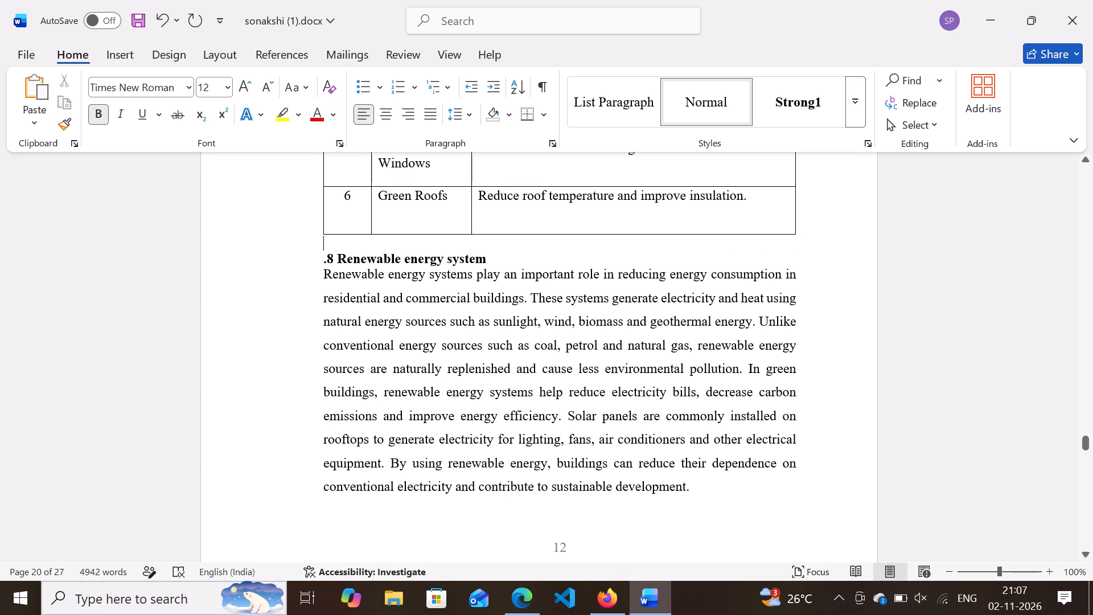
click(320, 255)
key(3)
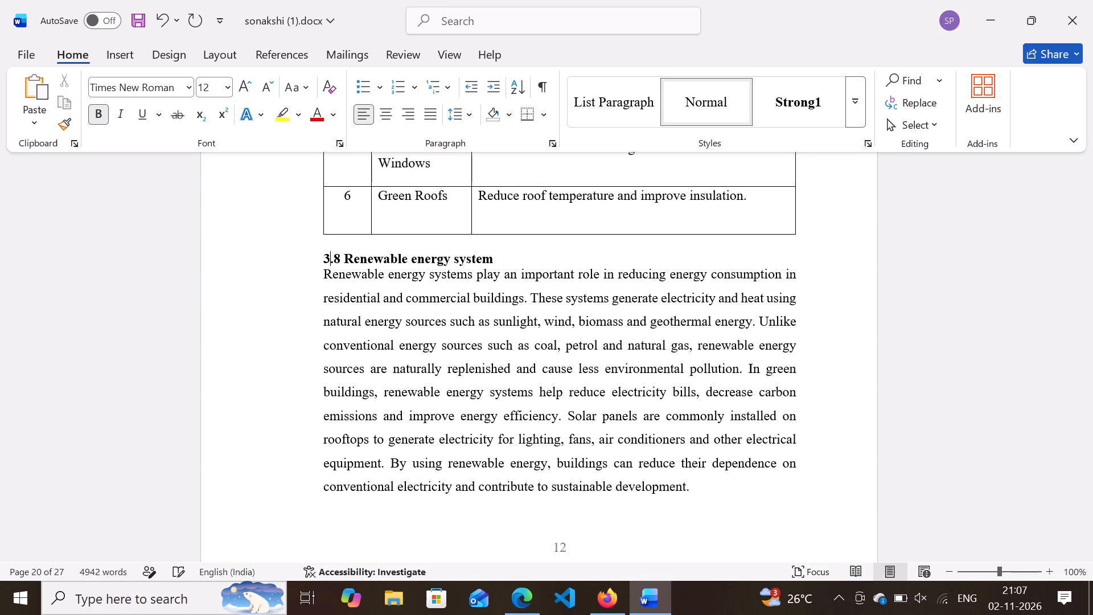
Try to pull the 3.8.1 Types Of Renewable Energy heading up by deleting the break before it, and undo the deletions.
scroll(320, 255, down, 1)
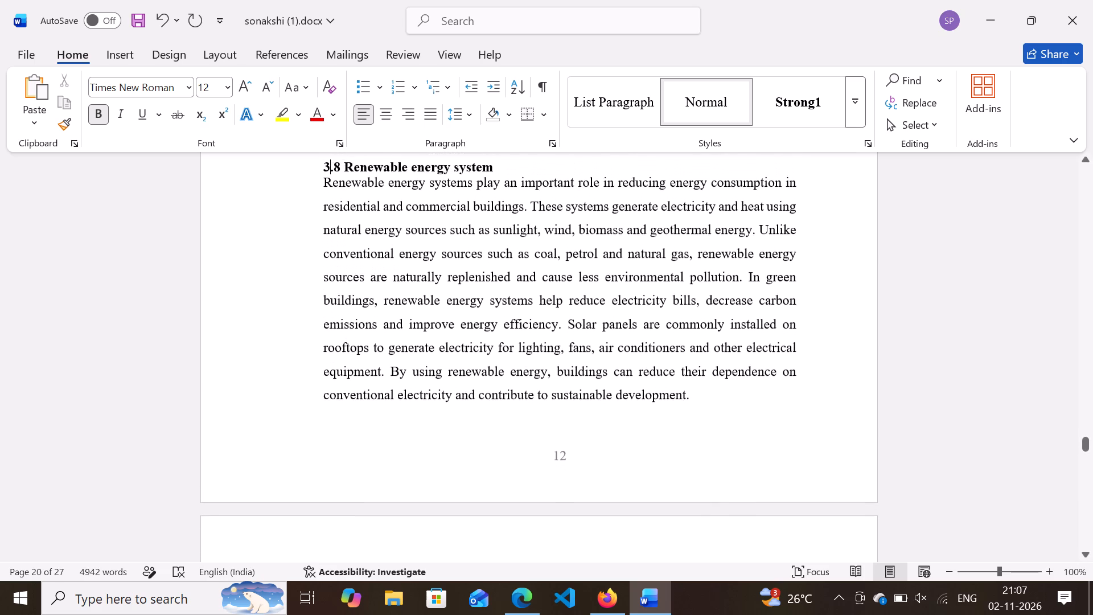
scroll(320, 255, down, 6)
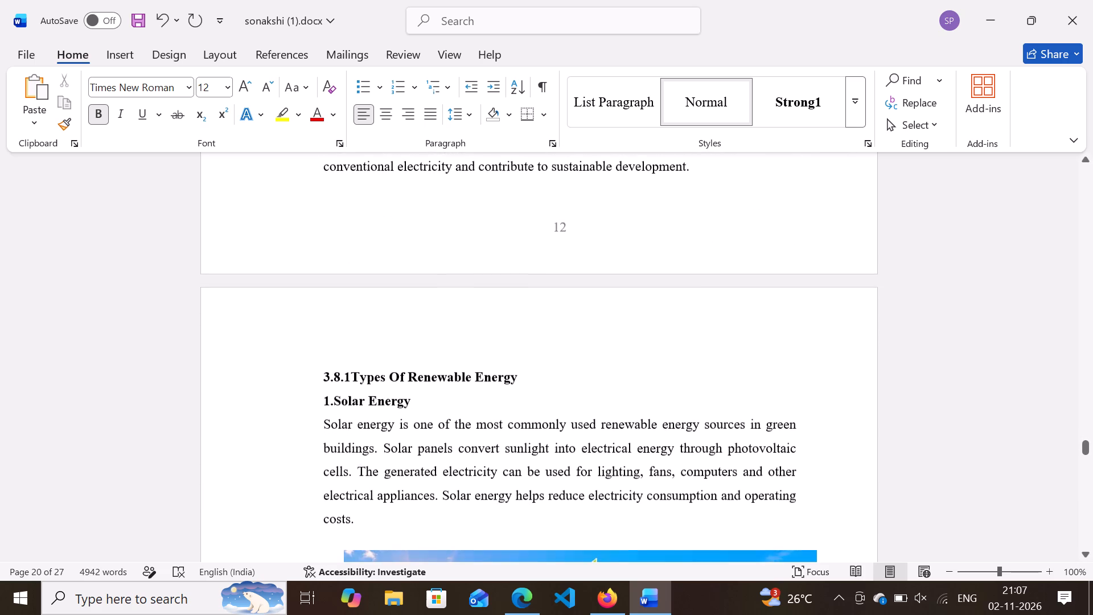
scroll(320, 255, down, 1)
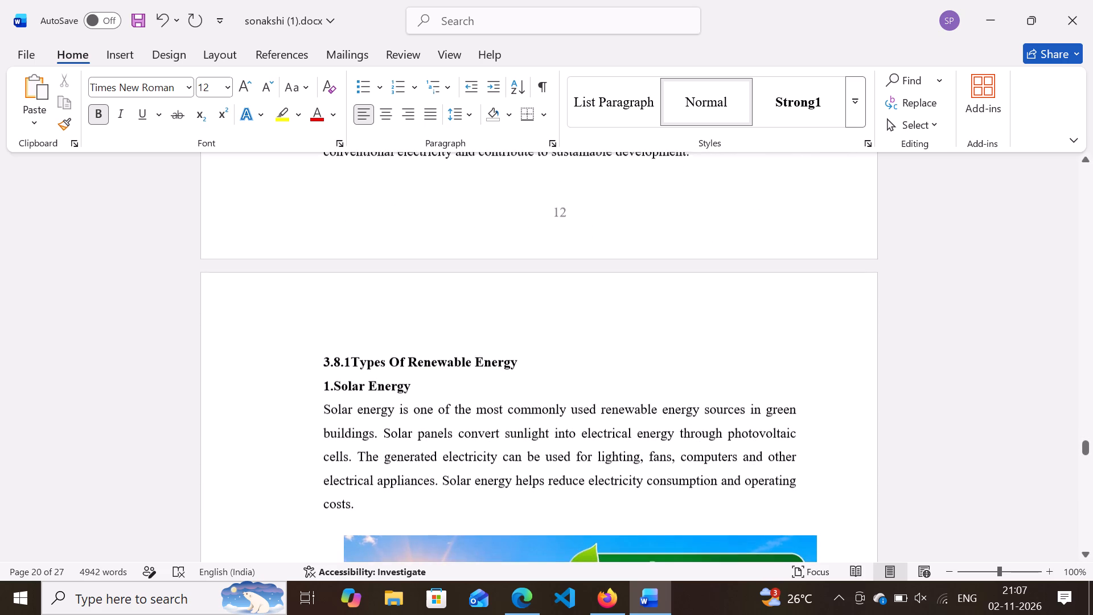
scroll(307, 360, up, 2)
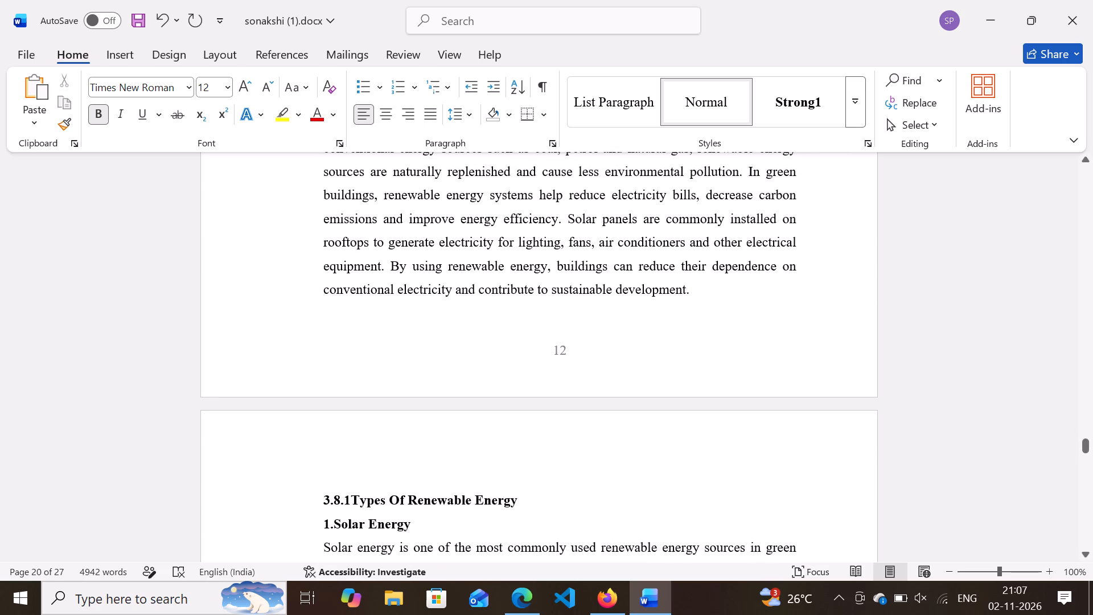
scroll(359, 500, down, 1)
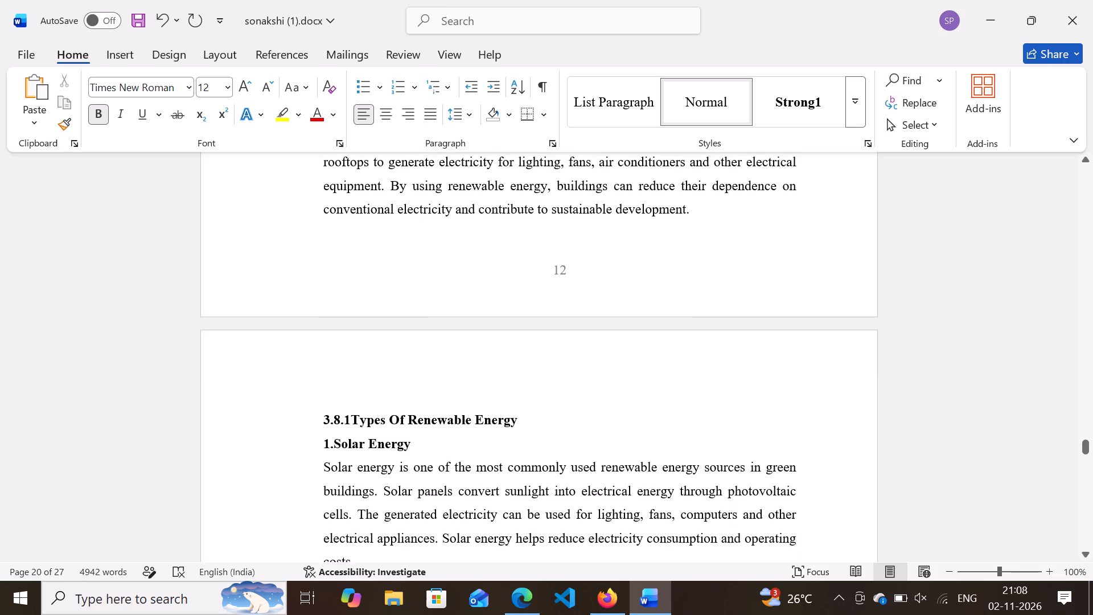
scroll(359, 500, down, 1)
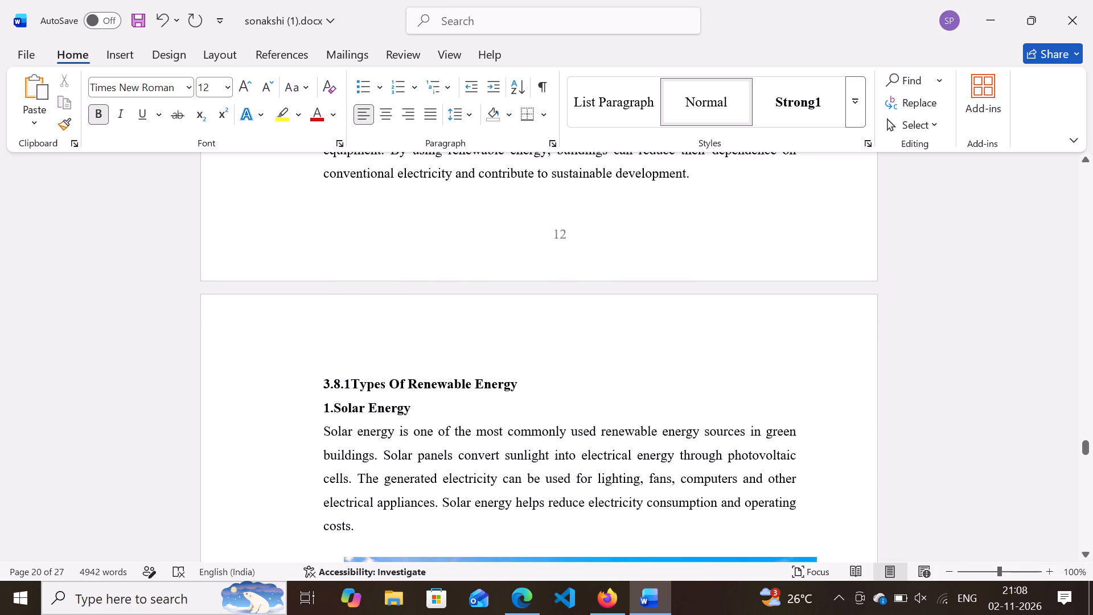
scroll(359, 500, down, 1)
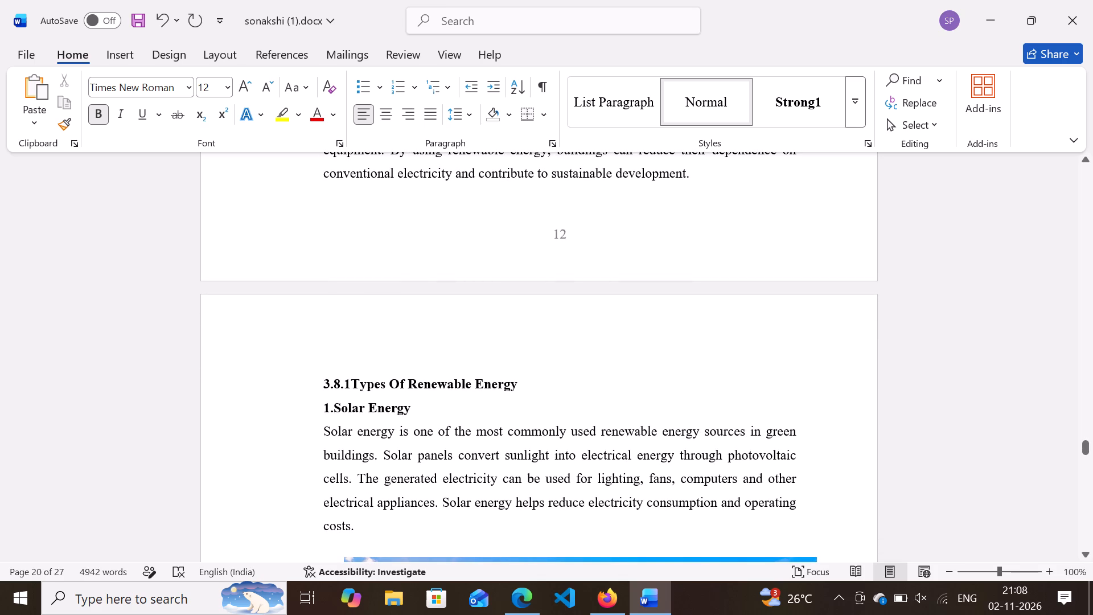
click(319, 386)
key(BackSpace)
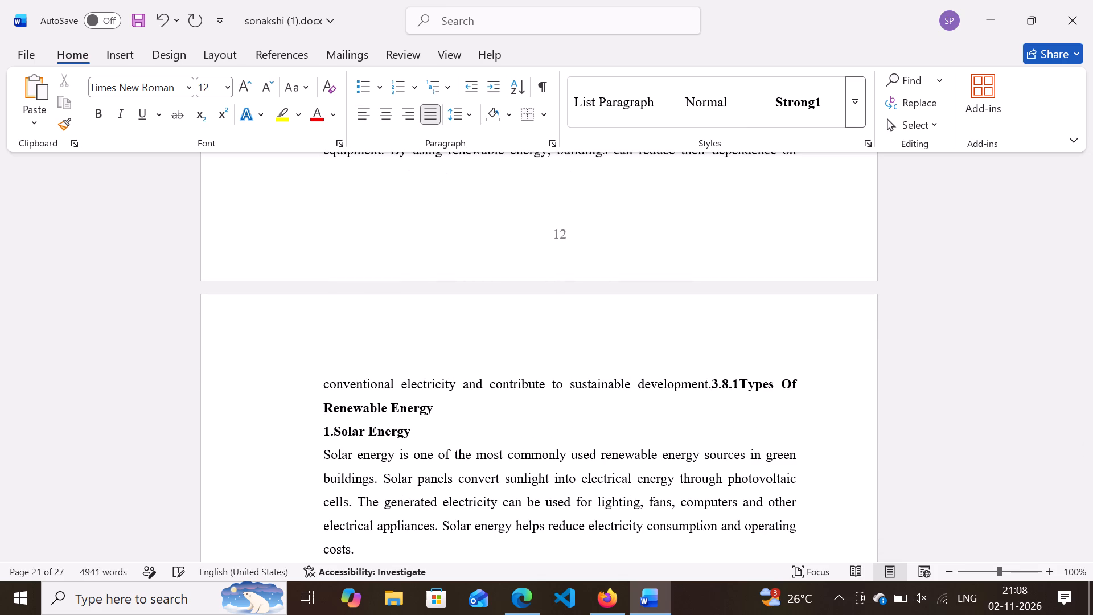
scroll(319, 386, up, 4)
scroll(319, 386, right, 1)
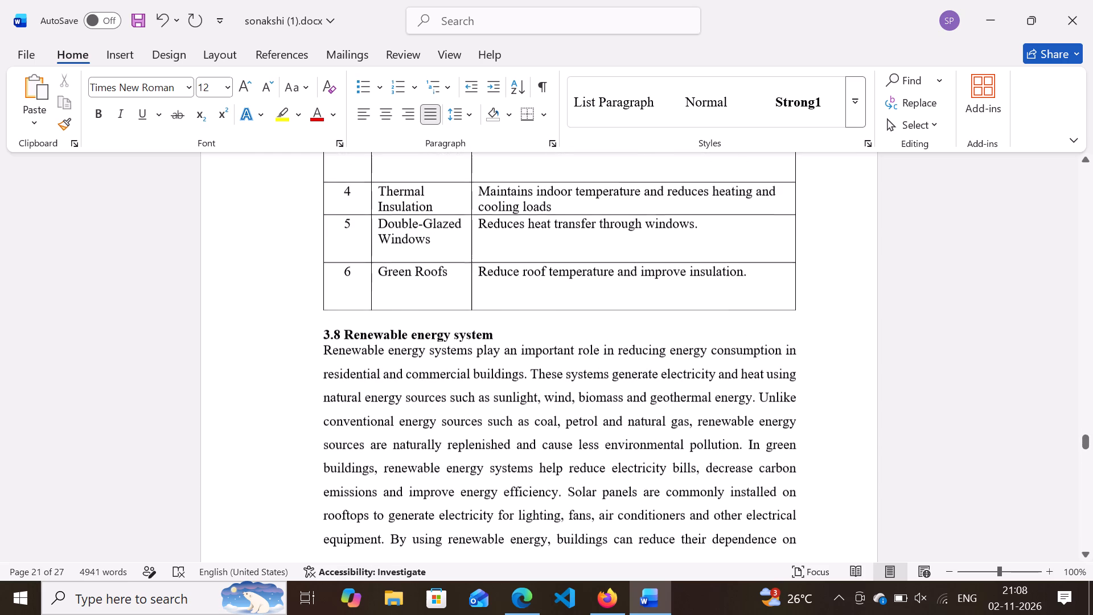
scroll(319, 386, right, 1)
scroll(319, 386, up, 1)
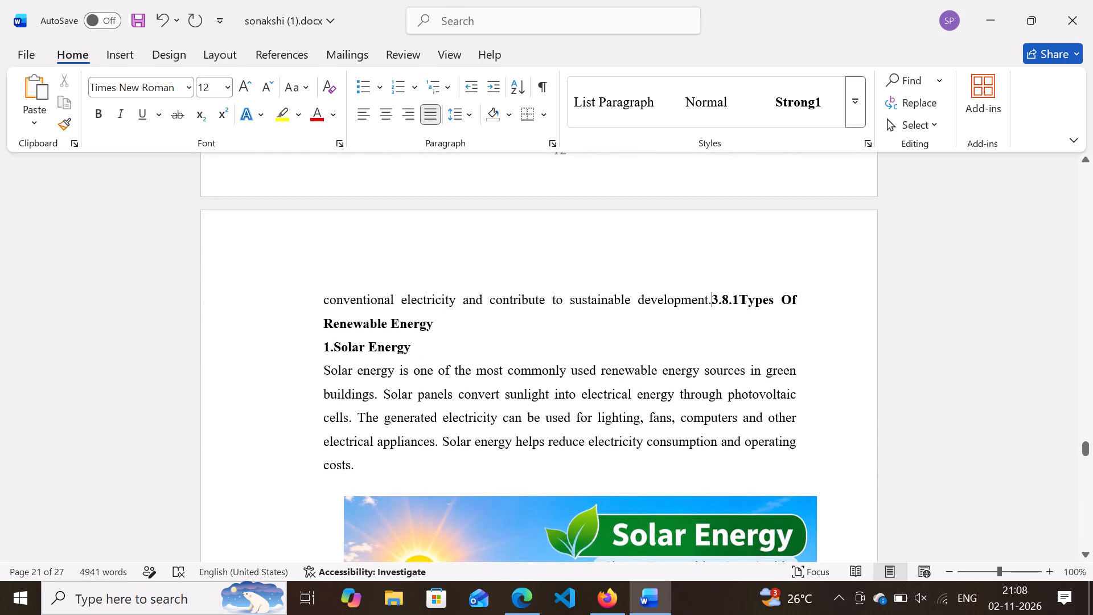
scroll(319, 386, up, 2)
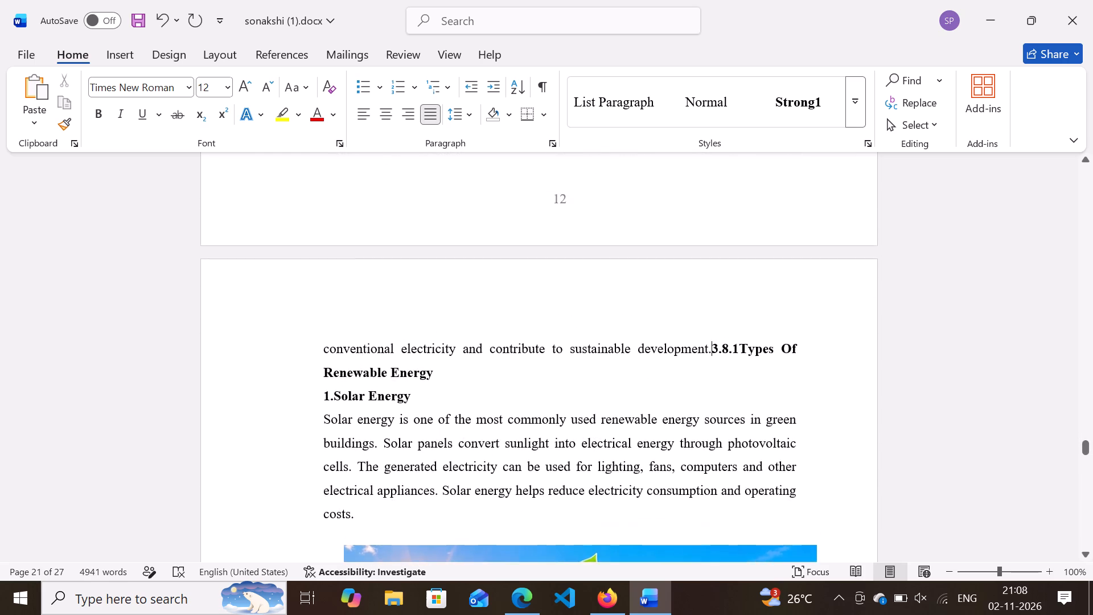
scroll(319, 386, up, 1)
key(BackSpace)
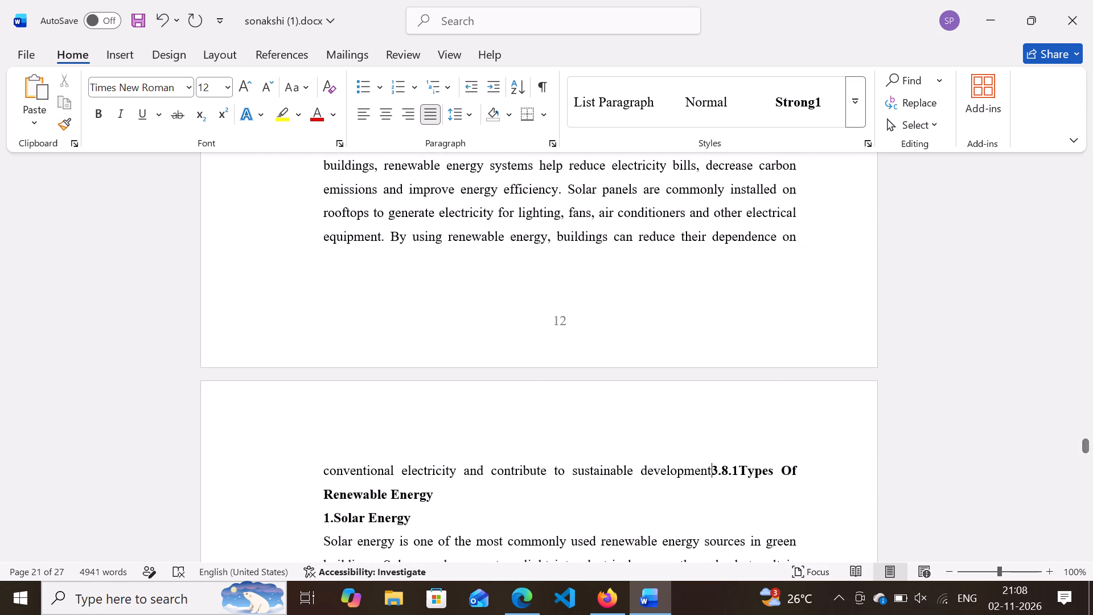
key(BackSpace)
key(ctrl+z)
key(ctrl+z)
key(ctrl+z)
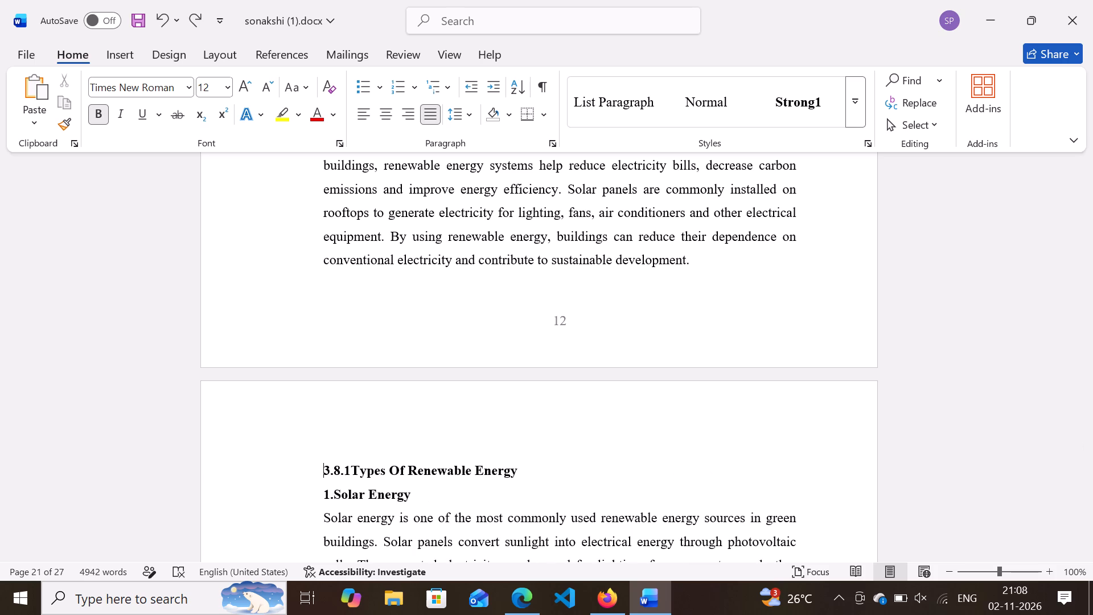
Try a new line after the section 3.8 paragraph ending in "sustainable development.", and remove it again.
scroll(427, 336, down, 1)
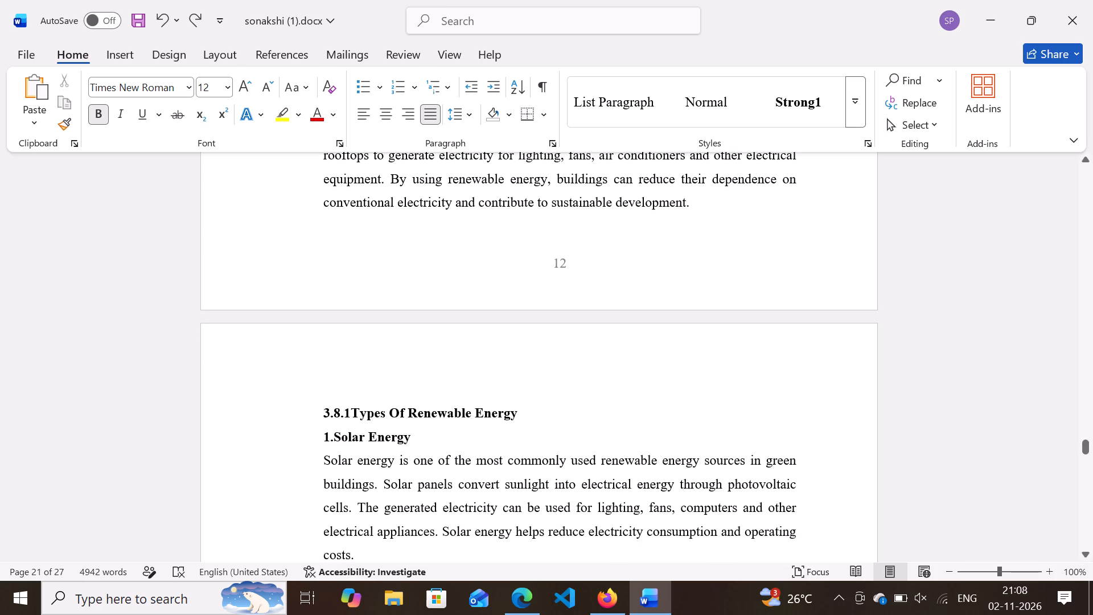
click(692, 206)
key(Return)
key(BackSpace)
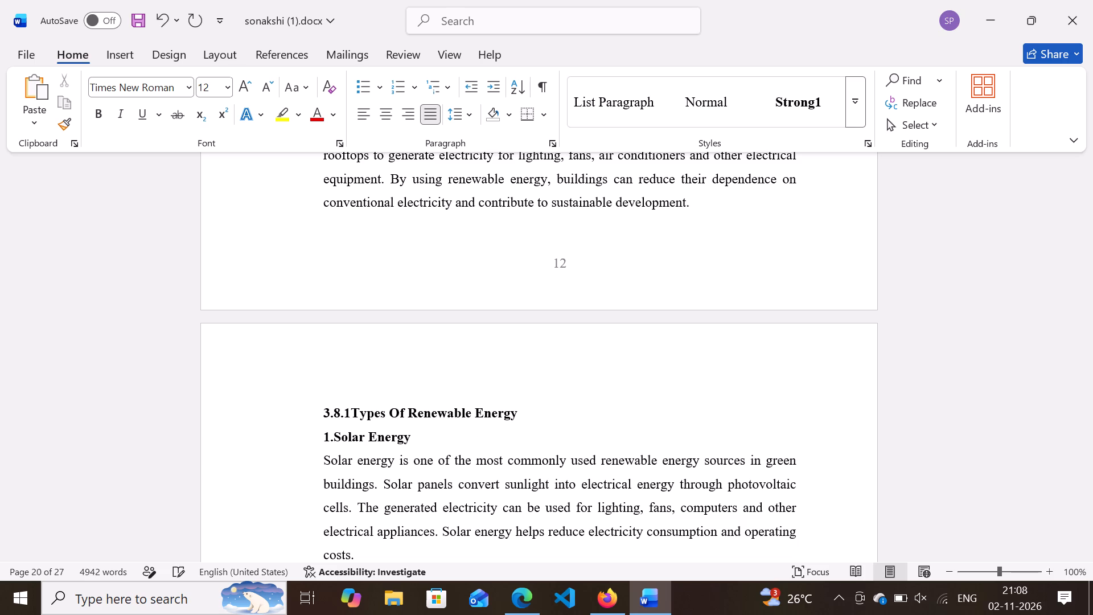
Turn off centred alignment for the Solar Energy picture under 1.Solar Energy, making it left-aligned.
scroll(554, 315, down, 3)
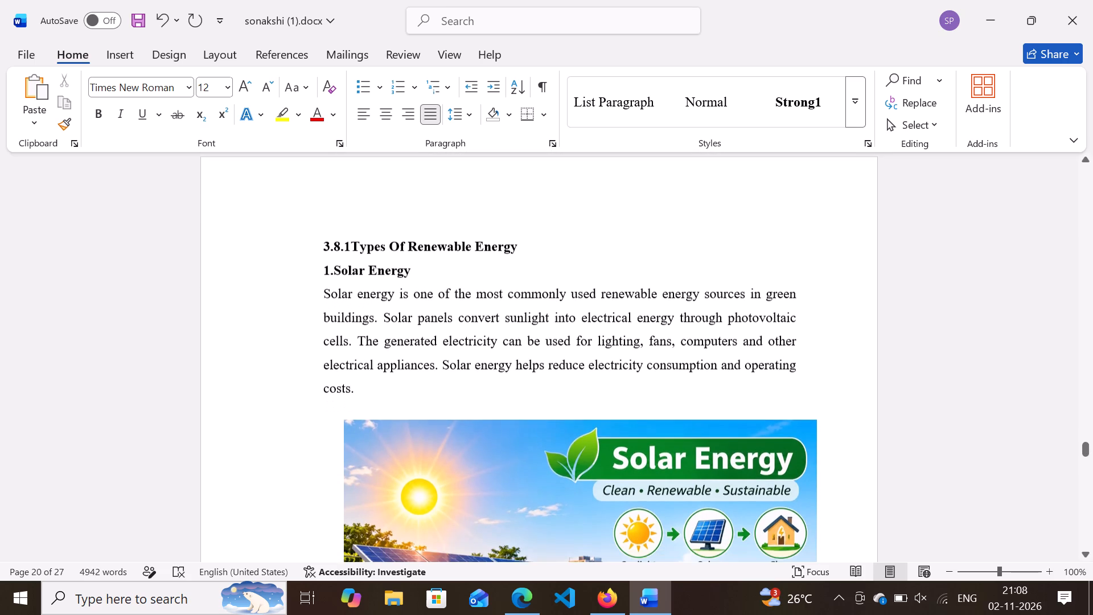
scroll(554, 315, down, 1)
scroll(421, 264, down, 1)
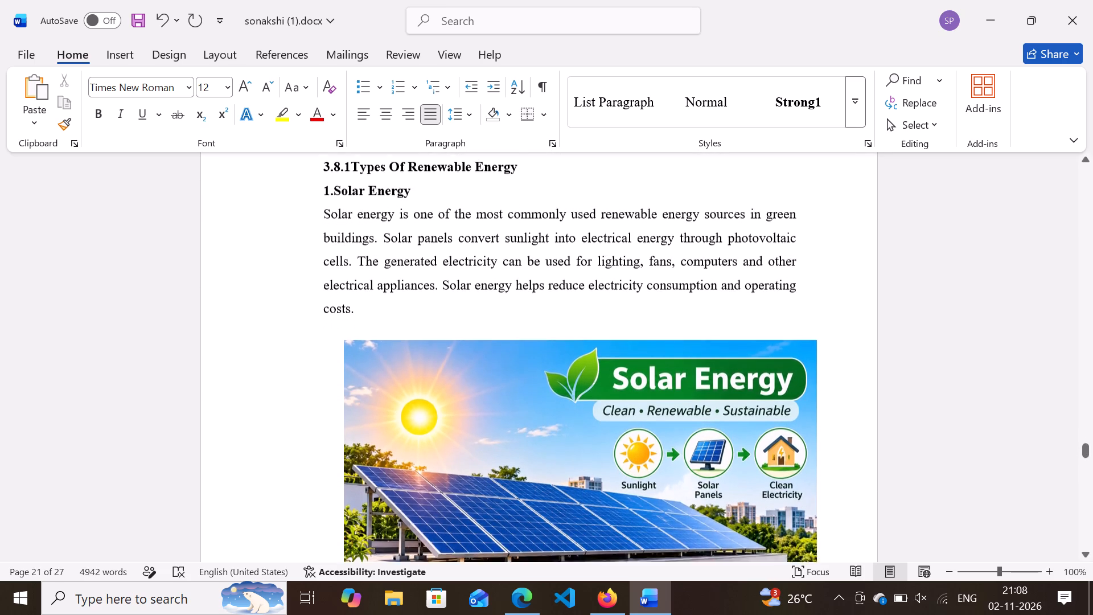
scroll(421, 264, down, 1)
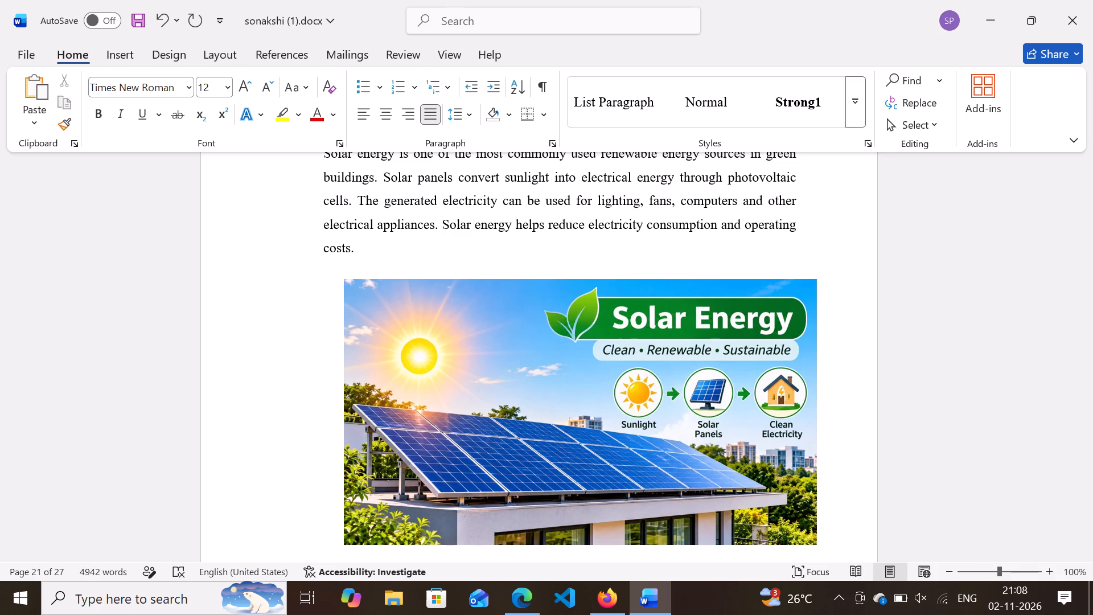
scroll(421, 264, down, 1)
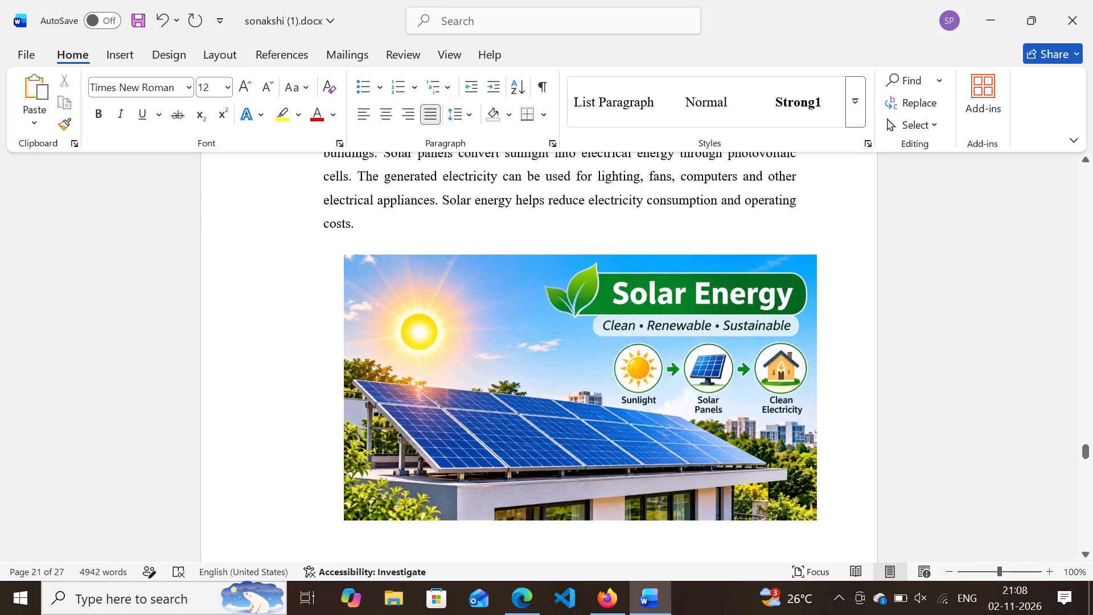
click(391, 228)
click(411, 270)
scroll(411, 270, down, 1)
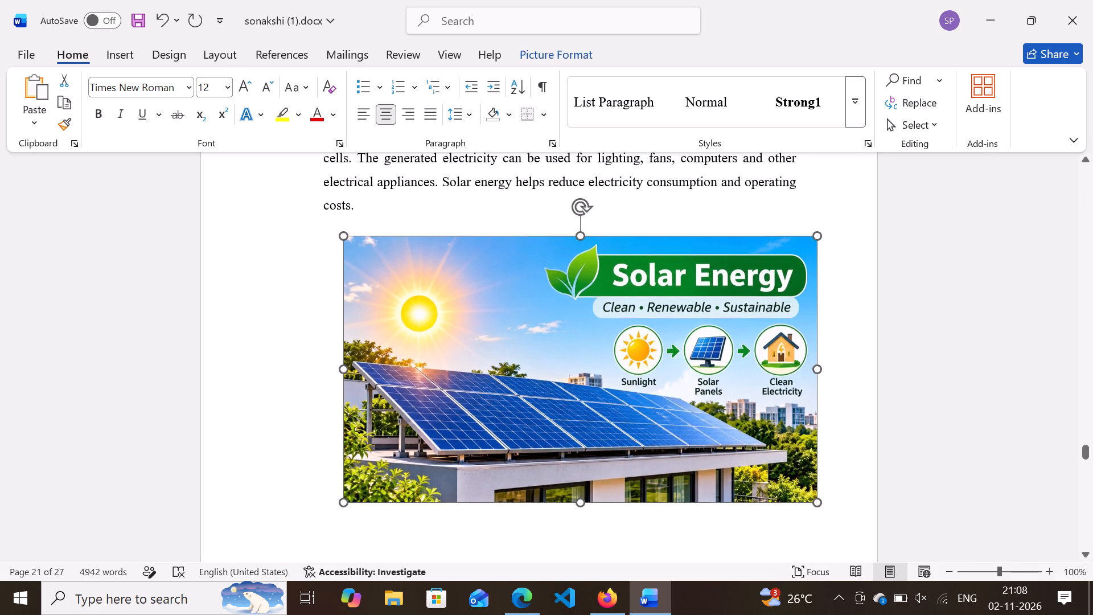
scroll(411, 270, down, 1)
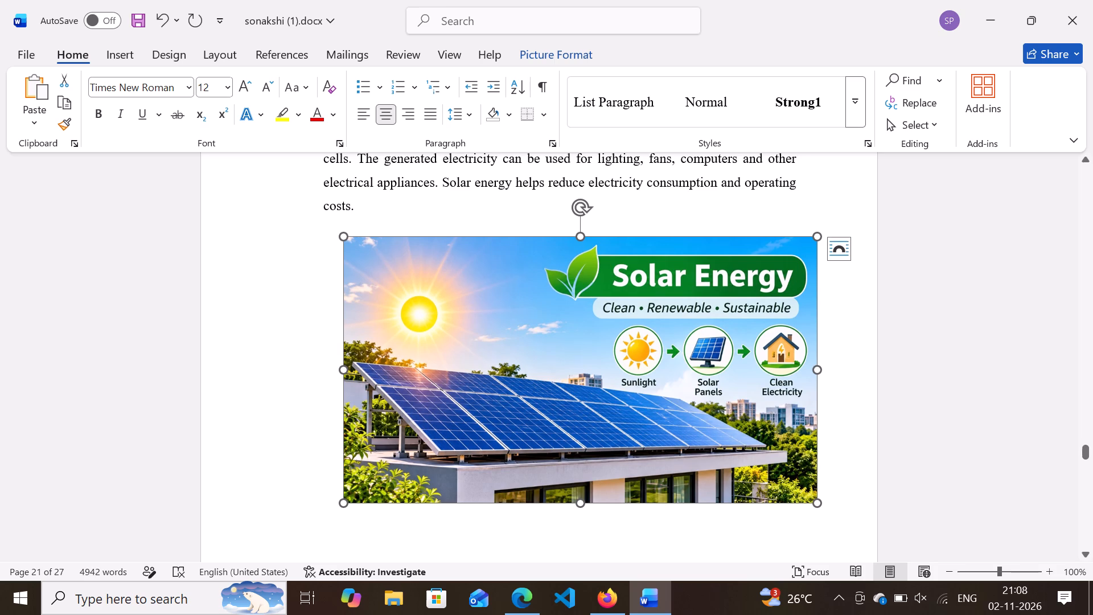
click(384, 111)
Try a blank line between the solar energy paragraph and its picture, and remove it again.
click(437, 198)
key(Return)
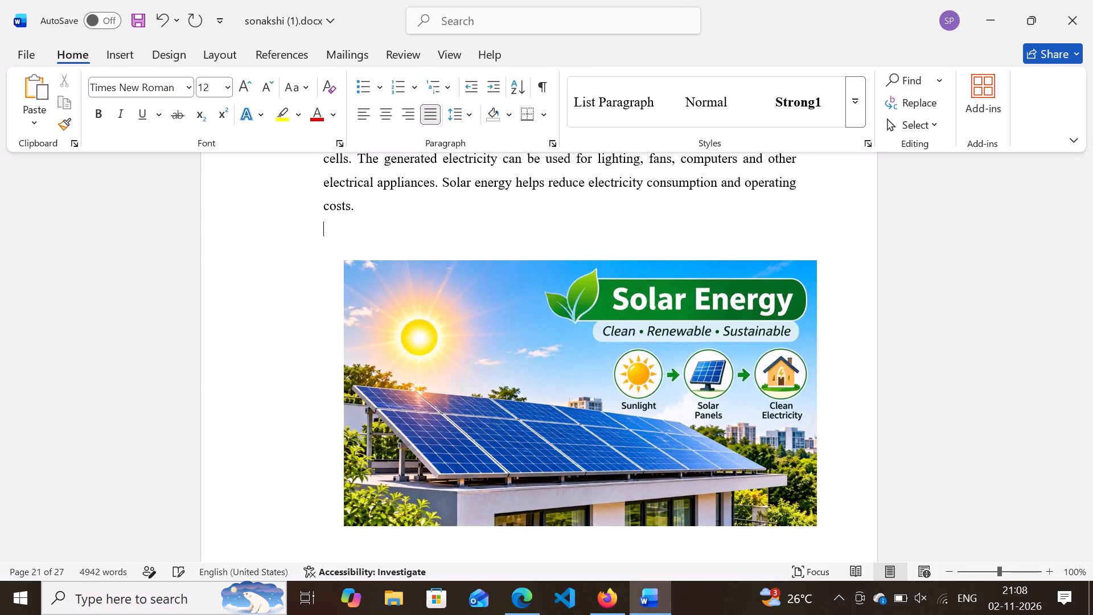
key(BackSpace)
Insert a caption below the Solar Energy picture with the Figure label and the text "Solar Power Generation System".
scroll(437, 198, down, 1)
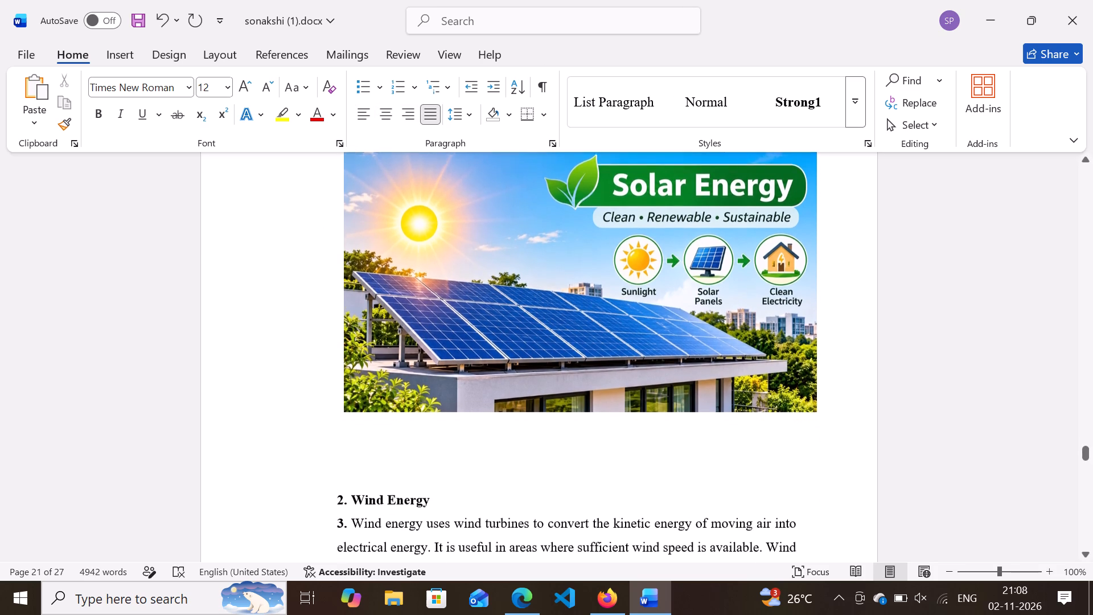
scroll(437, 198, down, 1)
click(501, 294)
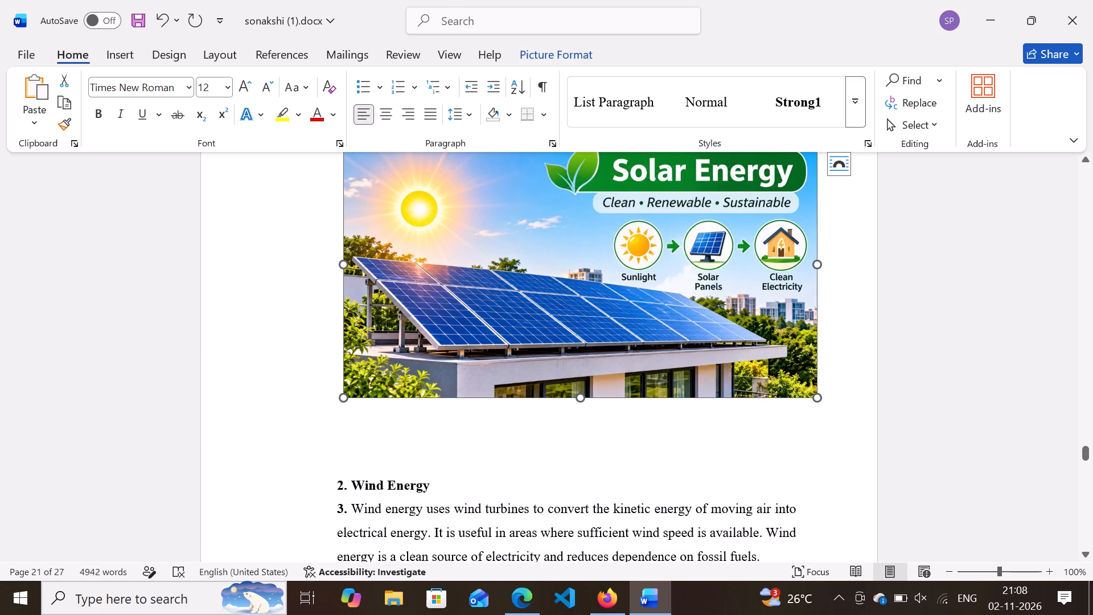
right_click(501, 294)
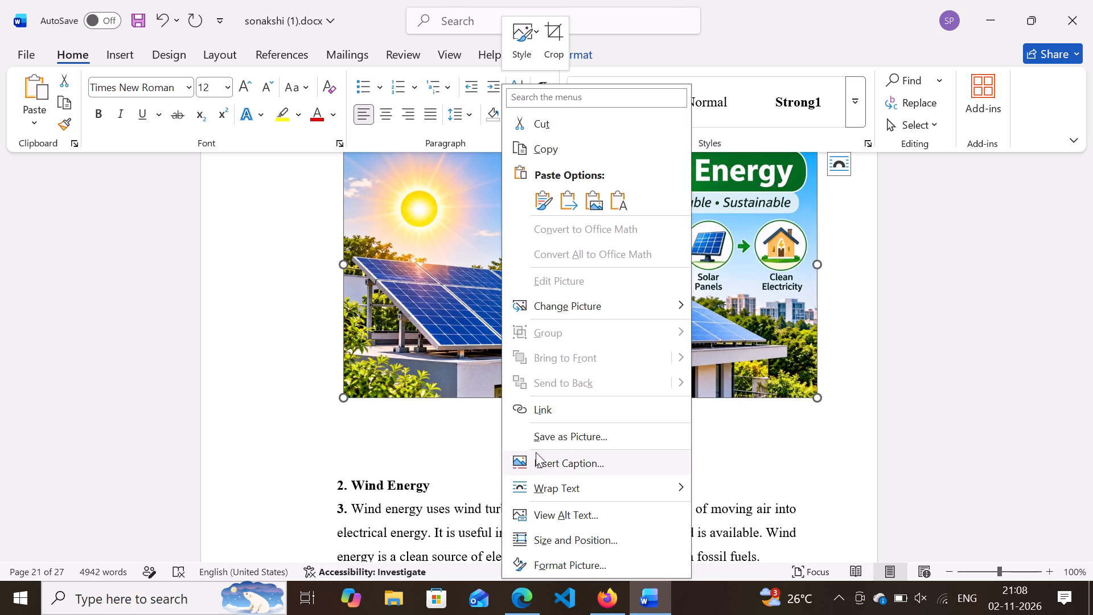
click(542, 468)
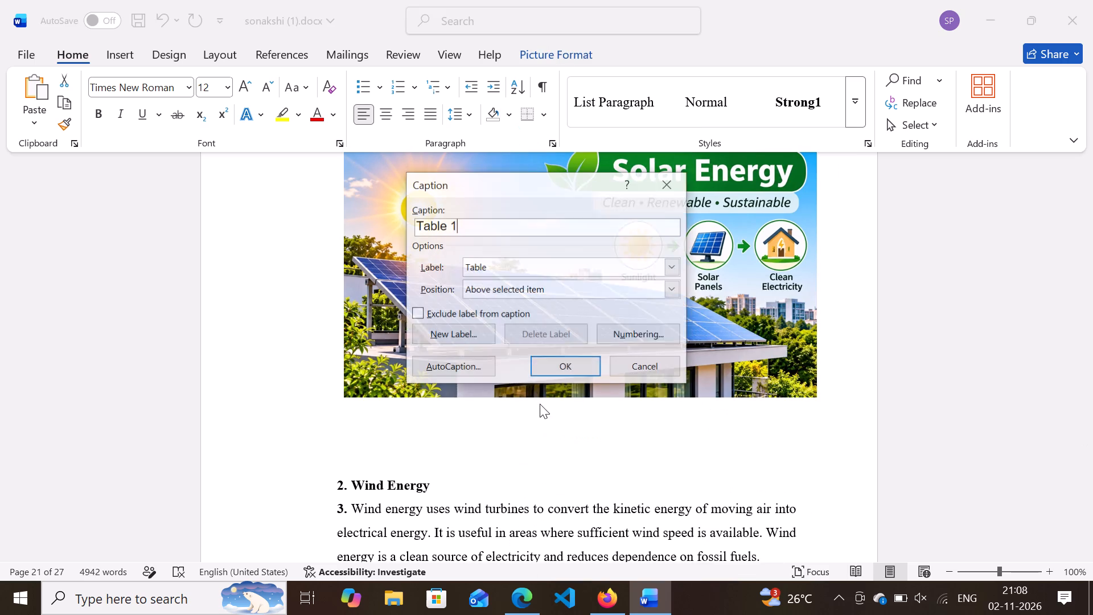
click(513, 258)
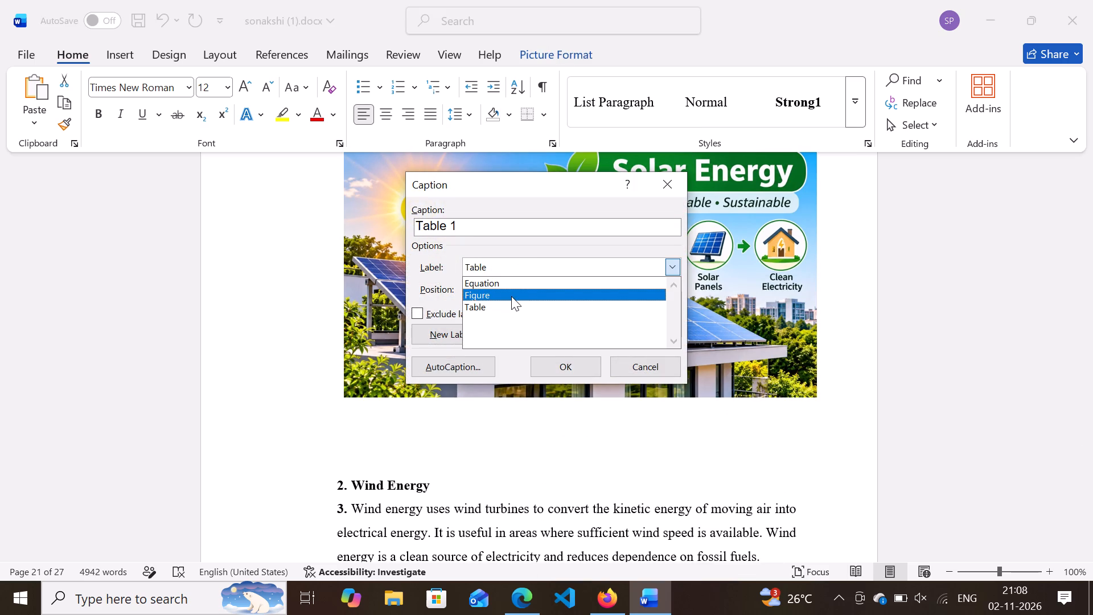
click(511, 296)
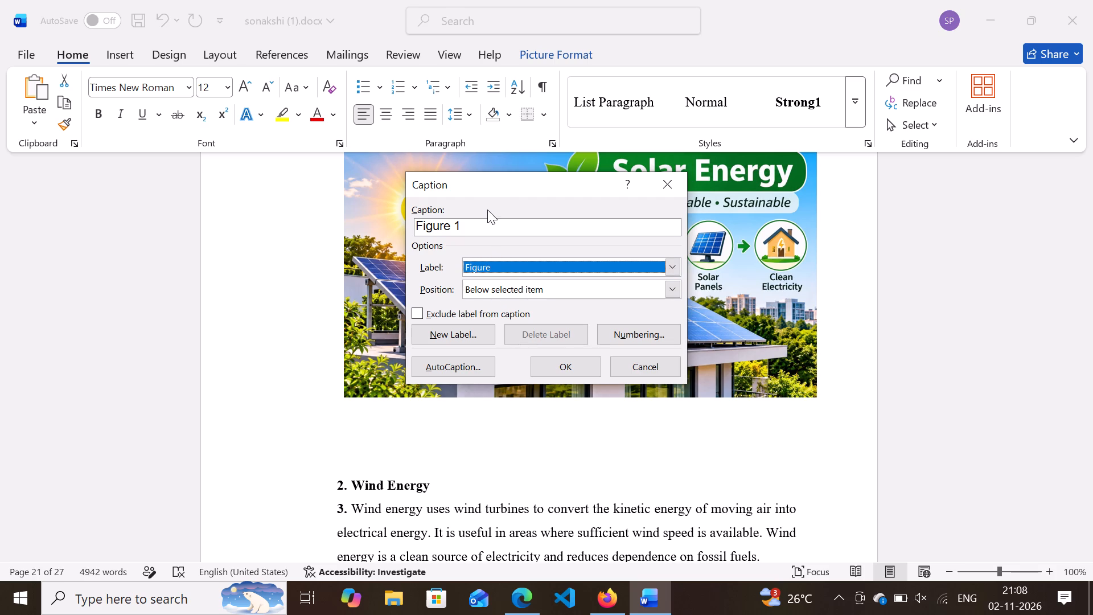
click(487, 210)
click(486, 215)
click(473, 227)
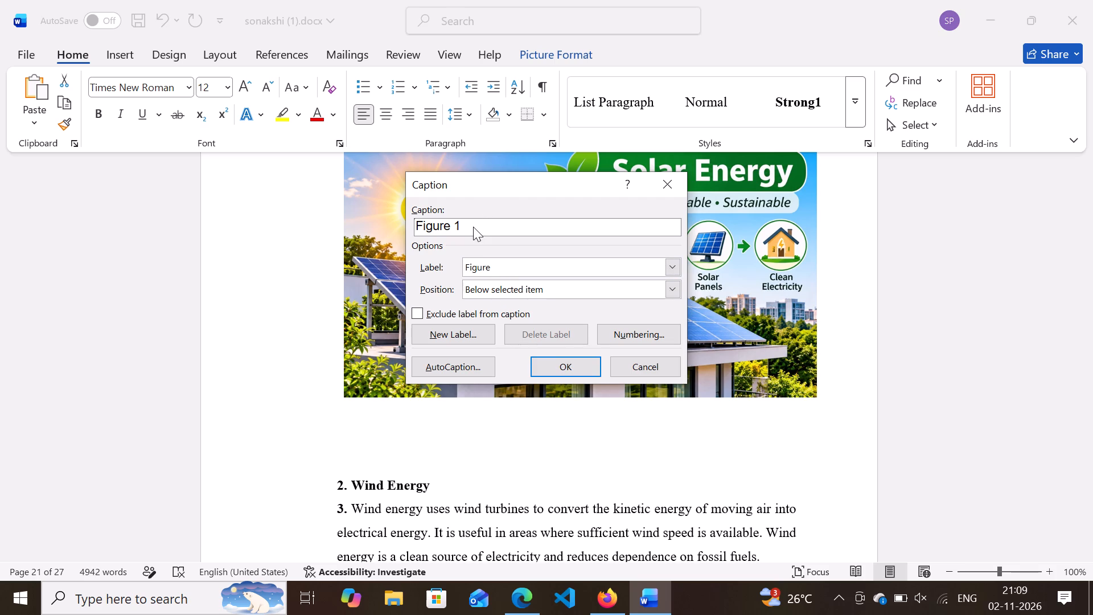
text(olar)
key(space)
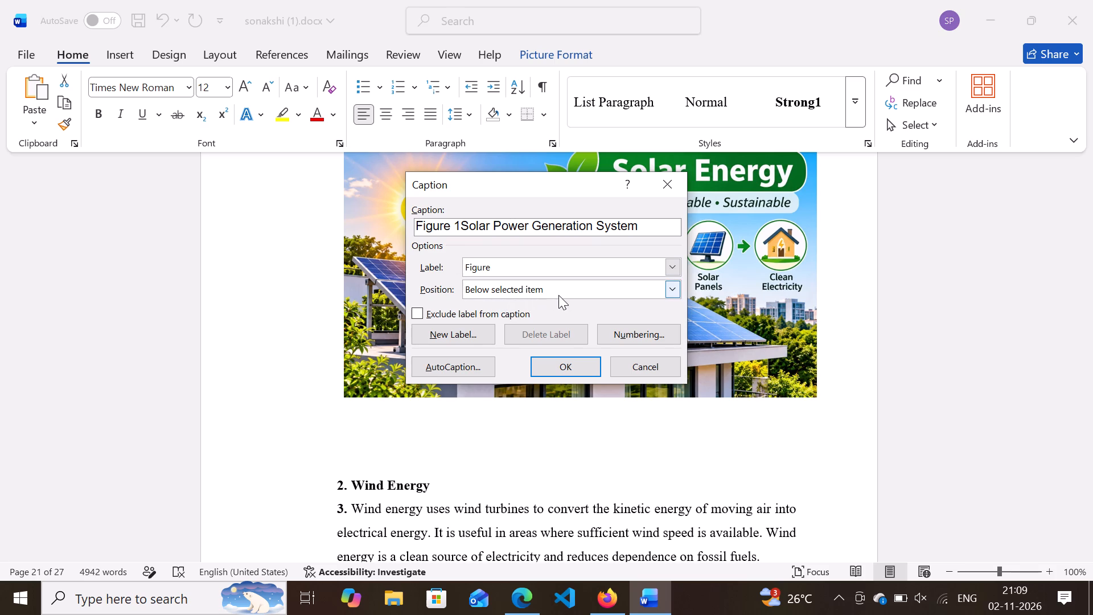
click(563, 372)
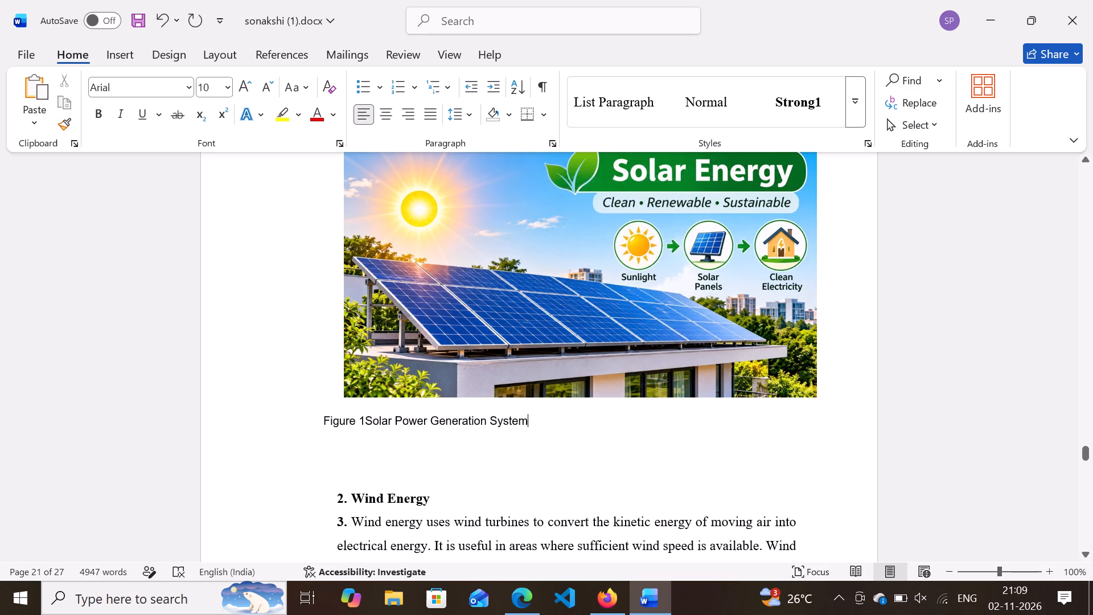
Review the layout from section 3.8 Renewable energy system through the solar picture and its caption to the Wind Energy paragraph.
scroll(377, 420, up, 2)
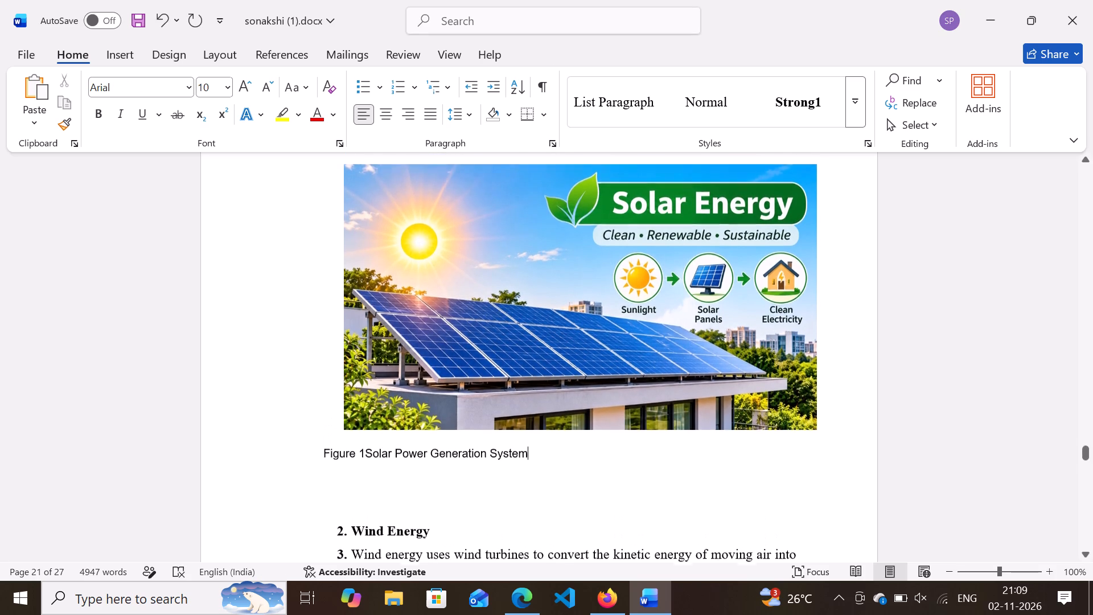
scroll(377, 420, up, 2)
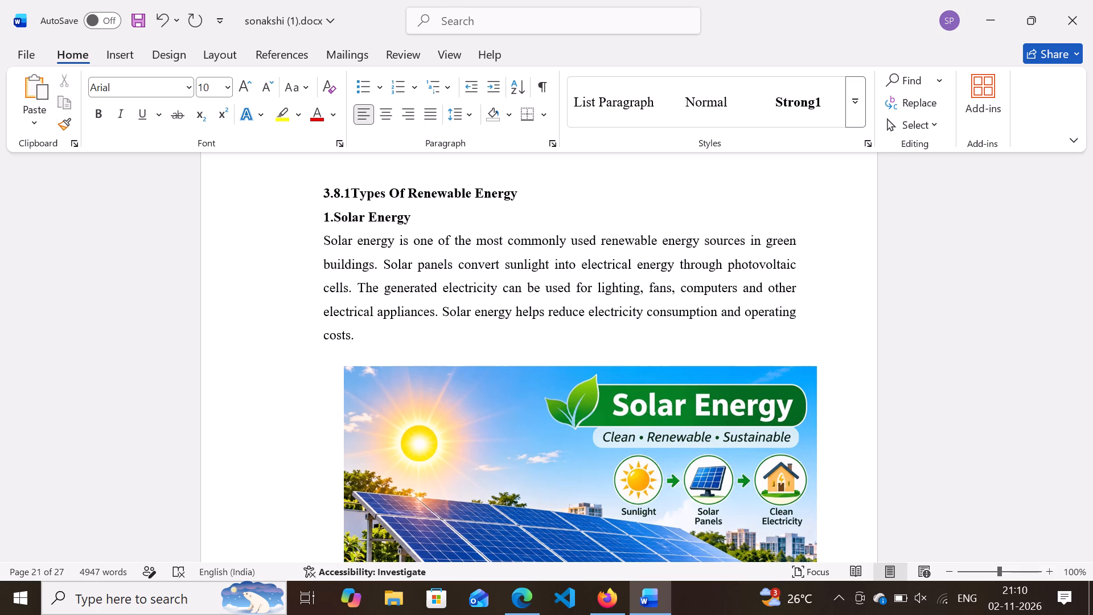
scroll(377, 420, right, 1)
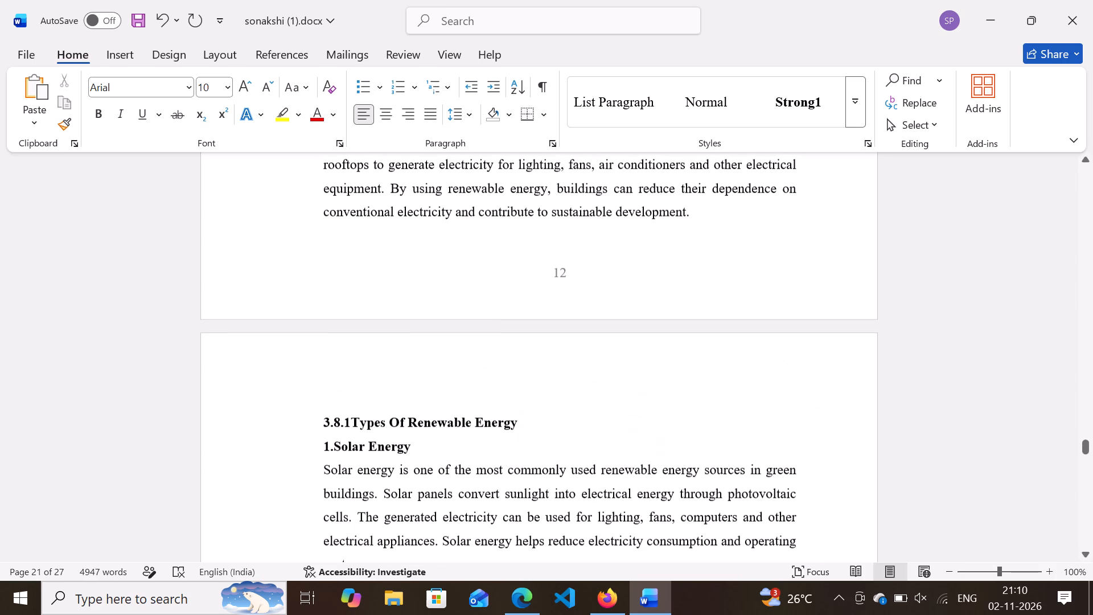
scroll(377, 420, right, 1)
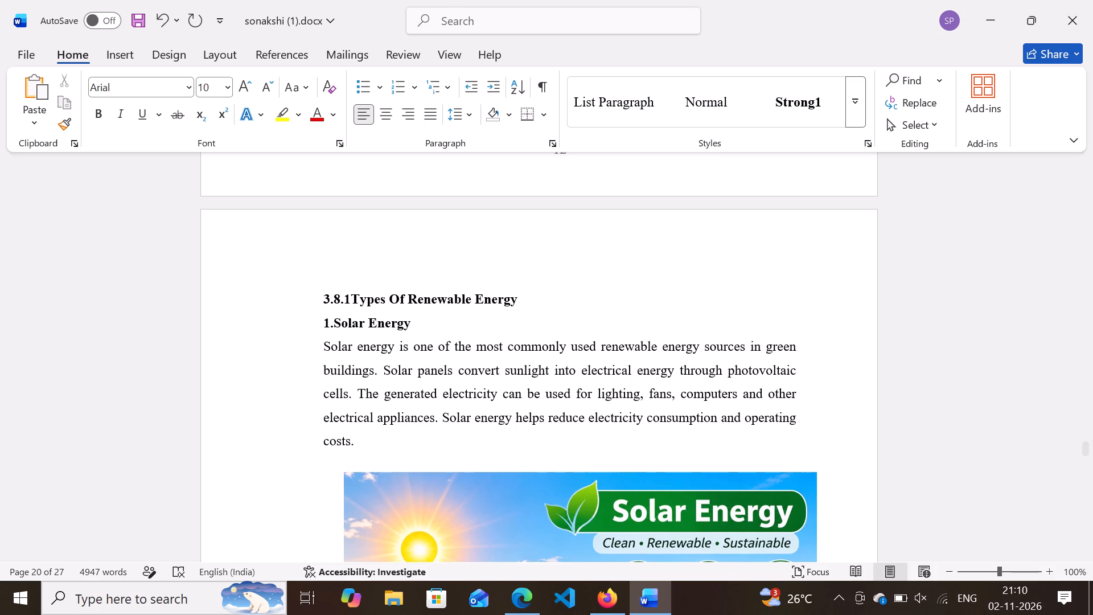
scroll(377, 420, up, 2)
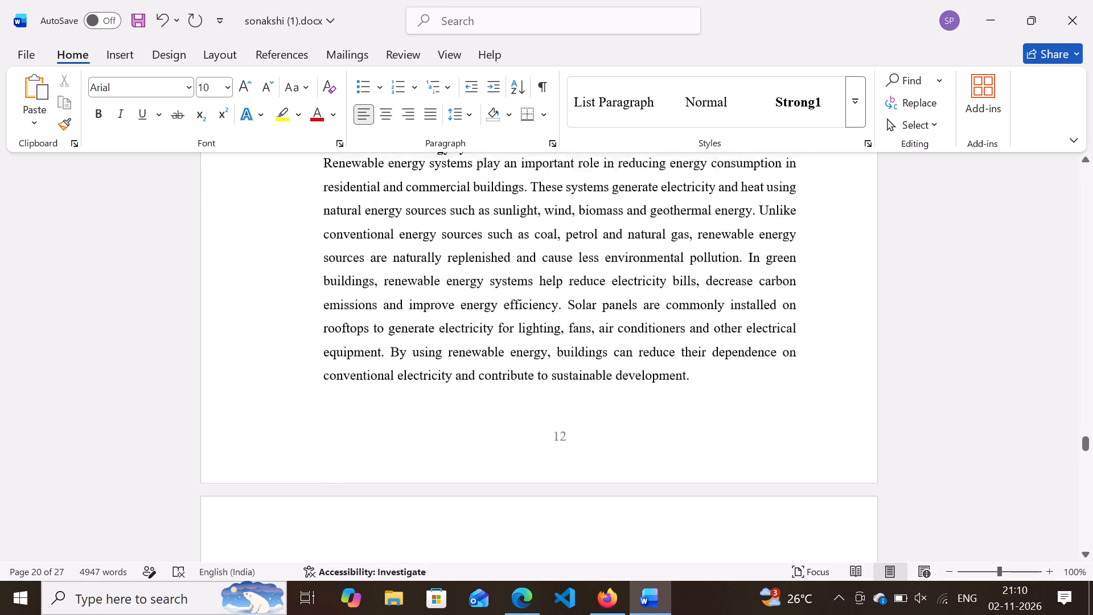
scroll(377, 420, up, 3)
scroll(377, 420, down, 1)
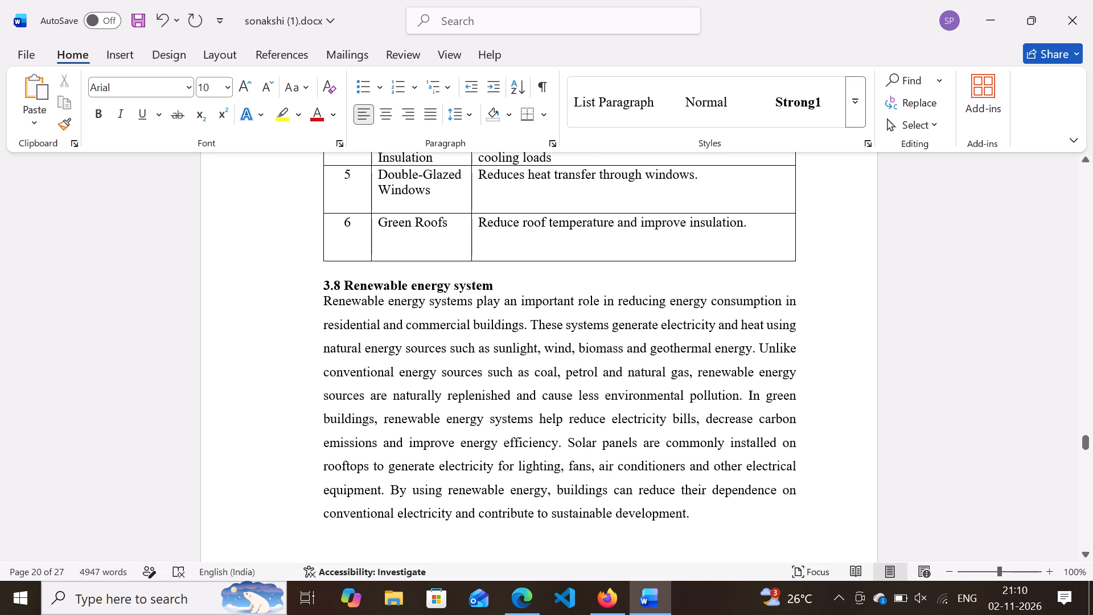
scroll(388, 397, down, 4)
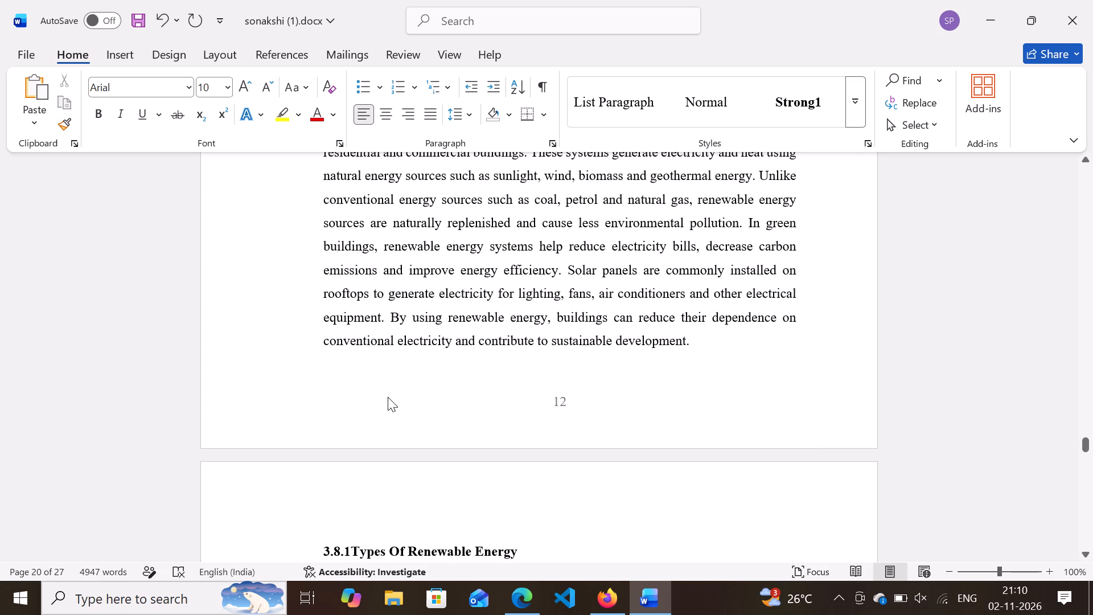
scroll(388, 397, down, 2)
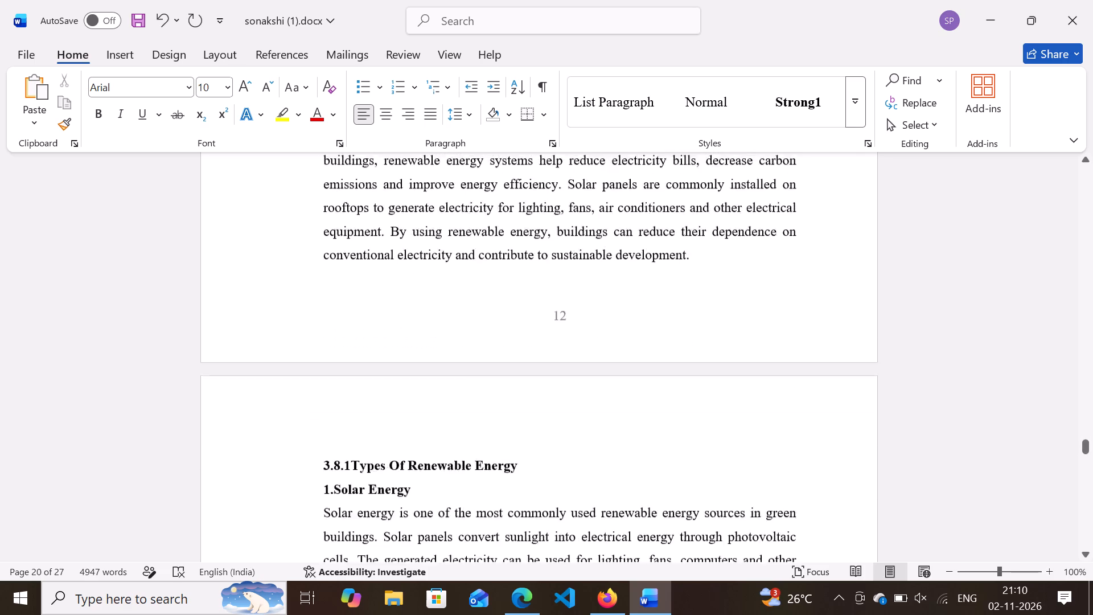
scroll(388, 397, down, 4)
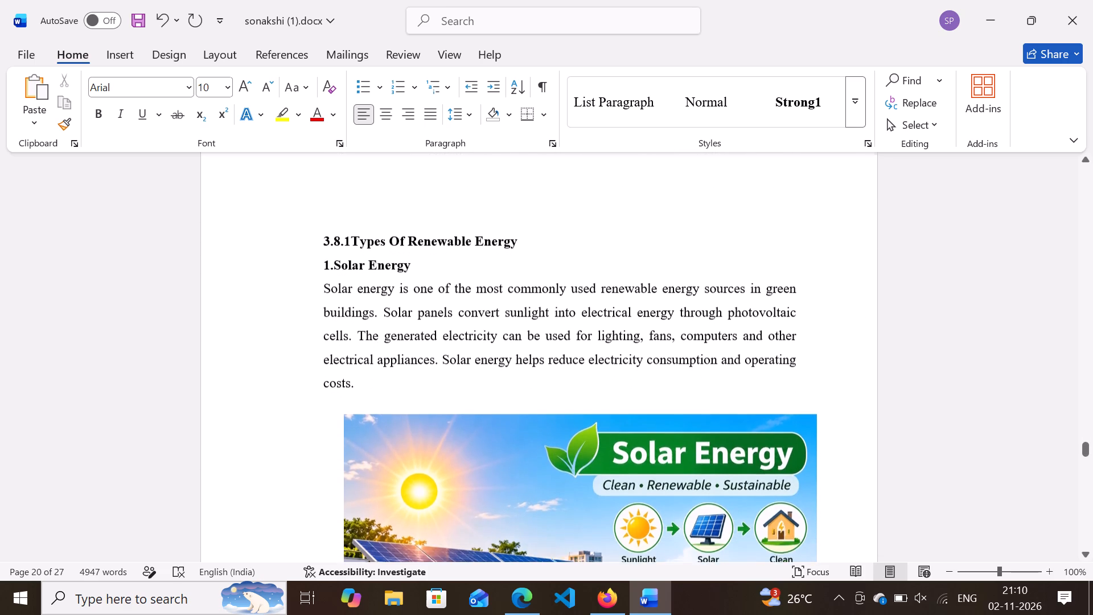
scroll(388, 397, down, 1)
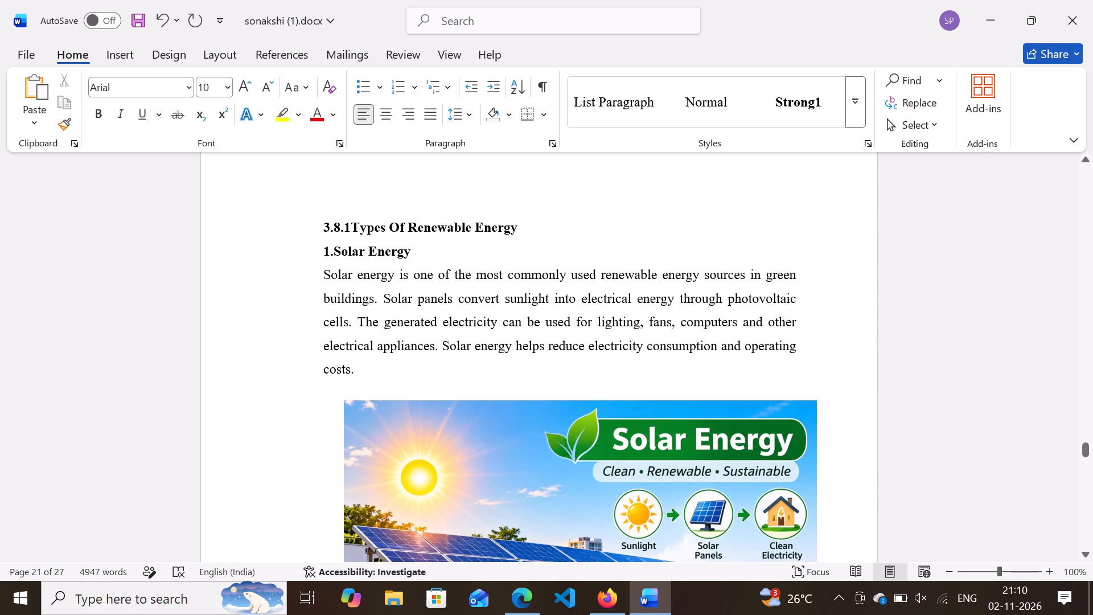
scroll(388, 397, down, 3)
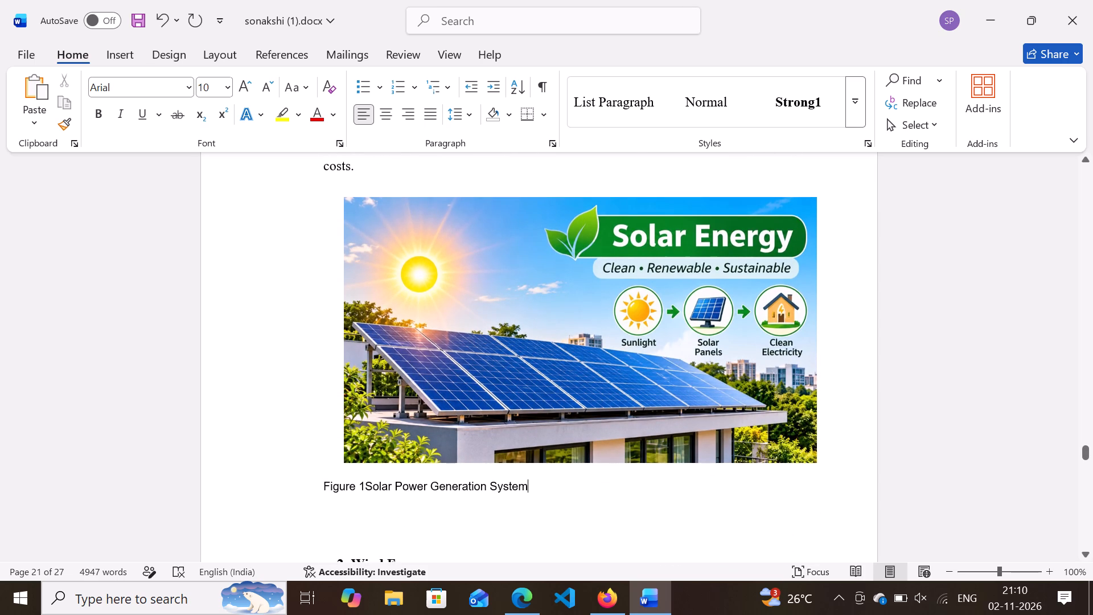
scroll(388, 397, down, 3)
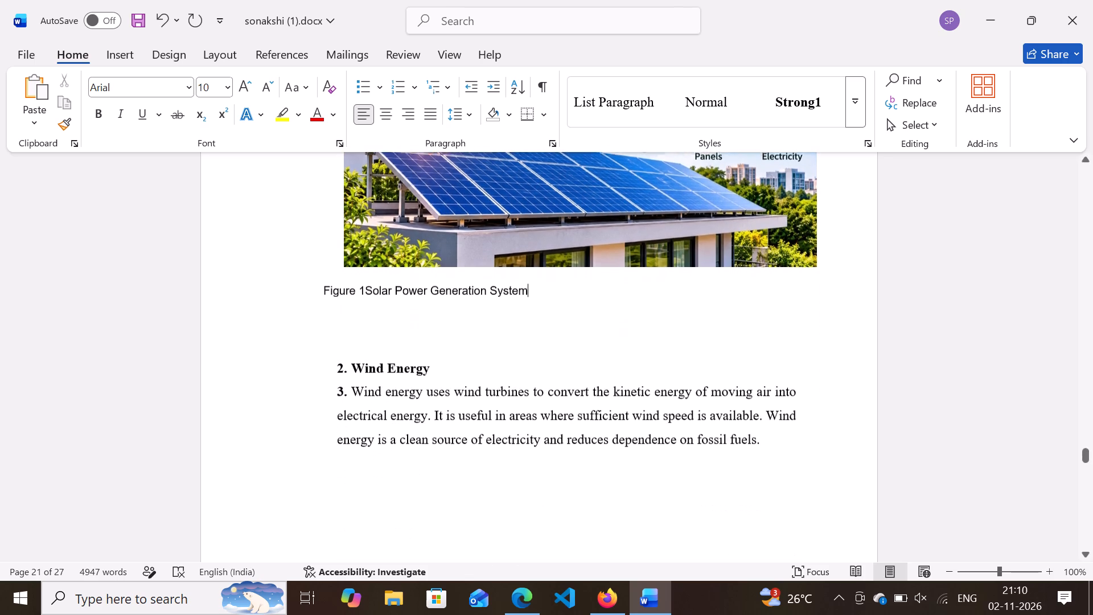
scroll(388, 397, down, 1)
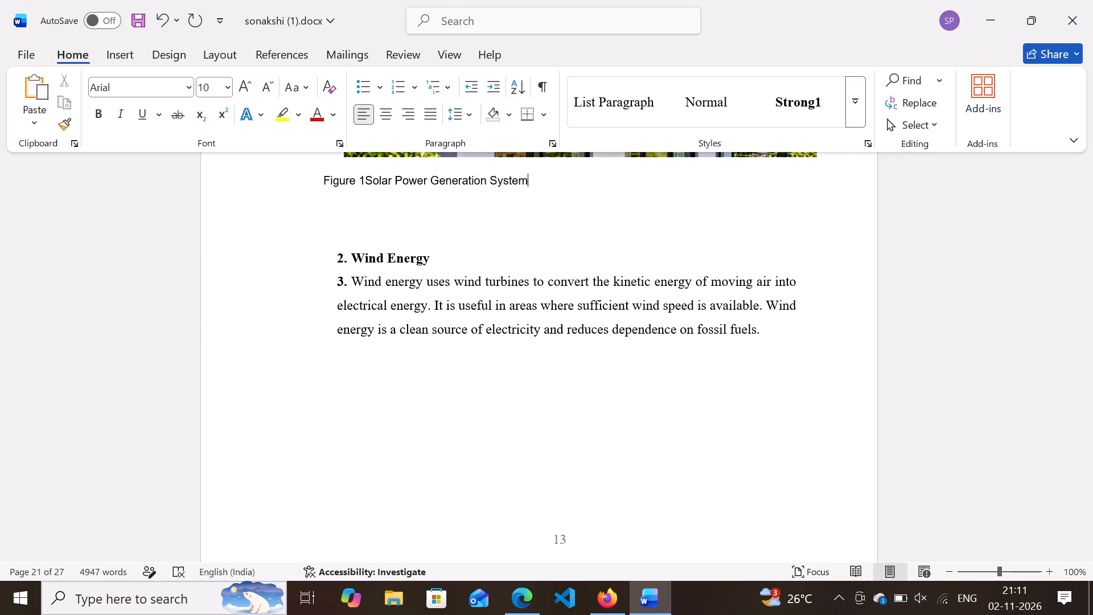
scroll(388, 397, up, 6)
scroll(297, 614, up, 1)
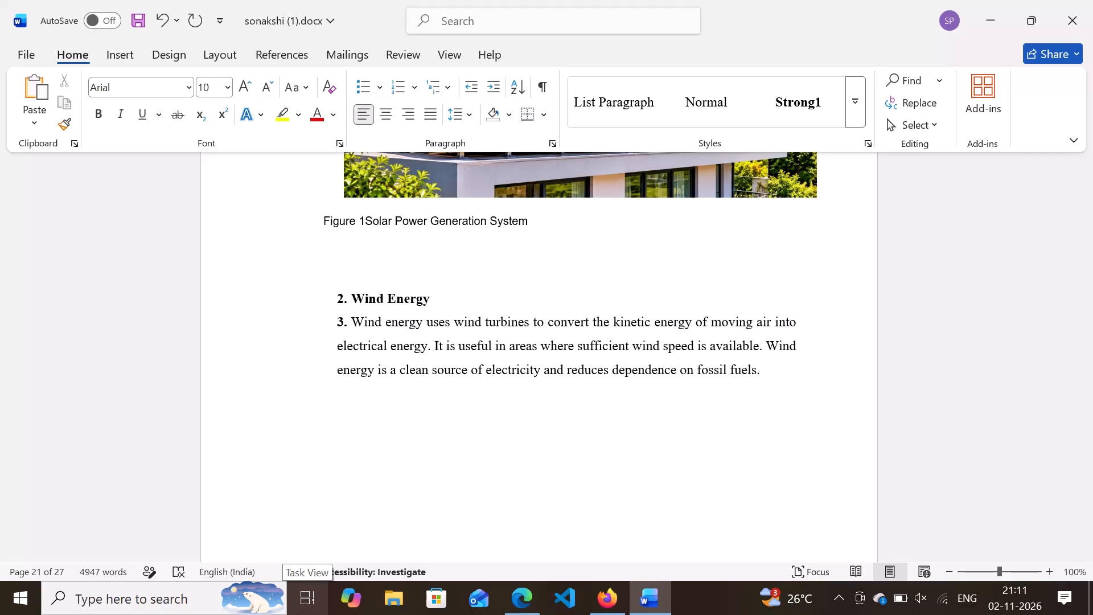
scroll(412, 370, up, 5)
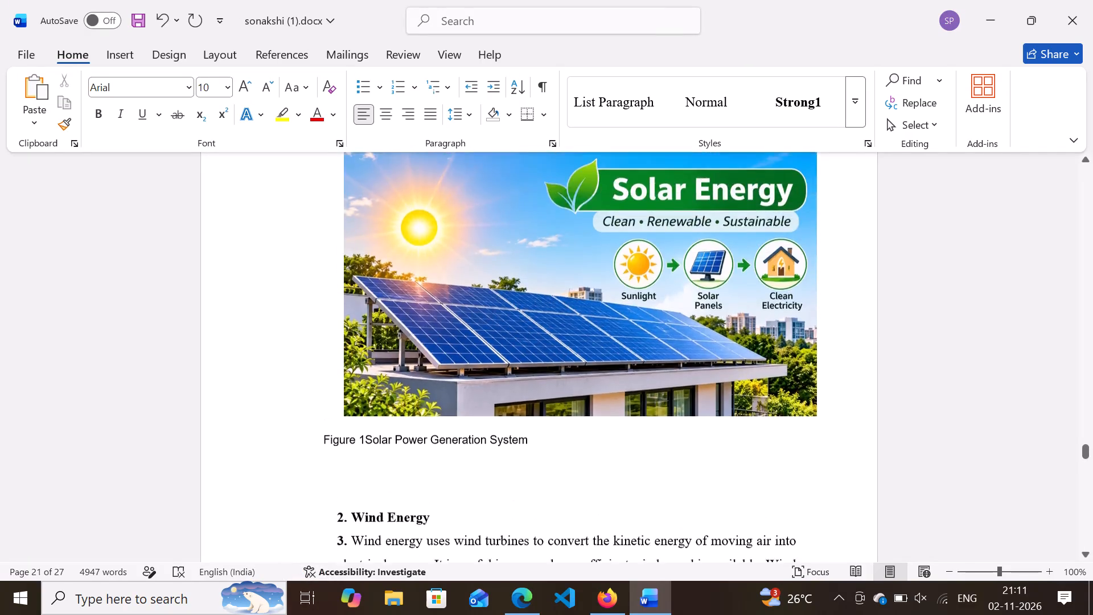
scroll(412, 370, up, 2)
scroll(412, 370, down, 2)
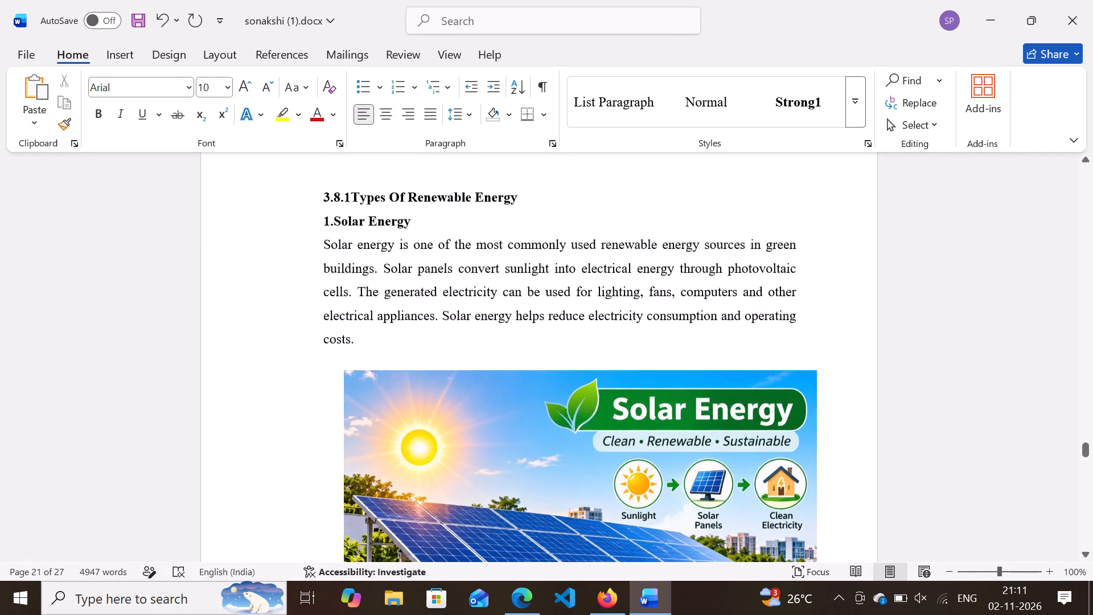
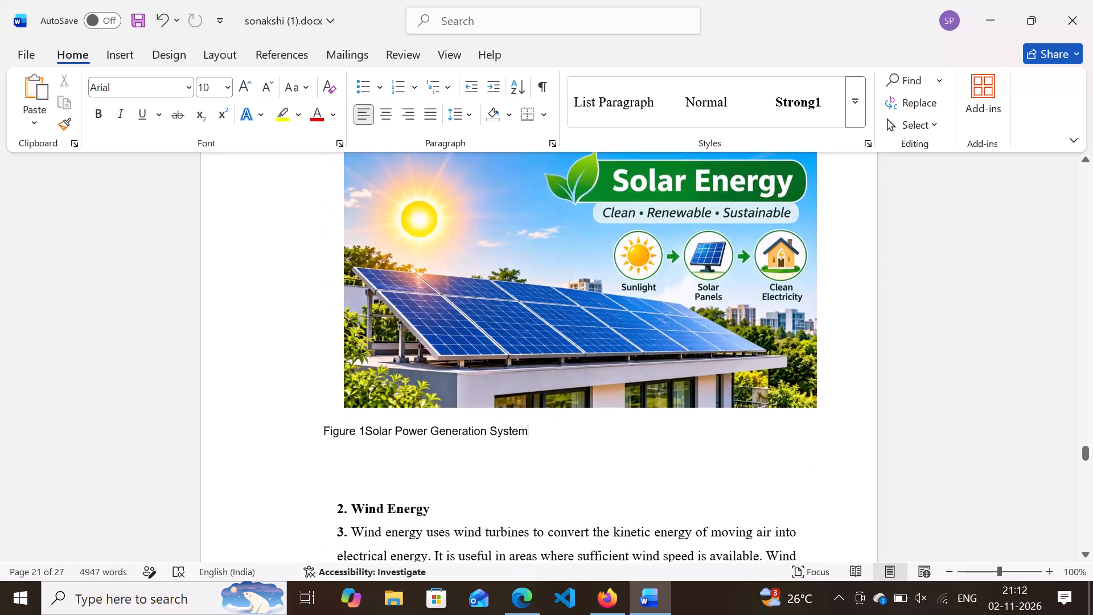
Replace the "Figure 1" label of the solar picture's caption with "Fig.3.8.1:" followed by a space.
click(366, 426)
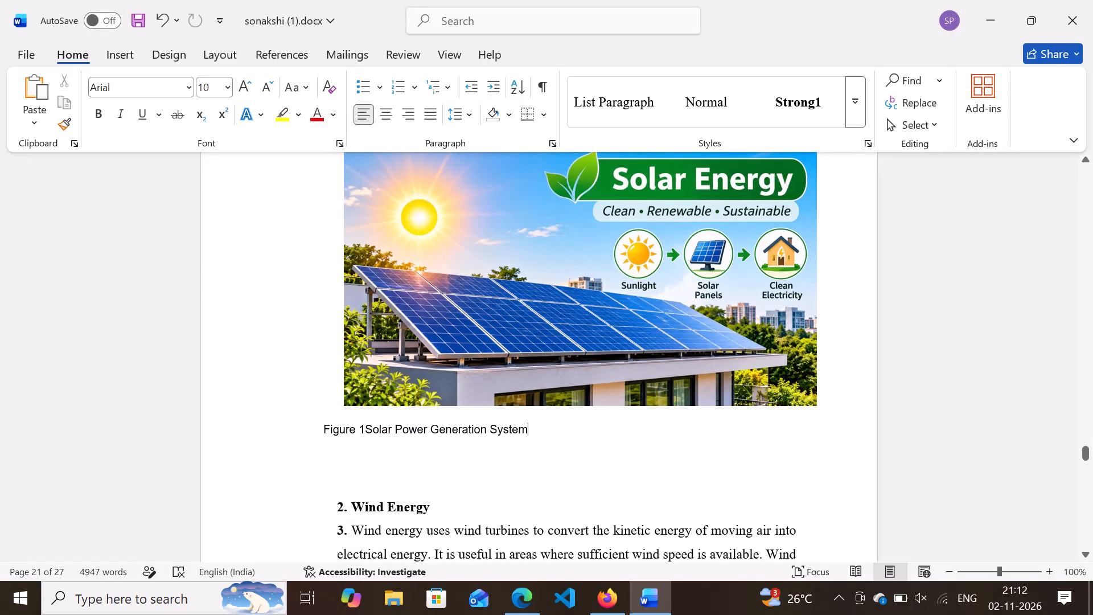
key(BackSpace)
key(BackSpace)
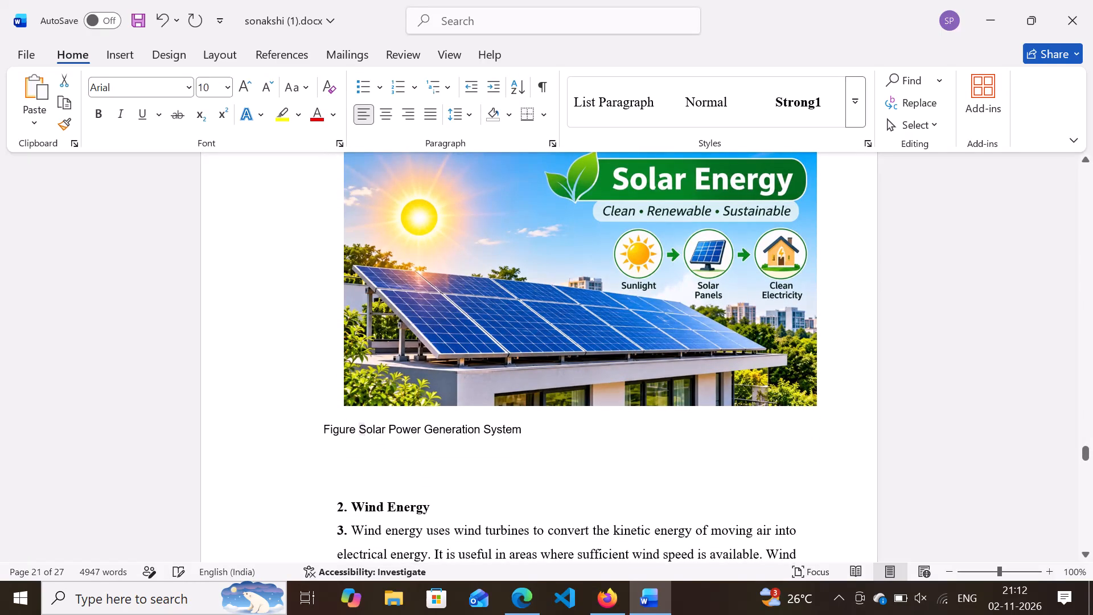
key(BackSpace)
key(BackSpace)
key(BackSpace)
key(BackSpace)
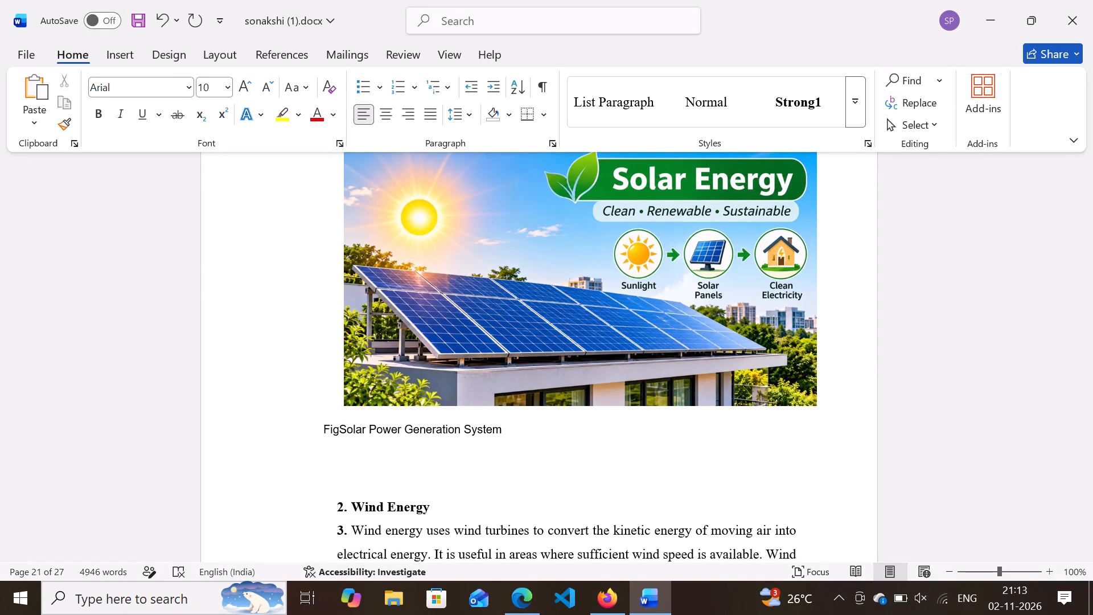
key(period)
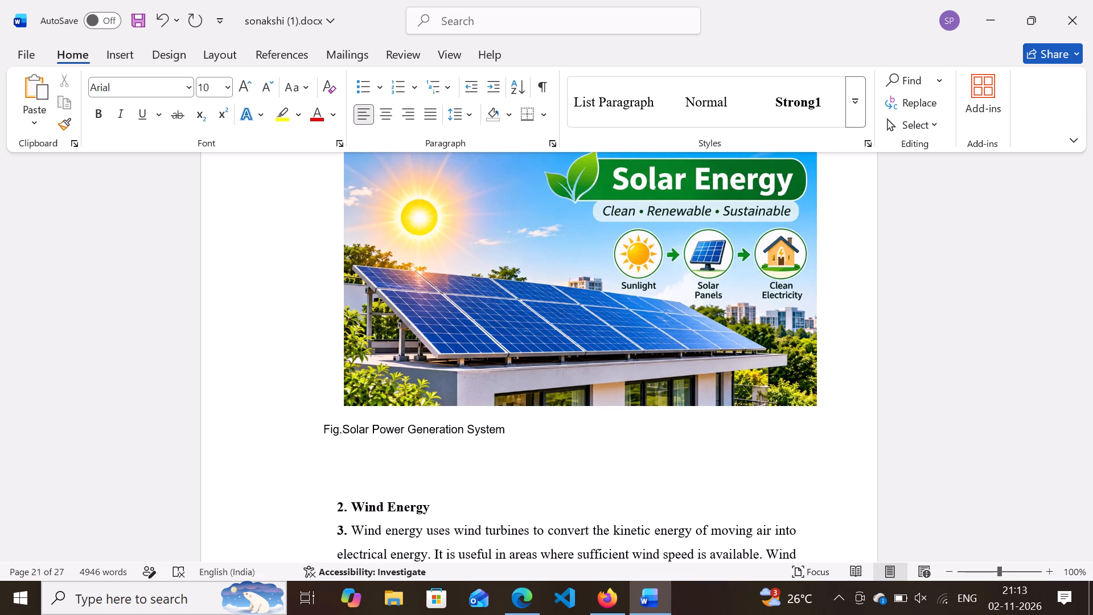
text(3.)
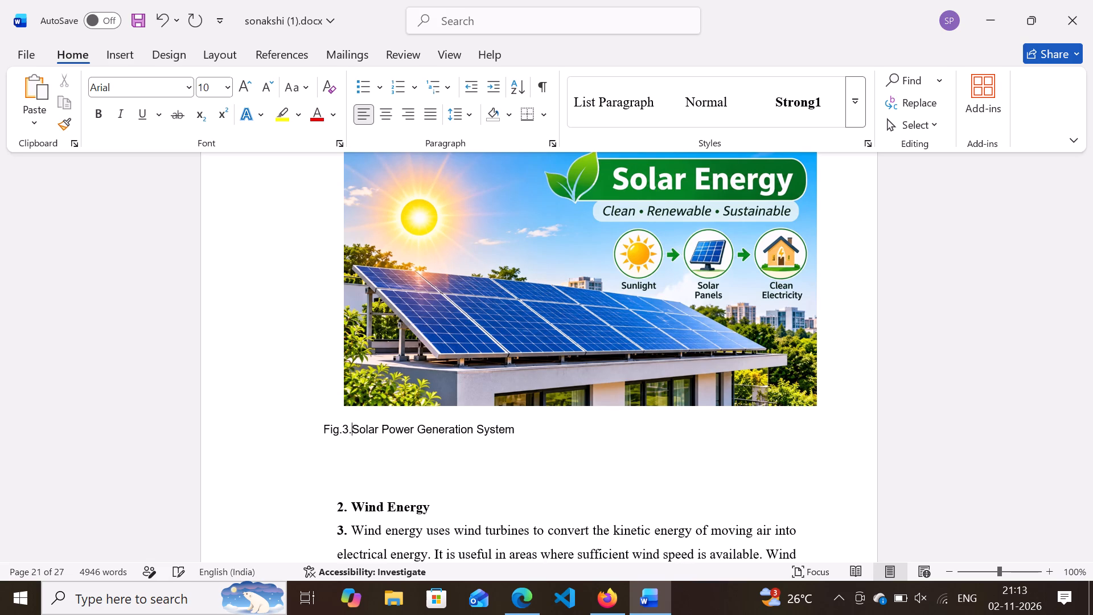
text(8.1)
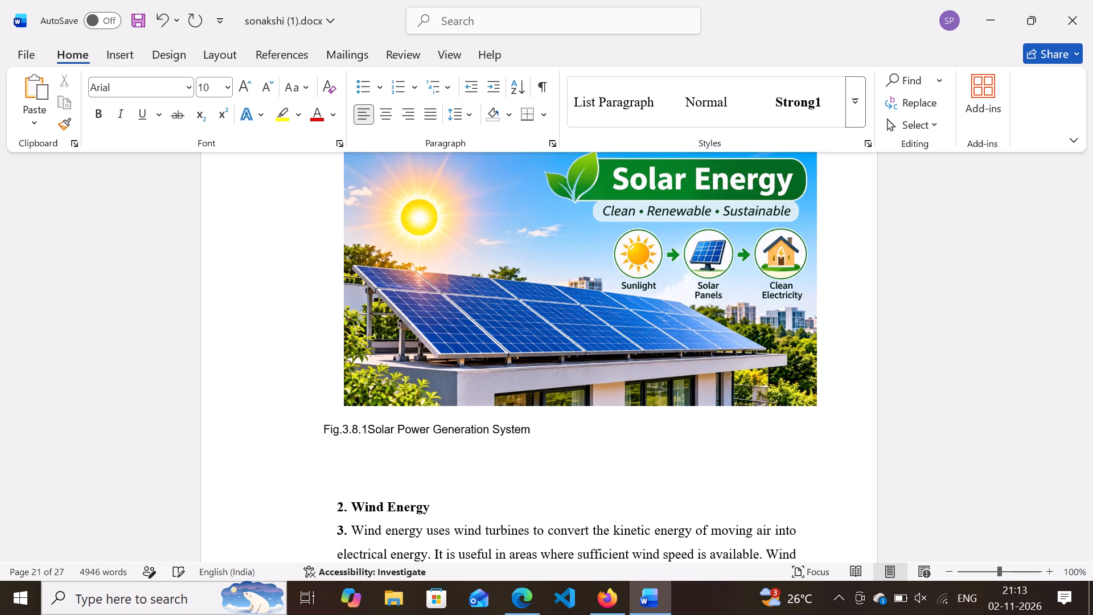
key(shift+colon)
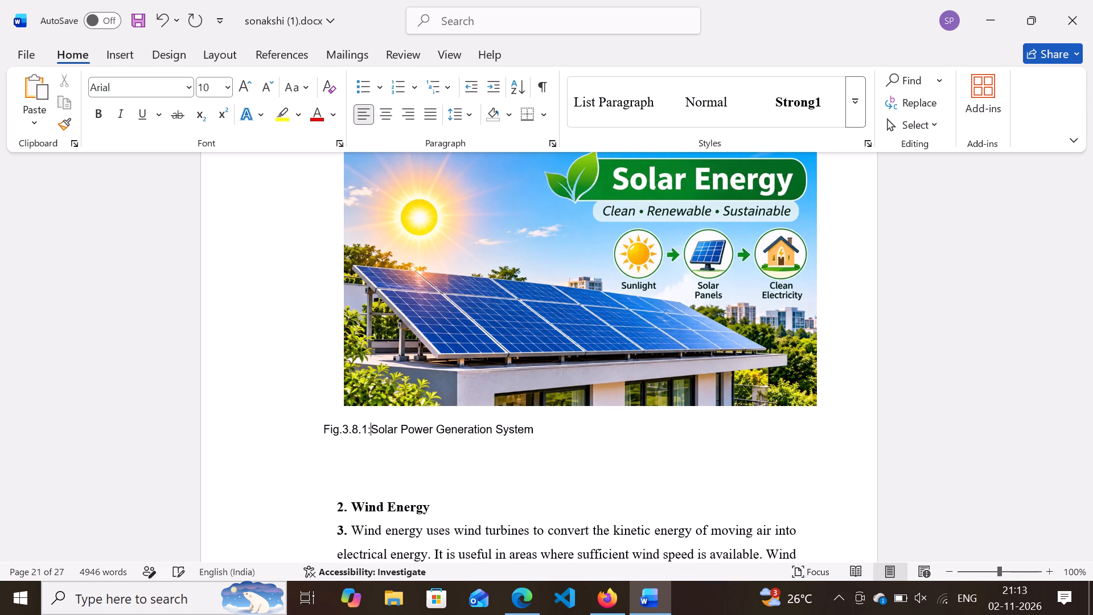
key(space)
Format the Solar Power Generation System caption as Times New Roman, size 12, centred and bold.
double_click(545, 428)
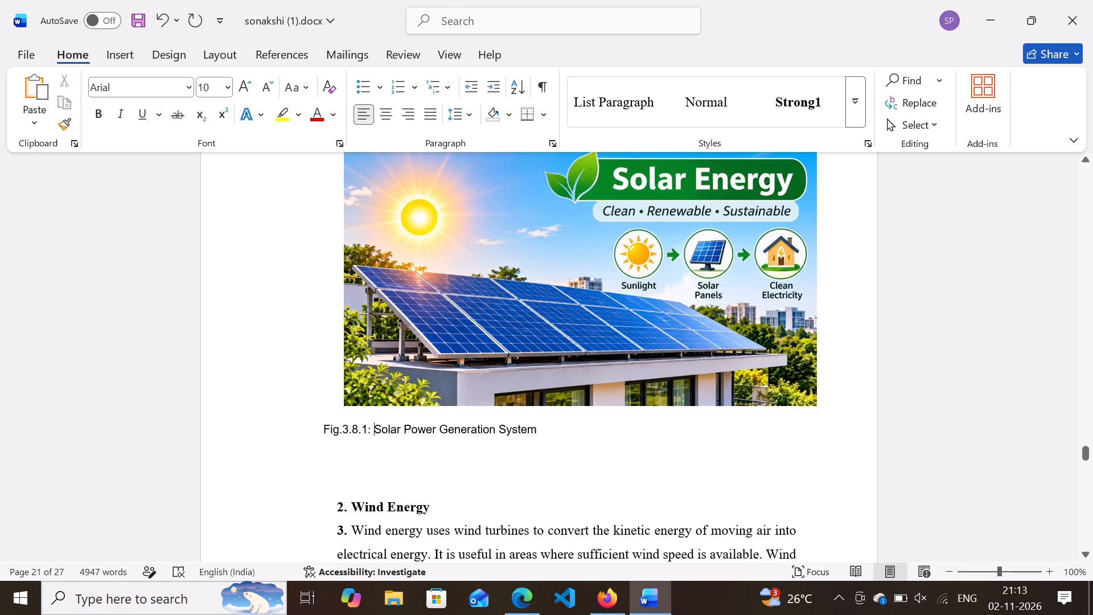
double_click(315, 428)
click(540, 432)
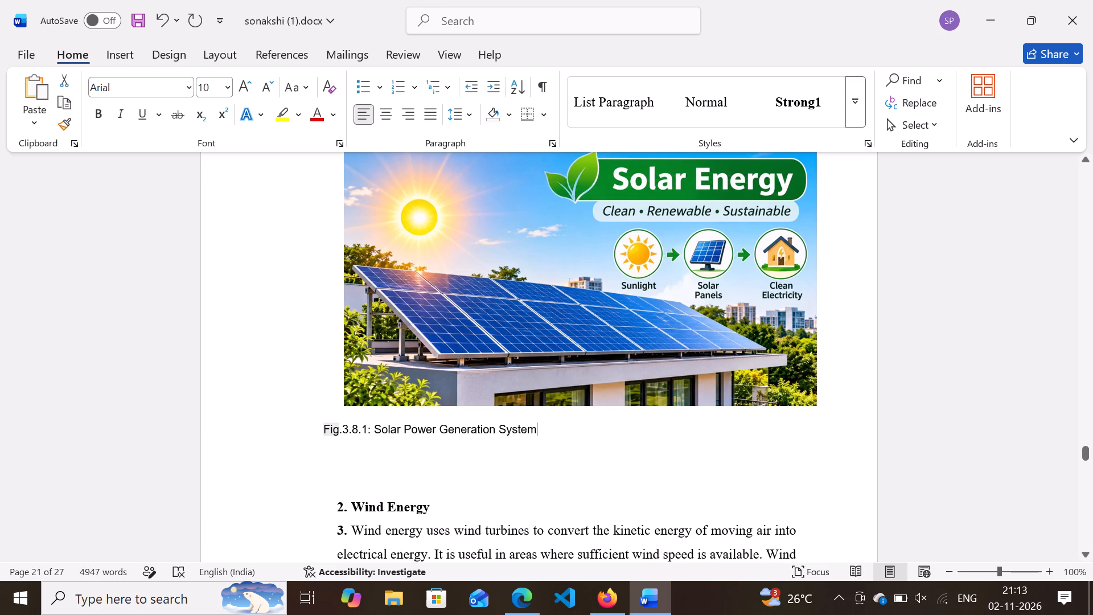
click(540, 432)
drag(540, 432, 444, 429)
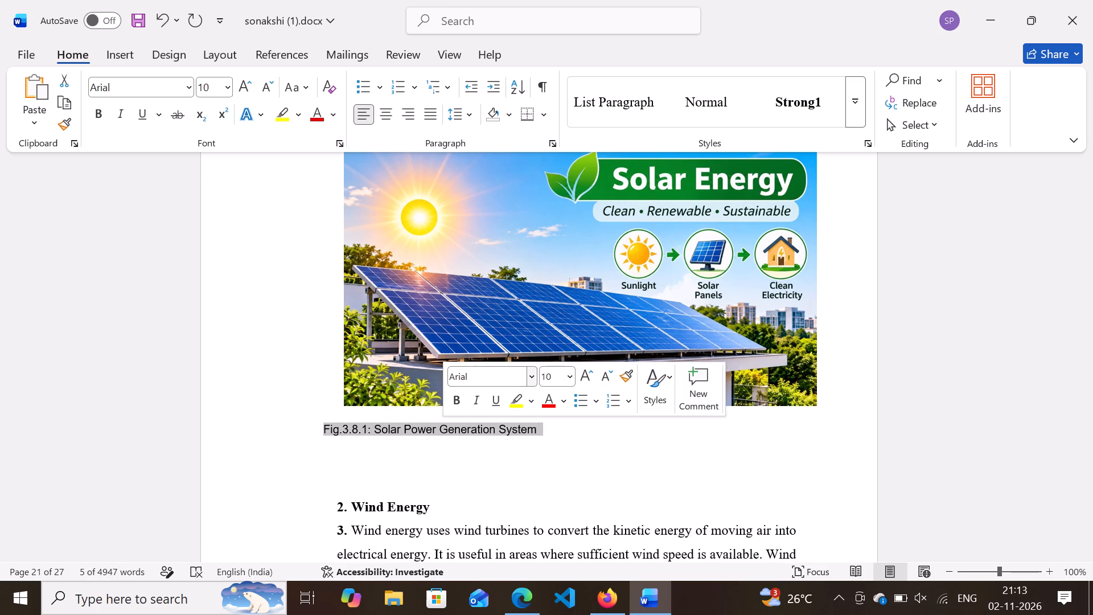
click(535, 379)
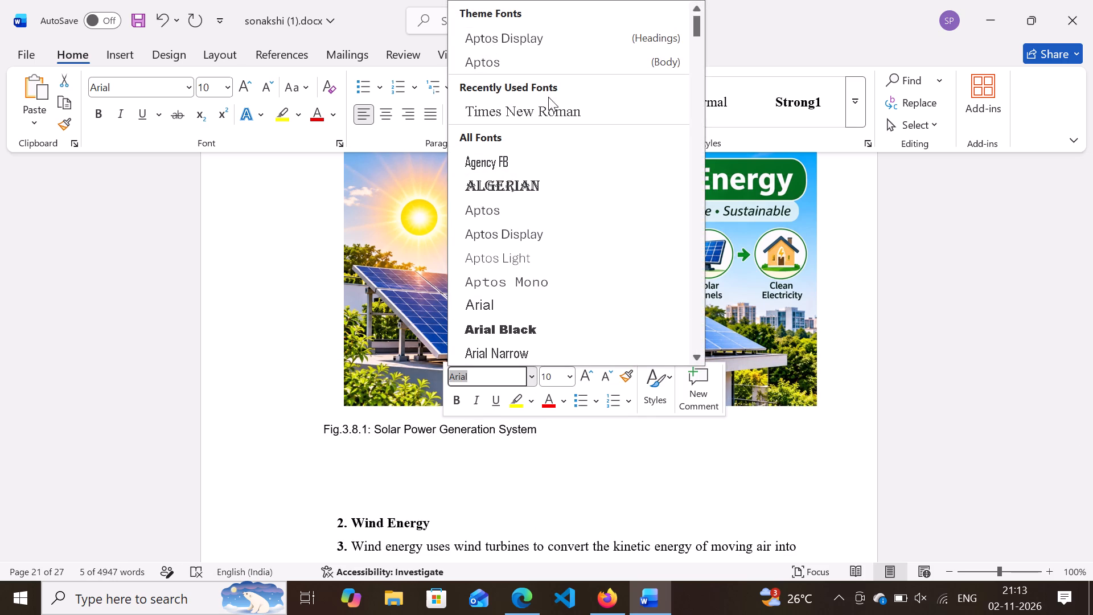
click(548, 104)
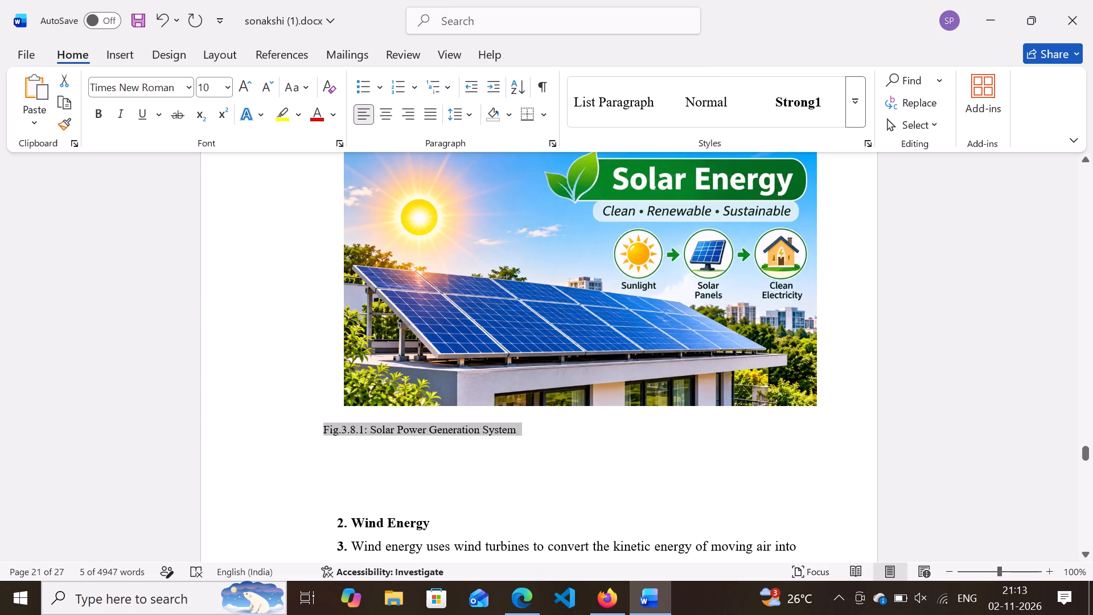
click(226, 90)
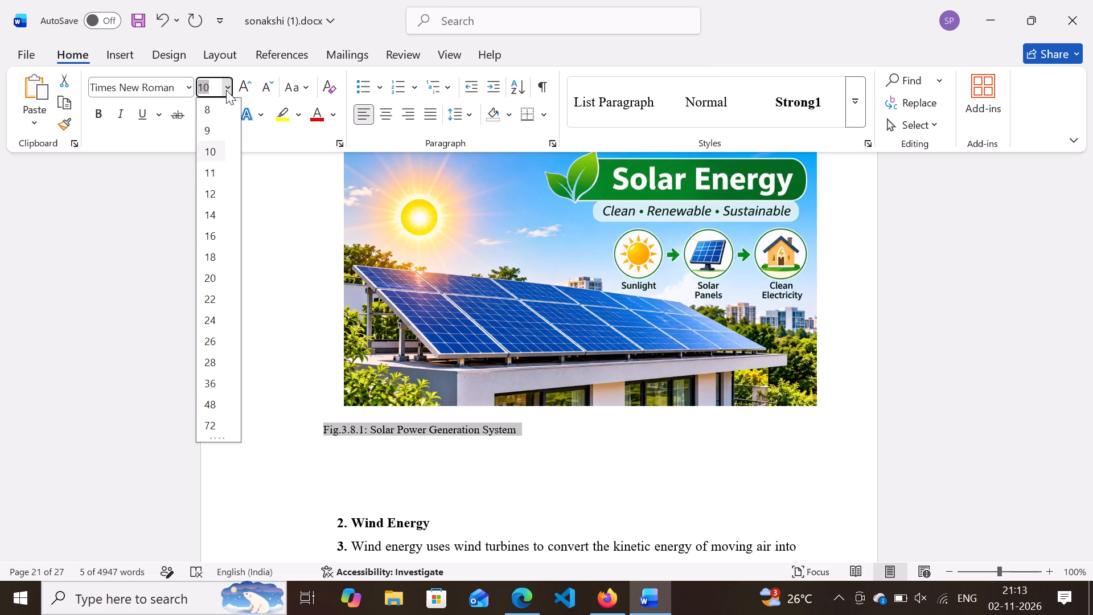
click(223, 192)
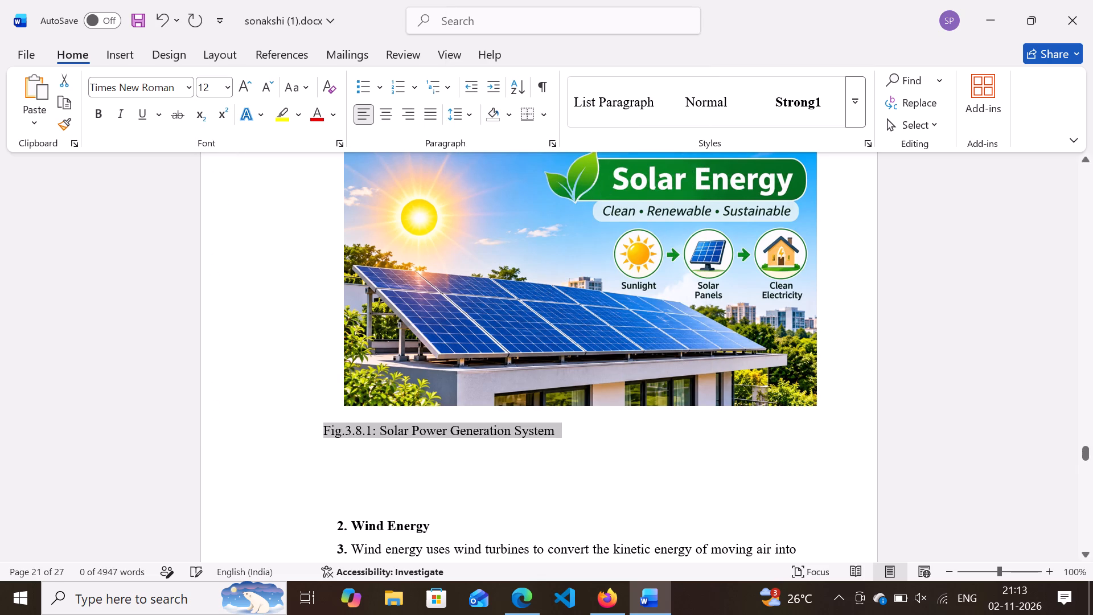
click(392, 118)
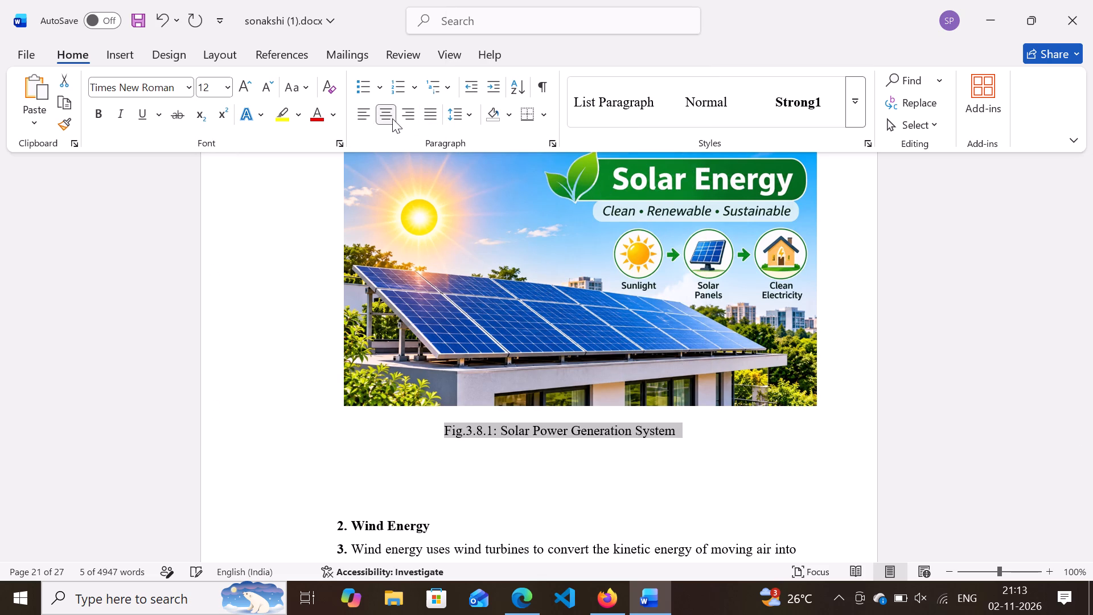
click(105, 117)
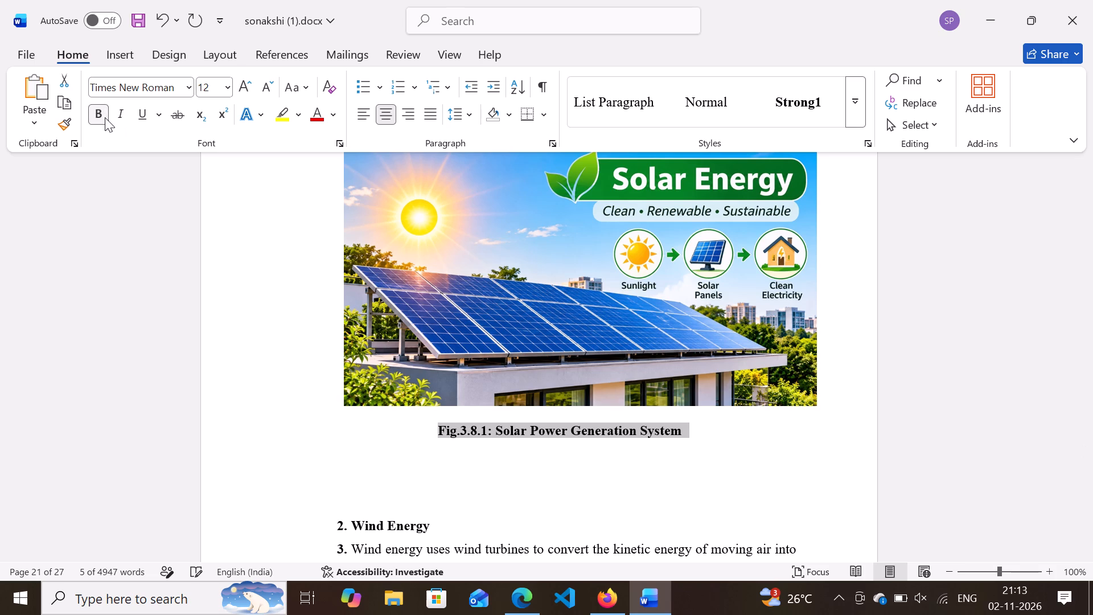
click(732, 421)
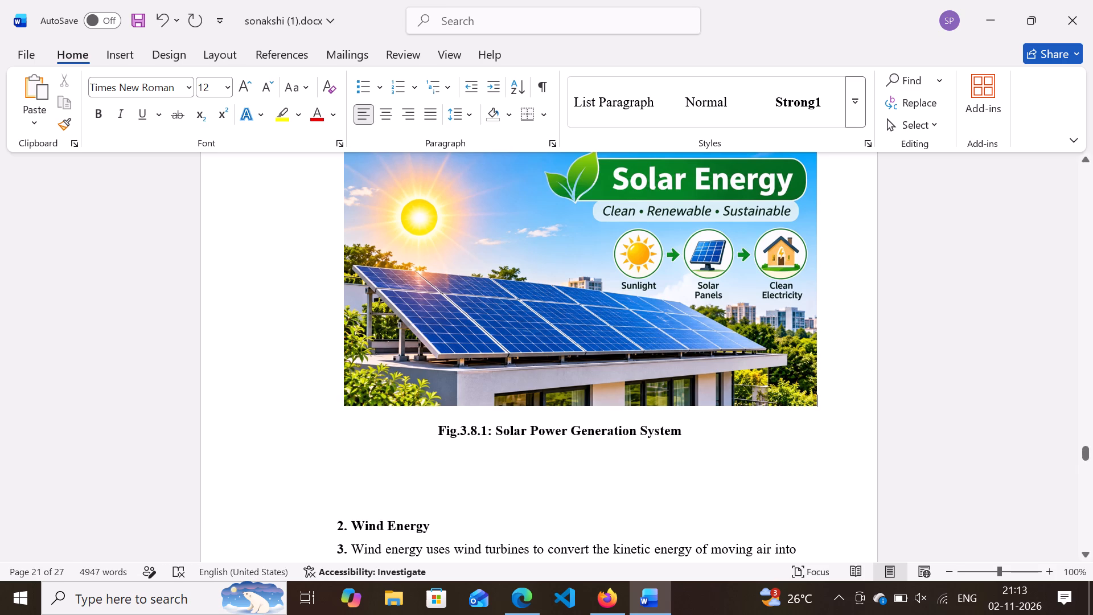
Insert a space between "Fig." and "3.8.1" in the solar picture's caption.
click(462, 427)
key(space)
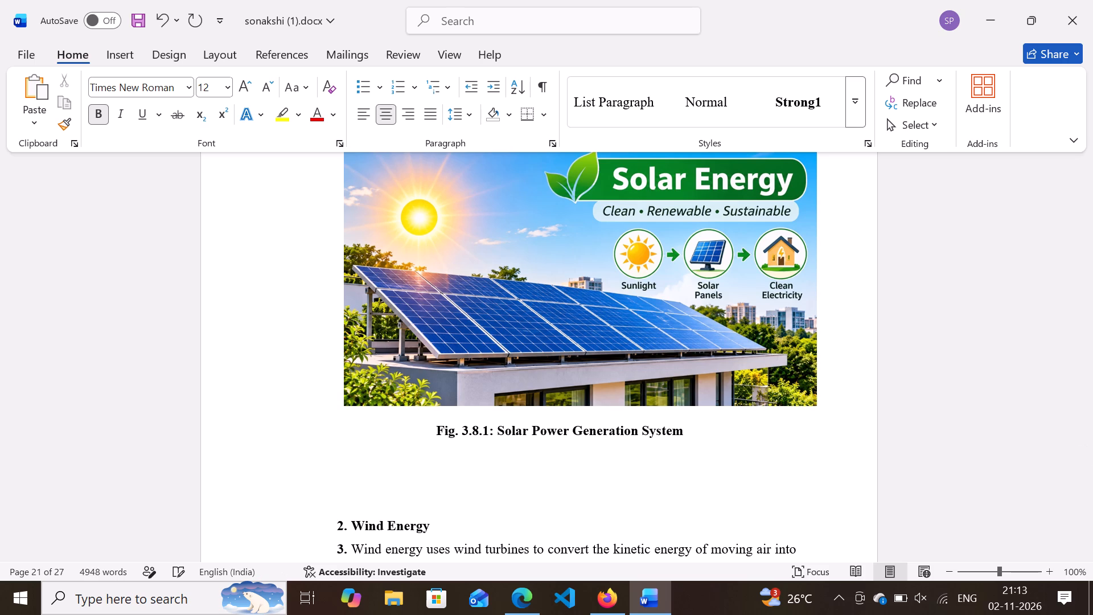
Remove the list number 3 from the paragraph under the 2. Wind Energy heading.
scroll(546, 433, down, 1)
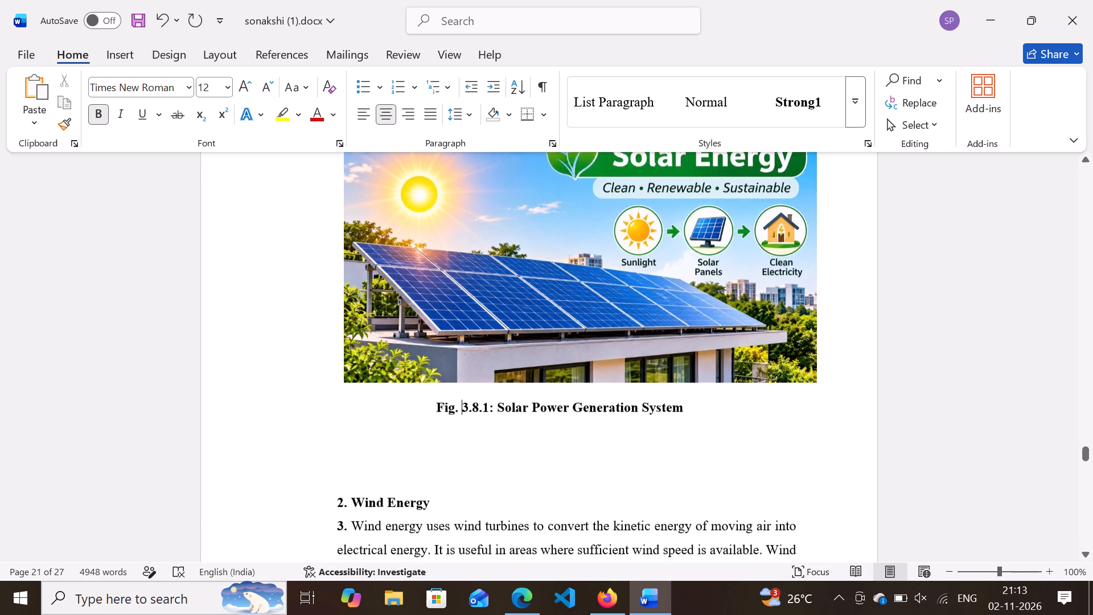
scroll(546, 433, up, 1)
scroll(546, 433, down, 1)
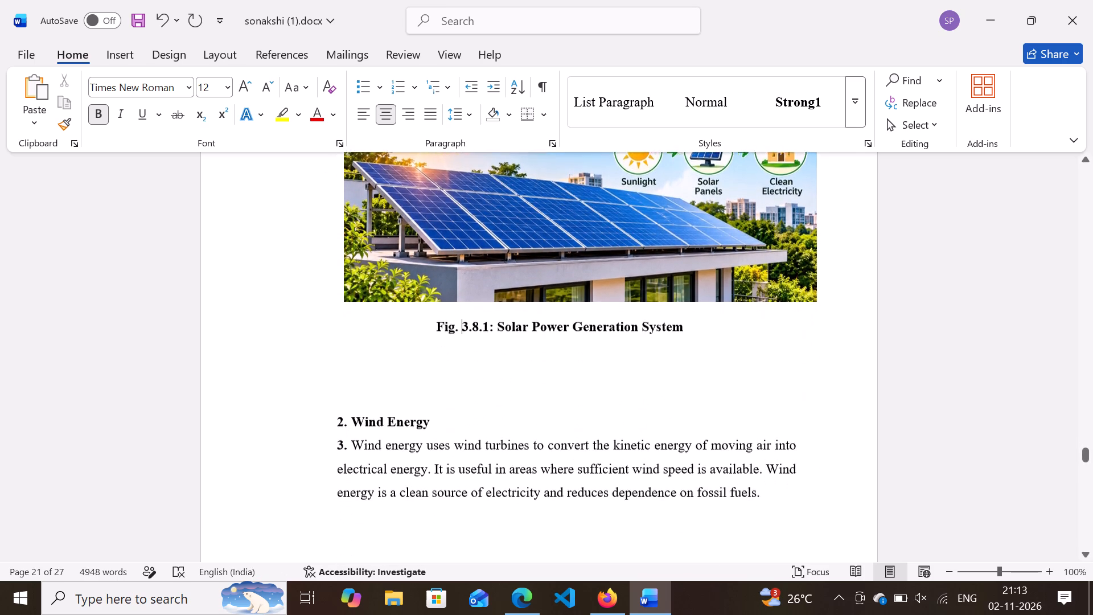
scroll(546, 433, down, 1)
click(348, 407)
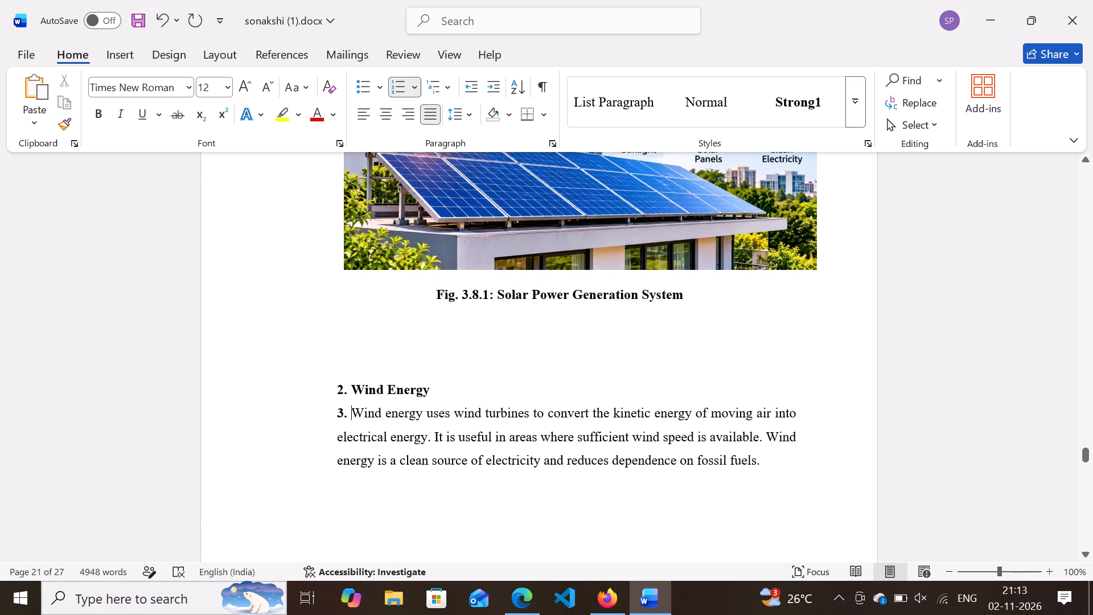
key(BackSpace)
key(BackSpace)
key(BackSpace)
key(BackSpace)
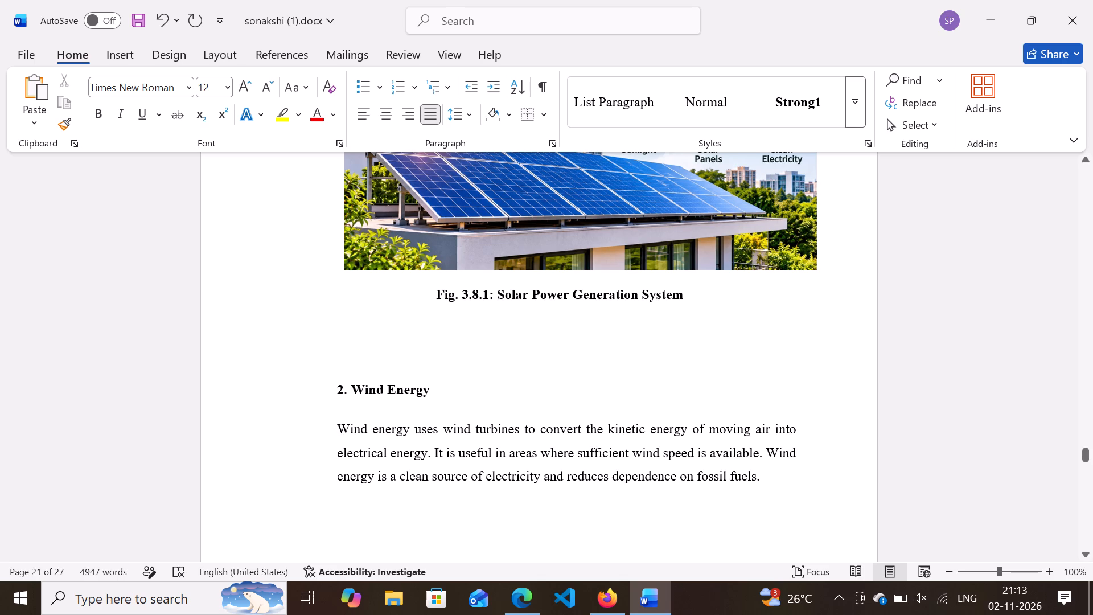
Remove the Wind Energy heading's list number and the blank lines above it, placing it on the line directly below the solar caption.
click(336, 383)
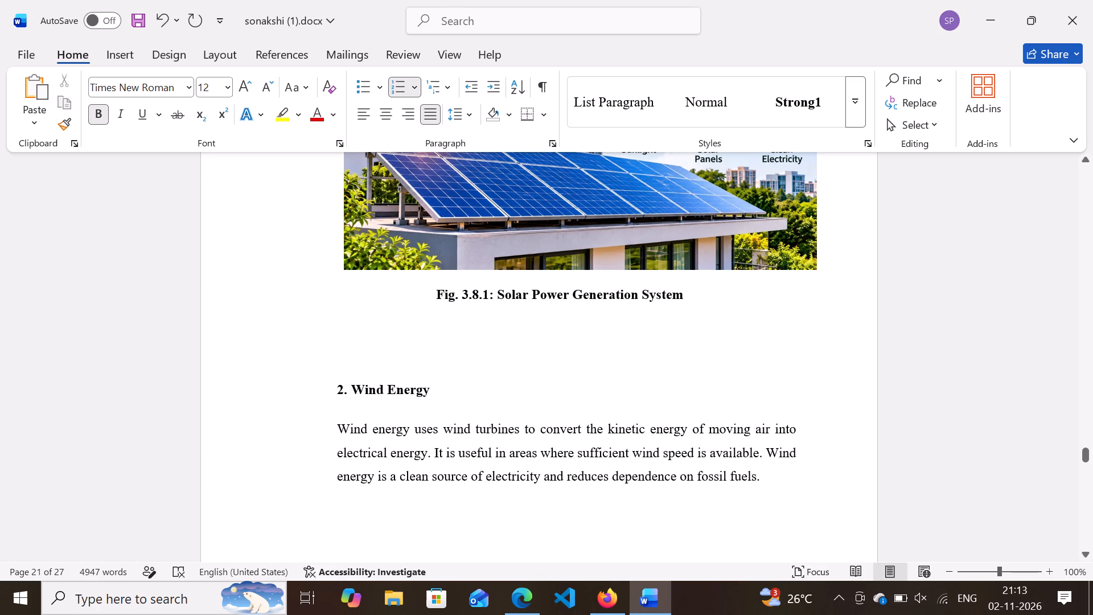
click(338, 391)
key(BackSpace)
key(BackSpace)
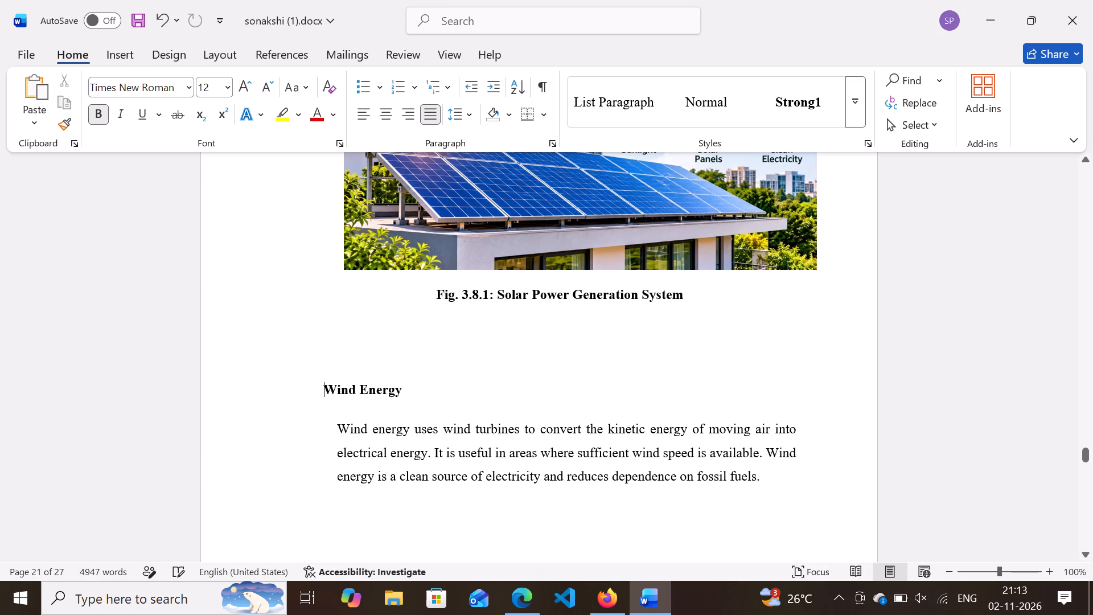
key(BackSpace)
key(BackSpace)
key(BackSpace)
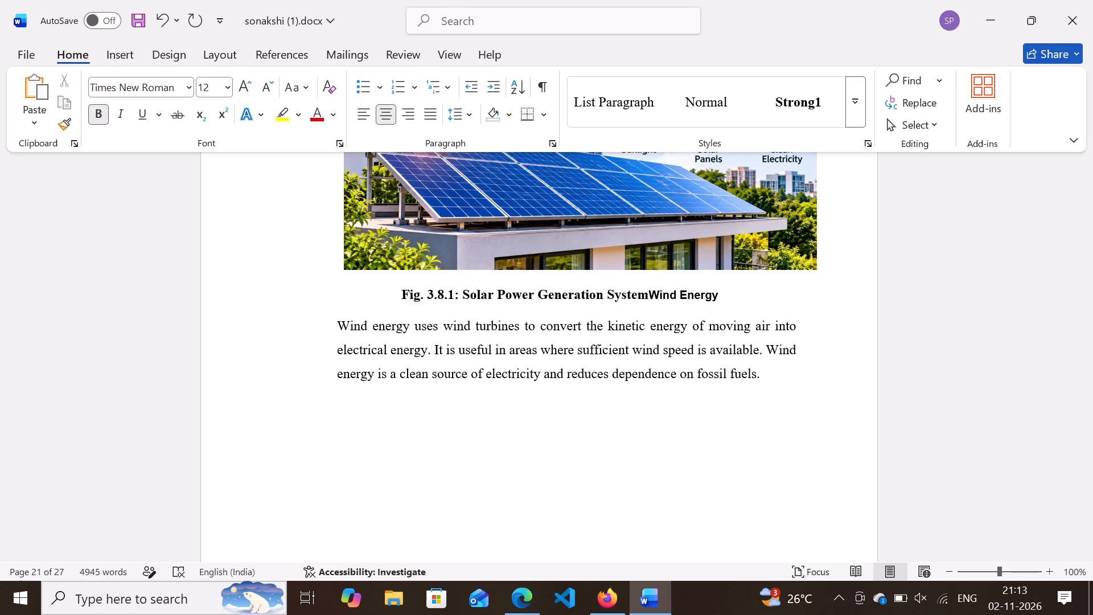
key(Return)
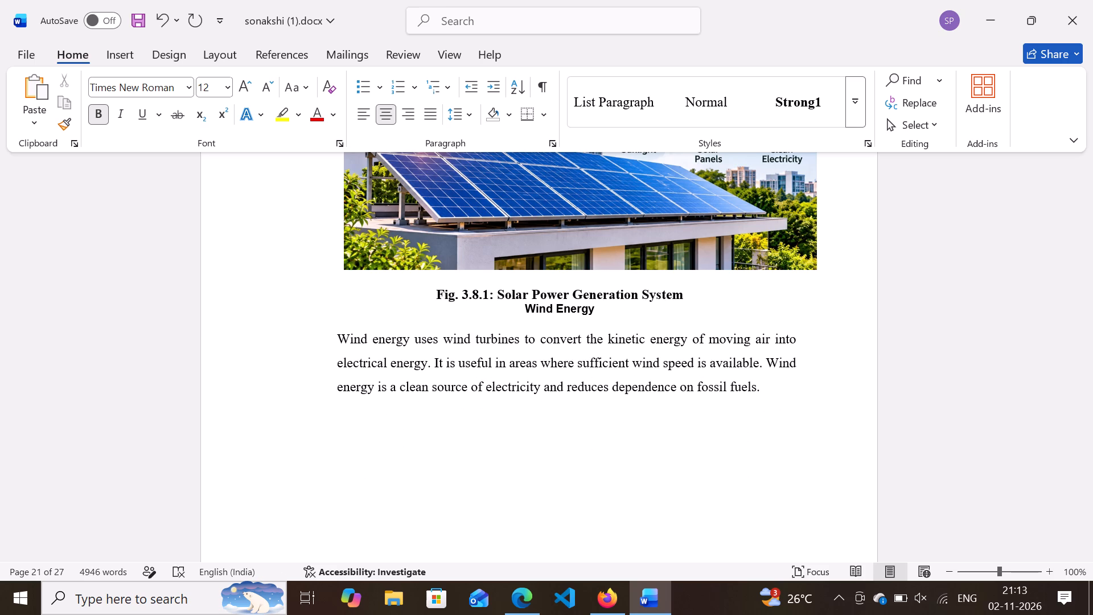
key(Return)
key(BackSpace)
Delete the Wind Energy heading line between the solar caption and the wind energy paragraph.
click(605, 307)
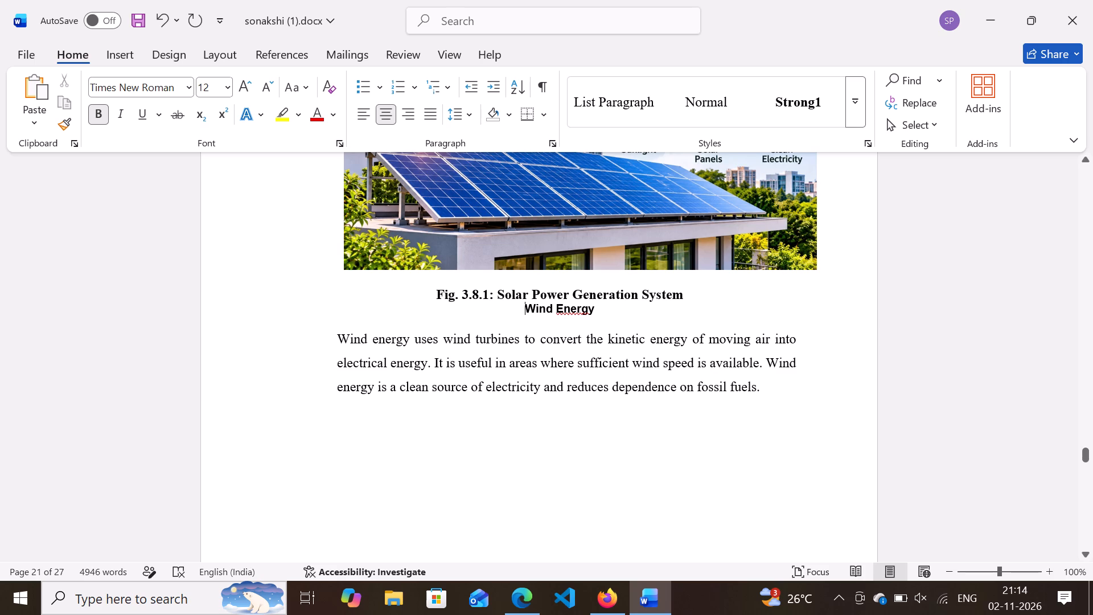
drag(605, 307, 505, 313)
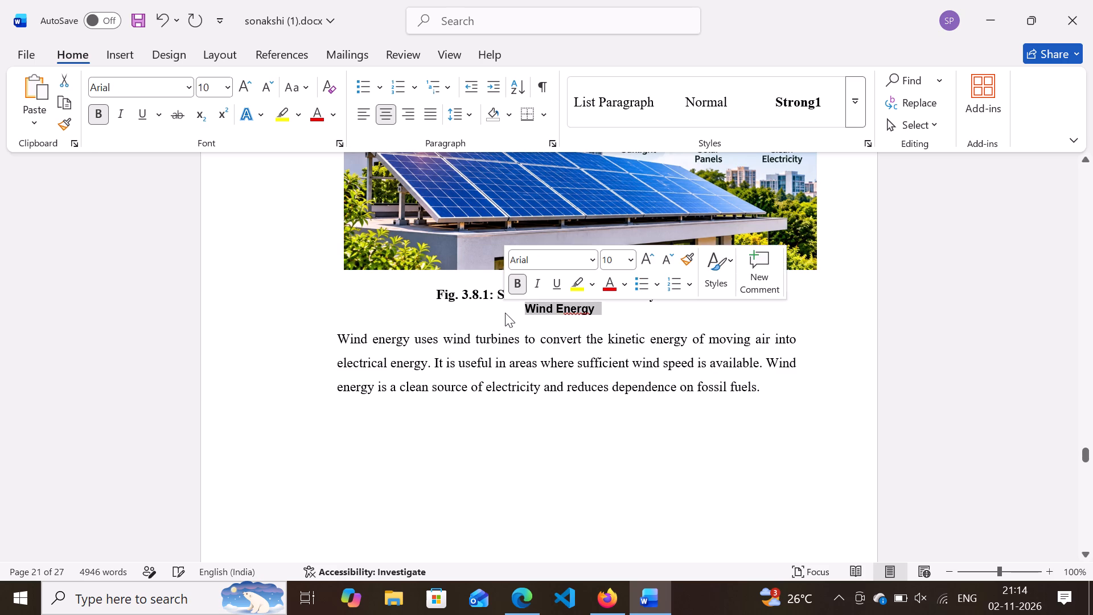
key(Delete)
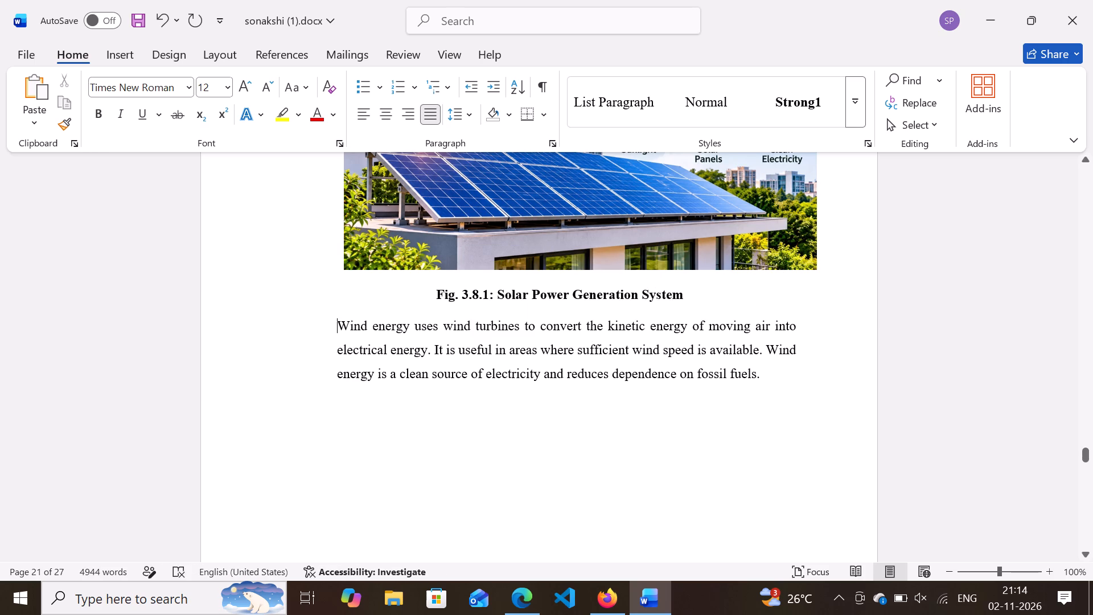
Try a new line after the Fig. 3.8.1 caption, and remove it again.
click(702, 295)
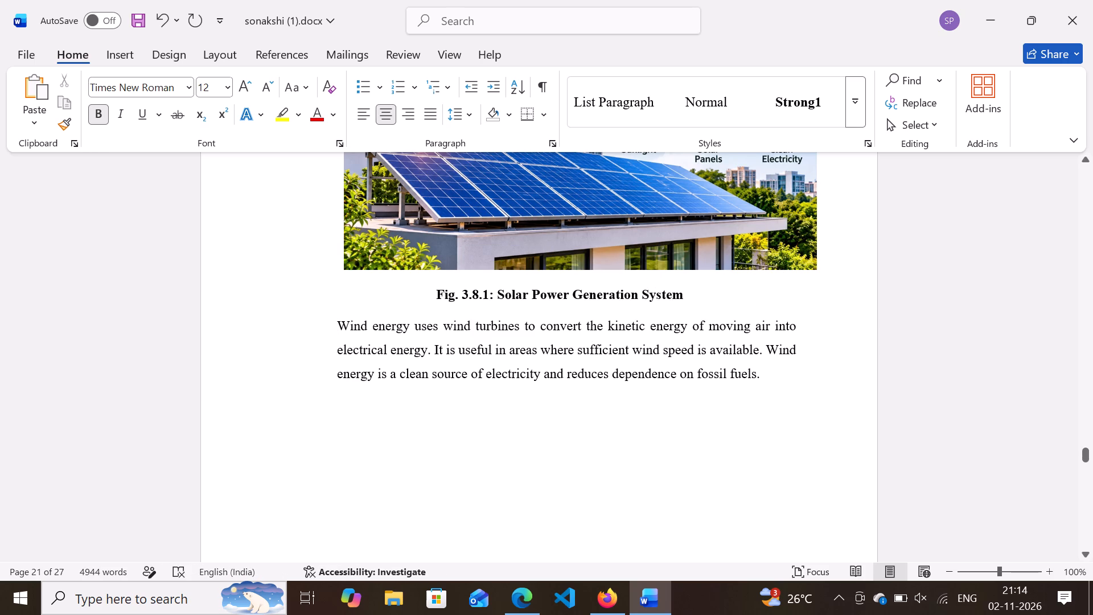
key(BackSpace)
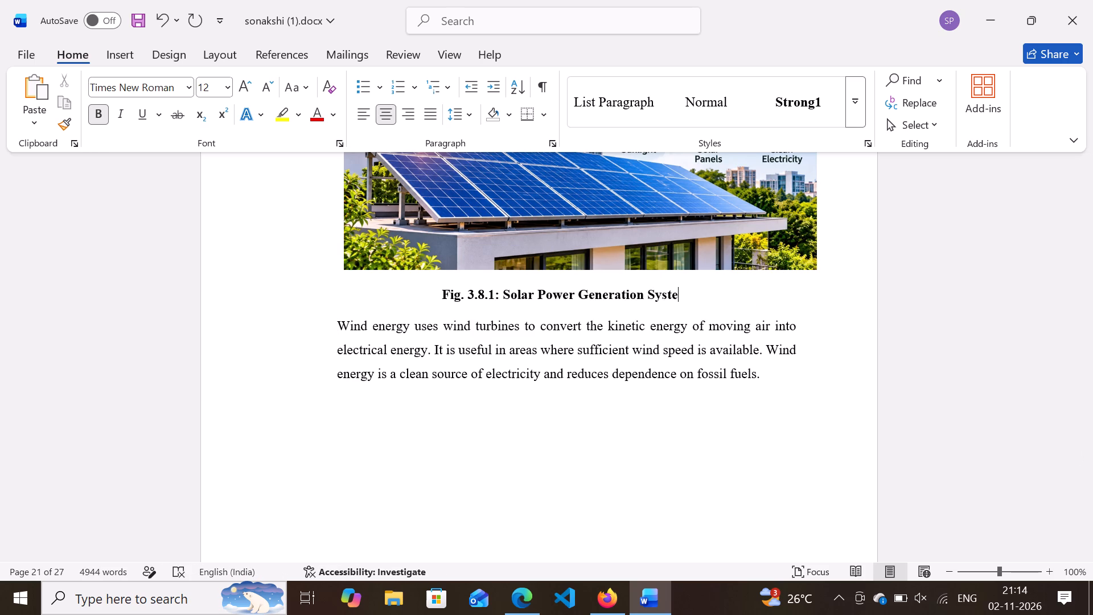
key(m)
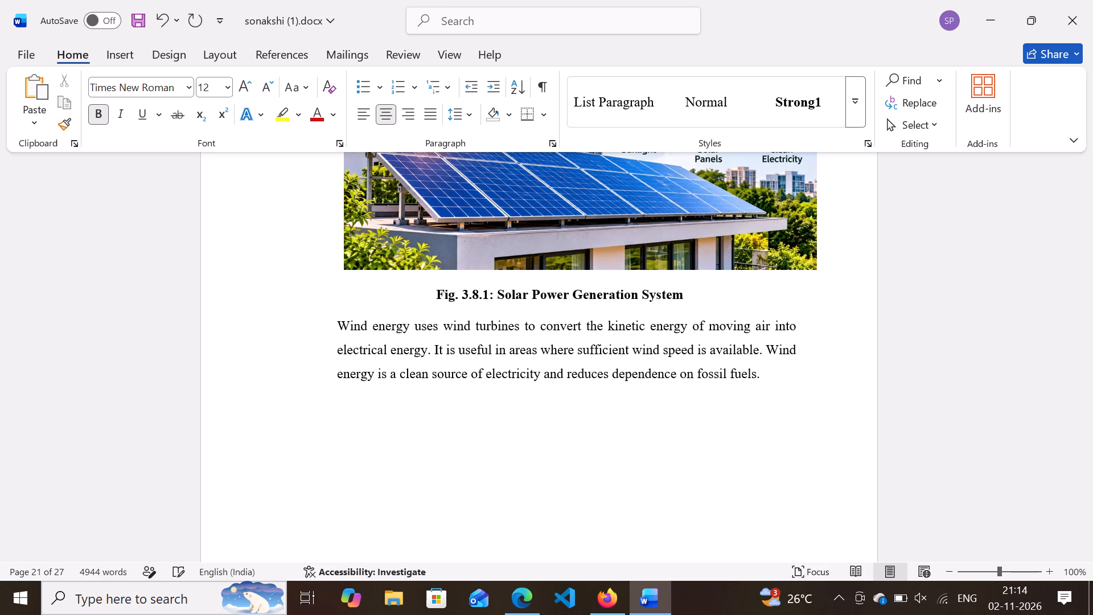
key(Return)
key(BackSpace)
Add a "2. Wind Energy" heading on a new line between the Fig. 3.8.1 caption and the wind energy paragraph.
key(Return)
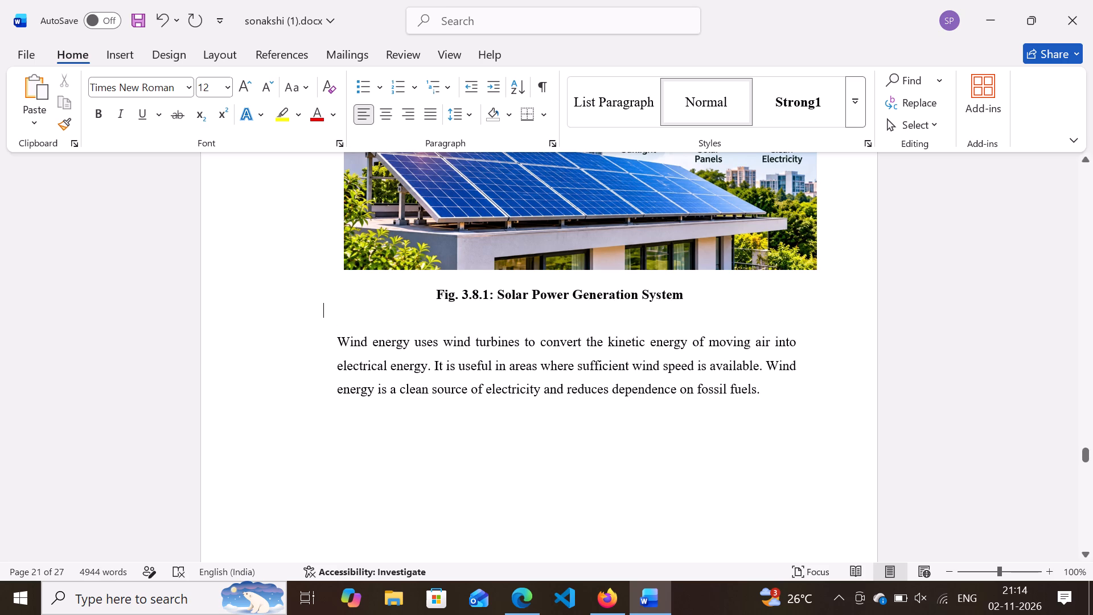
click(340, 326)
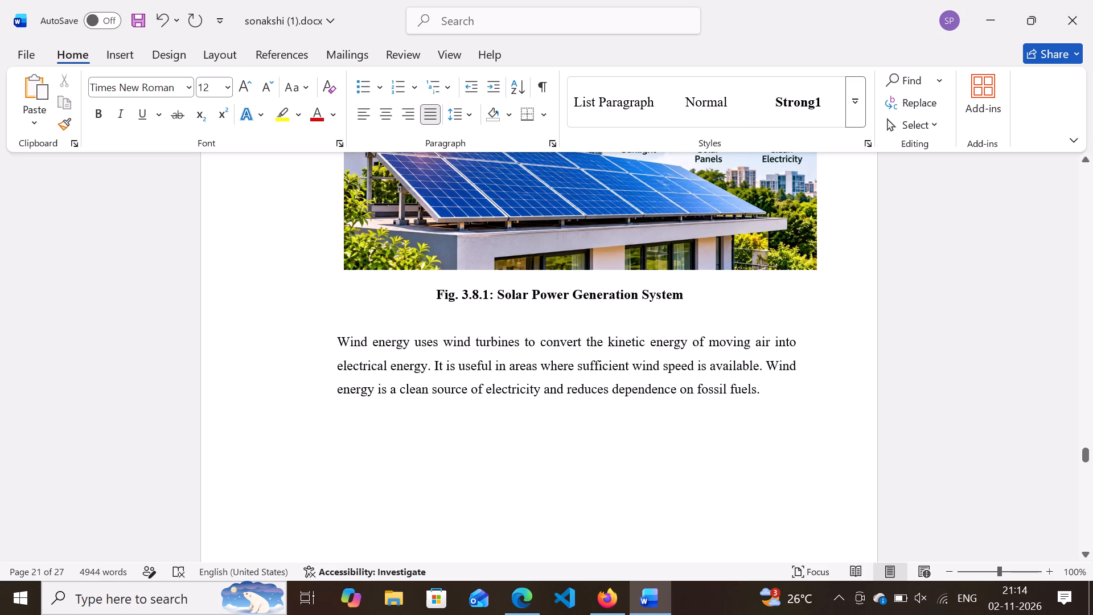
click(343, 320)
click(343, 320)
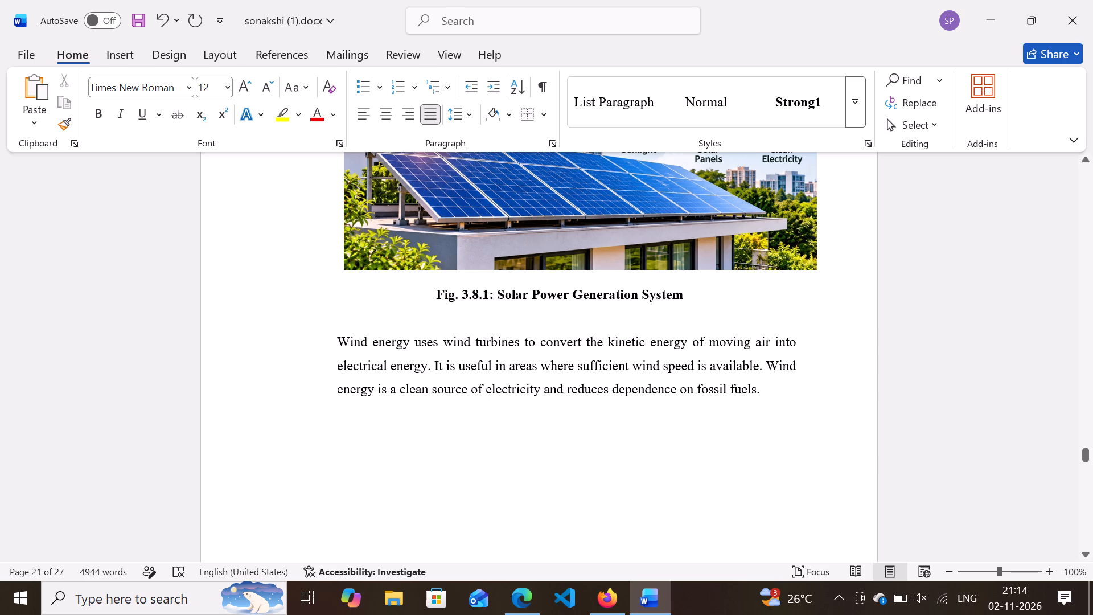
click(346, 315)
key(2)
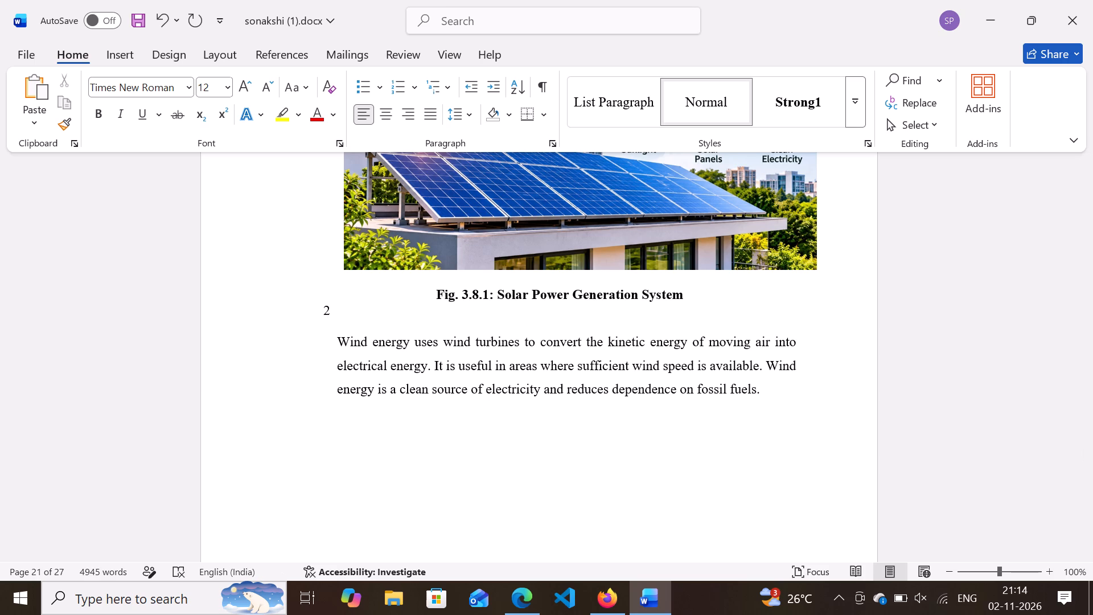
key(period)
key(space)
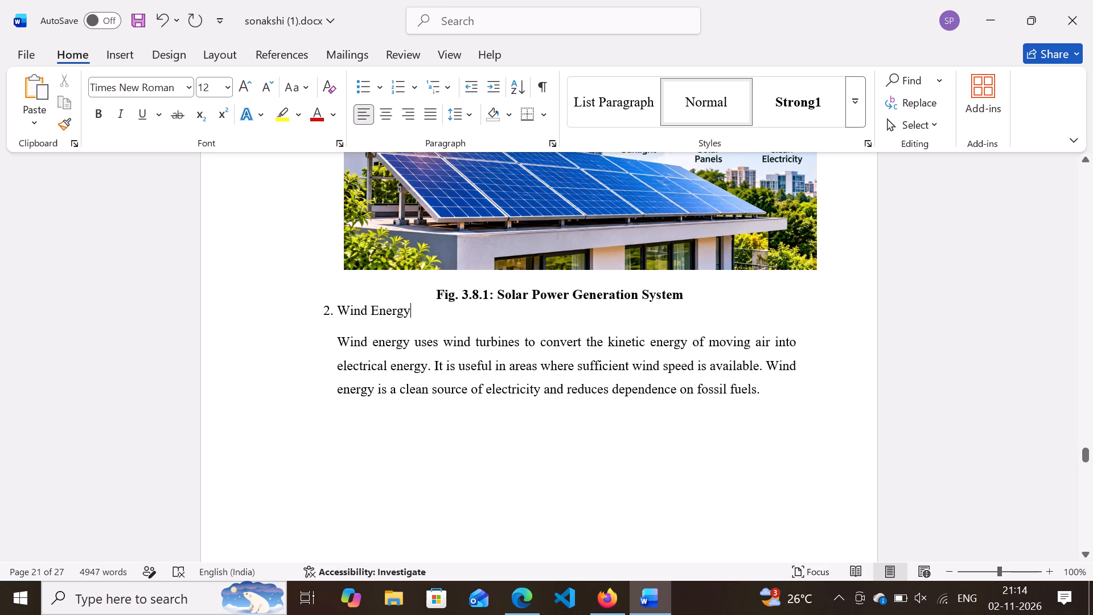
Make the whole "2. Wind Energy" heading line bold.
double_click(318, 309)
double_click(409, 312)
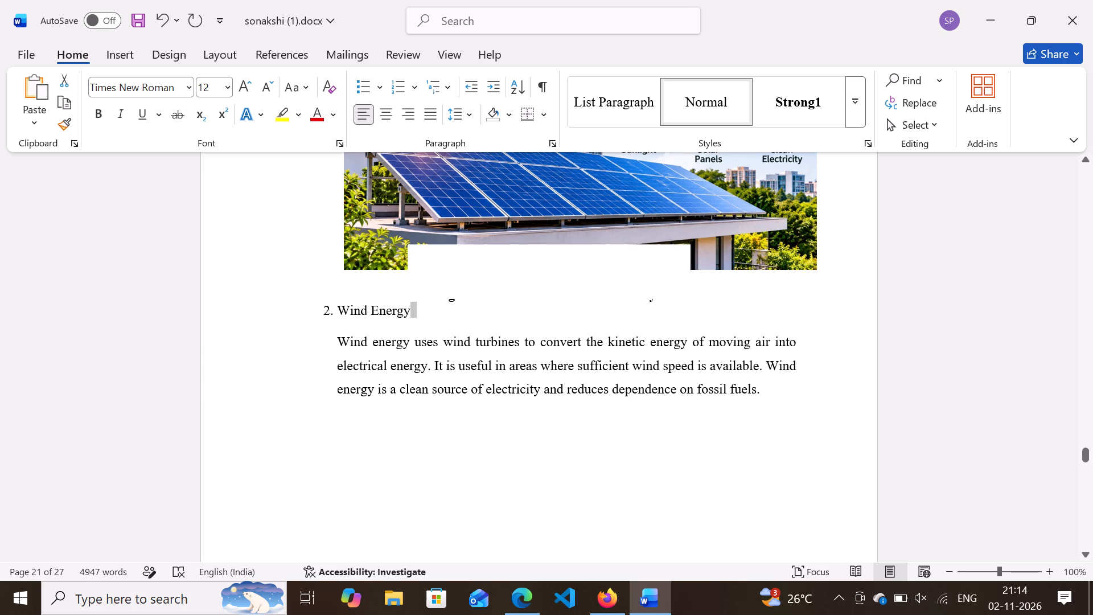
click(412, 311)
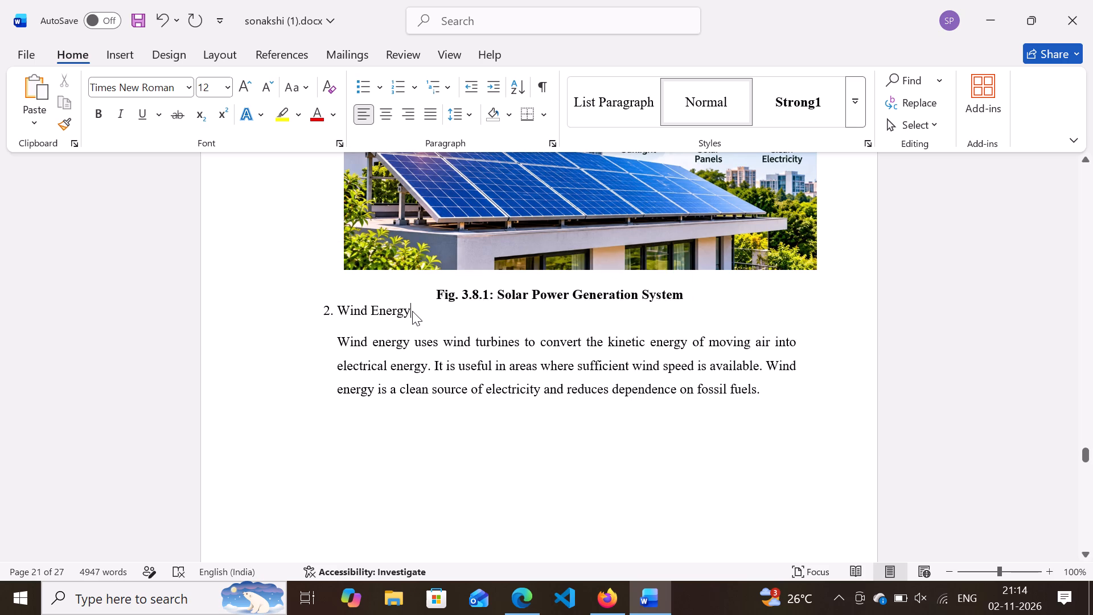
click(412, 311)
drag(412, 311, 307, 305)
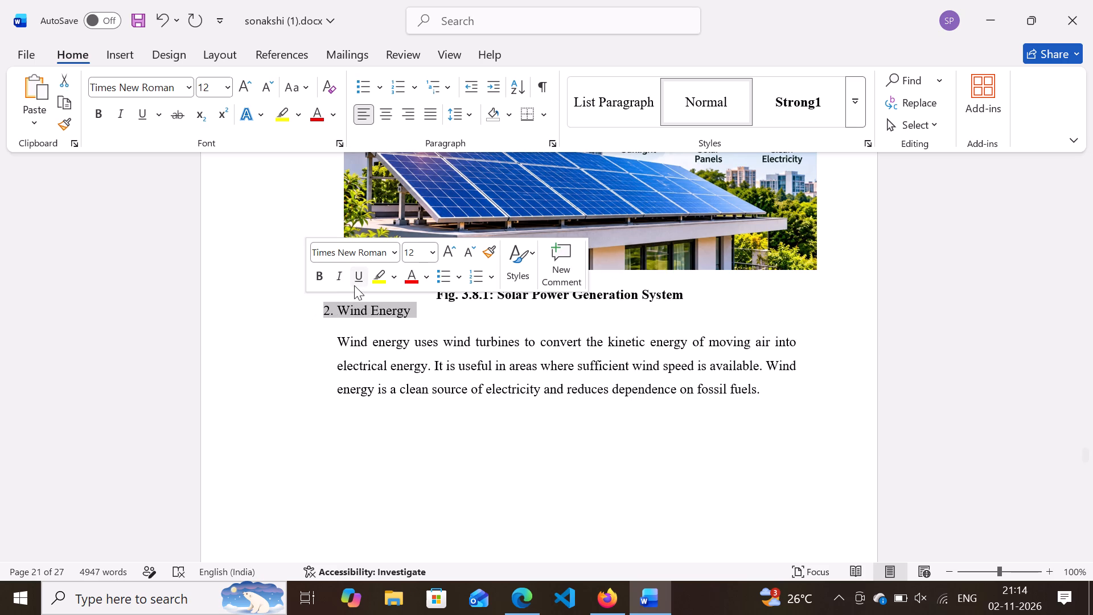
click(319, 280)
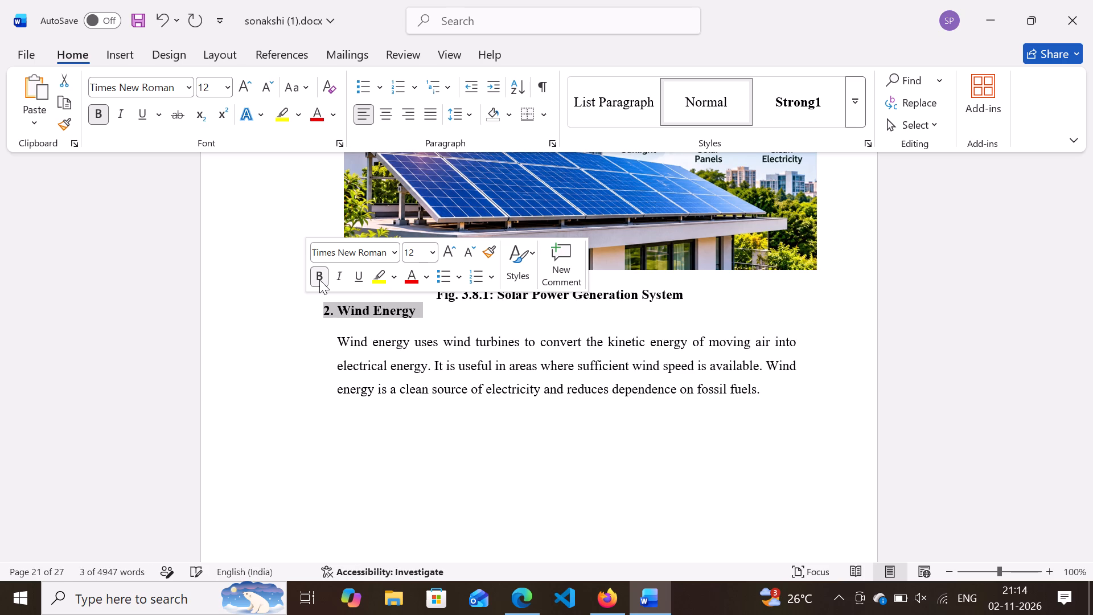
click(440, 310)
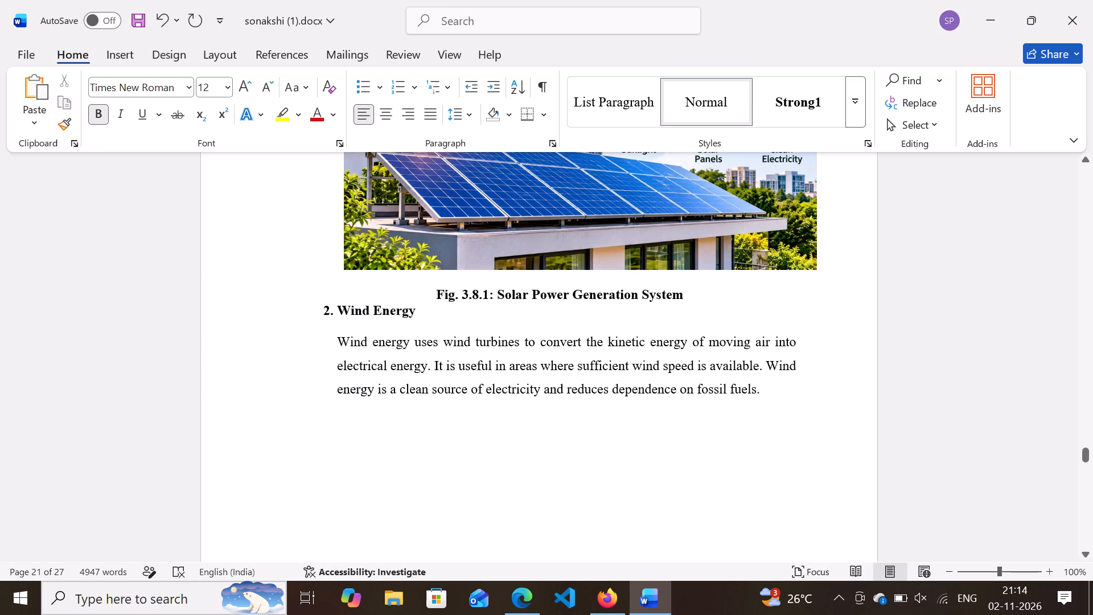
Place the wind energy paragraph directly under its heading, removing the paragraph's indent and the gap above it.
scroll(424, 282, down, 1)
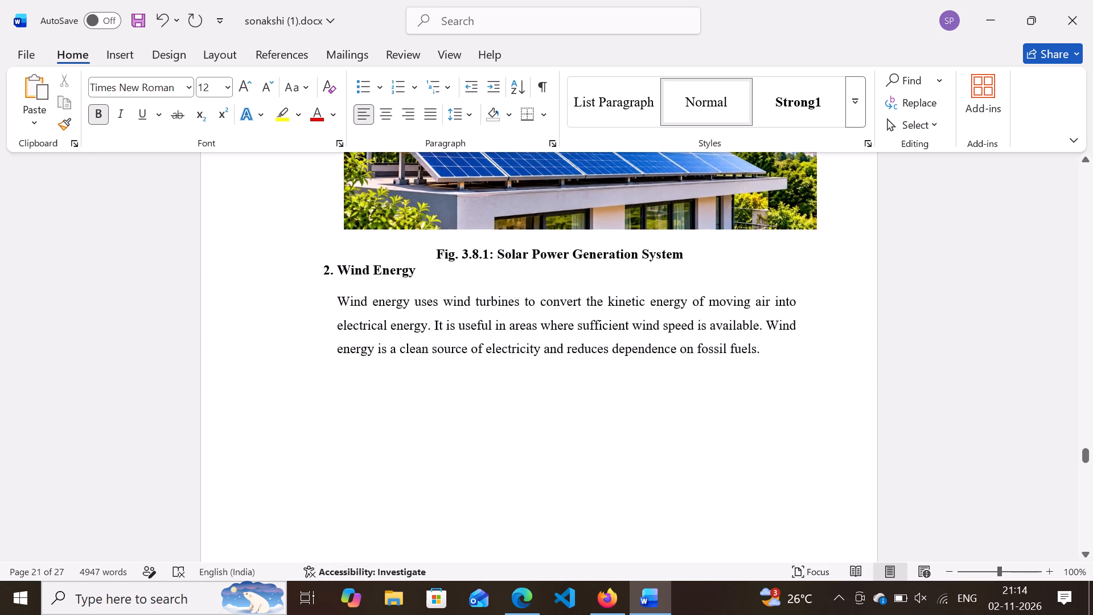
scroll(424, 282, down, 1)
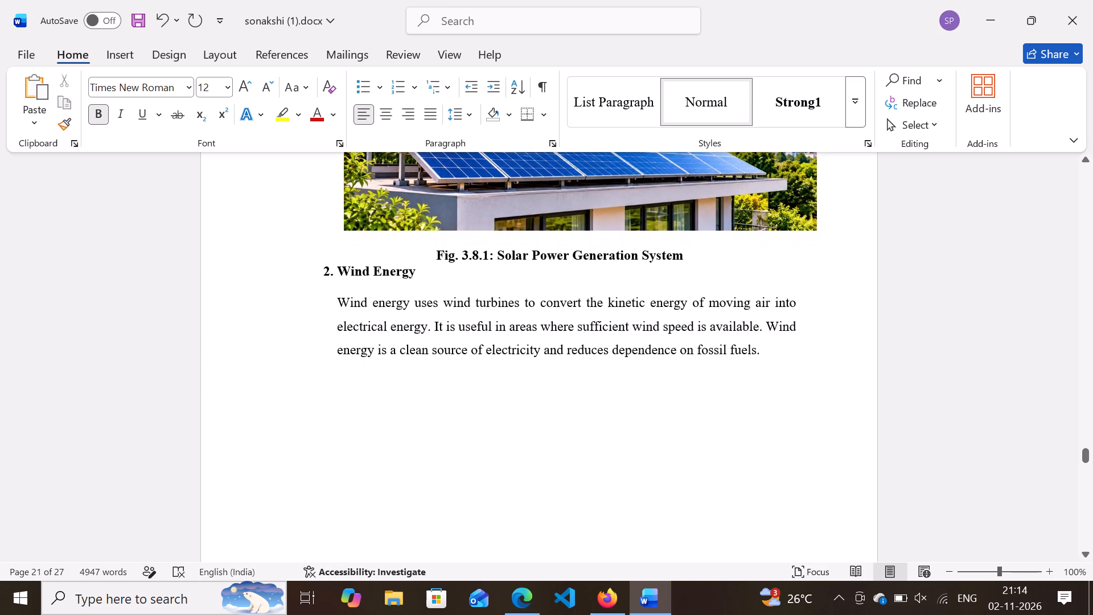
click(332, 302)
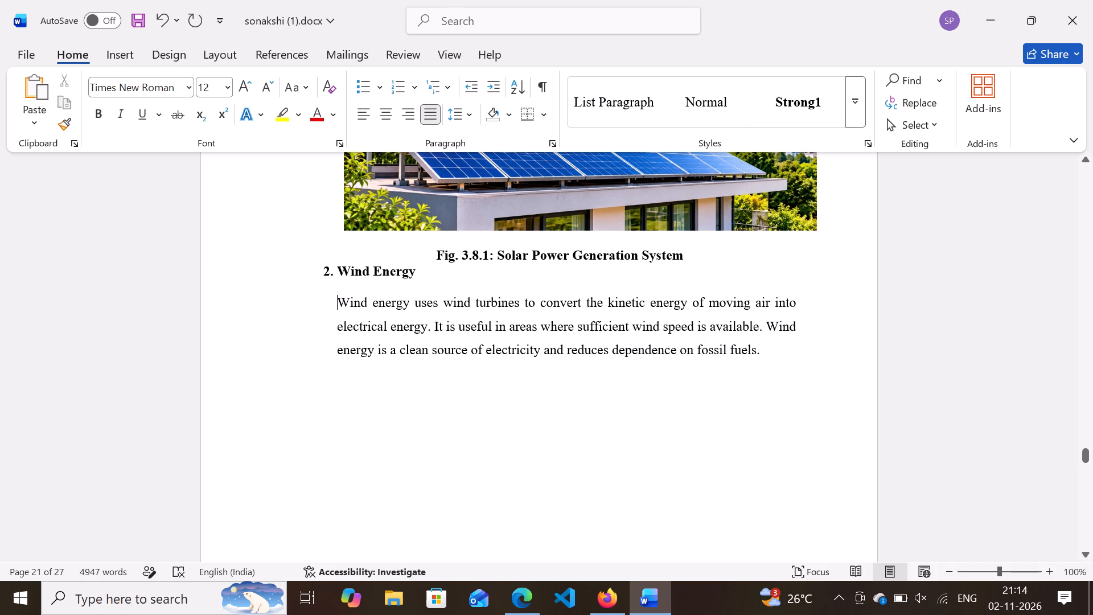
key(BackSpace)
key(BackSpace)
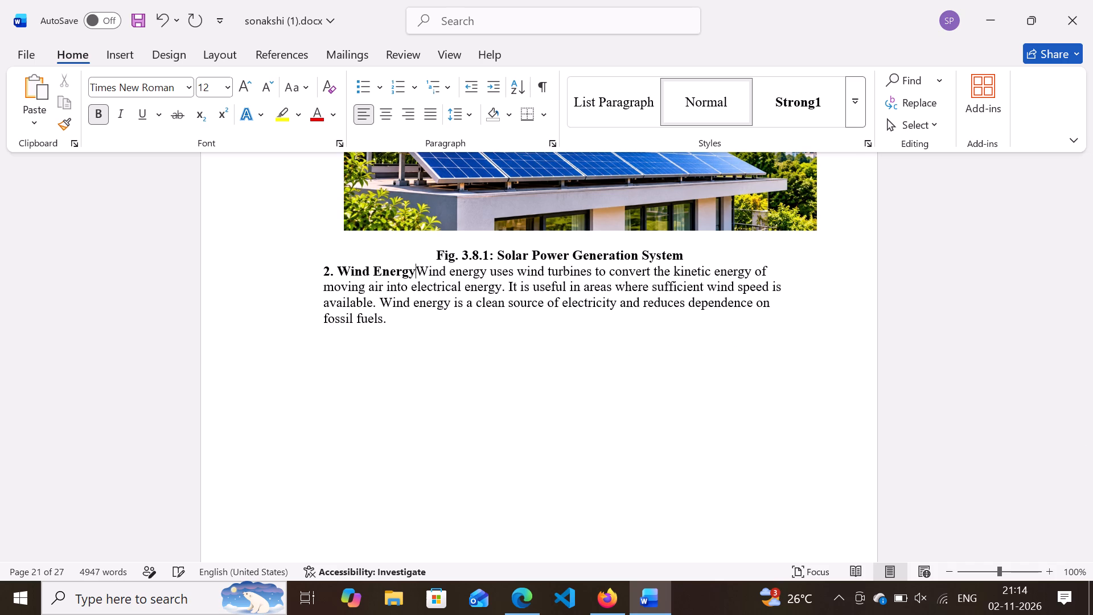
key(Return)
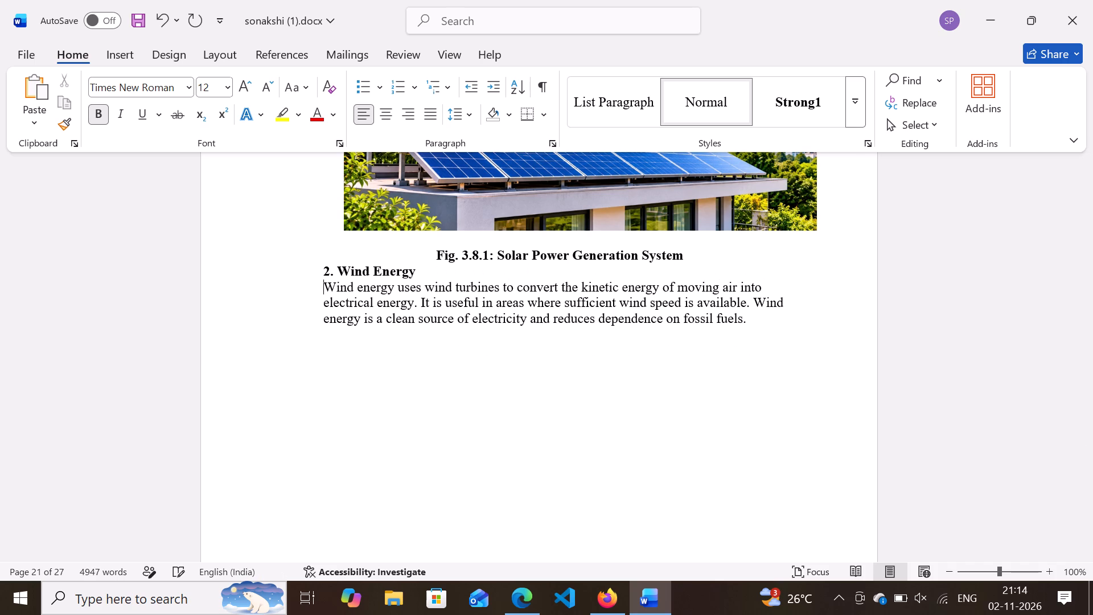
Delete all the "Fig Wind Energy" text from the caption box under the wind turbine picture.
scroll(332, 302, down, 4)
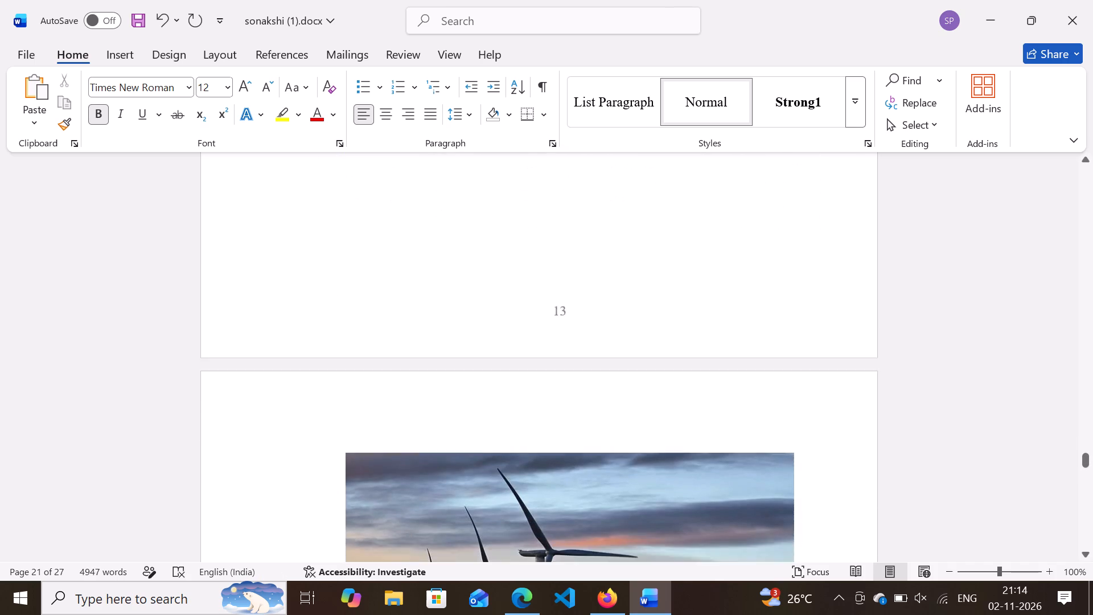
scroll(332, 302, down, 3)
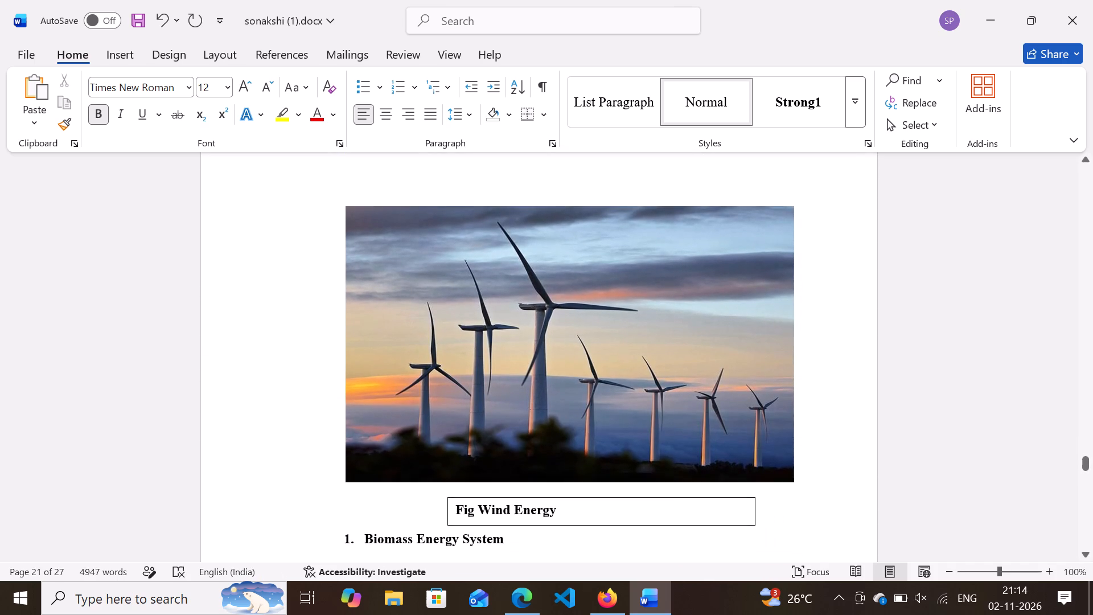
click(562, 506)
key(BackSpace)
key(BackSpace)
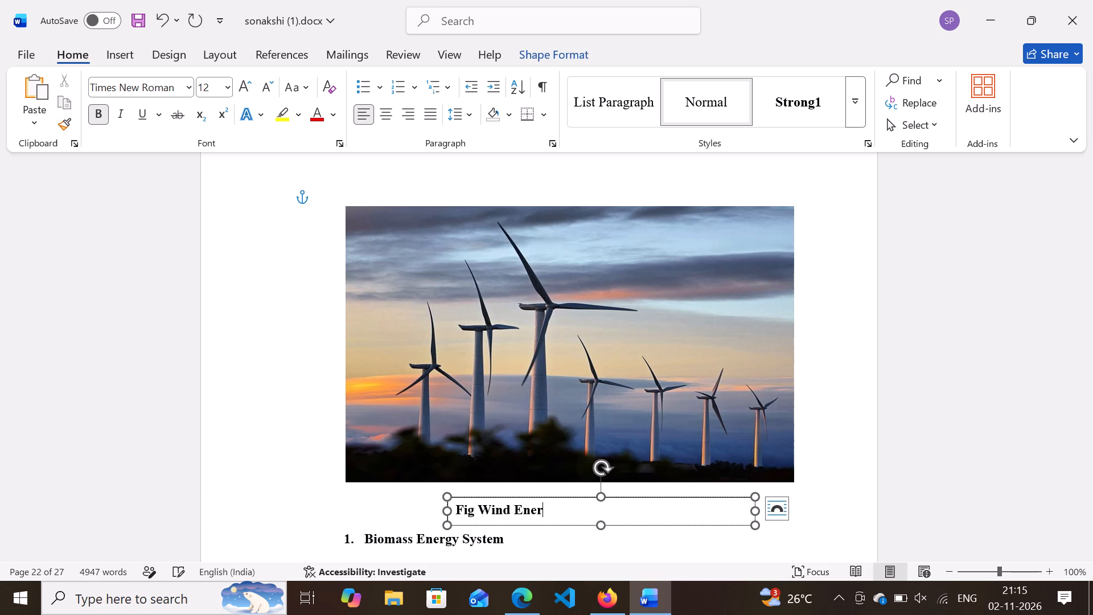
key(BackSpace)
key(BackSpace)
key(BackSpace)
key(BackSpace)
key(BackSpace)
key(BackSpace)
key(BackSpace)
key(BackSpace)
key(BackSpace)
key(BackSpace)
key(BackSpace)
key(BackSpace)
key(BackSpace)
key(BackSpace)
key(BackSpace)
key(BackSpace)
key(BackSpace)
key(BackSpace)
key(BackSpace)
key(BackSpace)
click(562, 506)
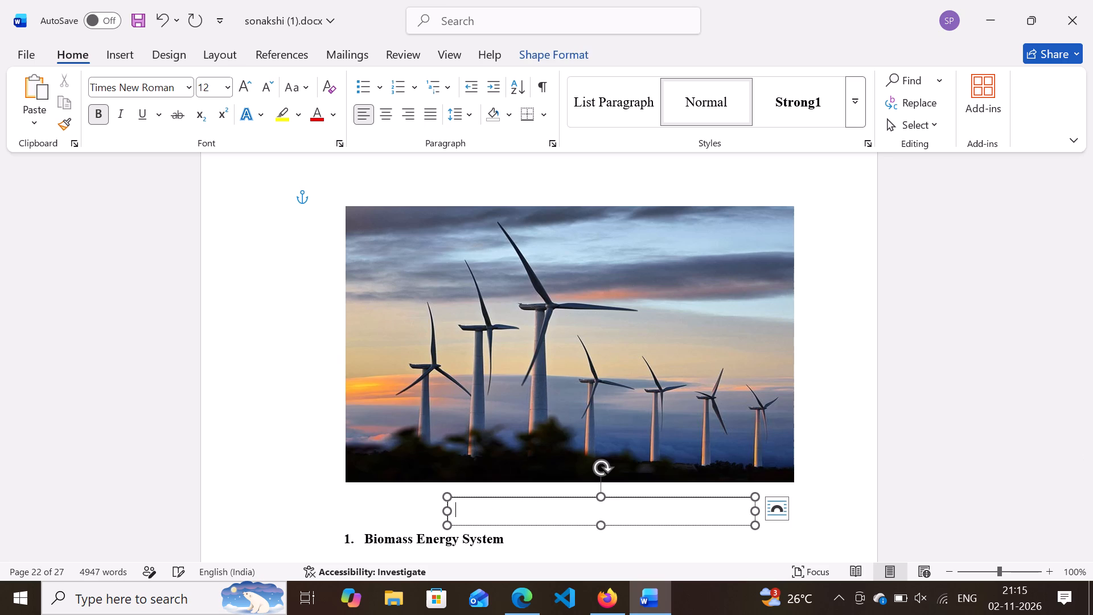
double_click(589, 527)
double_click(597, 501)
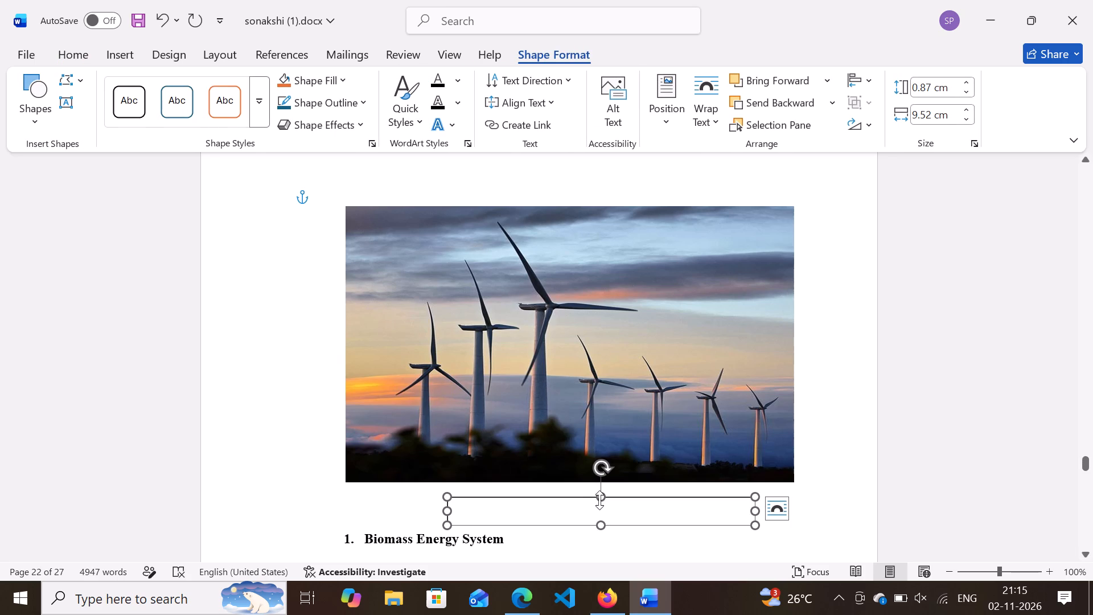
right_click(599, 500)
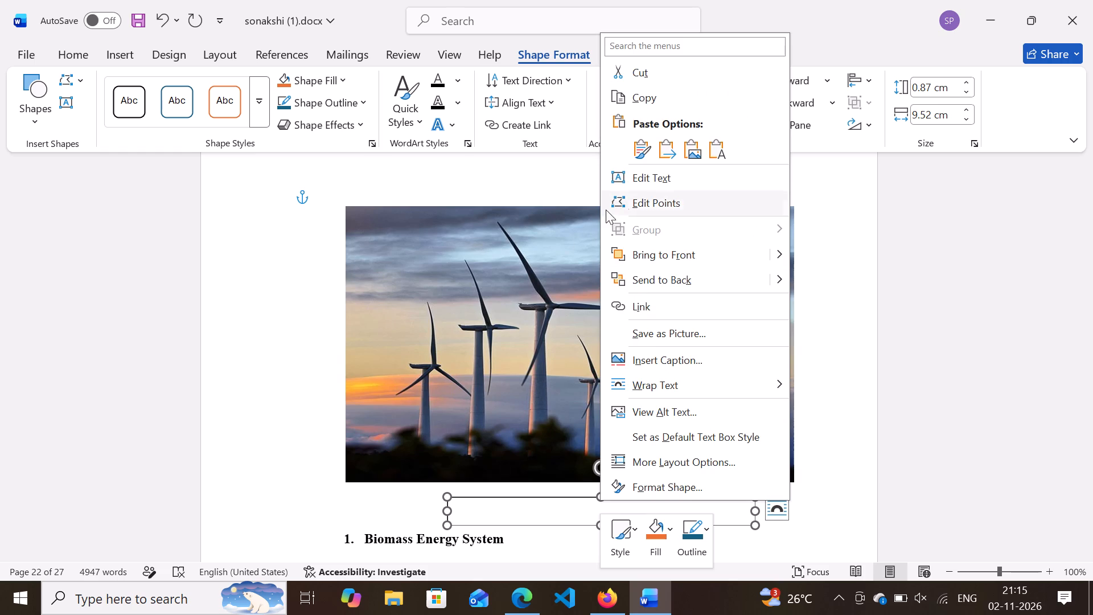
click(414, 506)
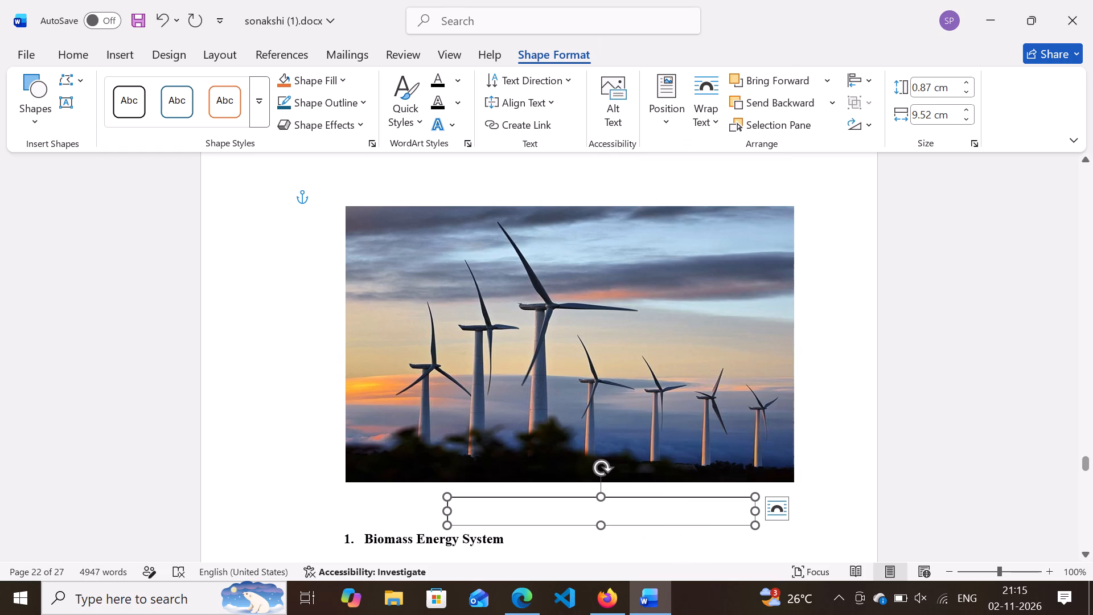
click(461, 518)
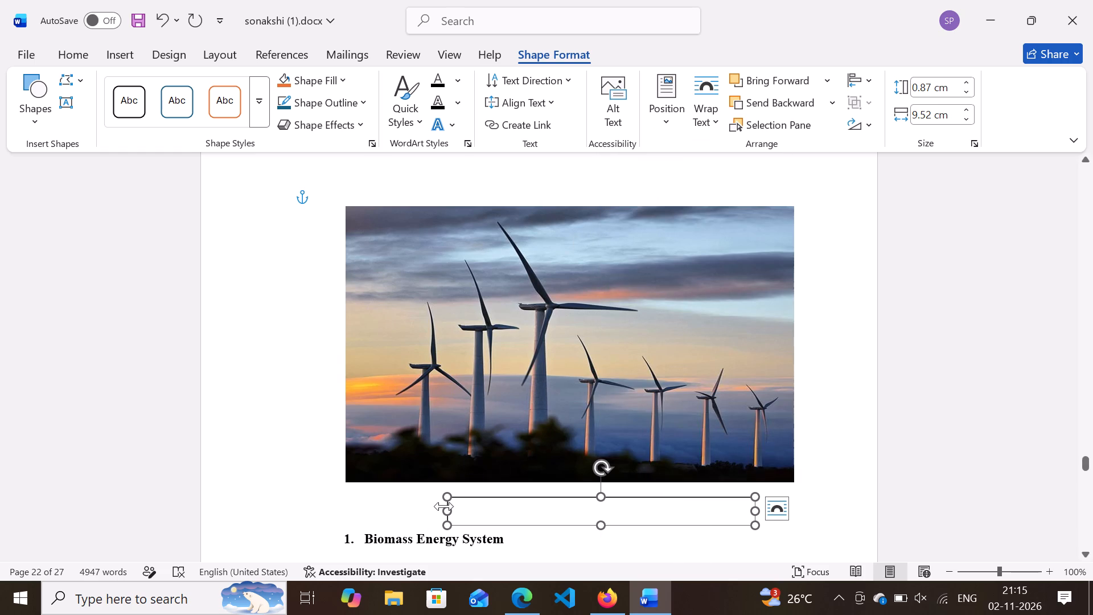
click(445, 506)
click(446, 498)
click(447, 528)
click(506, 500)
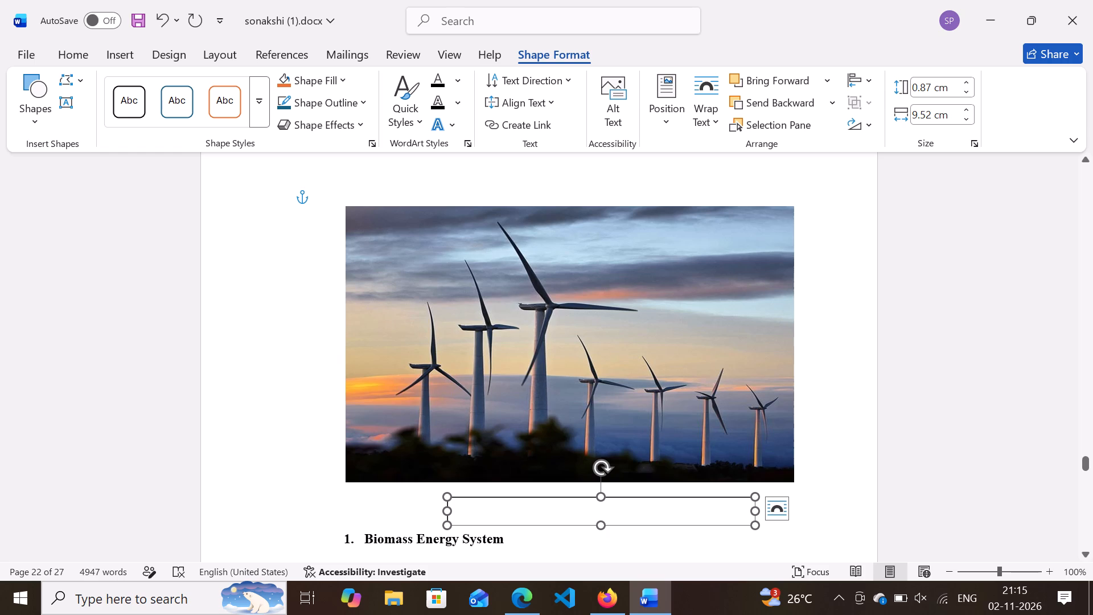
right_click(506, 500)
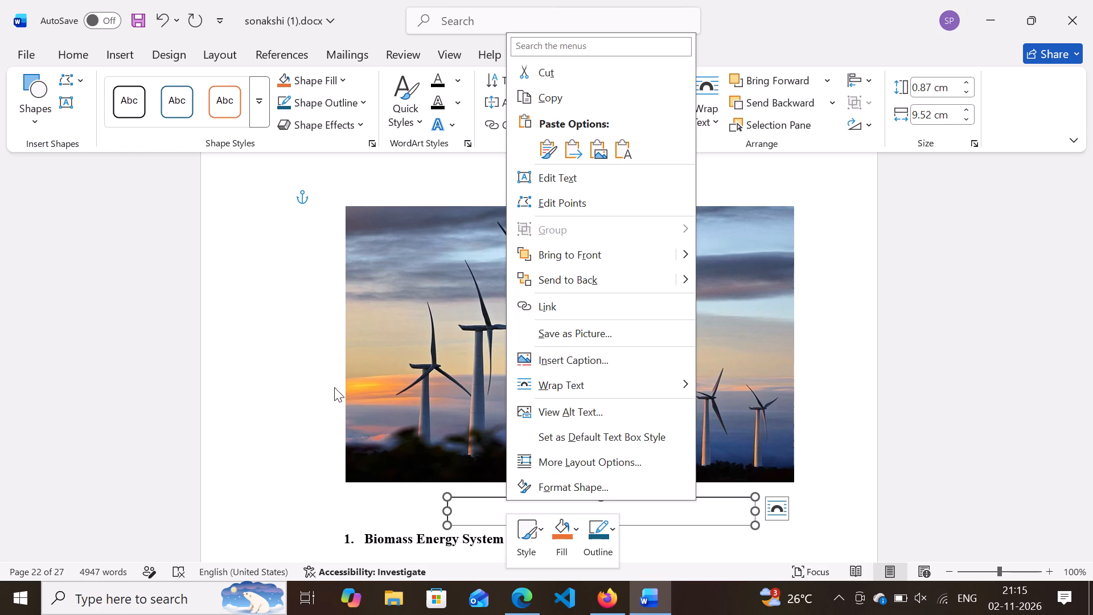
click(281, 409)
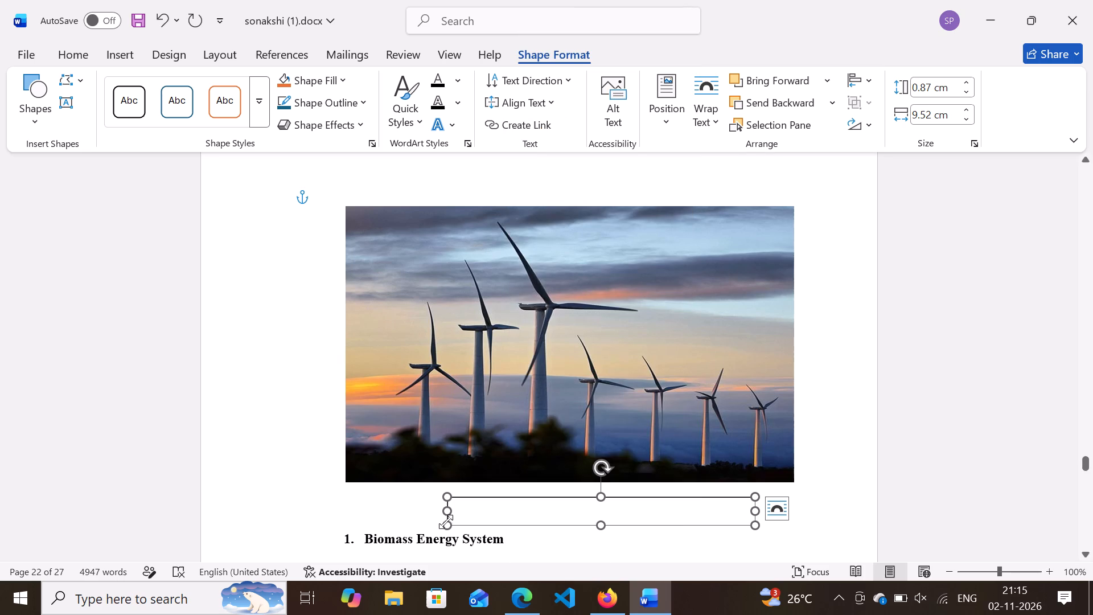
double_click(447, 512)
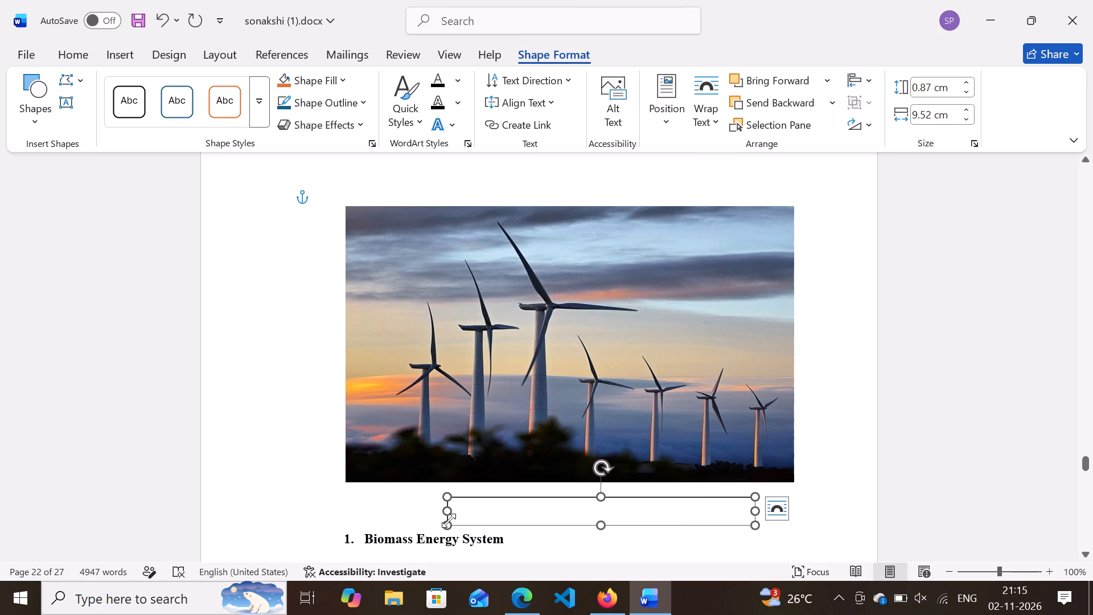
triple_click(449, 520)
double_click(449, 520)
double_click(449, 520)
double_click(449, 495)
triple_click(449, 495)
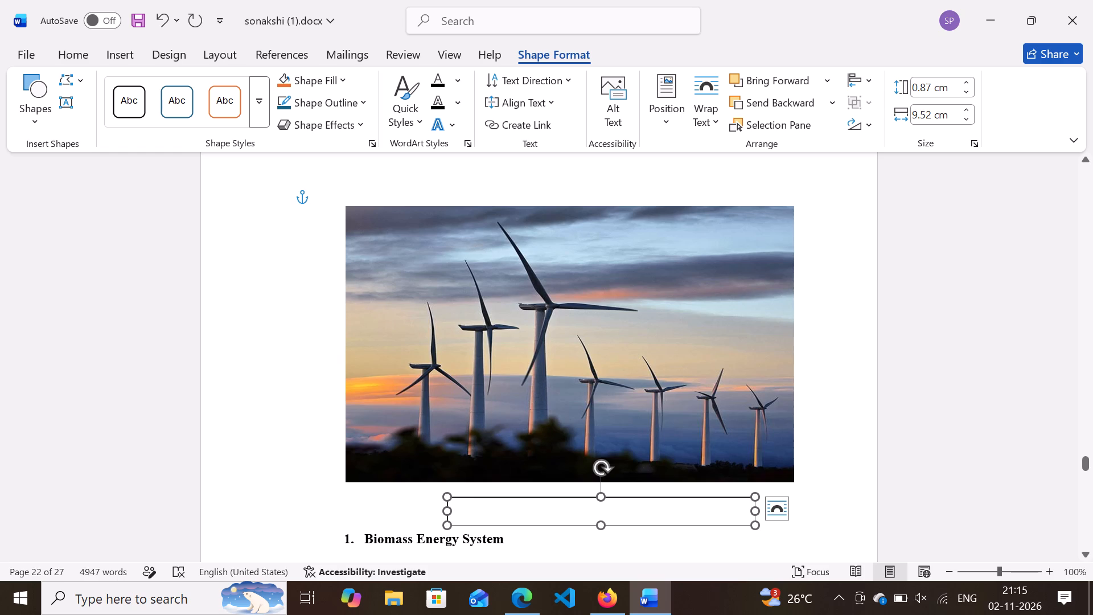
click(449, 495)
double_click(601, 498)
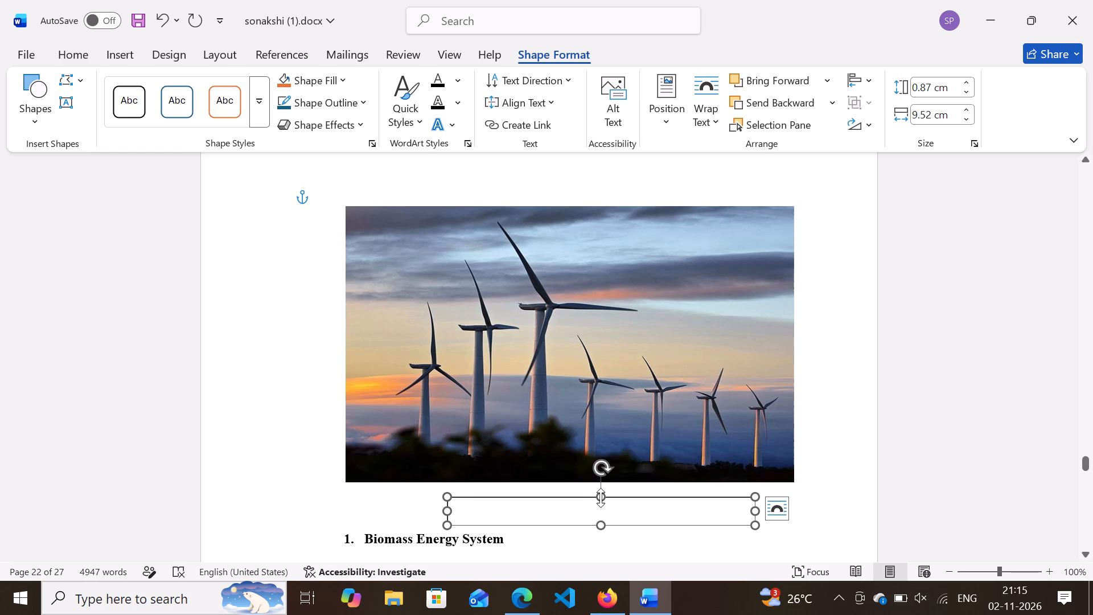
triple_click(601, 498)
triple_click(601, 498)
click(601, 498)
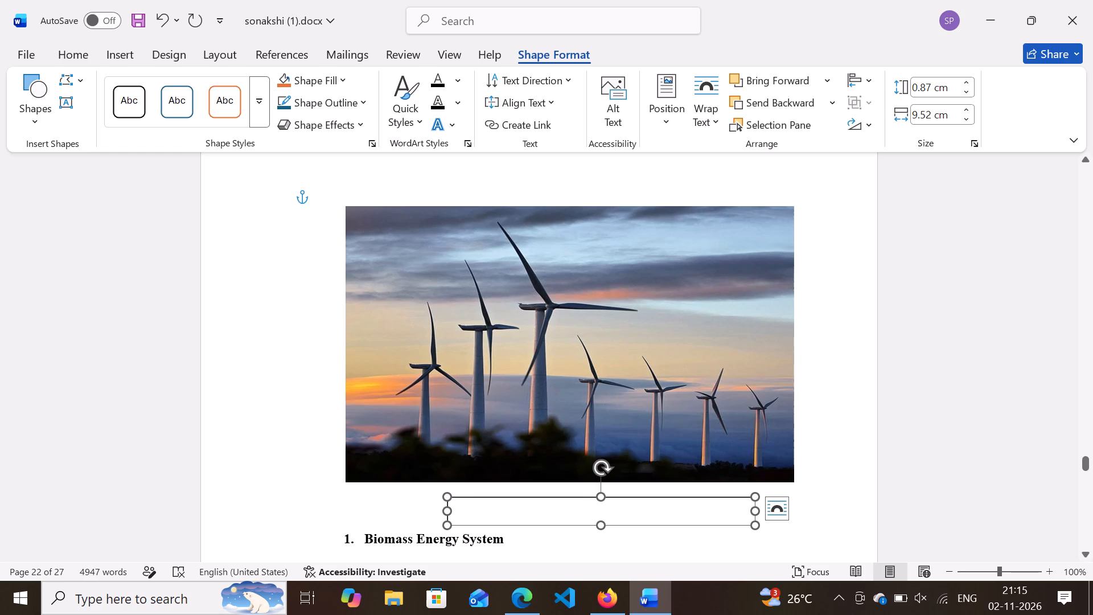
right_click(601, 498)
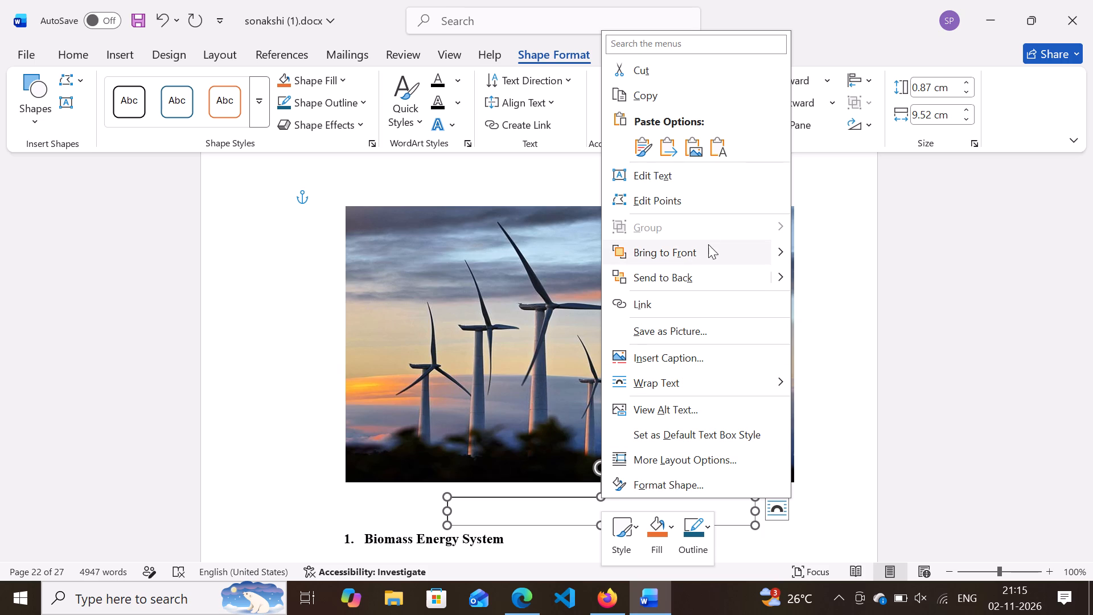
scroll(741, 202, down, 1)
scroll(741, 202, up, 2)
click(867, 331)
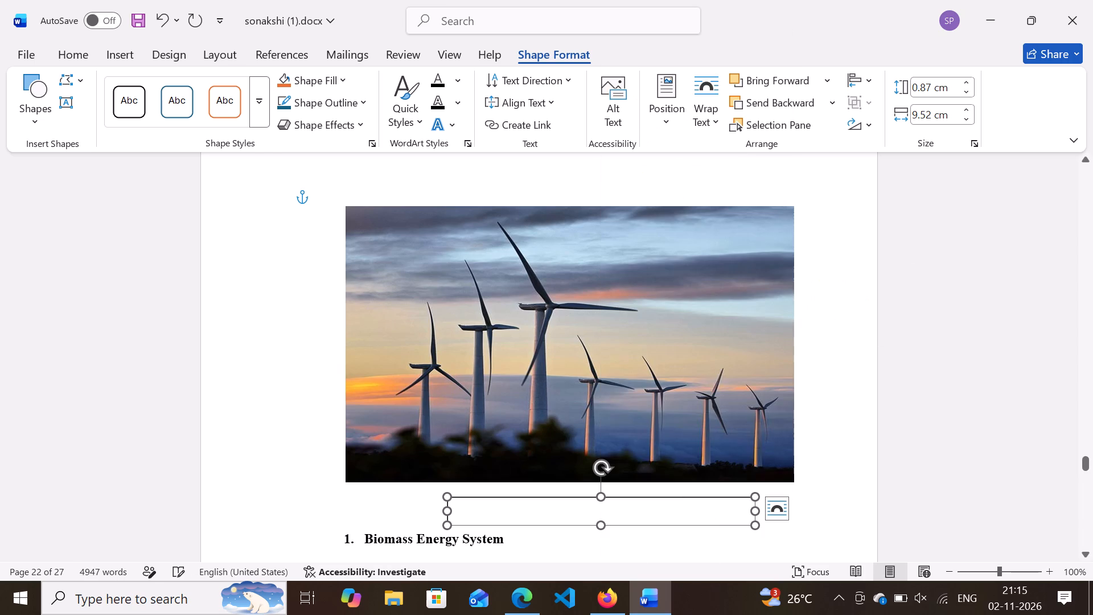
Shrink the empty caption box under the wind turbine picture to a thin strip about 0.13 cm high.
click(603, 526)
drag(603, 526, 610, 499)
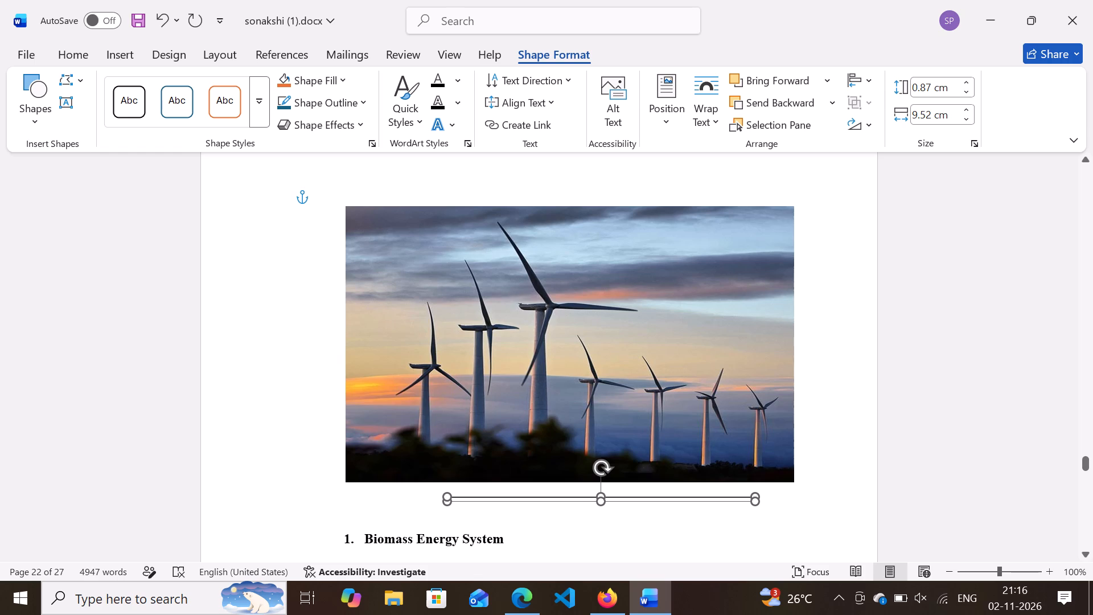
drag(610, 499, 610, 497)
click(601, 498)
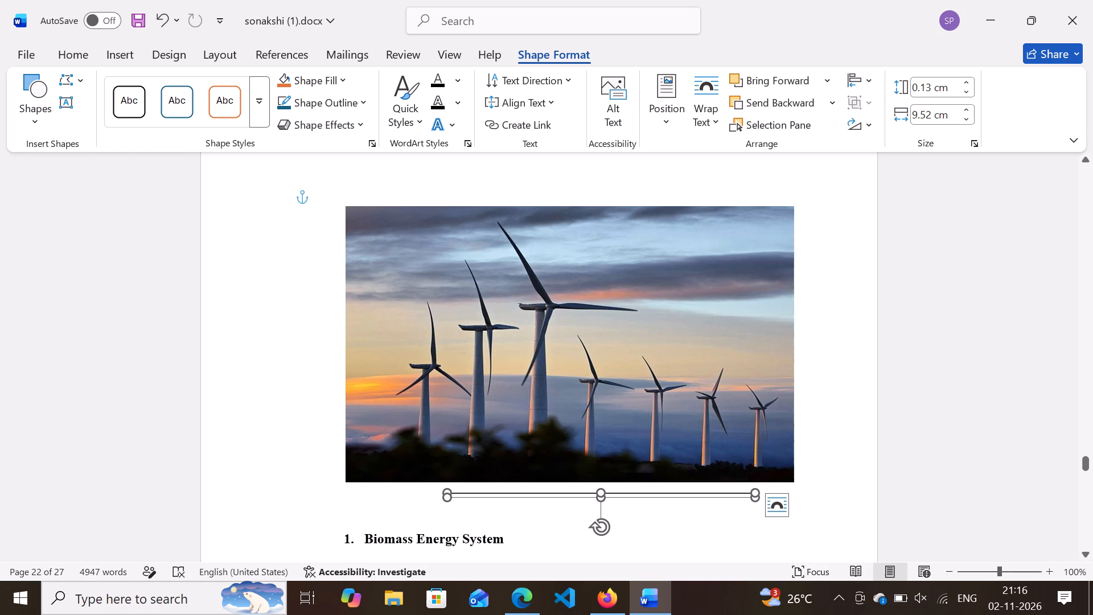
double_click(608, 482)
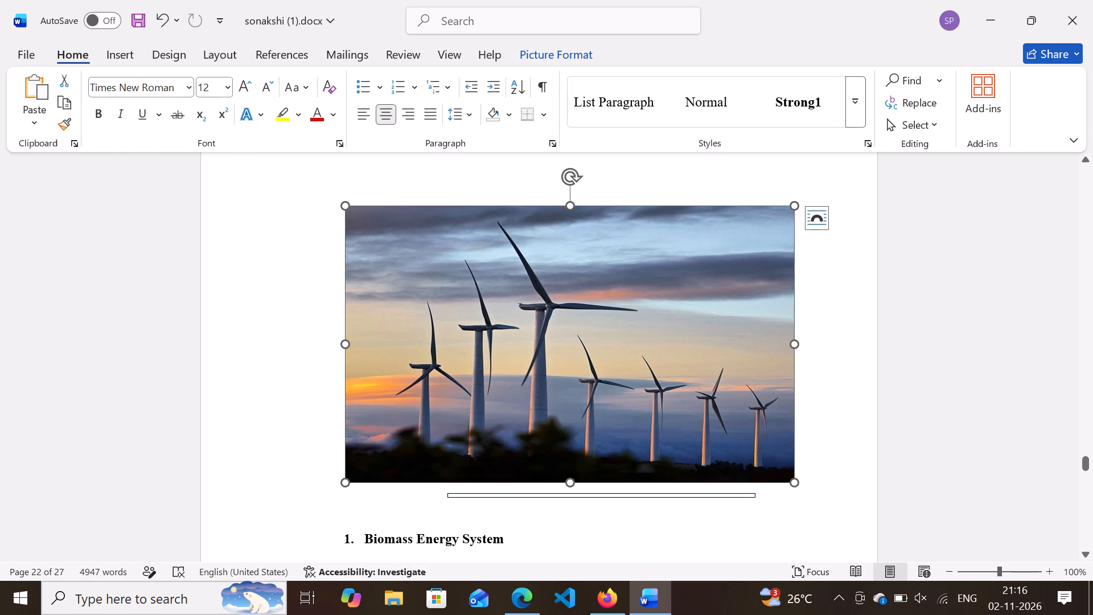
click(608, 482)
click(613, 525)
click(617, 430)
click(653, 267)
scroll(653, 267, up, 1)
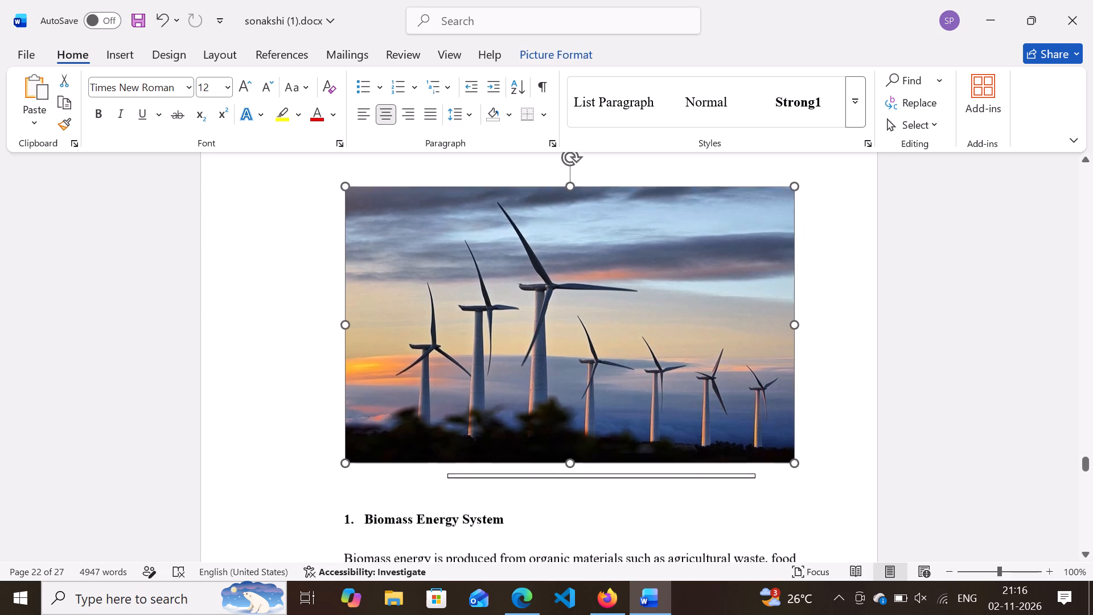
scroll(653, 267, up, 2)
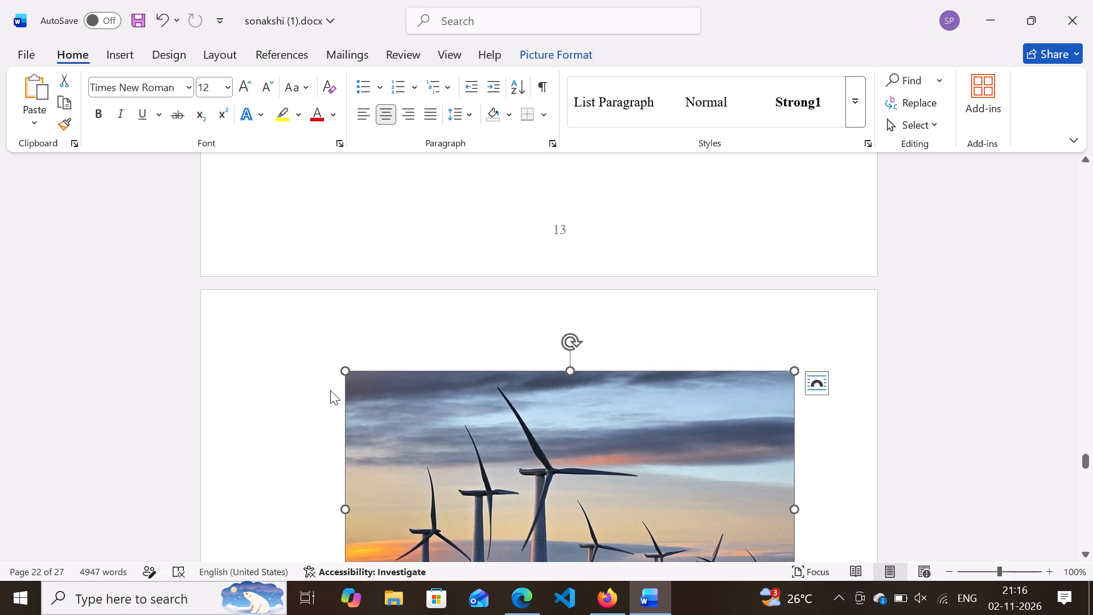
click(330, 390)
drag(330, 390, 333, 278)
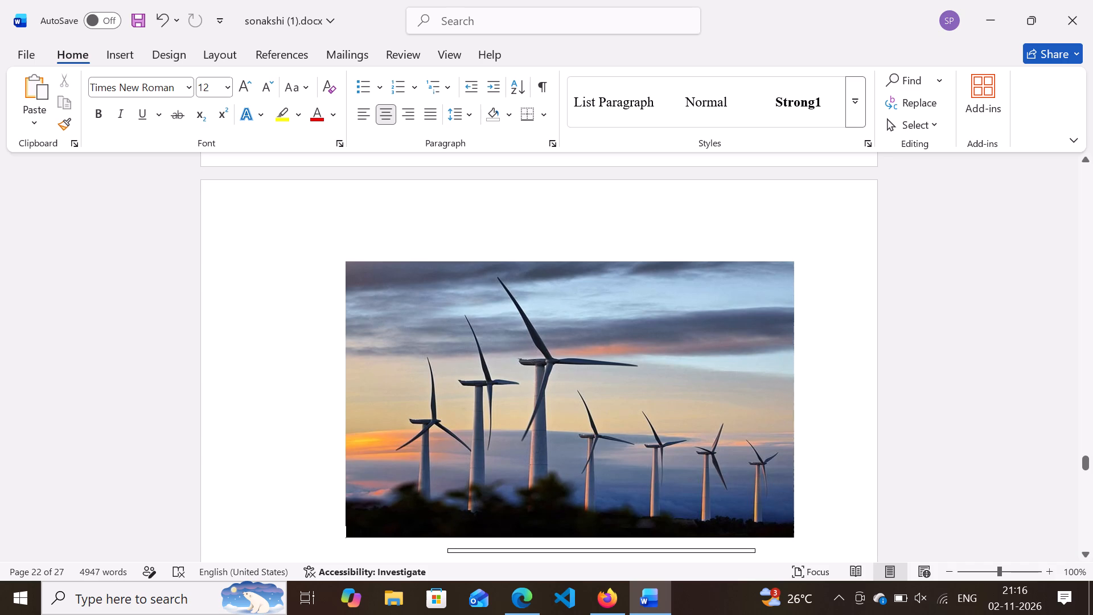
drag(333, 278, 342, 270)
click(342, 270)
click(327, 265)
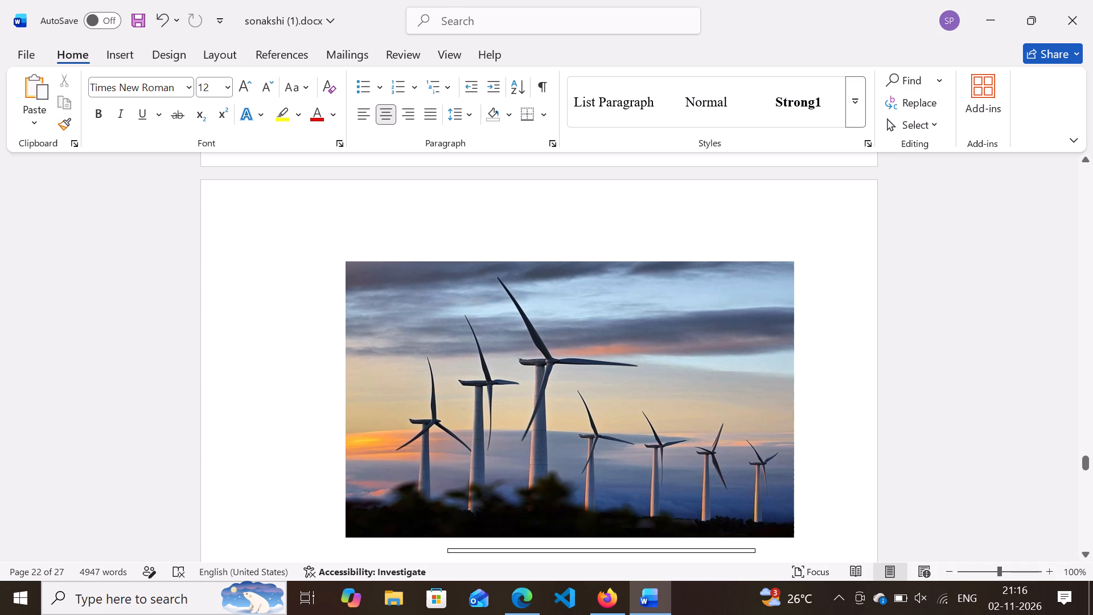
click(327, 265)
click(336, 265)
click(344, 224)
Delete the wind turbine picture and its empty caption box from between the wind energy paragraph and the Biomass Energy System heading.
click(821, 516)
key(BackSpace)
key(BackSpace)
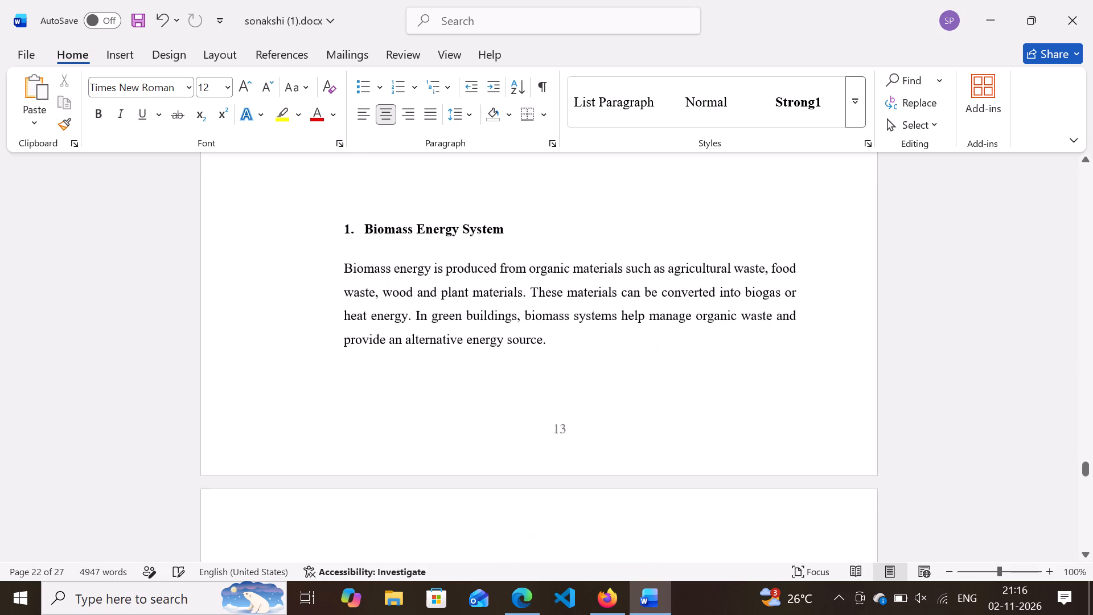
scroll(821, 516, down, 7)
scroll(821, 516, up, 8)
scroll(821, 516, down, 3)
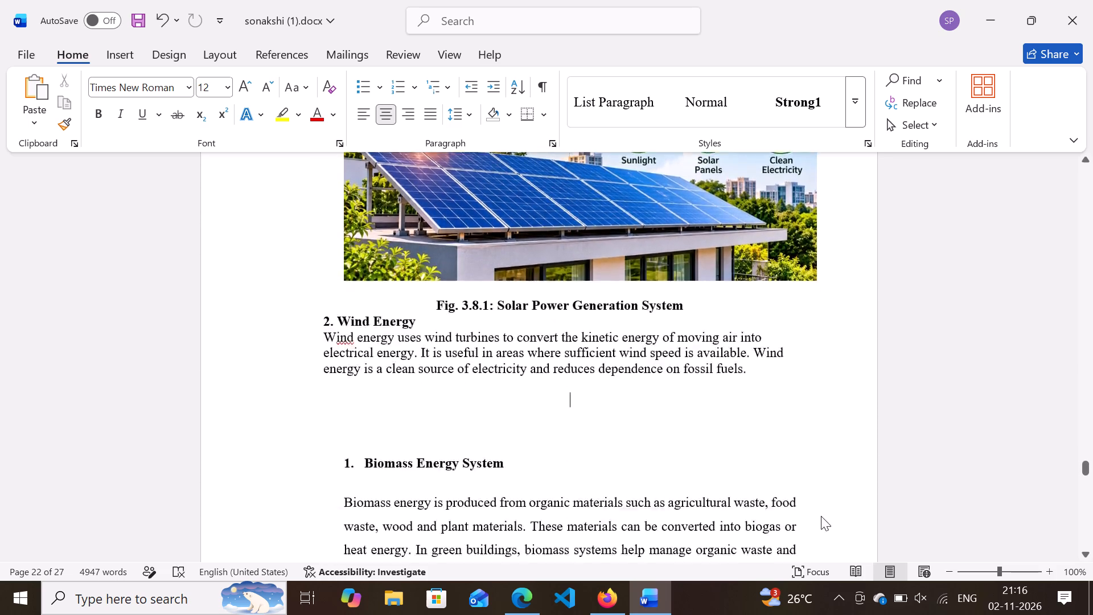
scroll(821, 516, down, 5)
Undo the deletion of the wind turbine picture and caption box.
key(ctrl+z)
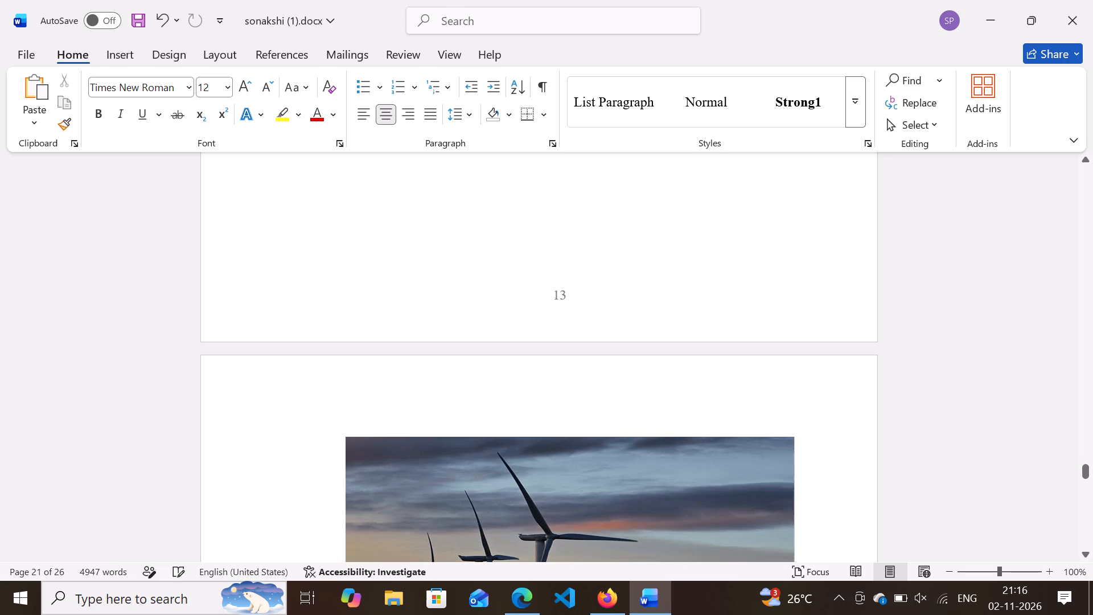
Reduce the wind turbine picture's height by about a third, keeping its width, so it fits on the preceding page.
scroll(821, 516, down, 5)
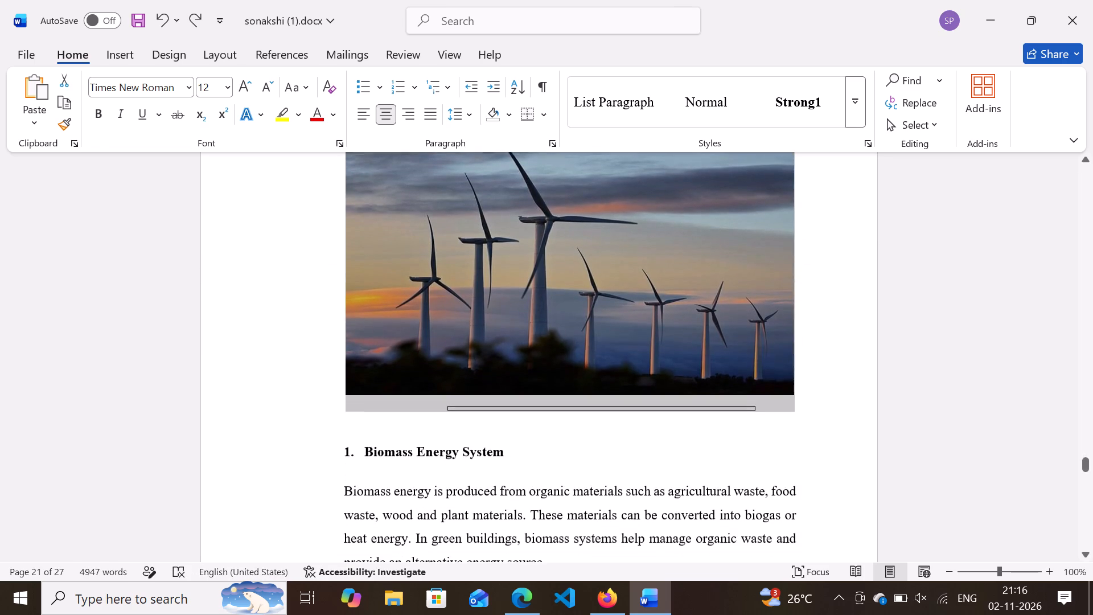
click(677, 314)
click(647, 396)
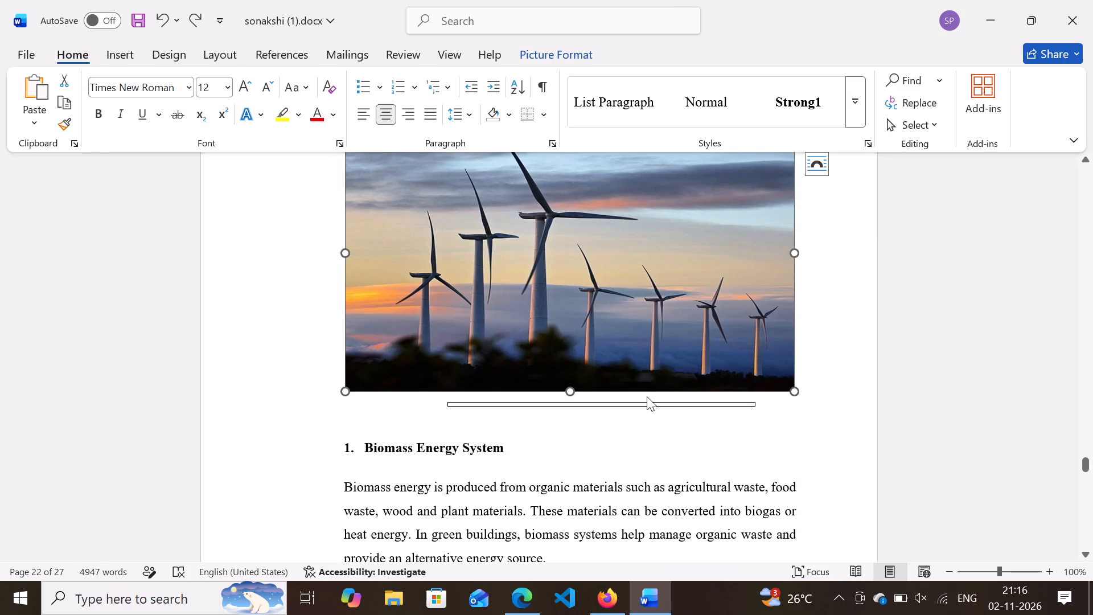
click(646, 401)
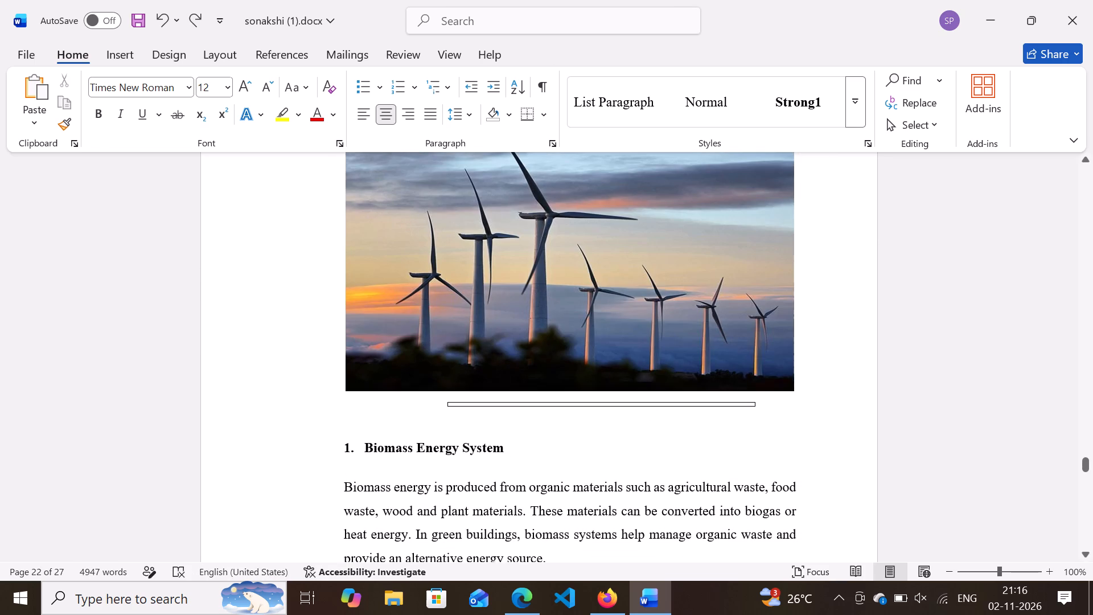
double_click(625, 400)
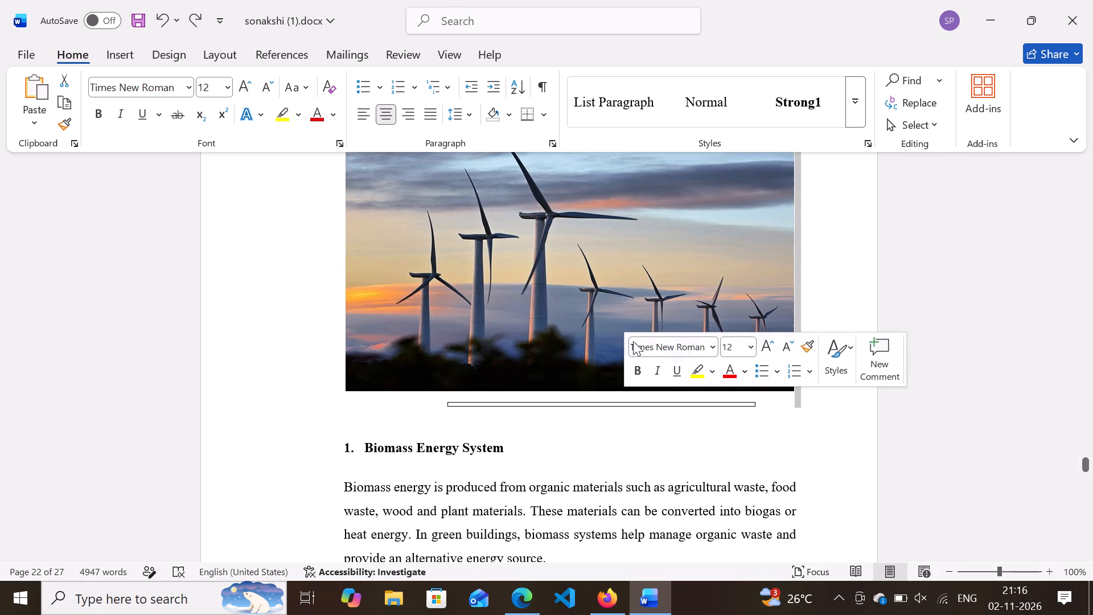
click(577, 292)
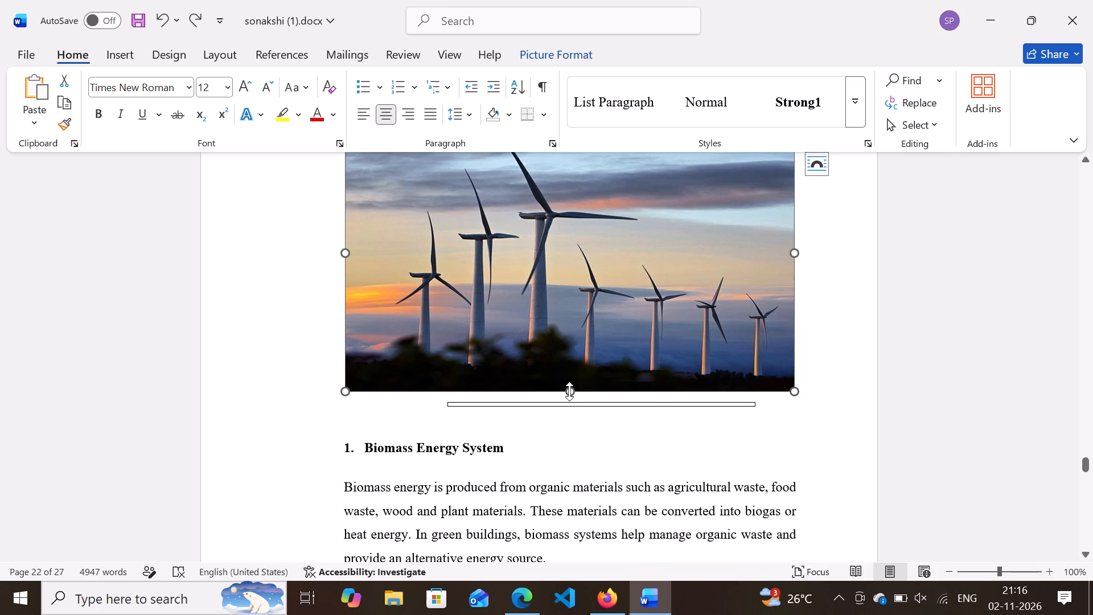
drag(569, 391, 581, 300)
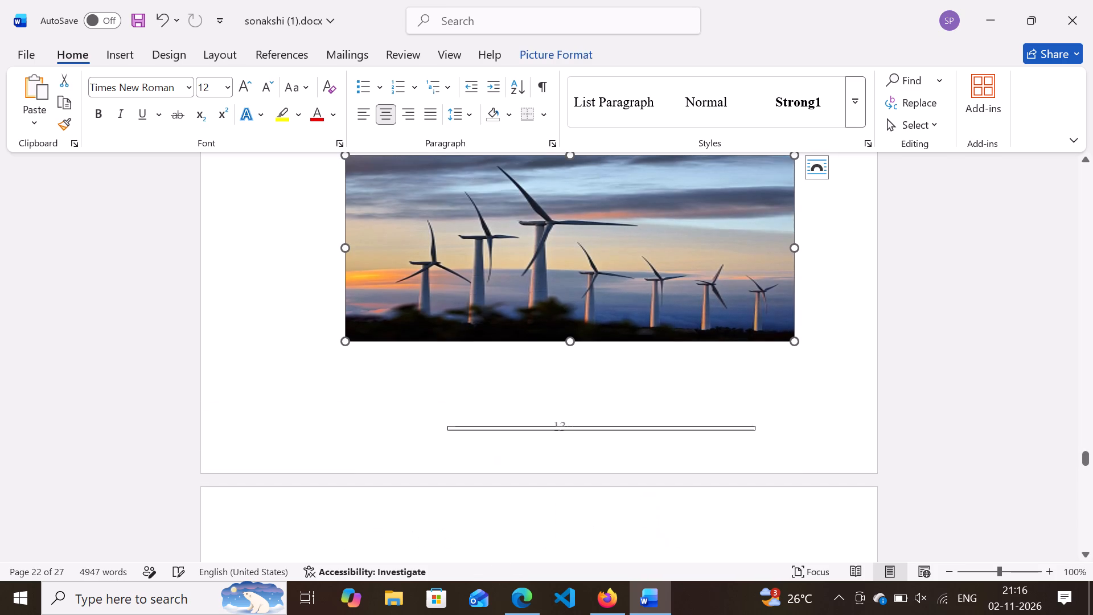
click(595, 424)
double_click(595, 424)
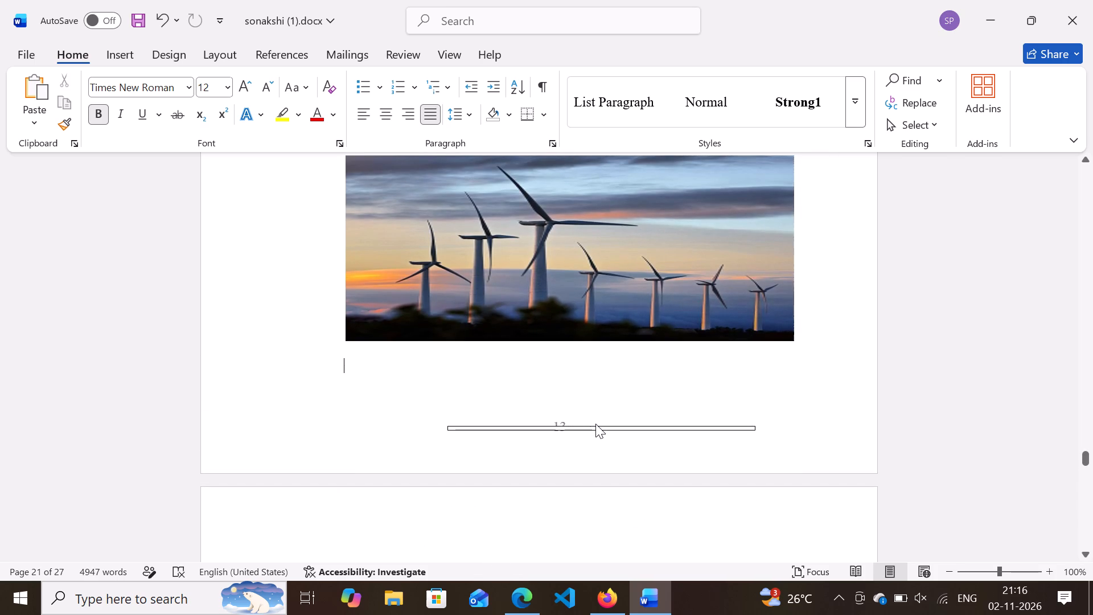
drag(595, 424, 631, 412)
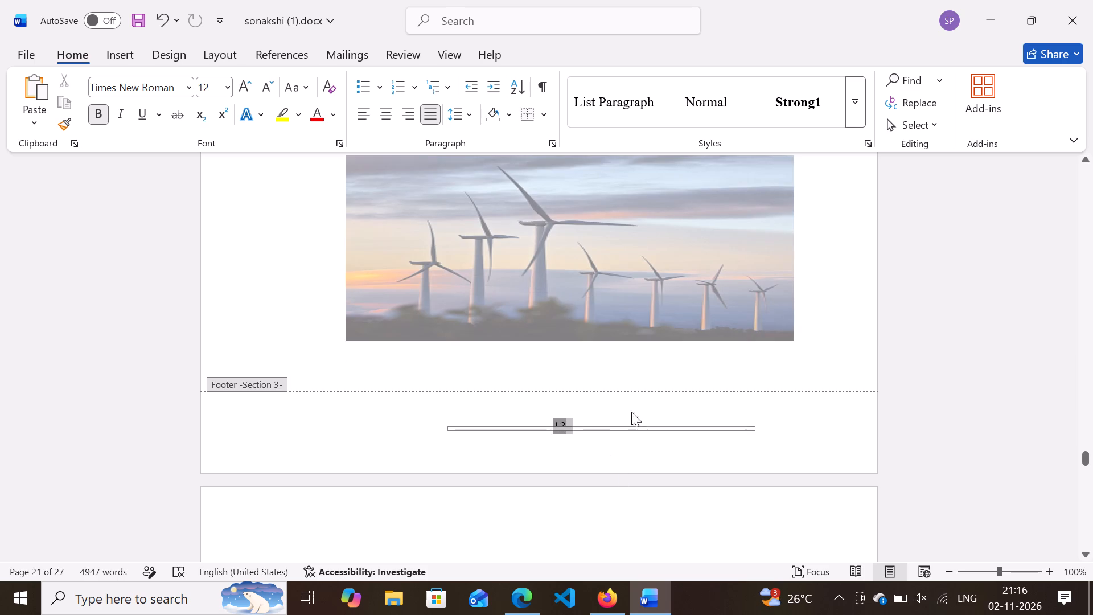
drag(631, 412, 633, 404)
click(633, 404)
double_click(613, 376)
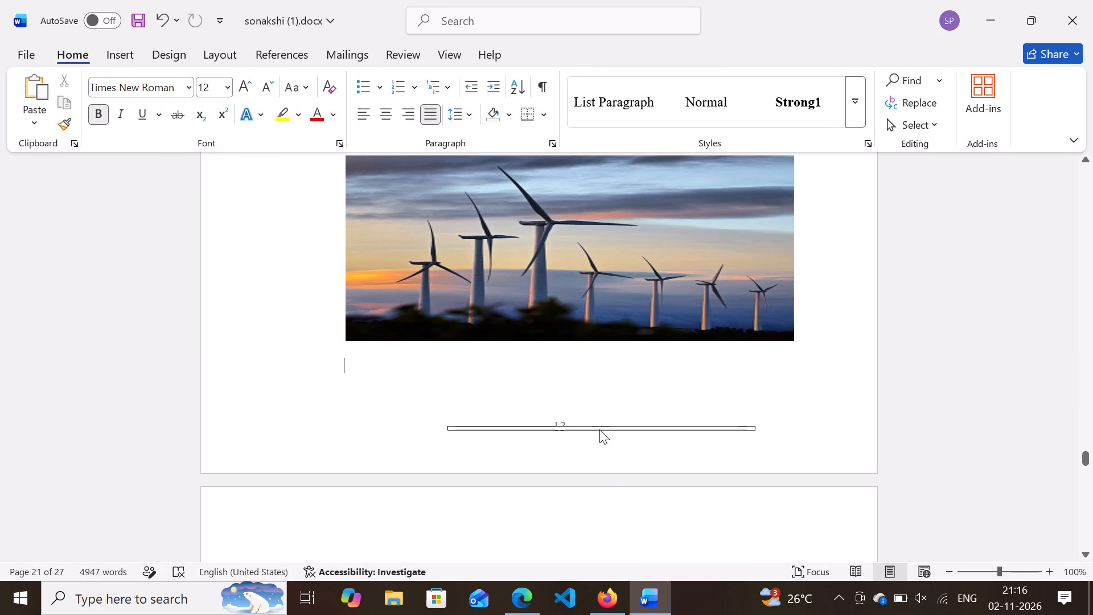
Enlarge the thin empty caption box upward to about 2.05 cm high, bringing its upper edge just below the wind turbine picture.
click(602, 426)
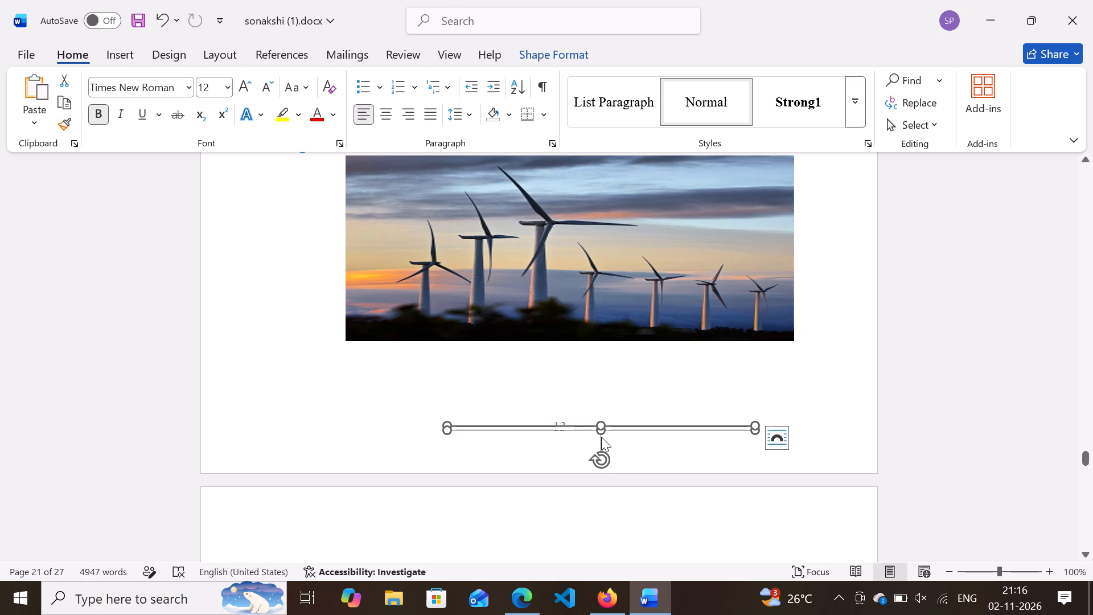
drag(602, 429, 612, 363)
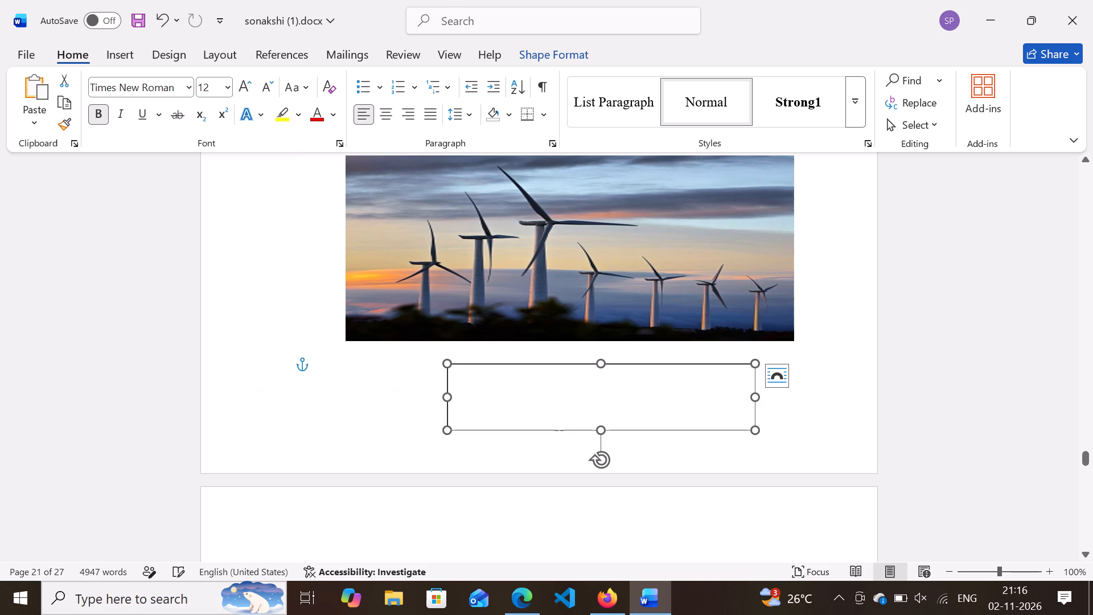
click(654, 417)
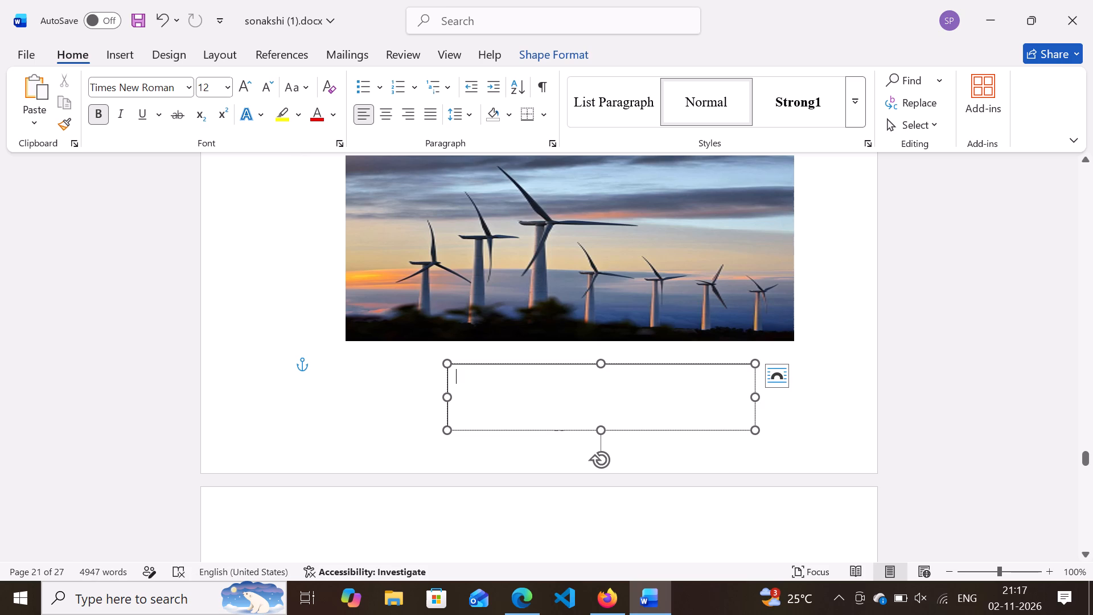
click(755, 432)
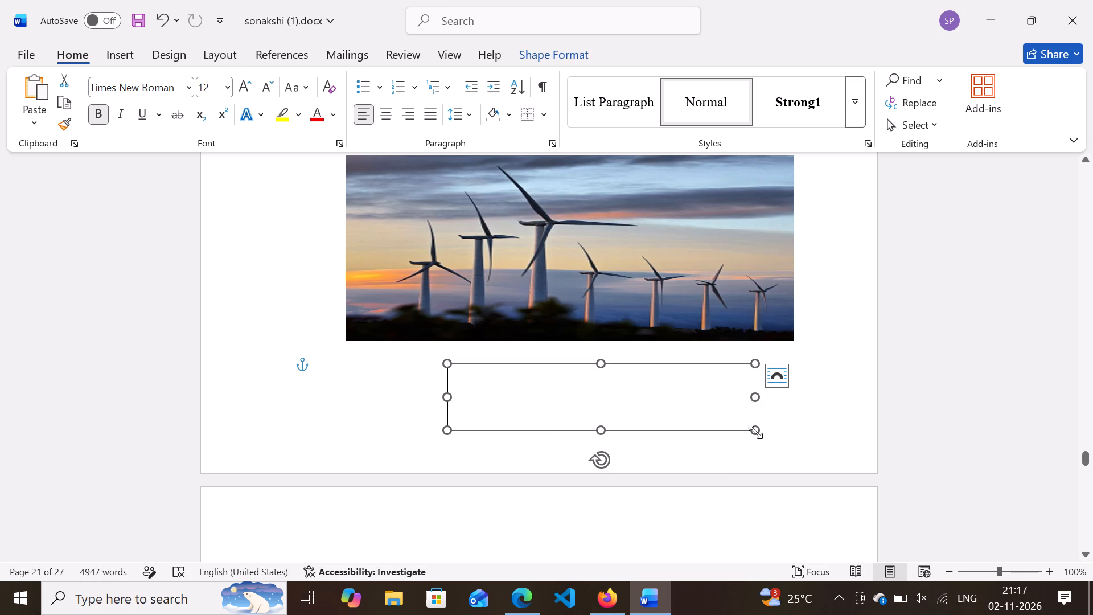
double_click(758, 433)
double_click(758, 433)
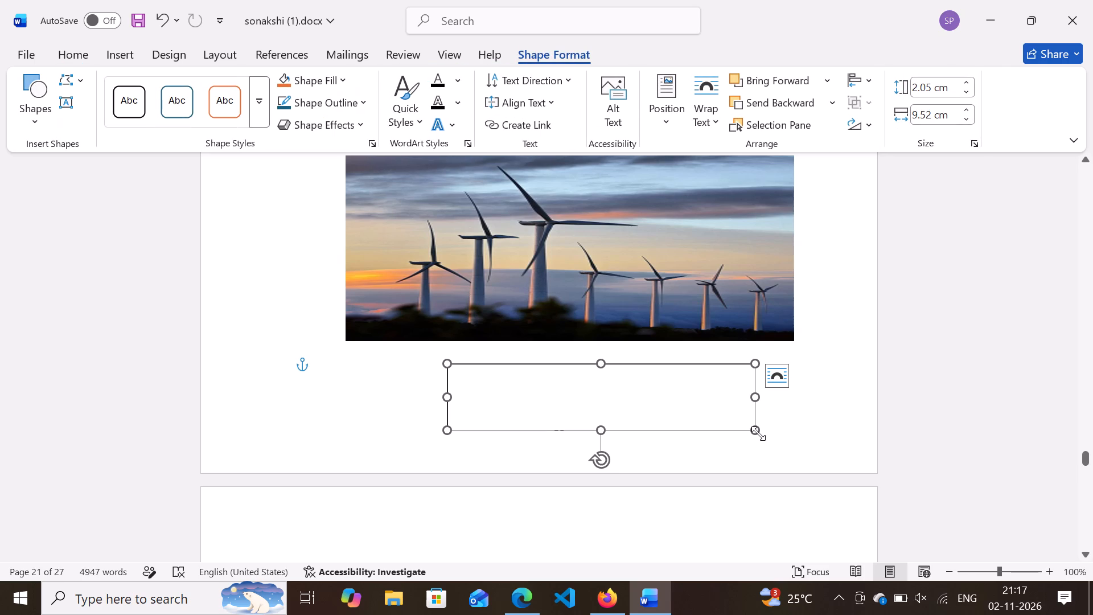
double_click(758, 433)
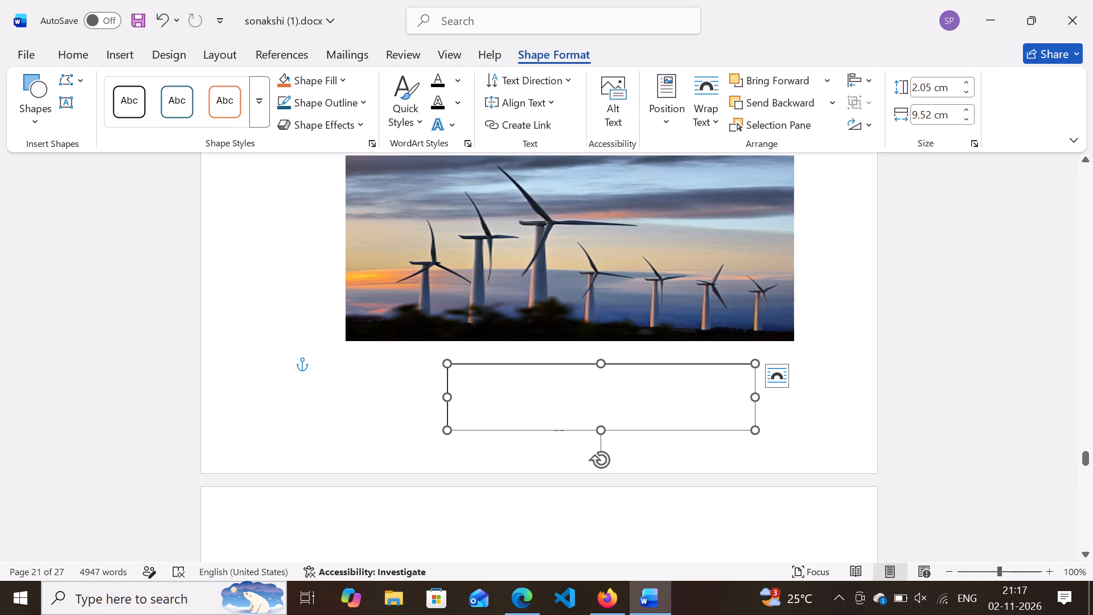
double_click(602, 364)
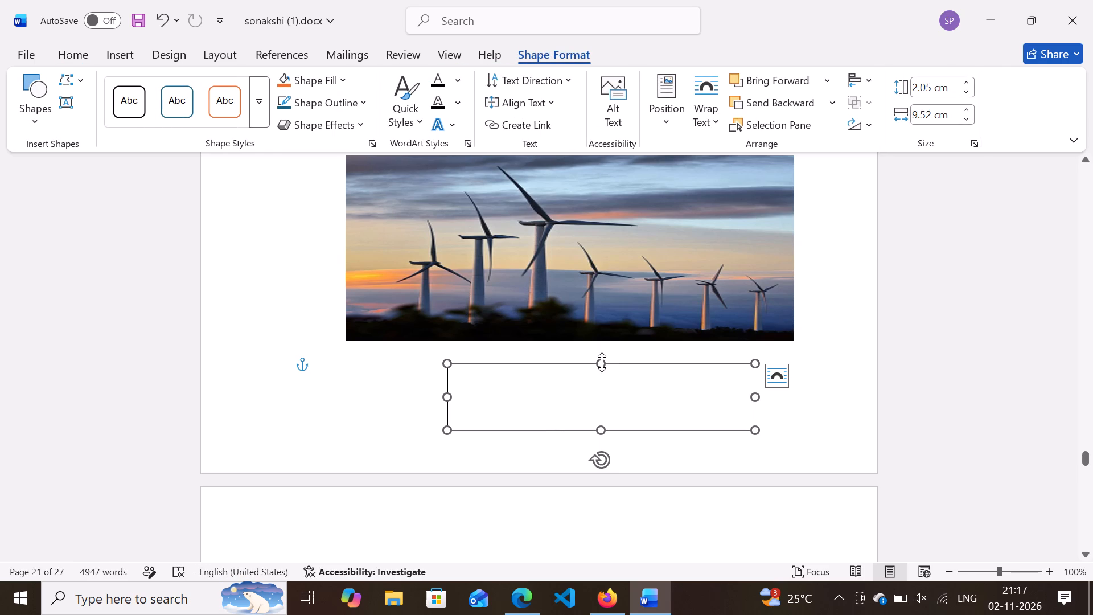
Cut the empty caption box from below the wind turbine picture.
right_click(602, 362)
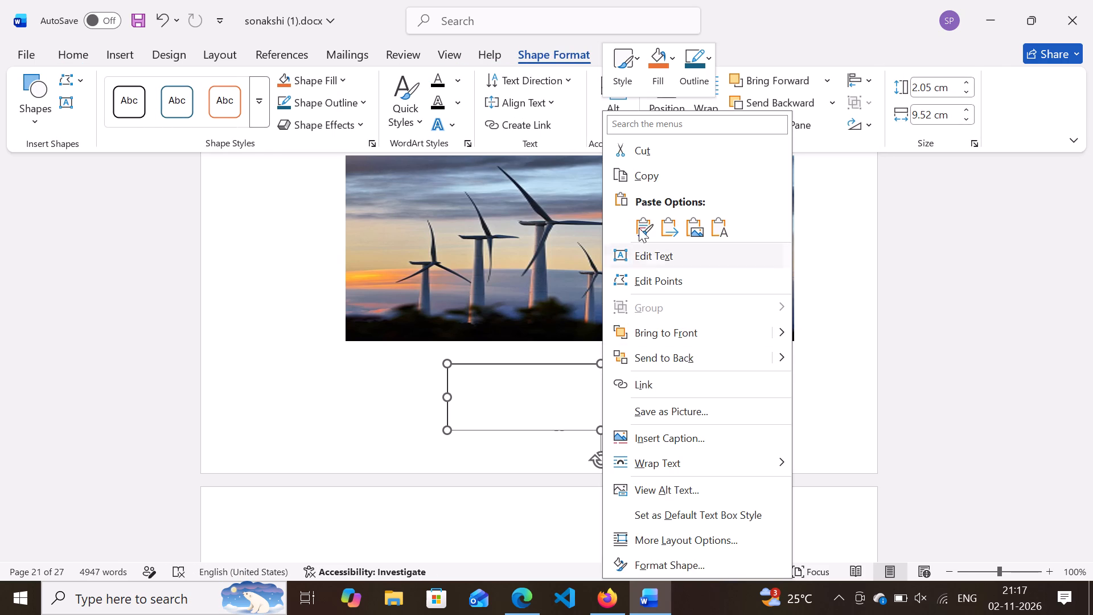
click(651, 152)
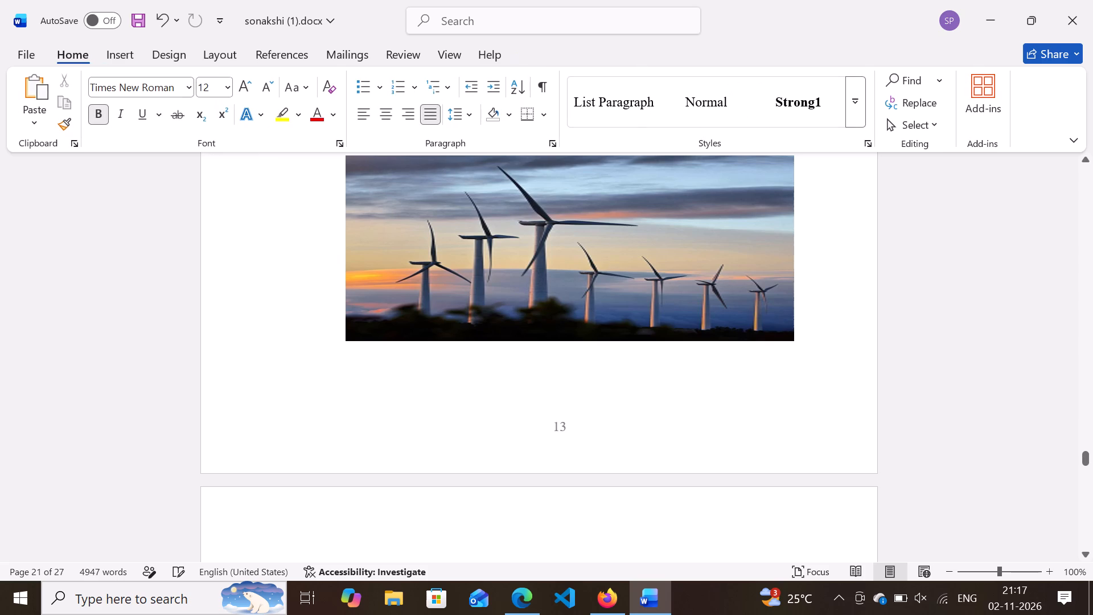
Examine the page layout from the Solar Energy section through the wind turbine picture to the Biomass Energy System heading.
scroll(586, 267, down, 3)
scroll(586, 267, up, 1)
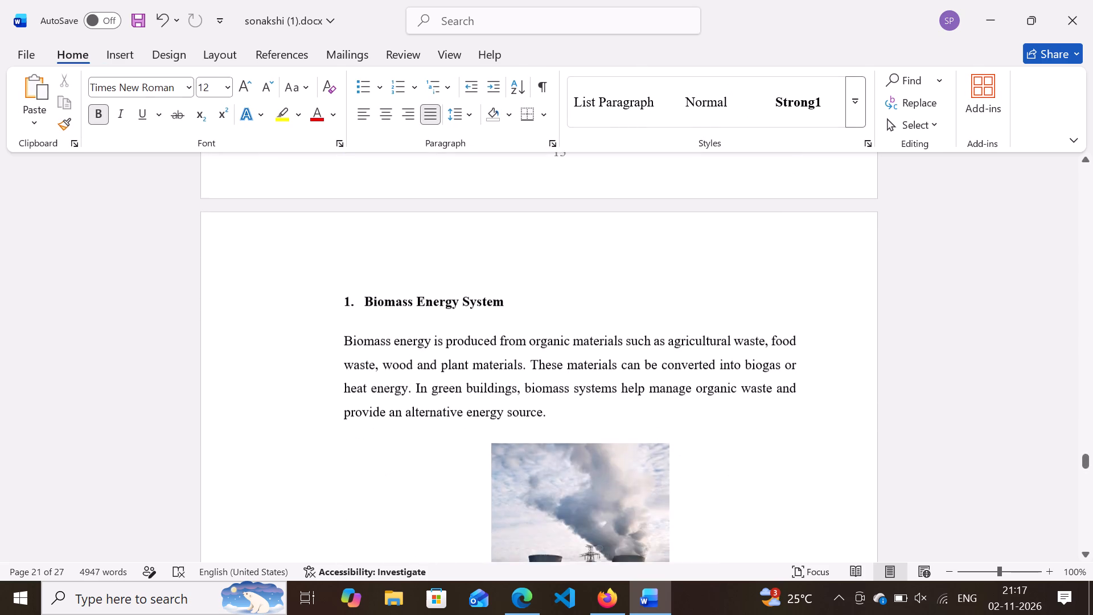
scroll(586, 267, up, 4)
scroll(586, 267, down, 2)
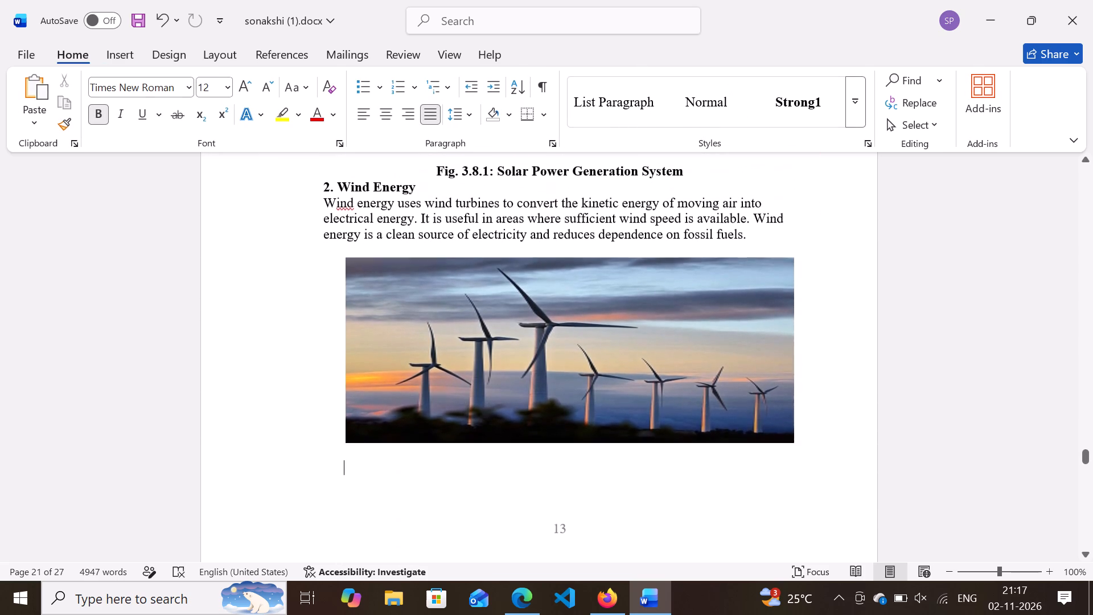
scroll(586, 267, down, 2)
scroll(581, 340, down, 1)
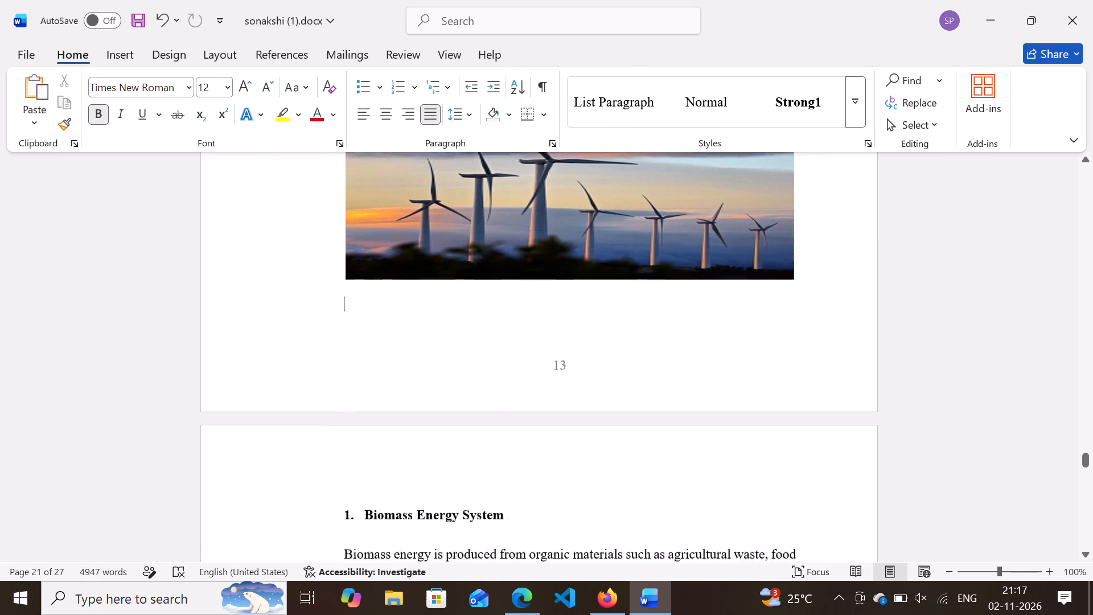
scroll(581, 340, down, 2)
scroll(581, 340, up, 4)
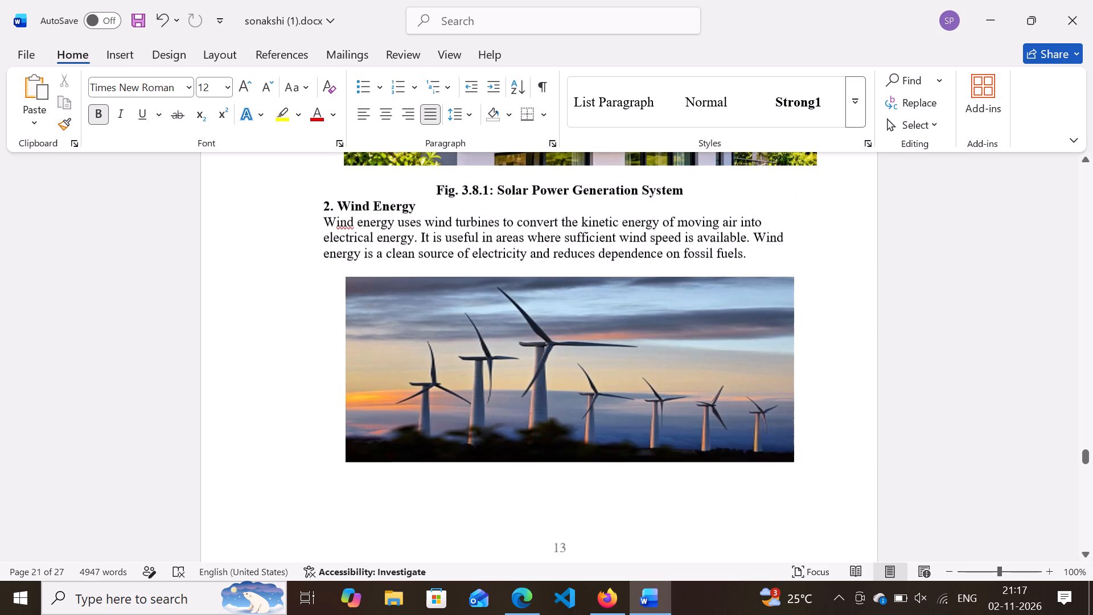
scroll(581, 340, up, 4)
scroll(581, 340, down, 1)
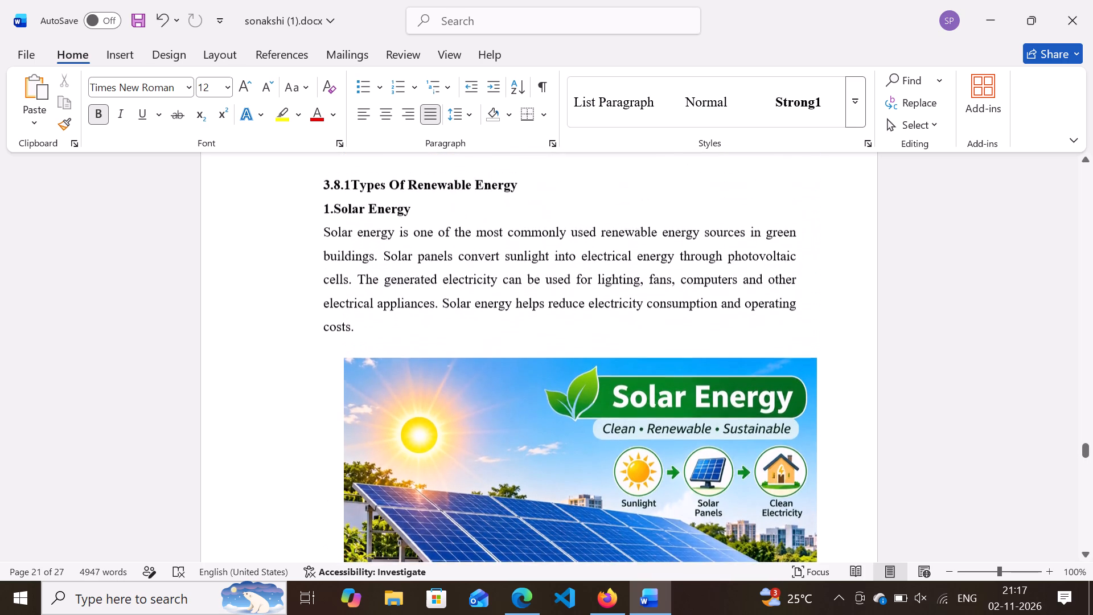
scroll(581, 340, down, 3)
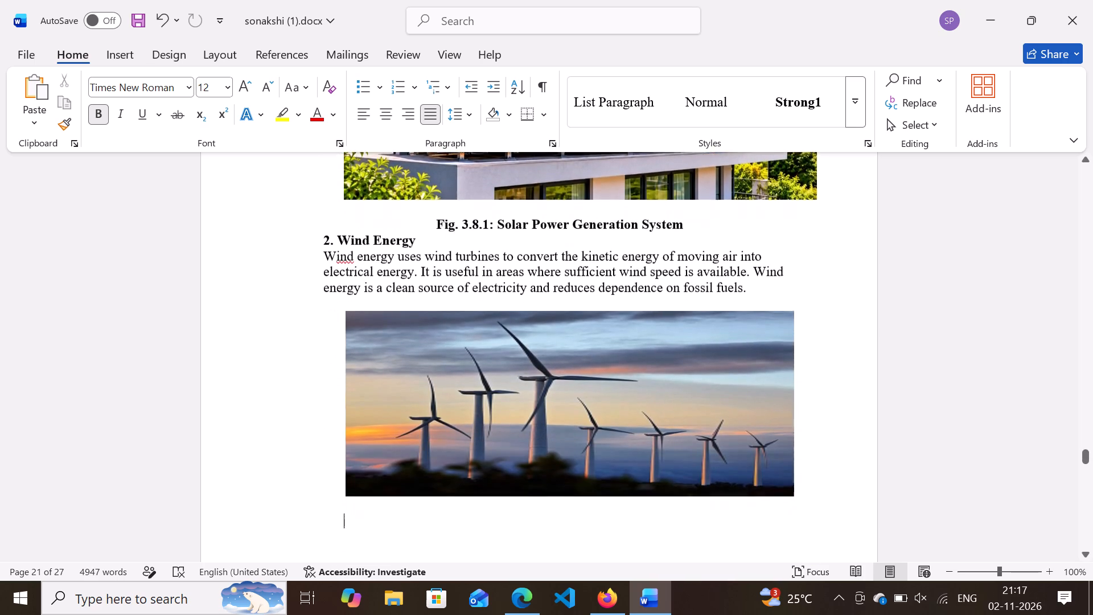
scroll(581, 340, down, 1)
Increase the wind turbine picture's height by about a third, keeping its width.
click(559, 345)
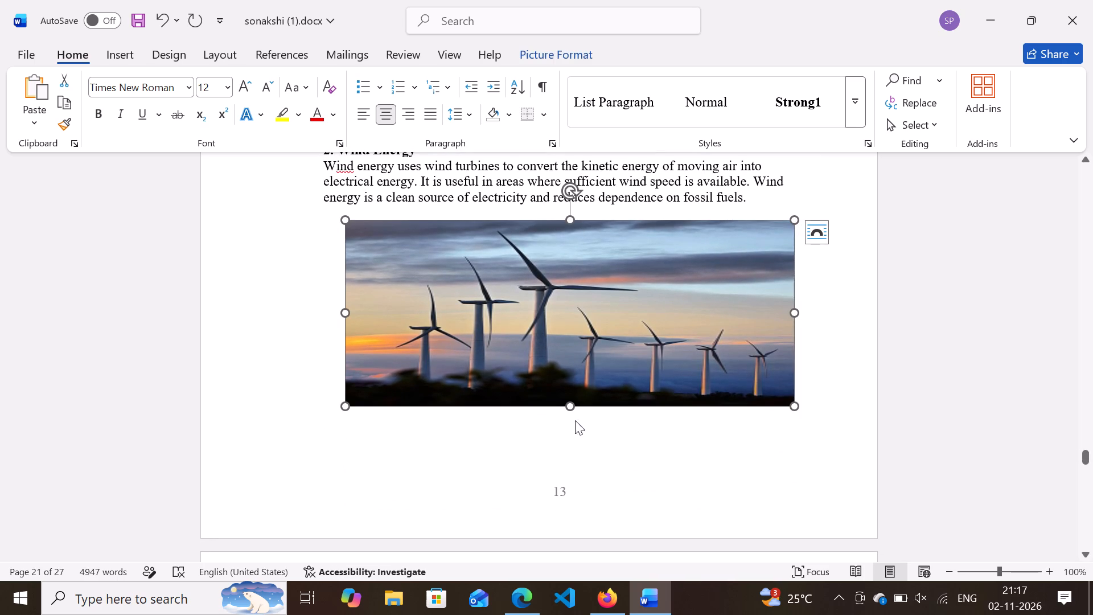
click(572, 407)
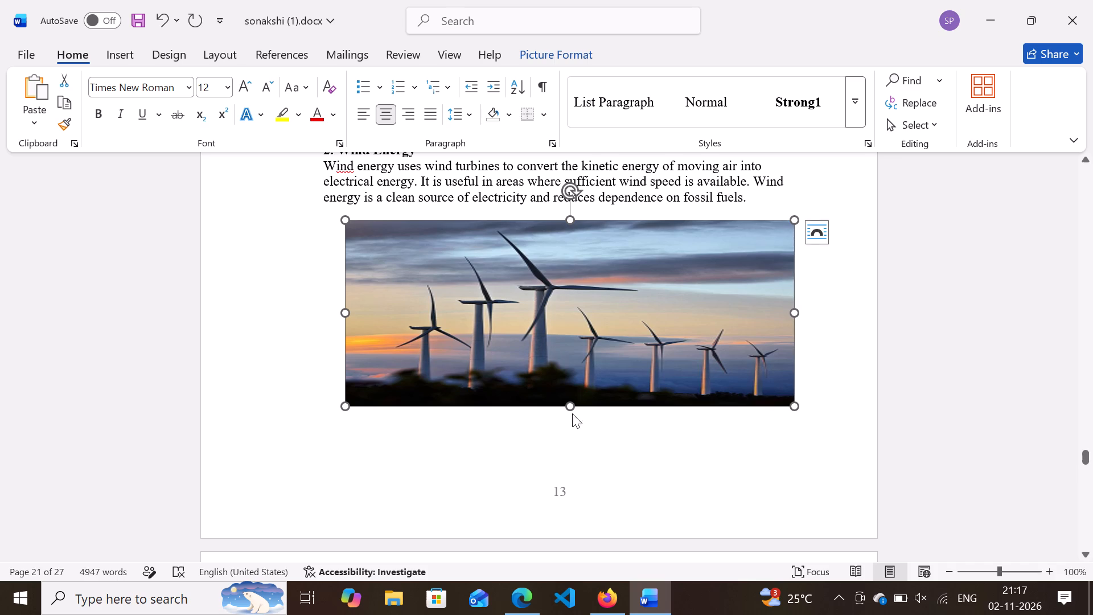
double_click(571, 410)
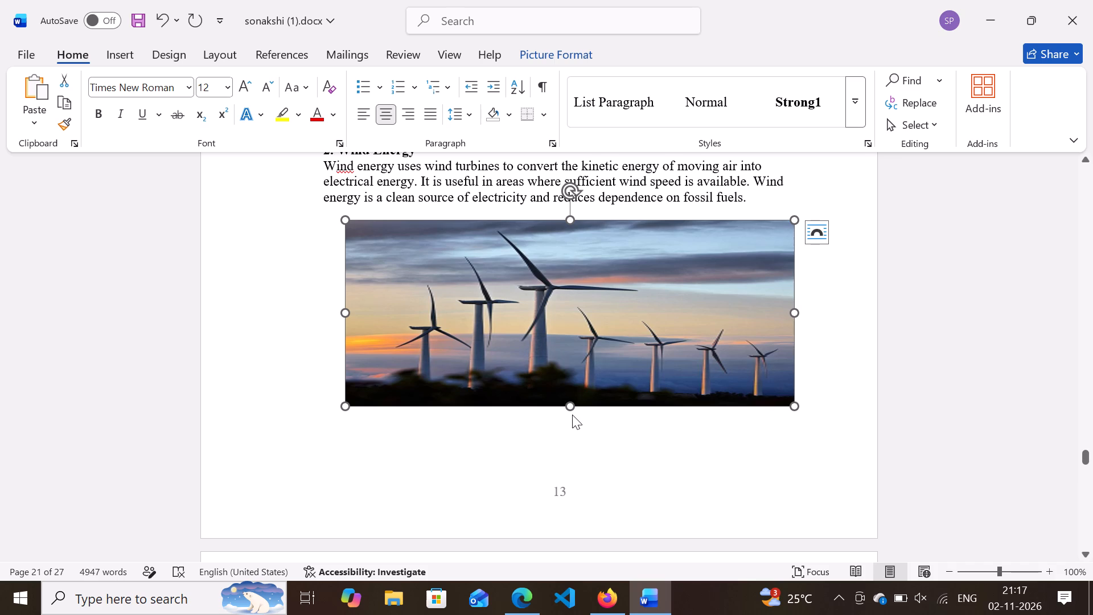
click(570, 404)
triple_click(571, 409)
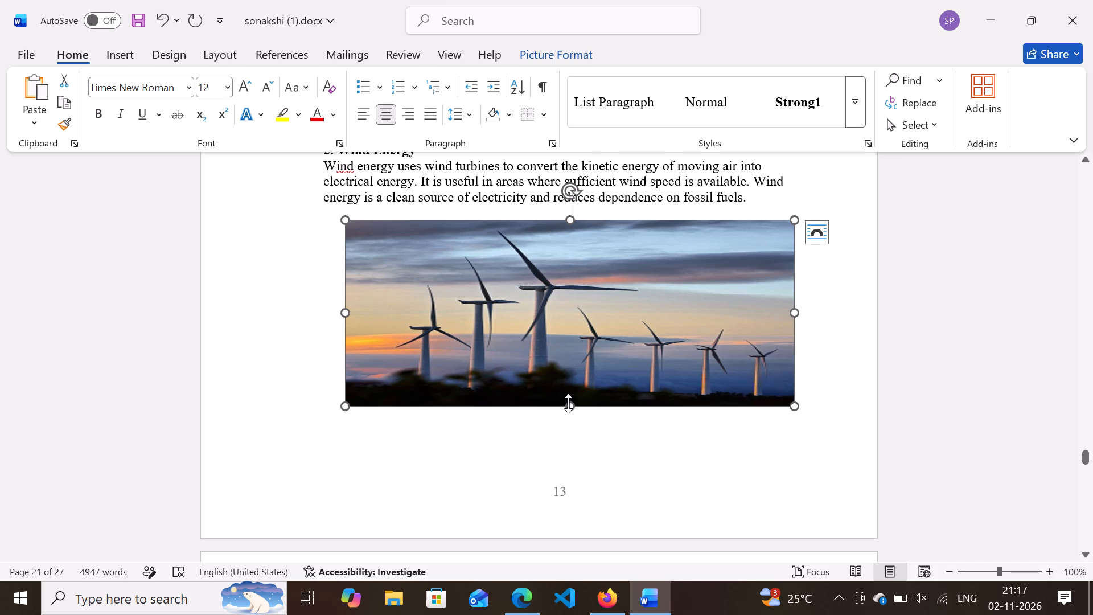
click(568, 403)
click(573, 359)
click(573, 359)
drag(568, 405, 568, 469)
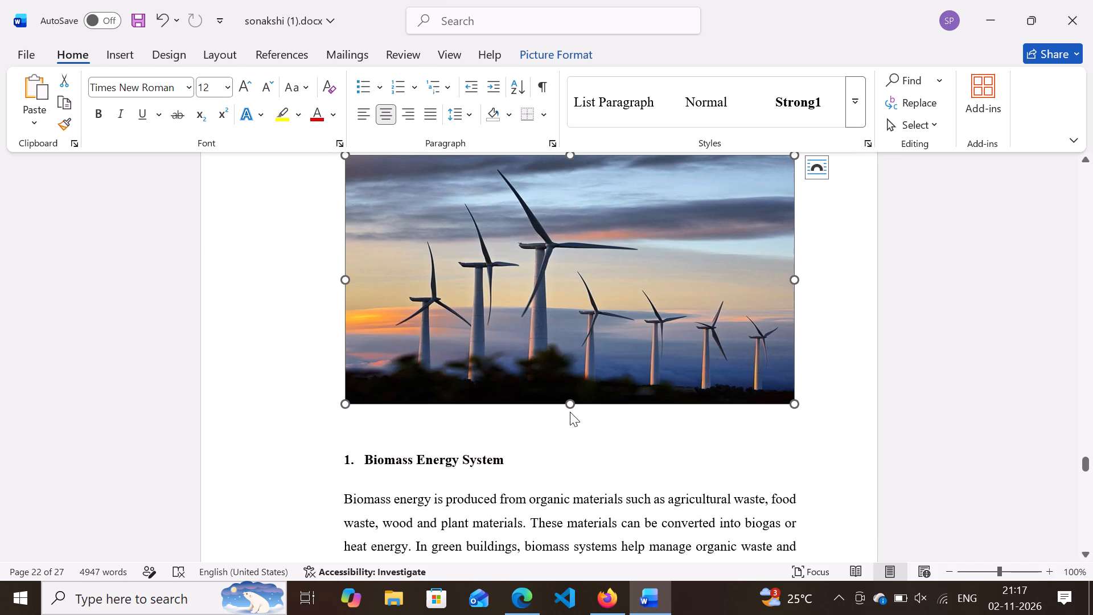
Reduce the wind turbine picture's height by about a third and its width by about a seventh.
click(569, 409)
drag(569, 409, 590, 325)
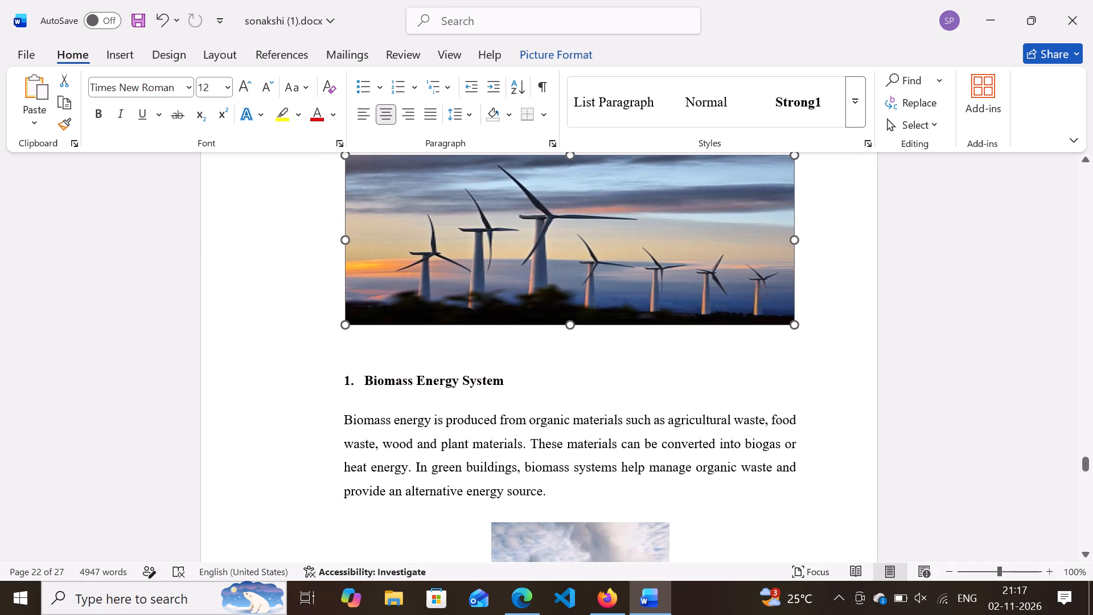
drag(590, 325, 593, 322)
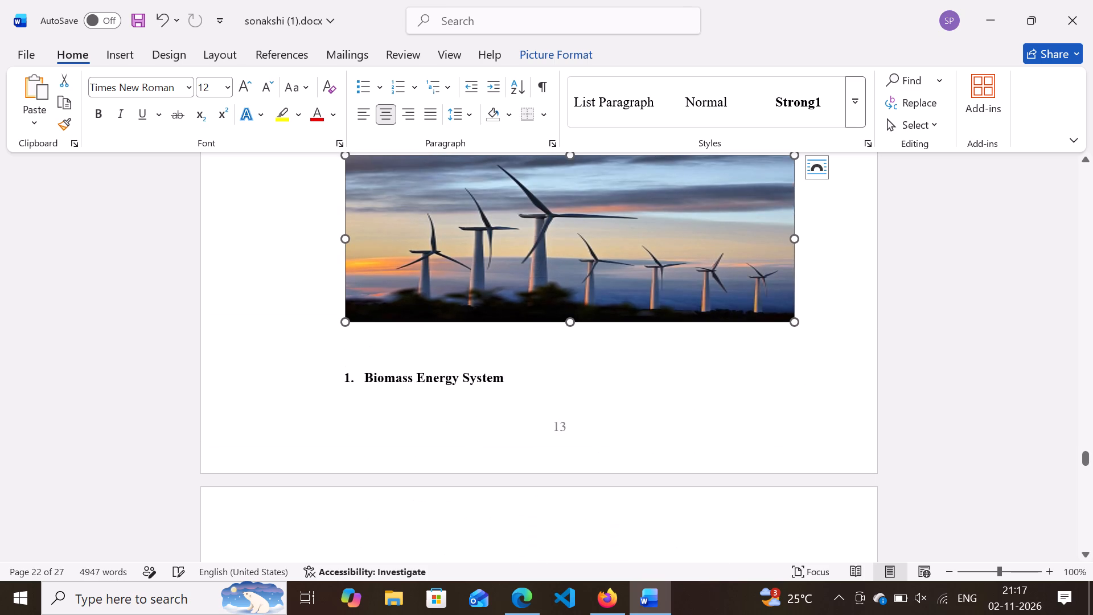
drag(800, 238, 764, 245)
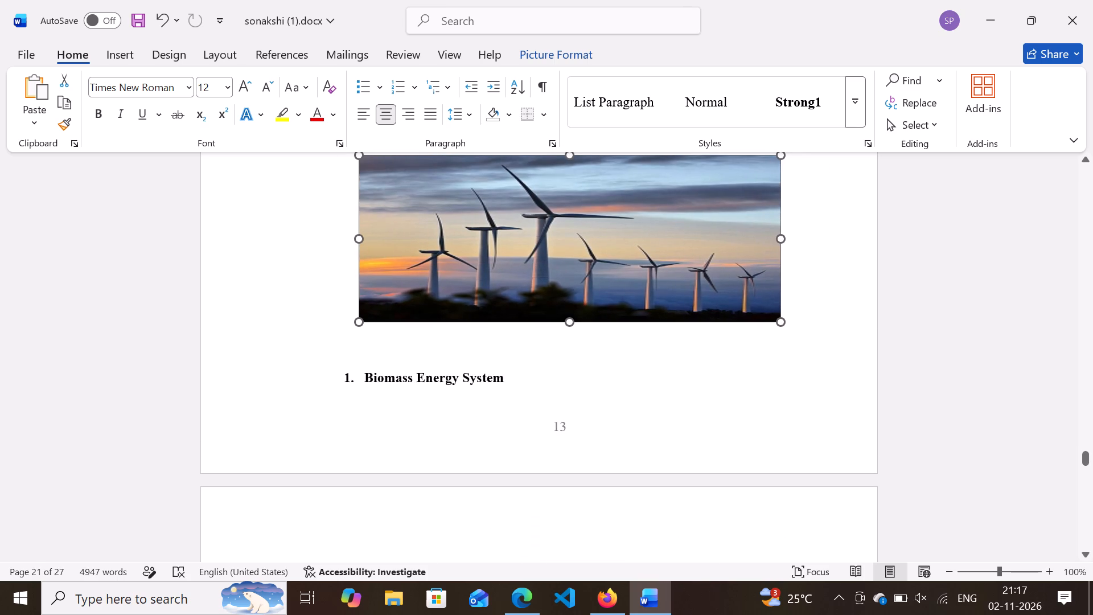
drag(764, 245, 729, 249)
Justify the Wind Energy heading and the paragraph beneath it, and set their line spacing to 1.5.
scroll(729, 249, up, 2)
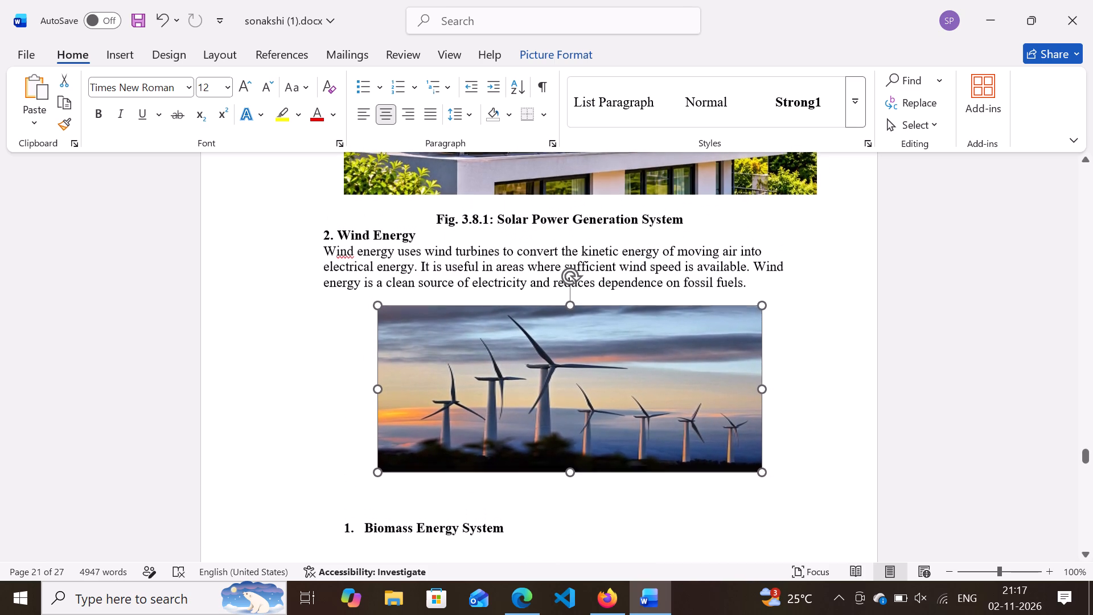
double_click(324, 235)
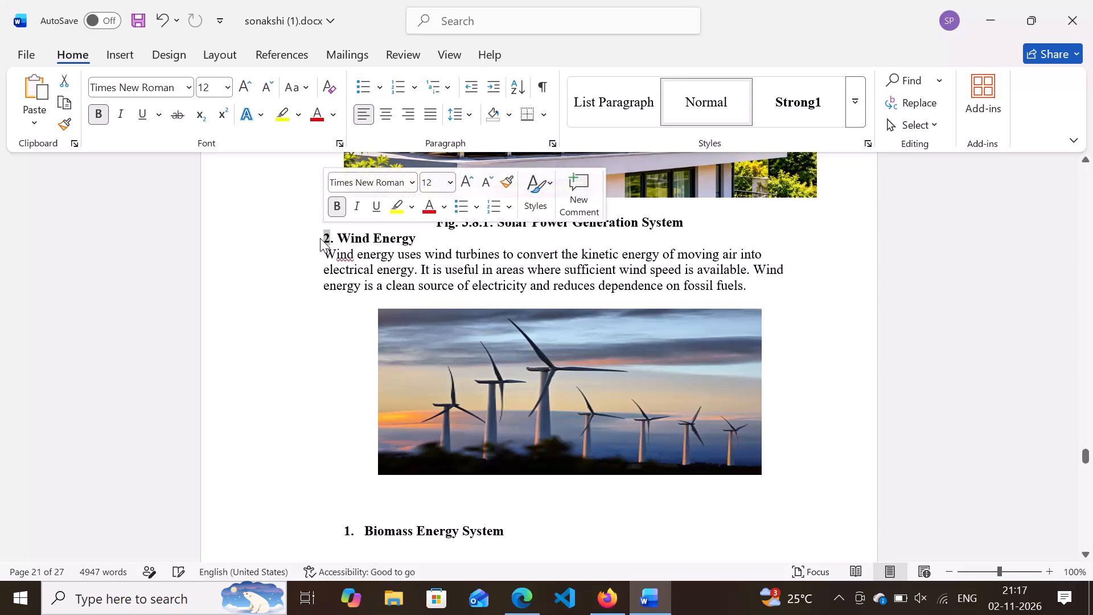
double_click(317, 238)
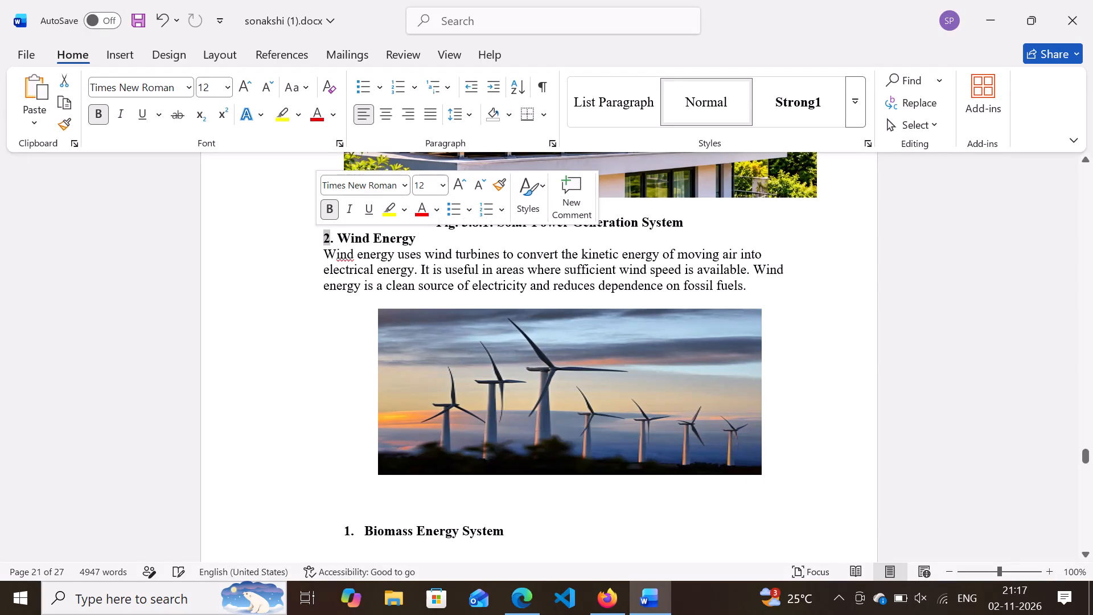
click(339, 235)
click(339, 235)
drag(339, 235, 361, 236)
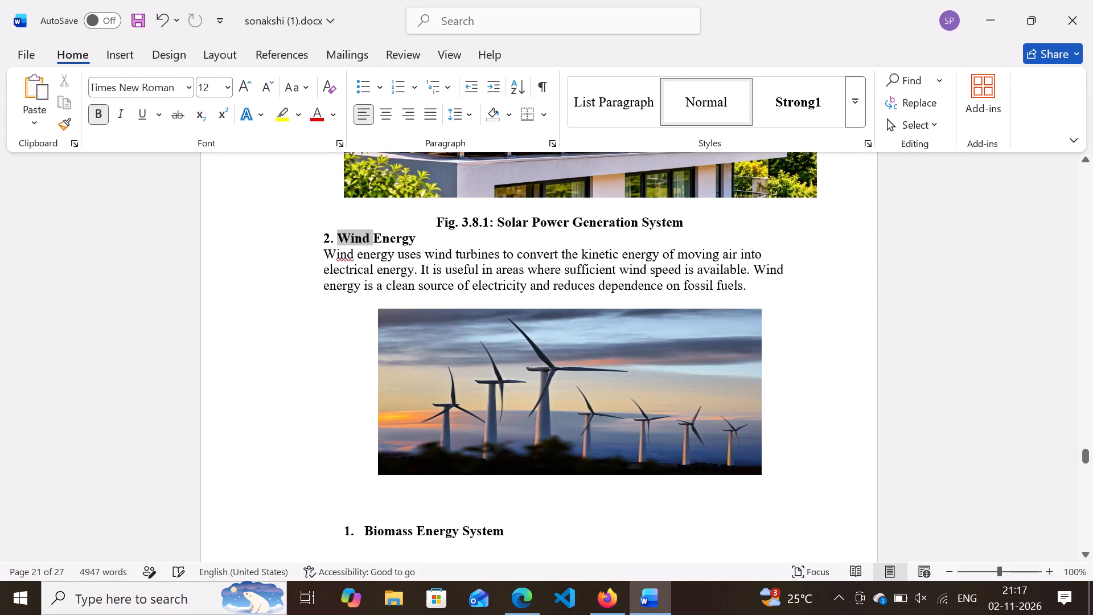
drag(361, 236, 585, 280)
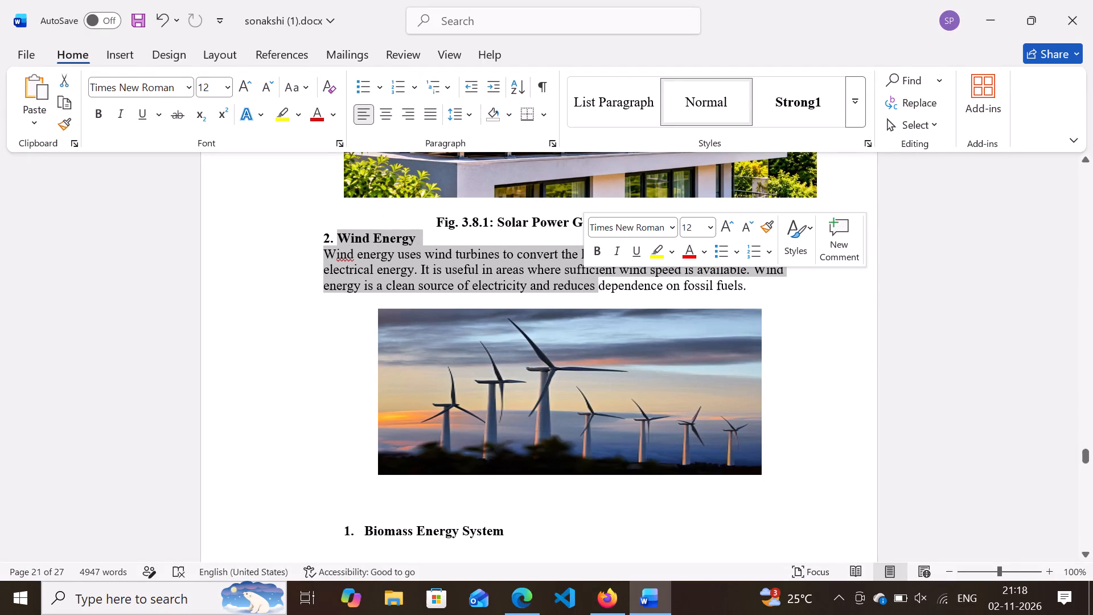
click(422, 113)
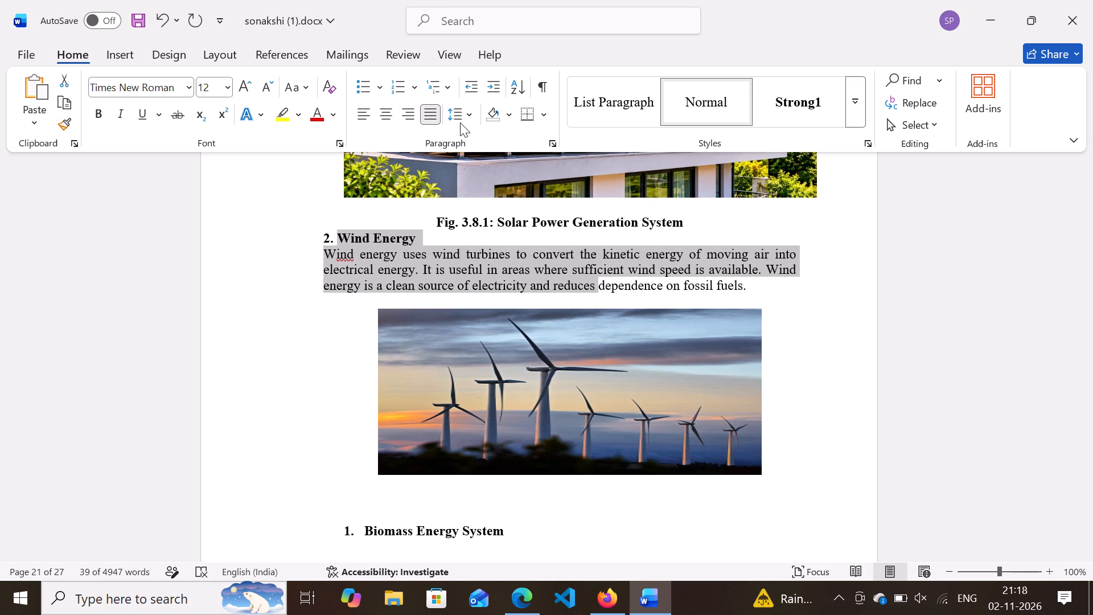
click(460, 122)
click(473, 181)
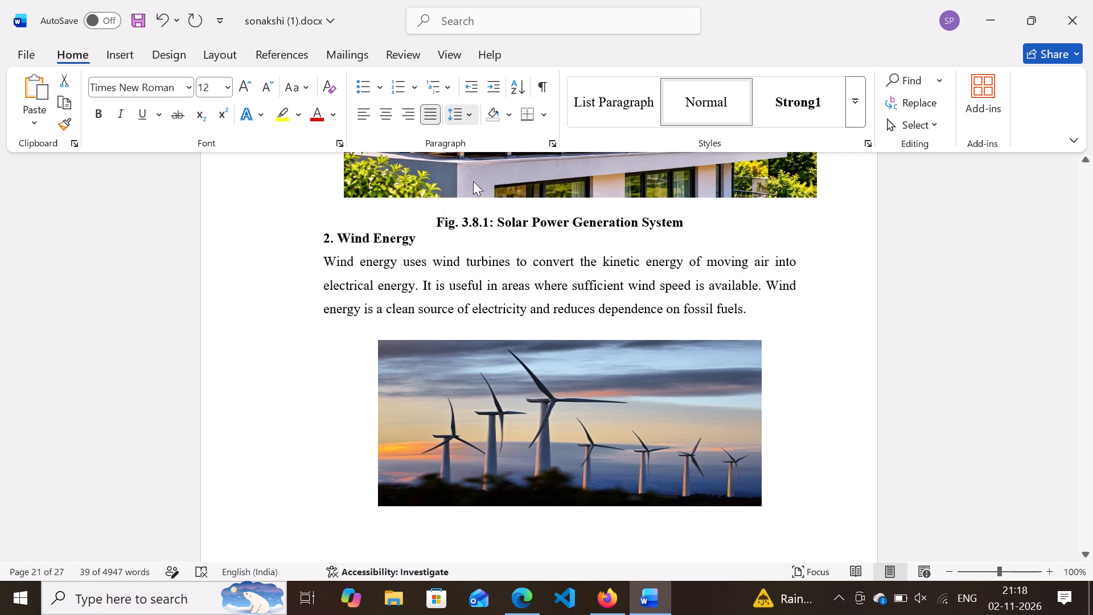
Apply justified alignment and 1.5 line spacing to the Wind Energy heading, its whole paragraph and the wind turbine picture together.
click(741, 310)
drag(741, 310, 535, 274)
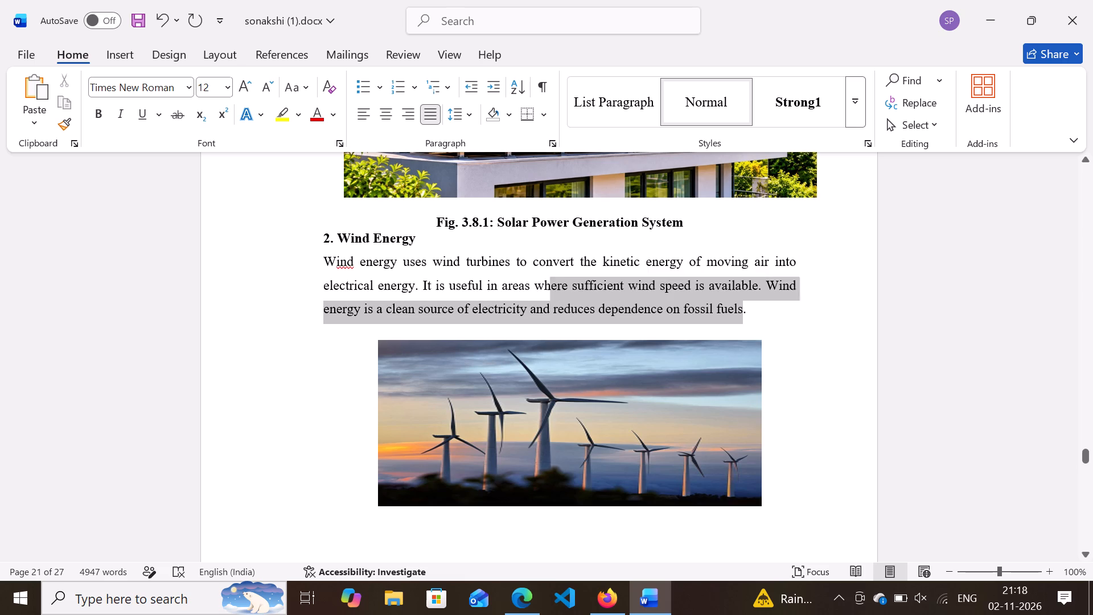
drag(535, 274, 759, 315)
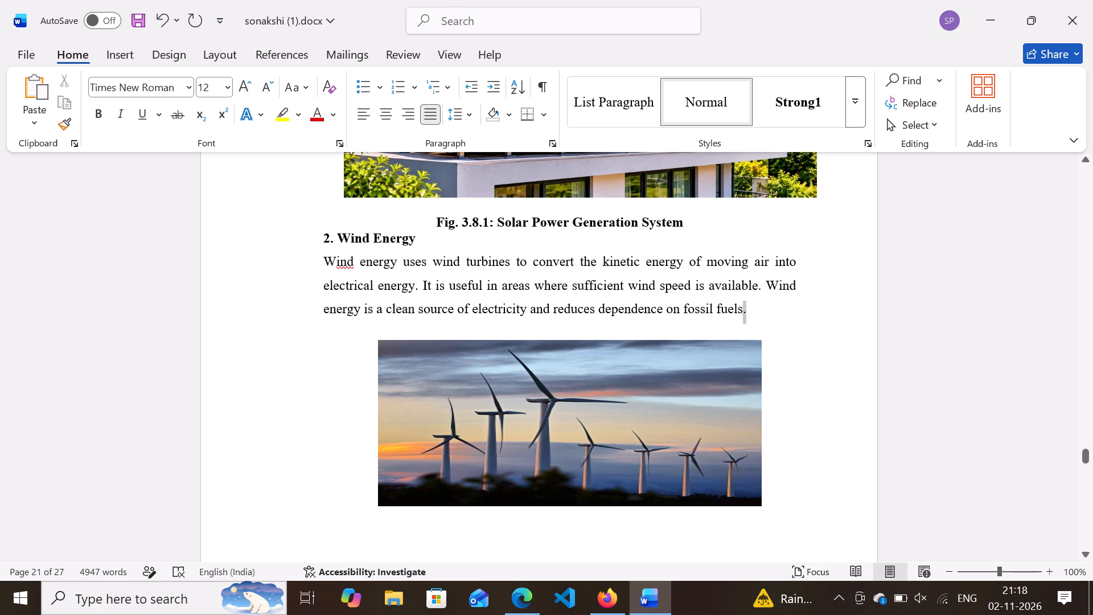
drag(759, 315, 769, 315)
click(769, 315)
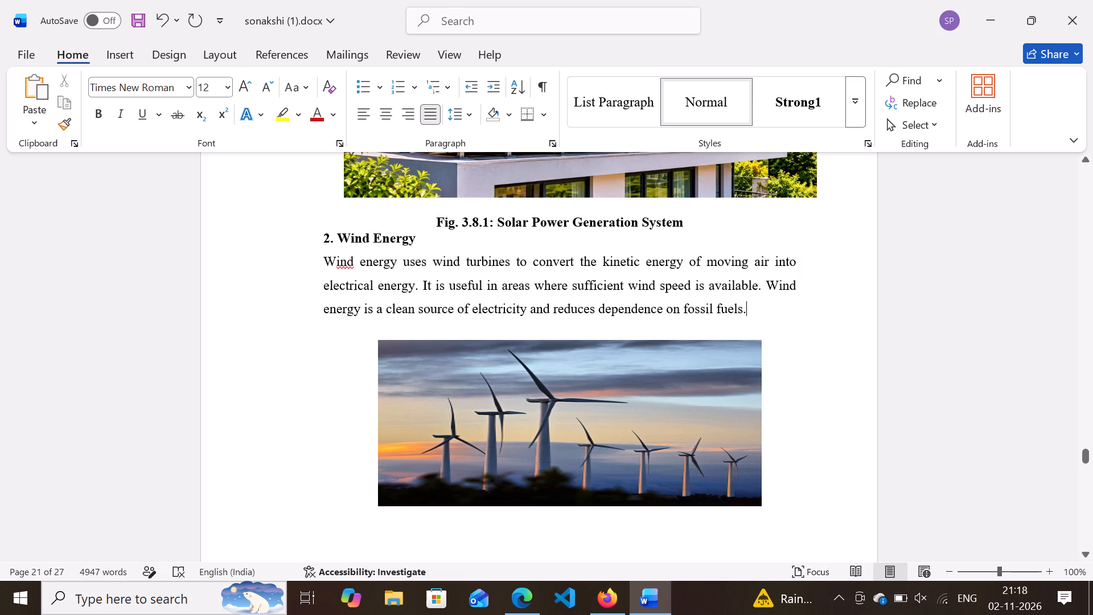
double_click(335, 236)
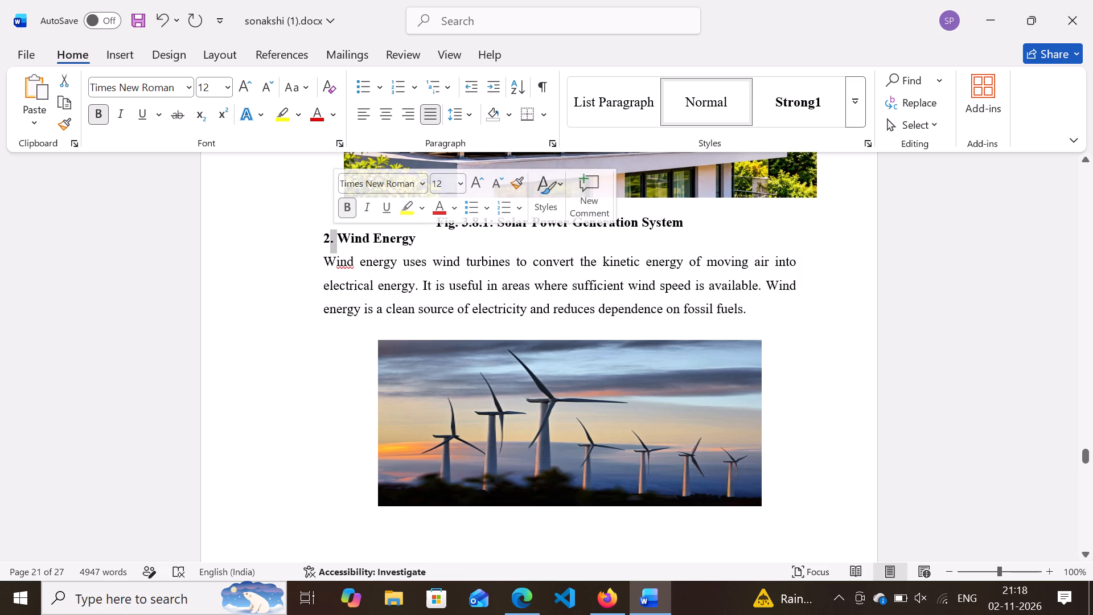
click(338, 233)
drag(338, 233, 454, 262)
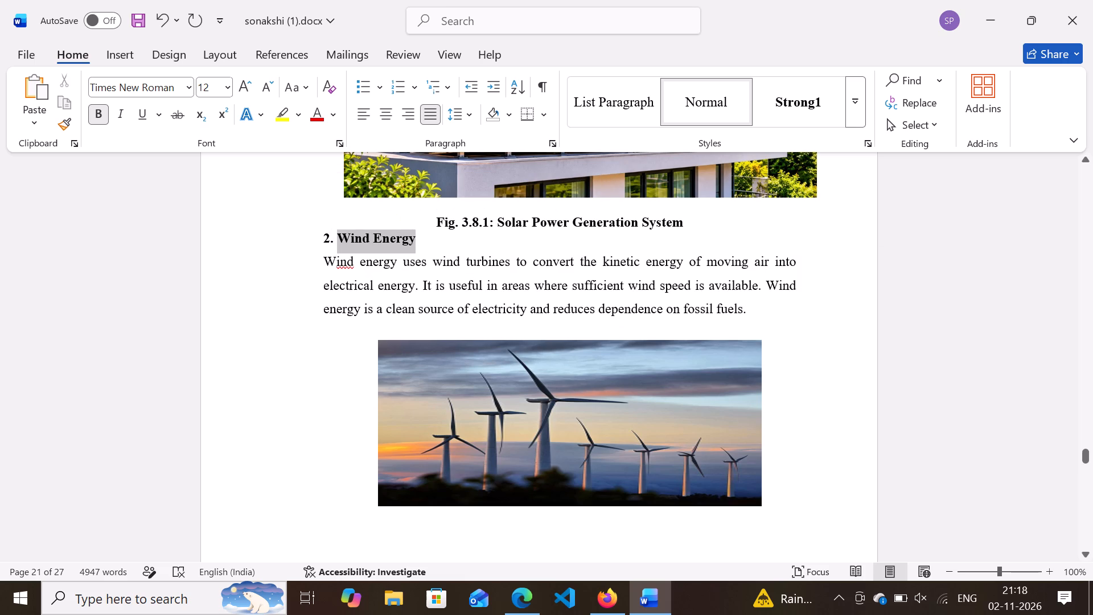
drag(454, 262, 707, 325)
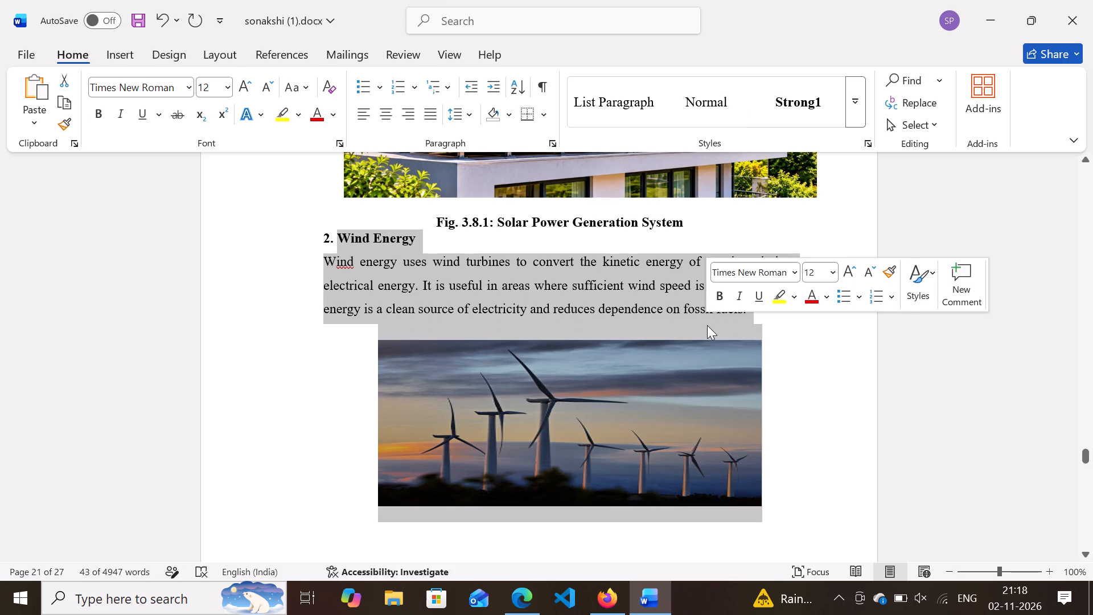
click(432, 121)
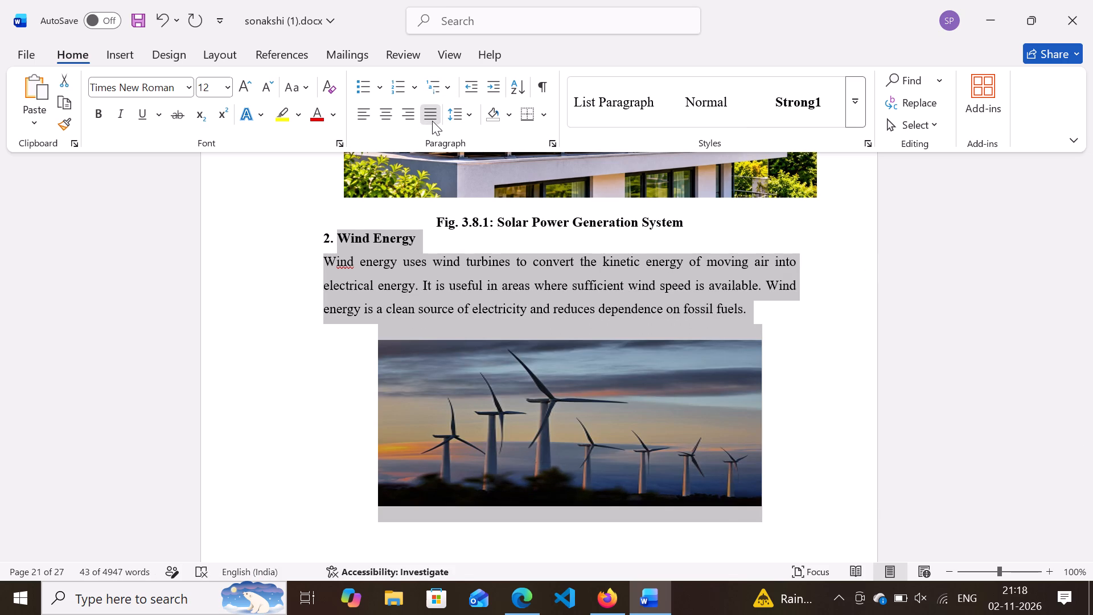
click(467, 116)
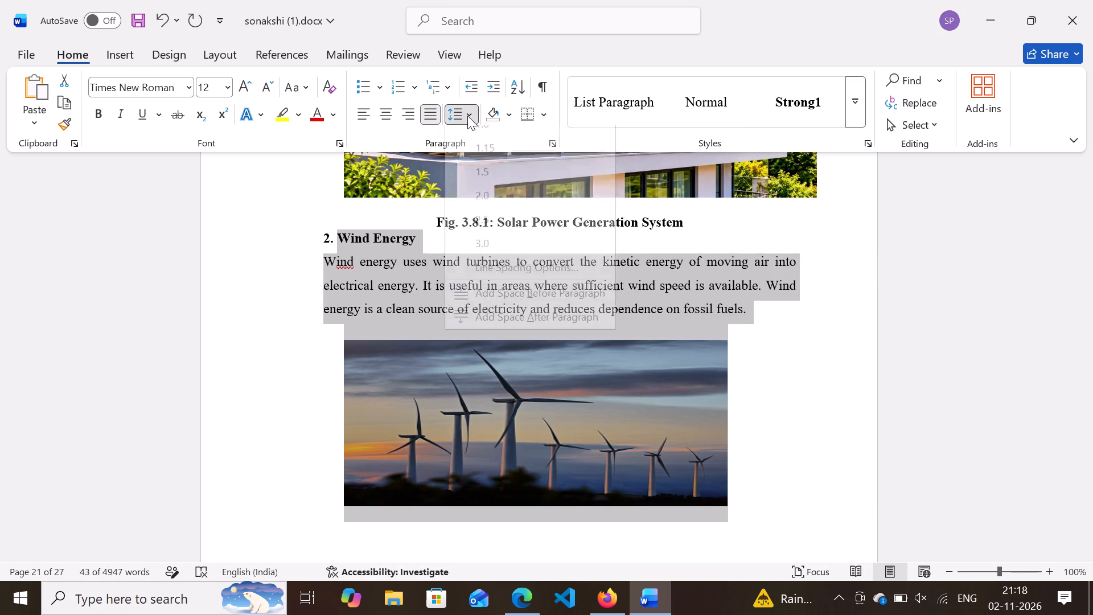
click(475, 185)
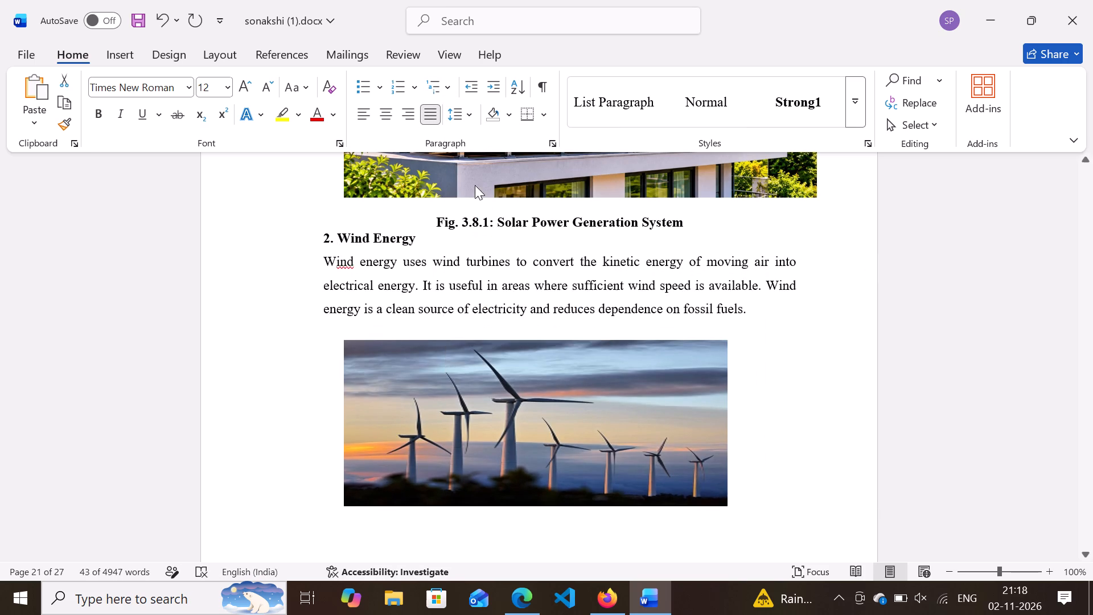
click(342, 383)
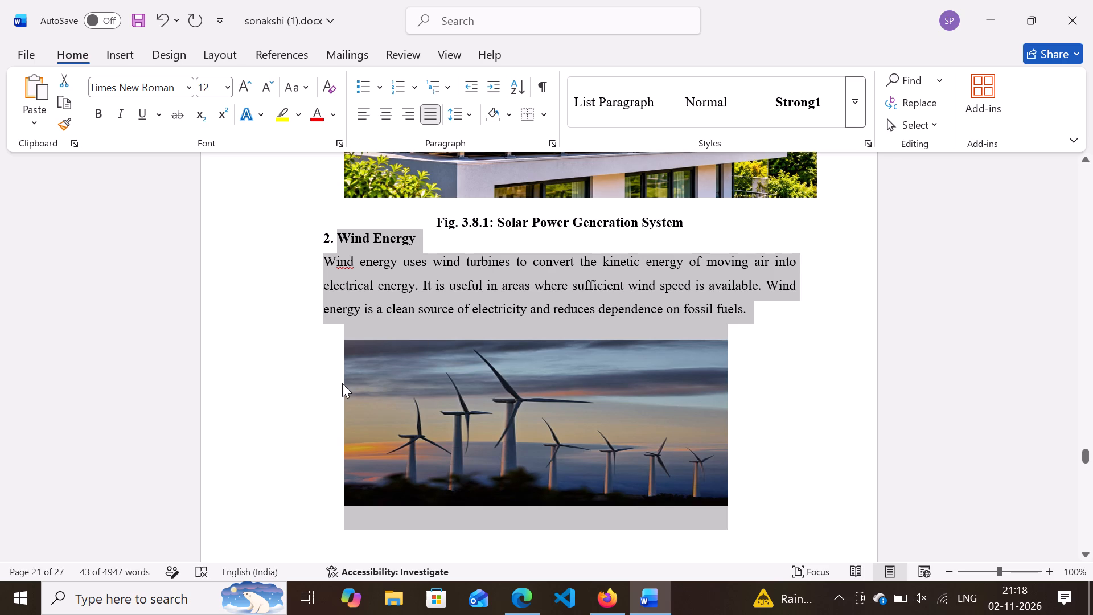
Centre the wind turbine picture beneath the Wind Energy paragraph.
double_click(360, 377)
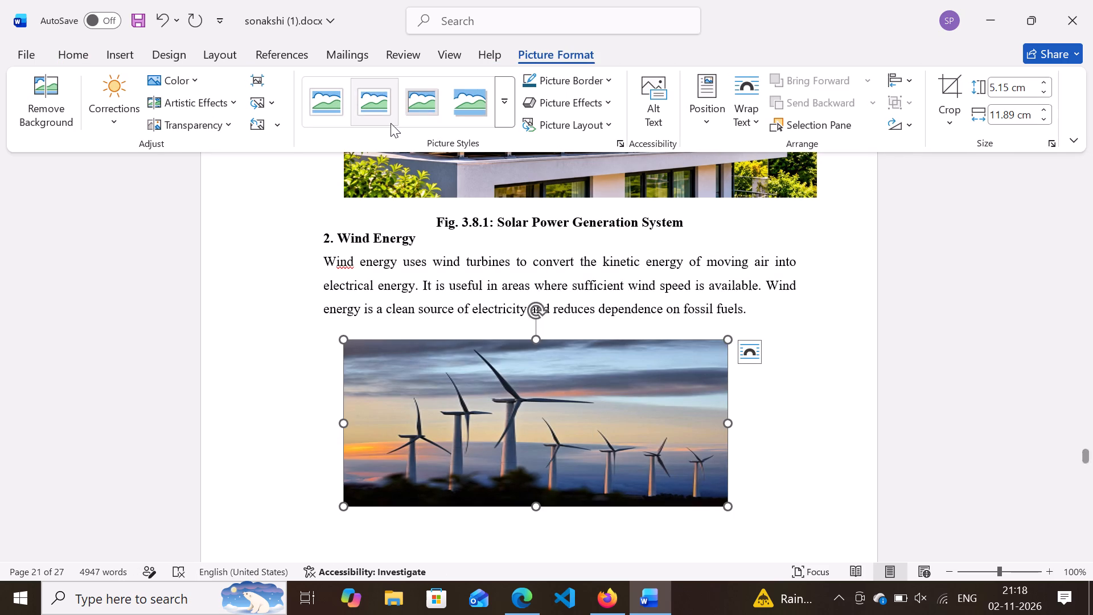
click(63, 52)
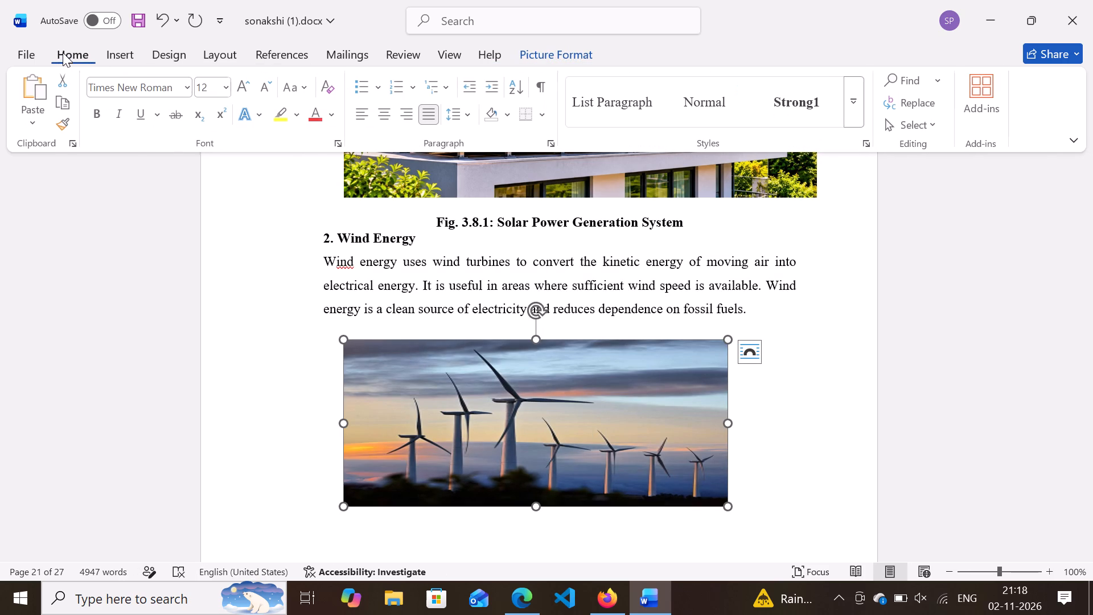
click(379, 114)
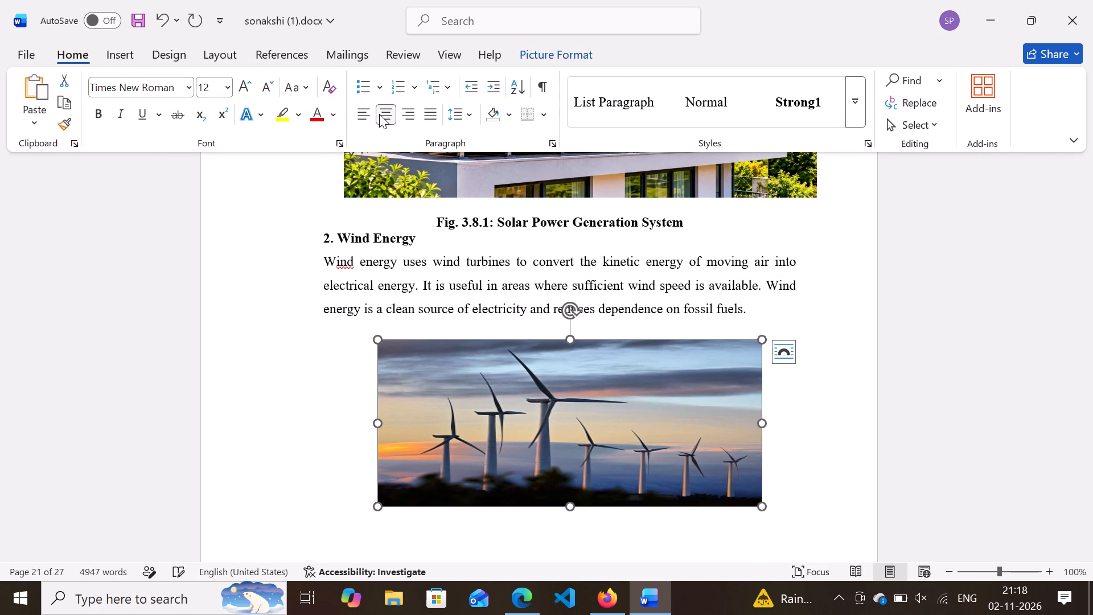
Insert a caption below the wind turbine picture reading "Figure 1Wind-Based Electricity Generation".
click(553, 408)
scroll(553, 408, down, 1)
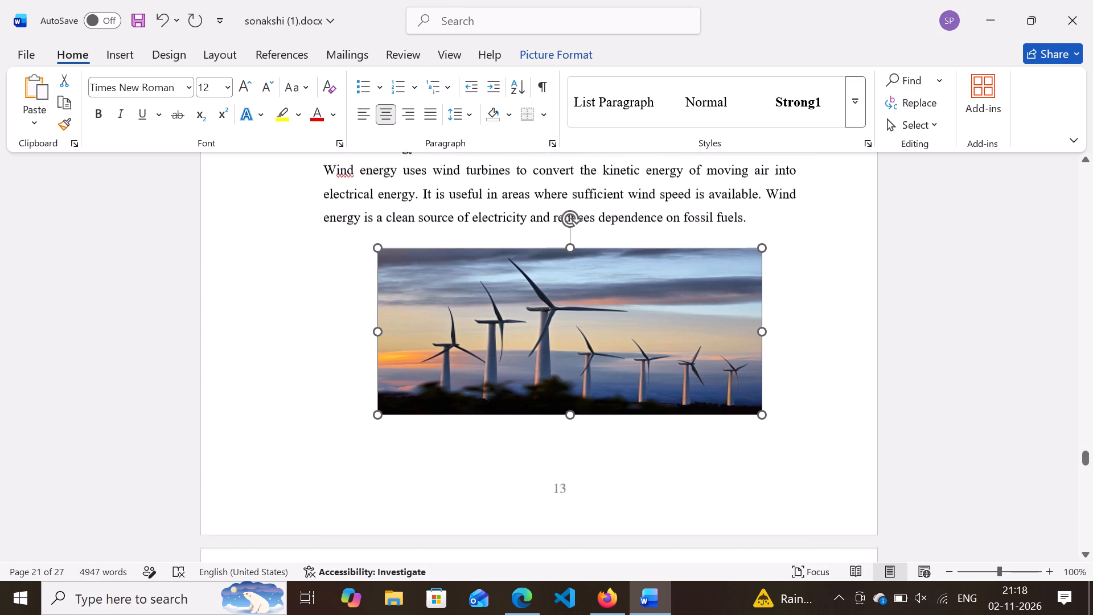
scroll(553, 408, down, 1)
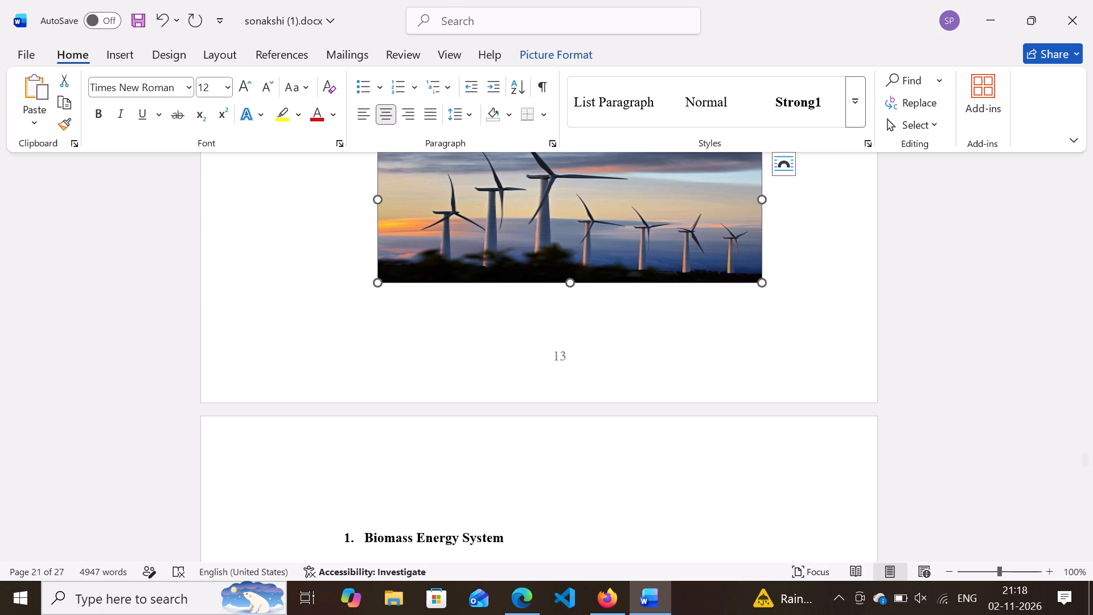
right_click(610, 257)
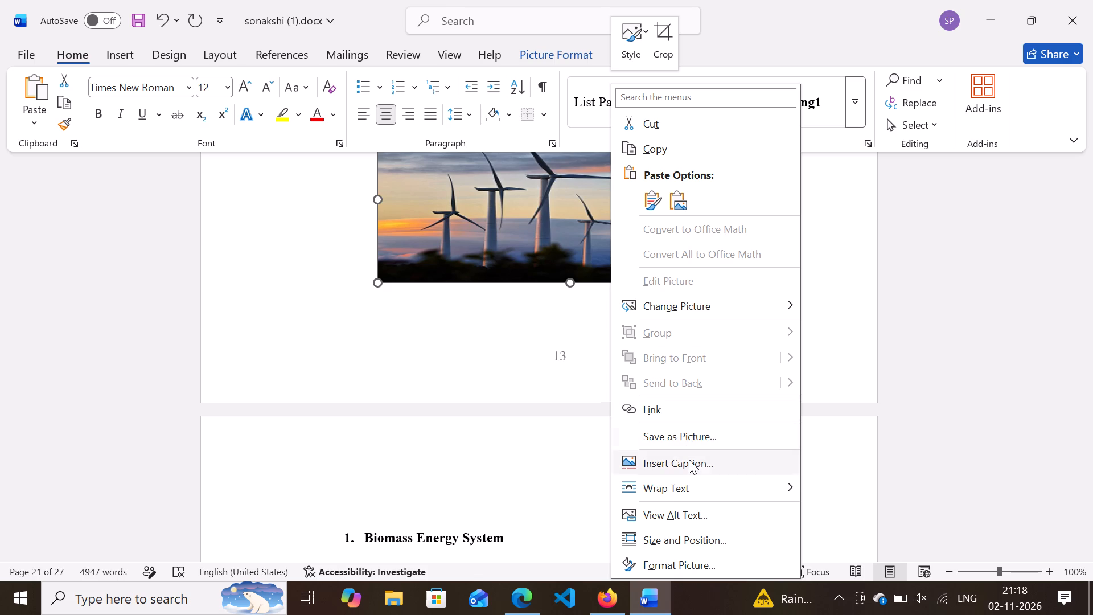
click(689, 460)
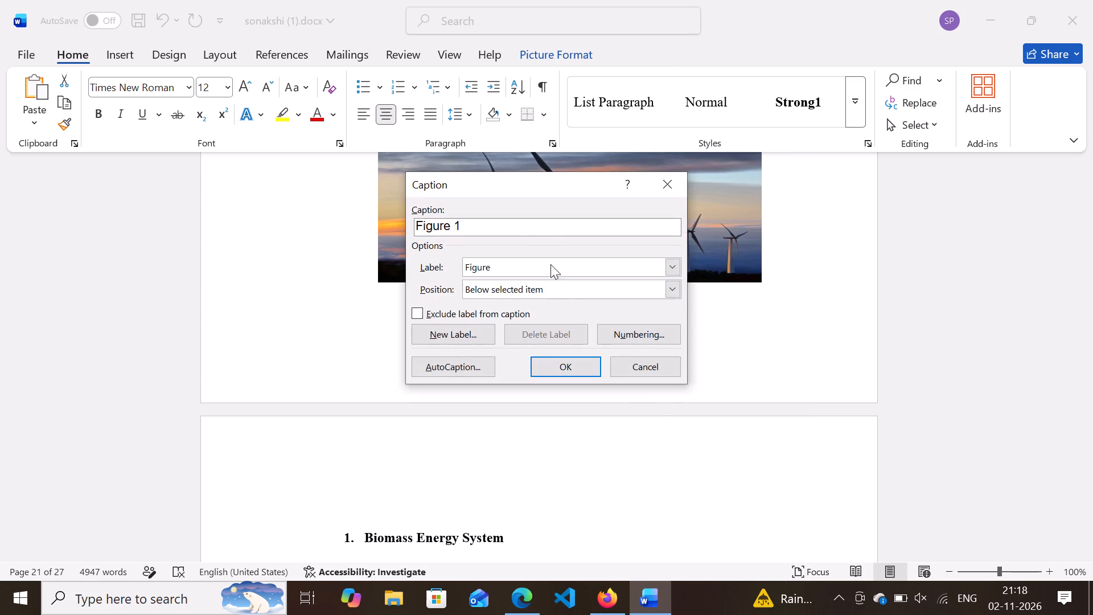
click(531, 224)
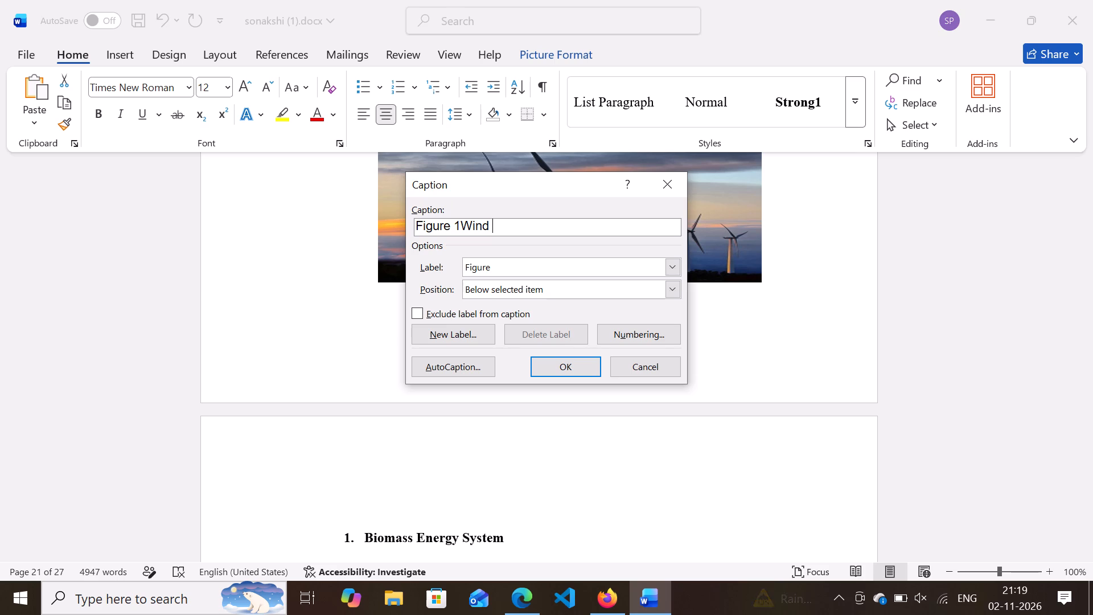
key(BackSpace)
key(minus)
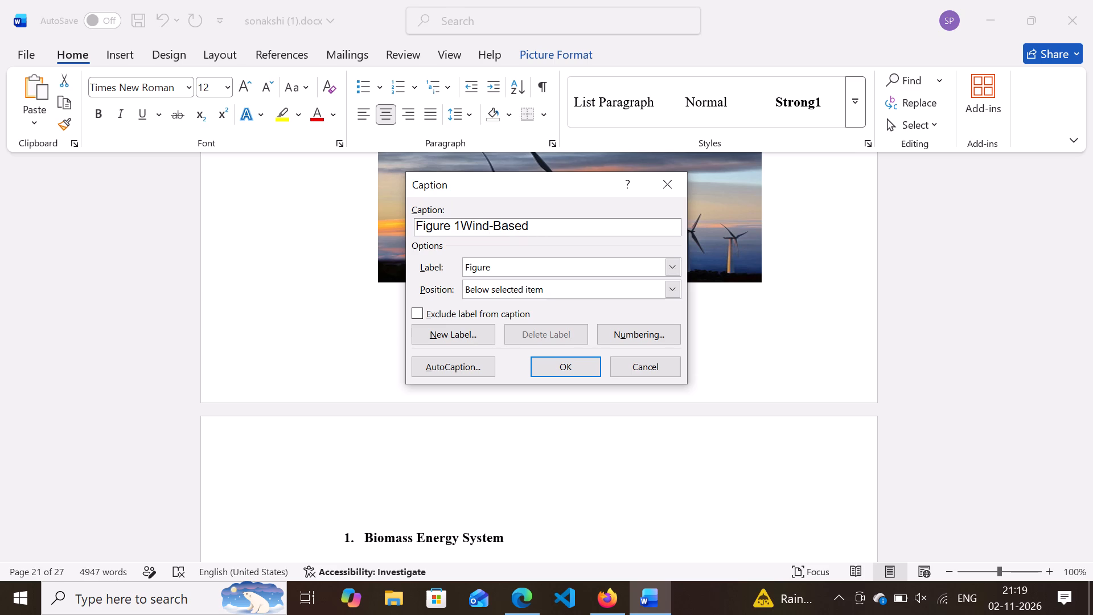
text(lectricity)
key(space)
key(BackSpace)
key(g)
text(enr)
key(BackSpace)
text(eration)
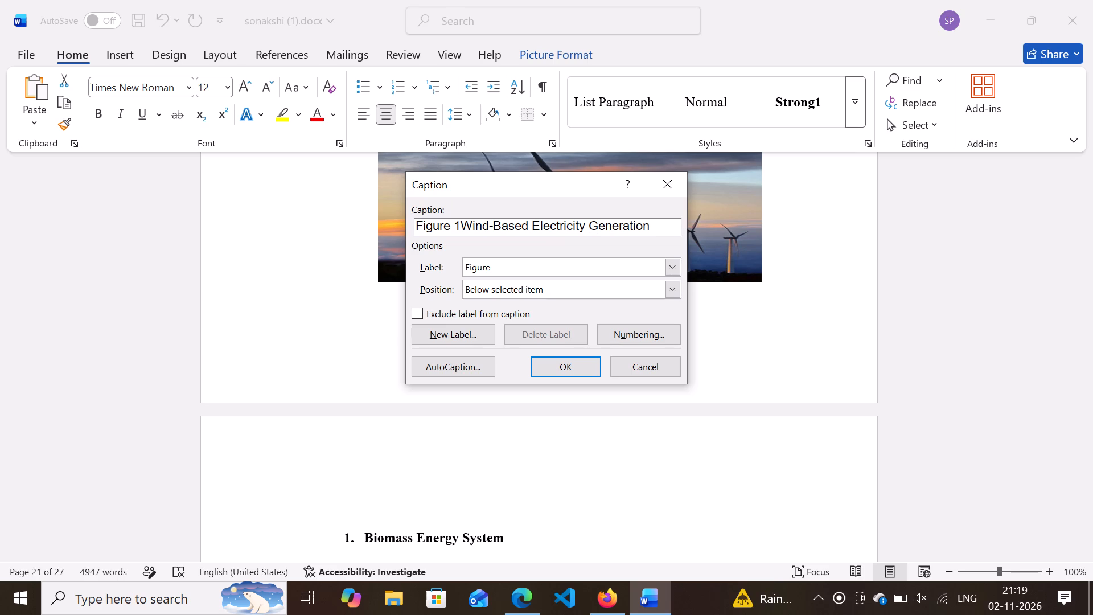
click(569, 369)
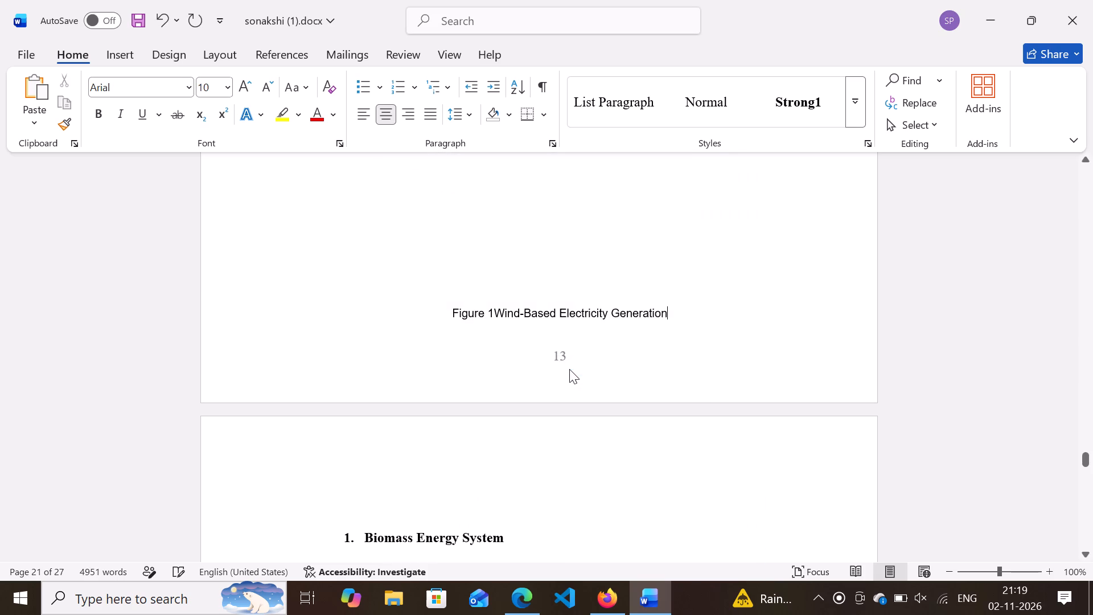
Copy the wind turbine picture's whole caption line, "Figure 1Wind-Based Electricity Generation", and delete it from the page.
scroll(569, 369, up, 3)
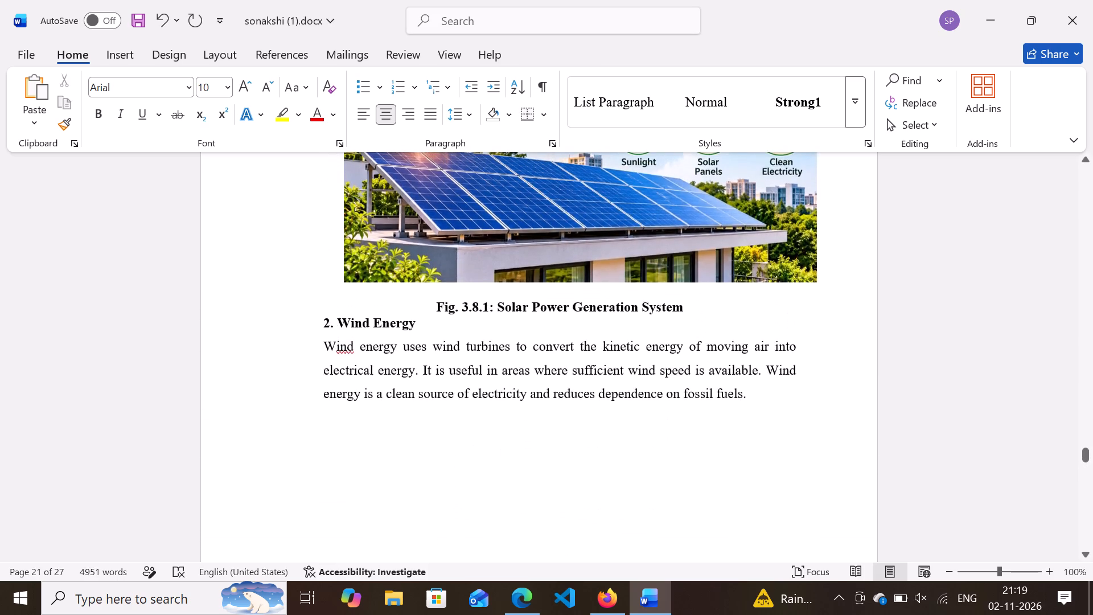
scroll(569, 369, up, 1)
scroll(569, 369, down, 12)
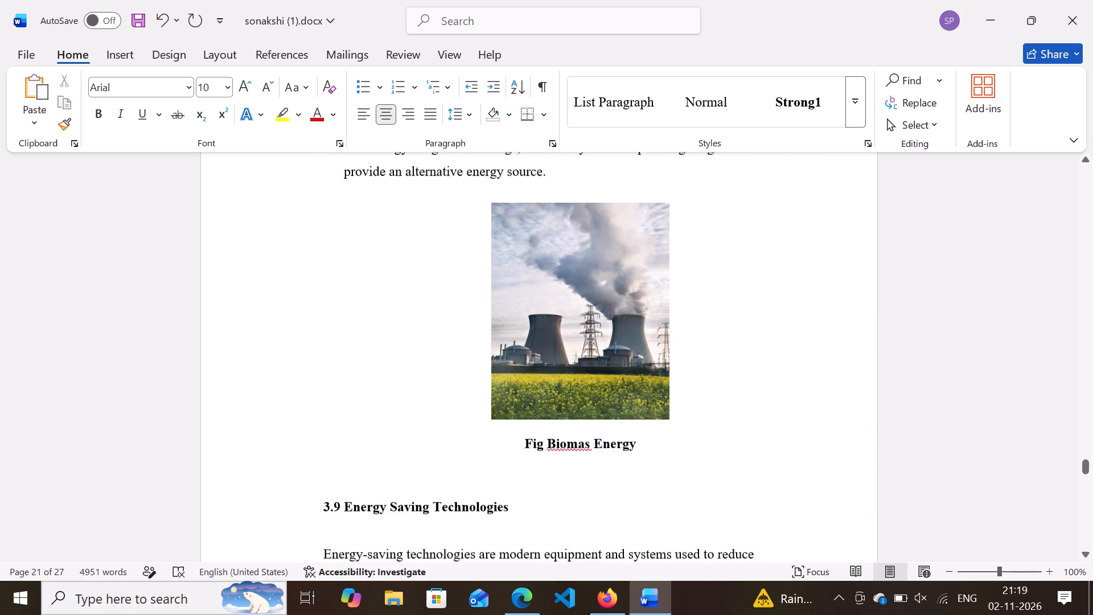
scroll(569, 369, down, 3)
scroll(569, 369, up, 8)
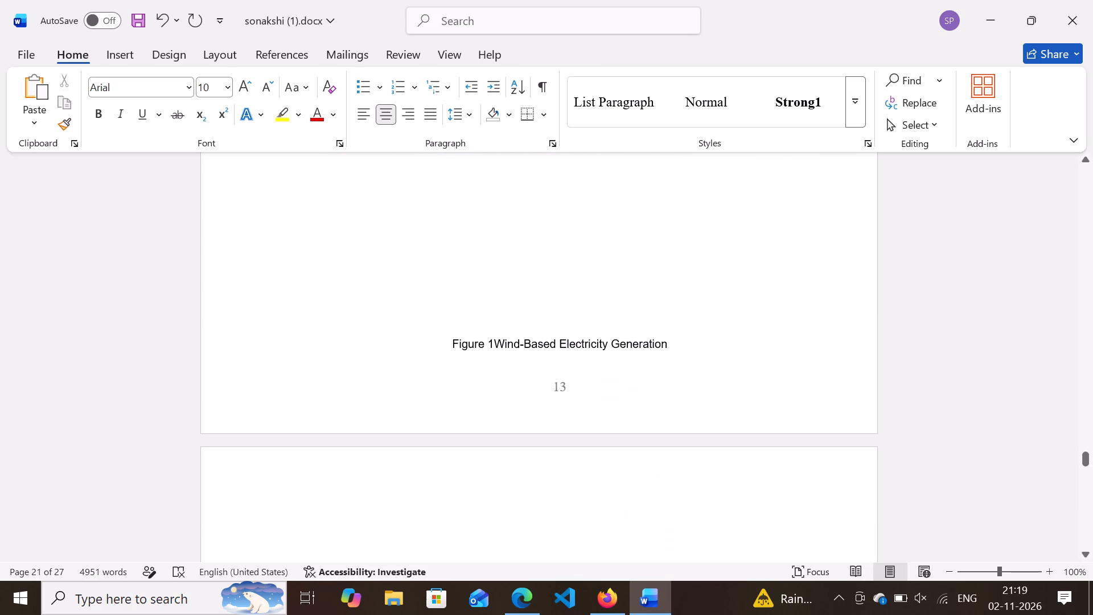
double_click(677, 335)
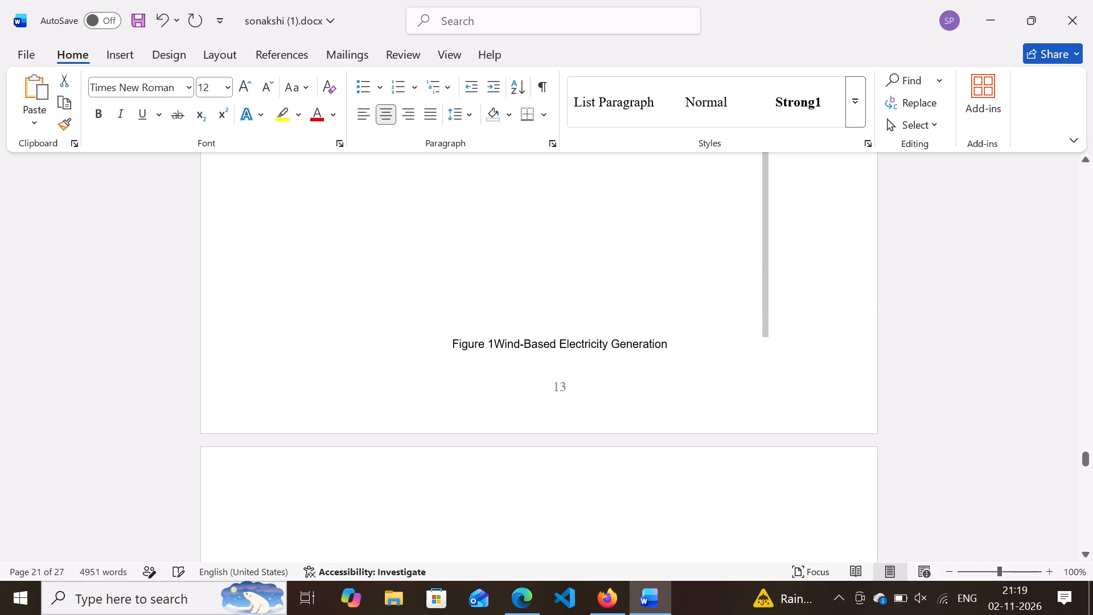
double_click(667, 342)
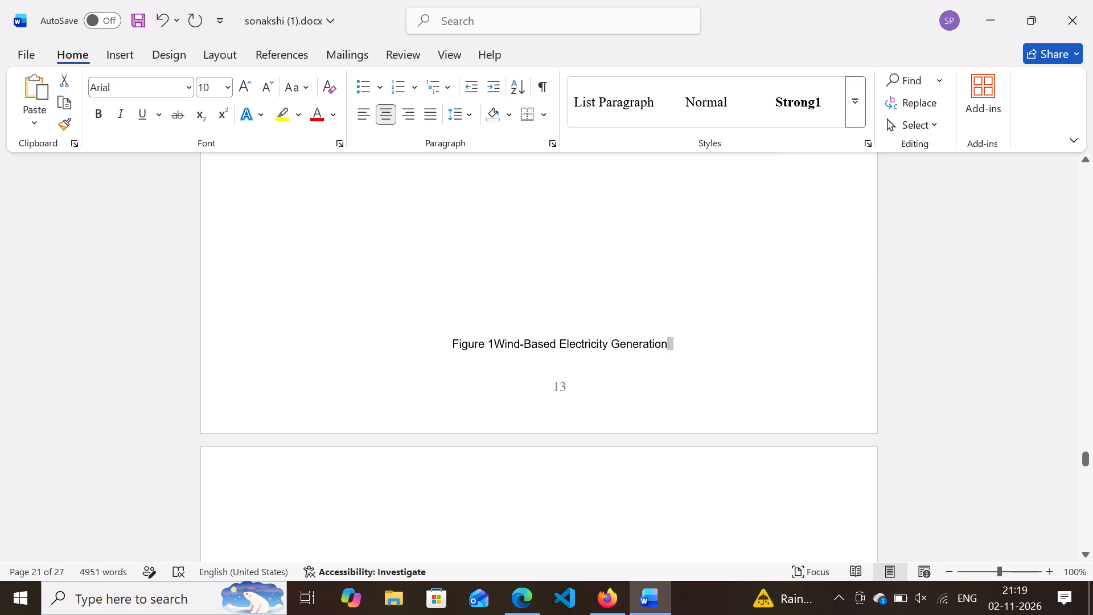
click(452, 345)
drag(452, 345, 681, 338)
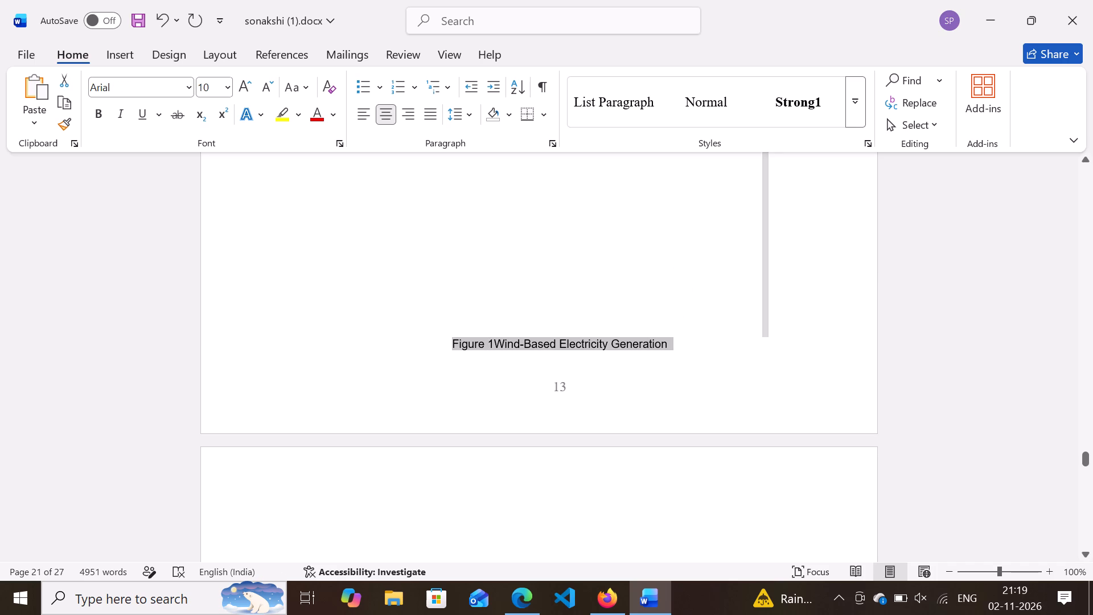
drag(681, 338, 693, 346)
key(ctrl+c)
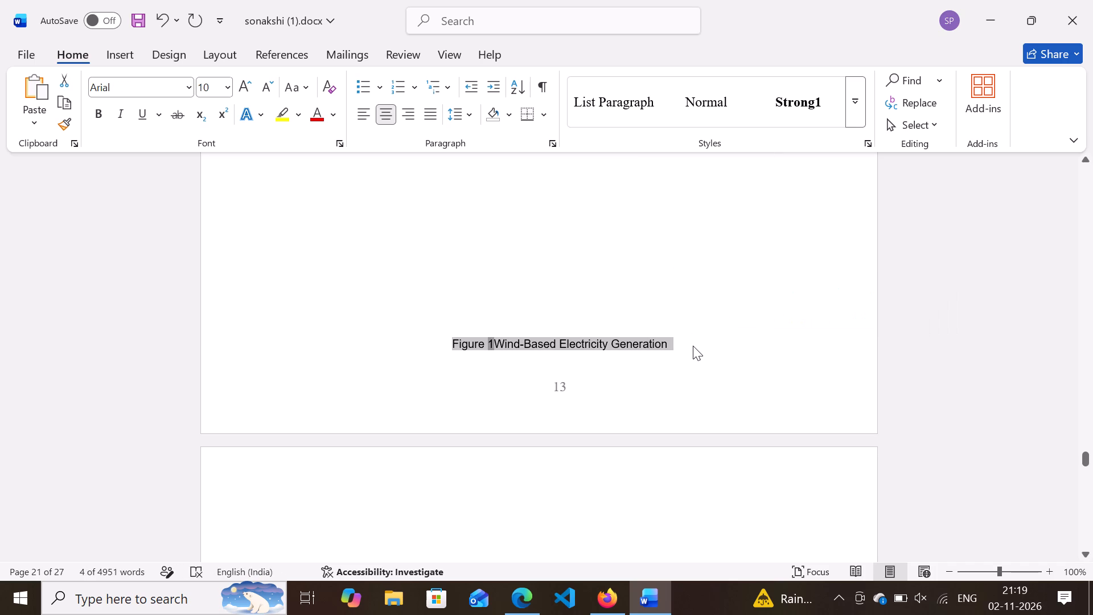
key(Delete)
Look back through sections 3.8 to 3.4, examining the headings, captions, table and page breaks, including the gap at the bottom of page 9.
scroll(693, 346, up, 3)
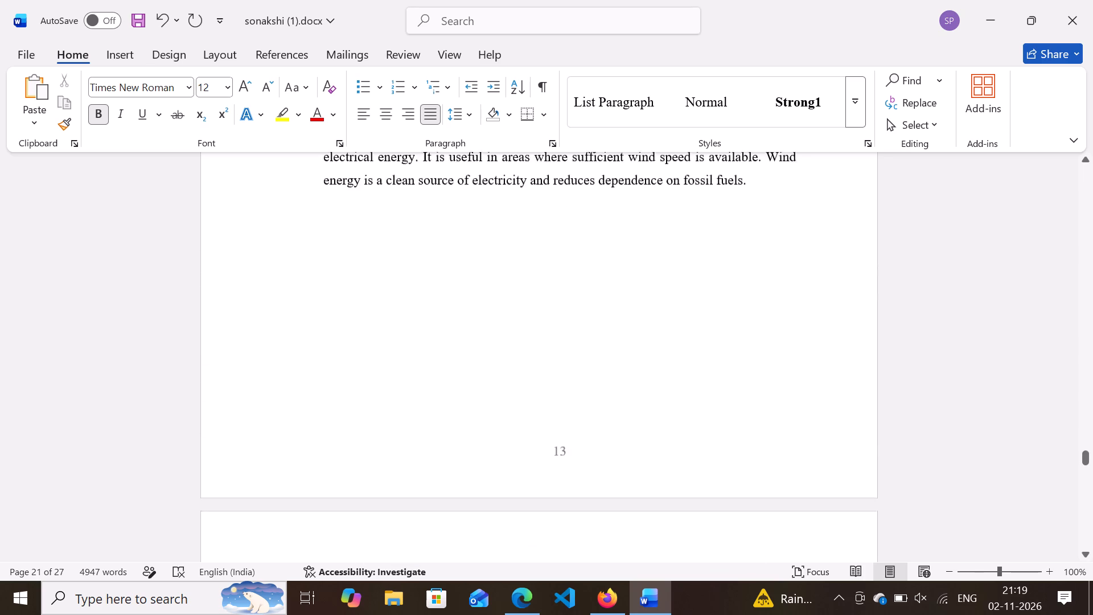
scroll(693, 346, up, 8)
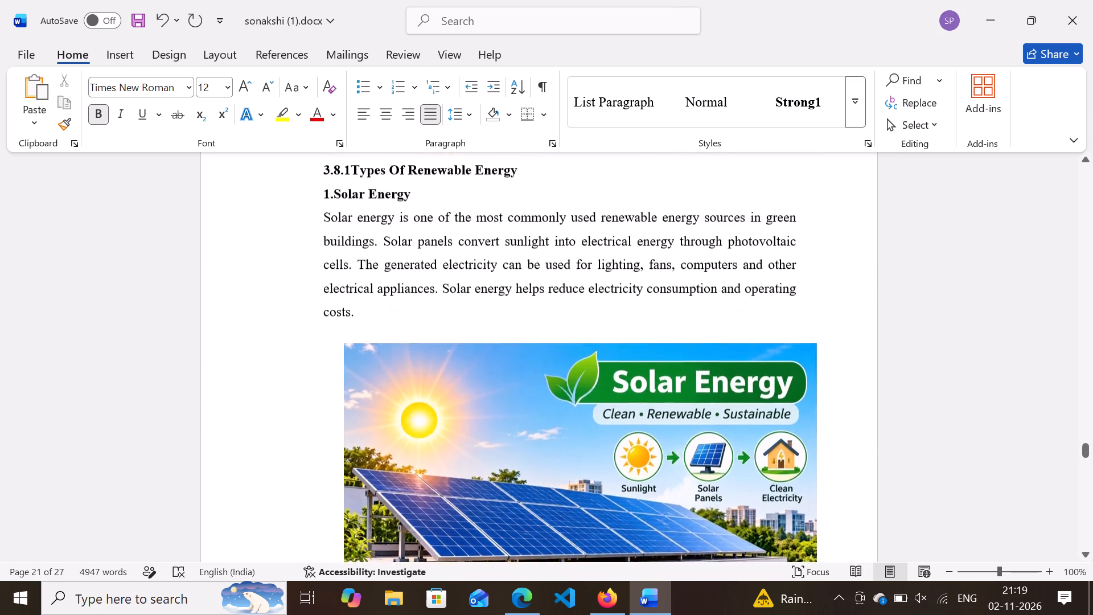
scroll(693, 346, up, 4)
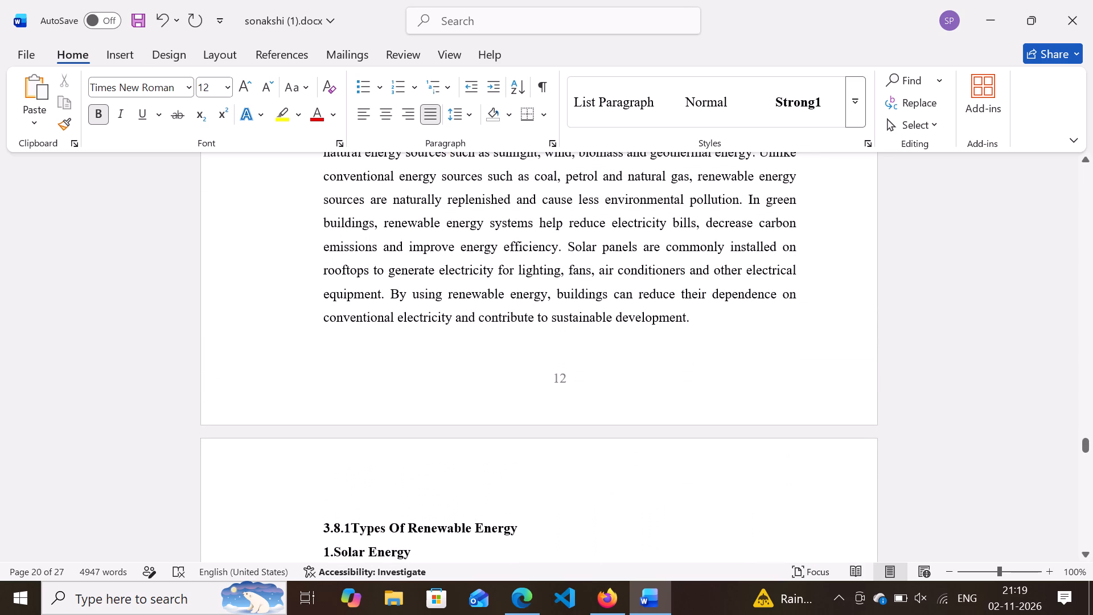
scroll(693, 346, up, 6)
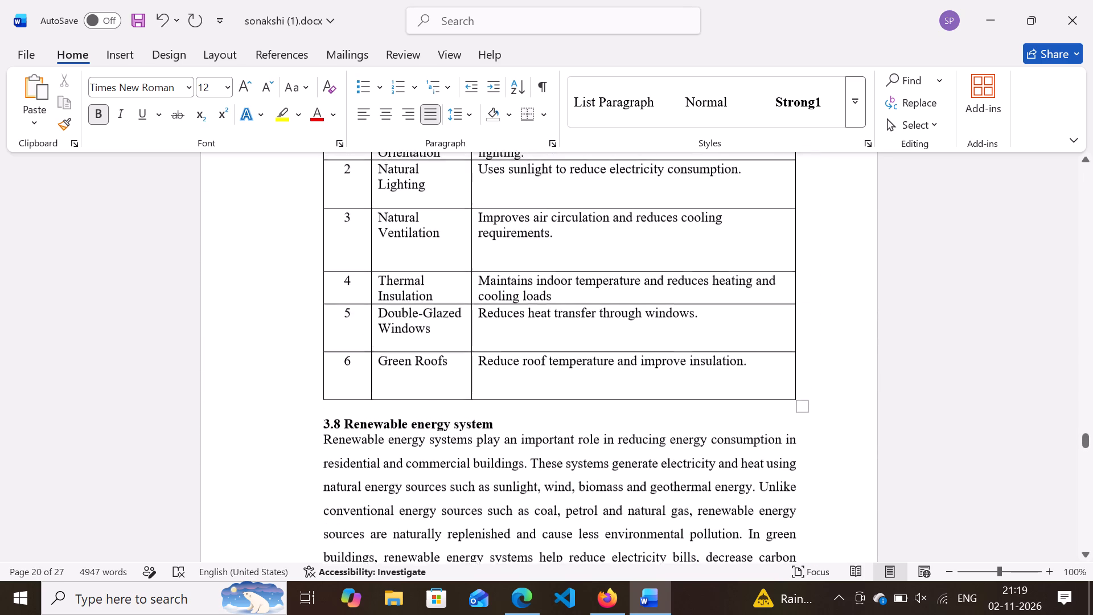
scroll(693, 346, up, 3)
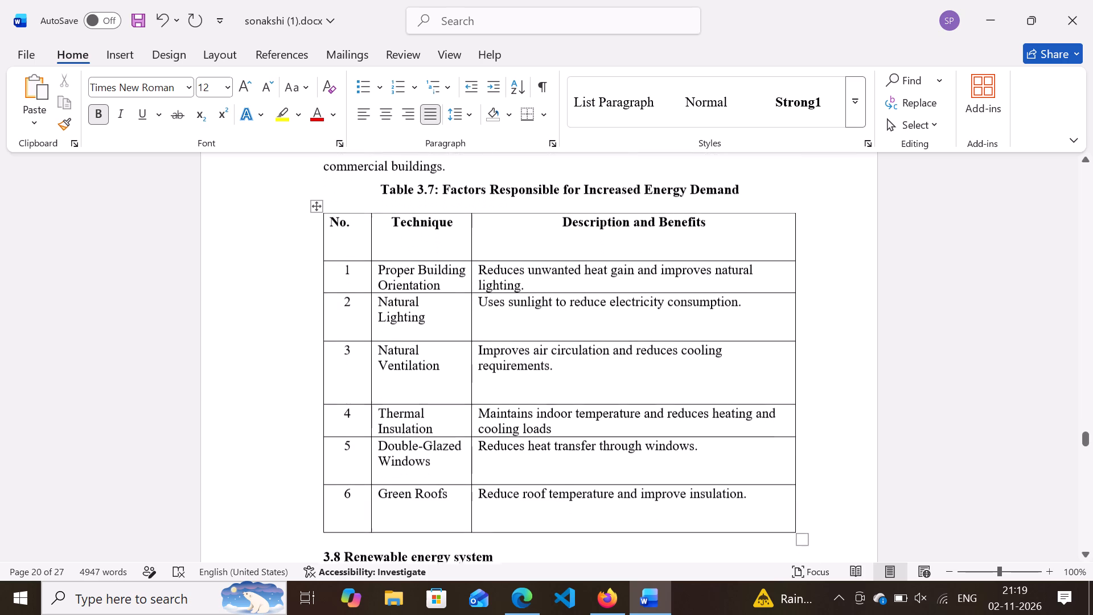
scroll(693, 346, up, 3)
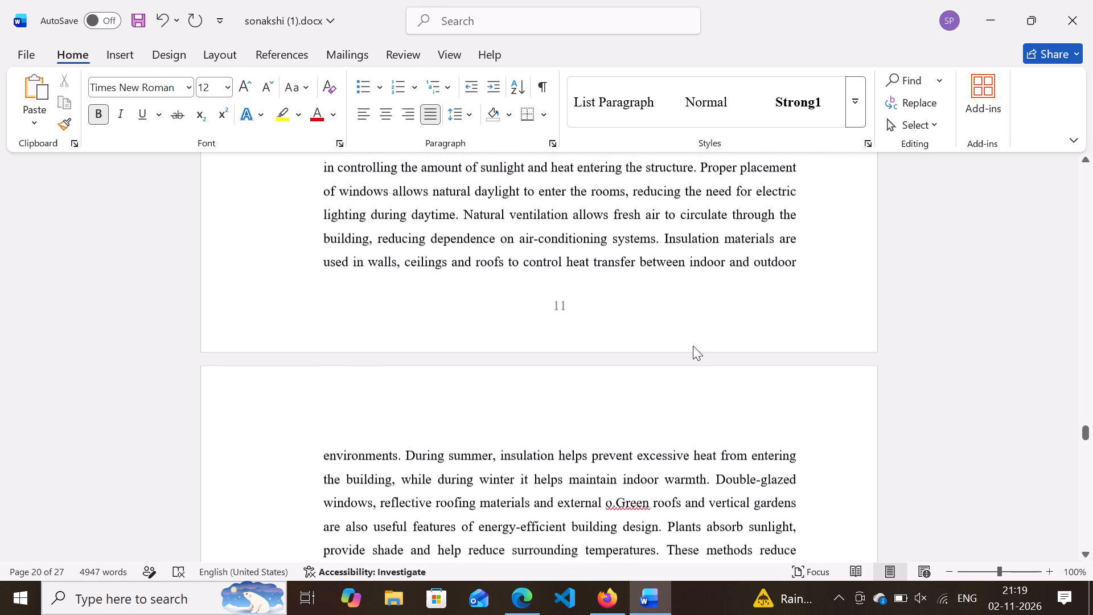
scroll(693, 346, up, 6)
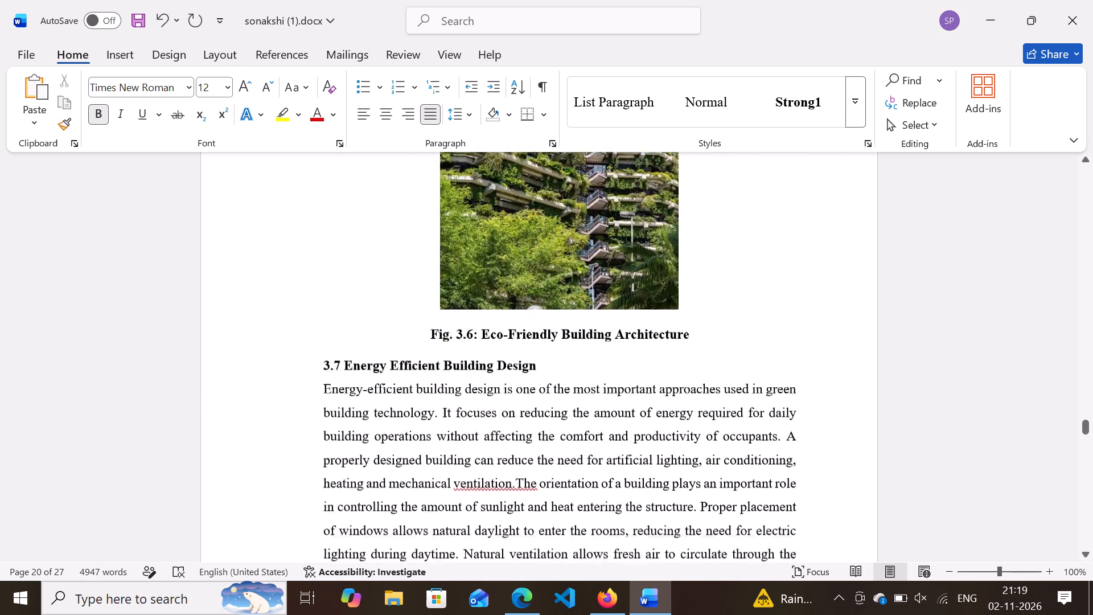
scroll(693, 346, up, 8)
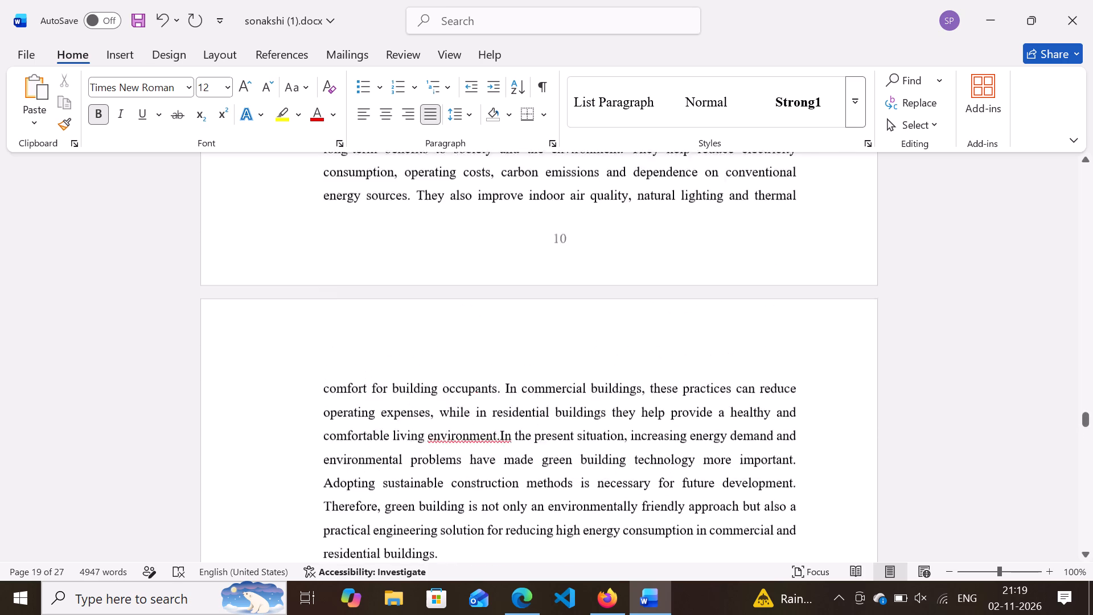
scroll(693, 346, up, 9)
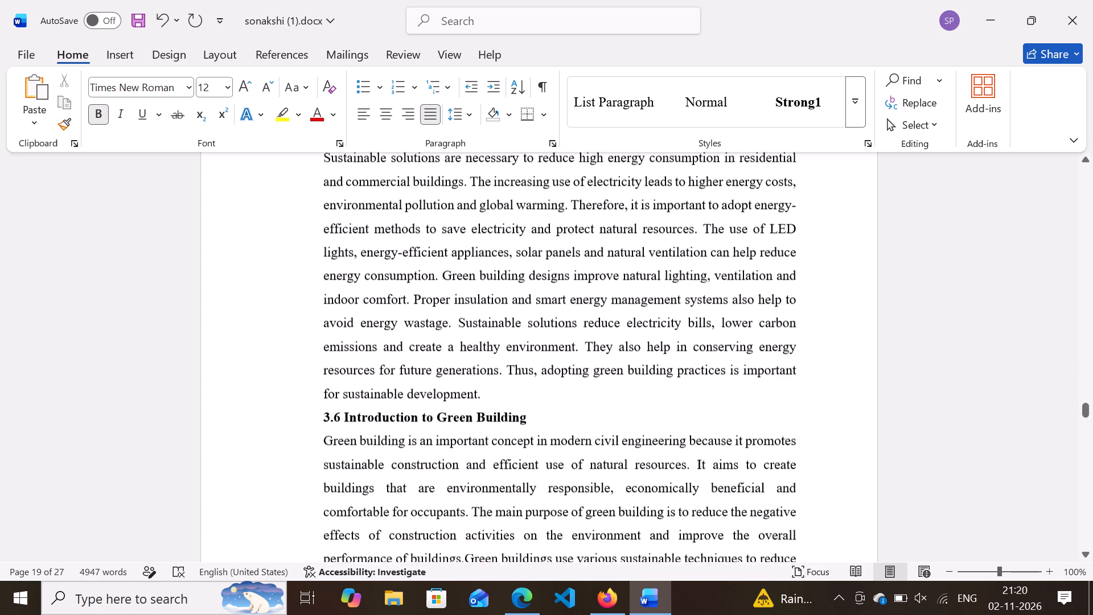
scroll(693, 349, up, 5)
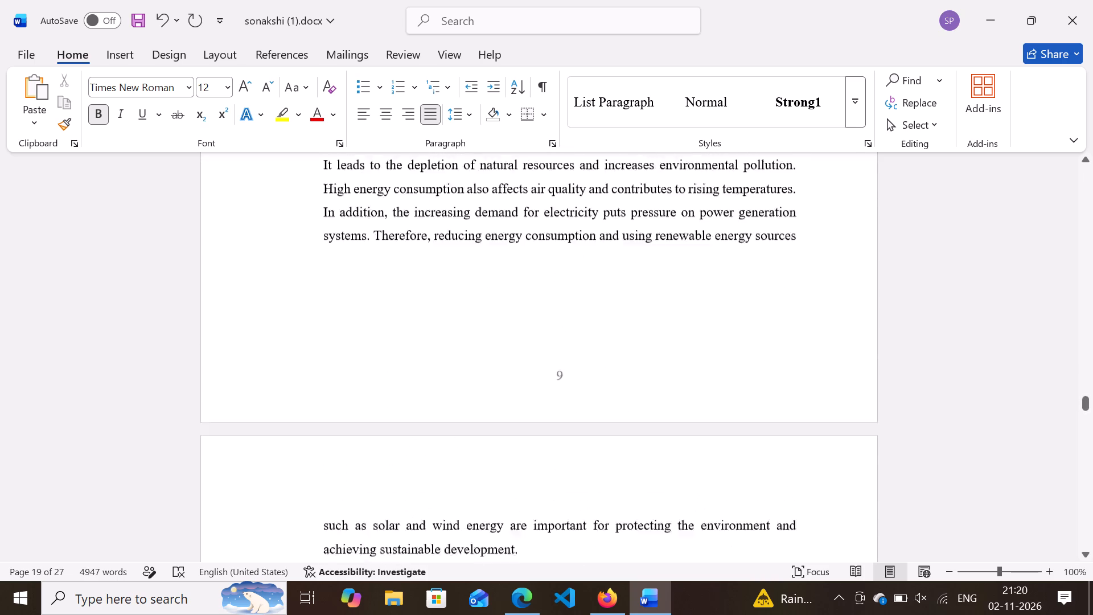
scroll(693, 349, up, 2)
scroll(693, 349, down, 1)
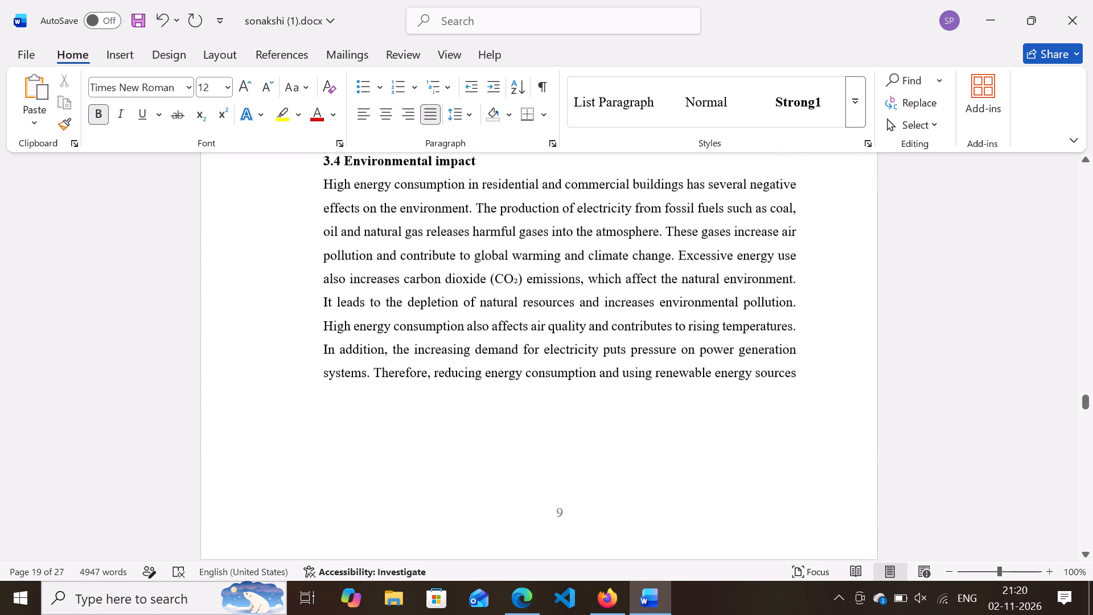
scroll(693, 349, down, 1)
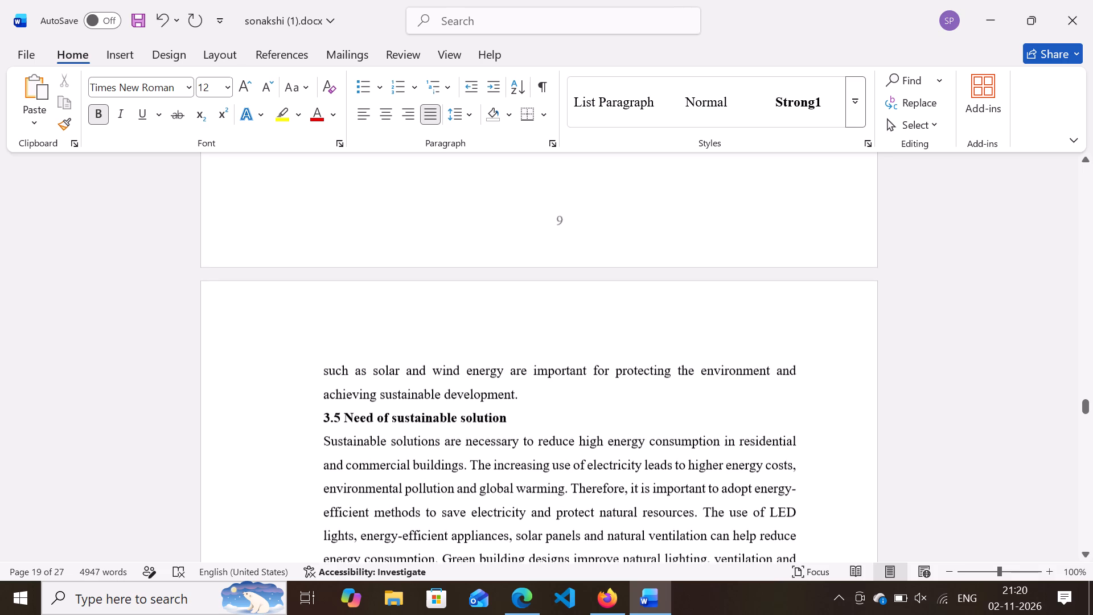
scroll(693, 349, down, 1)
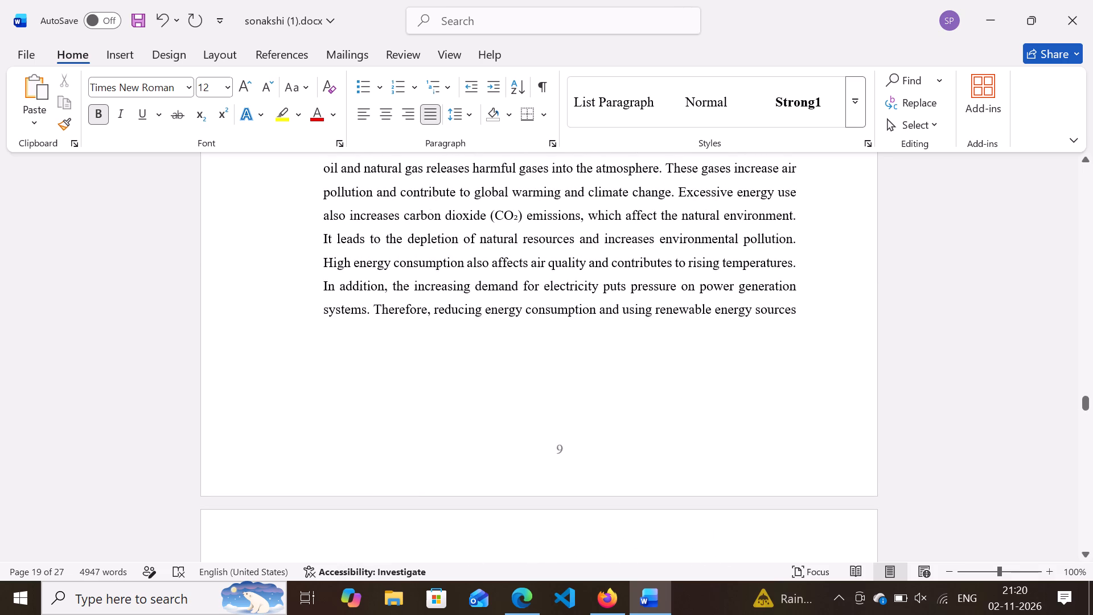
scroll(693, 349, down, 3)
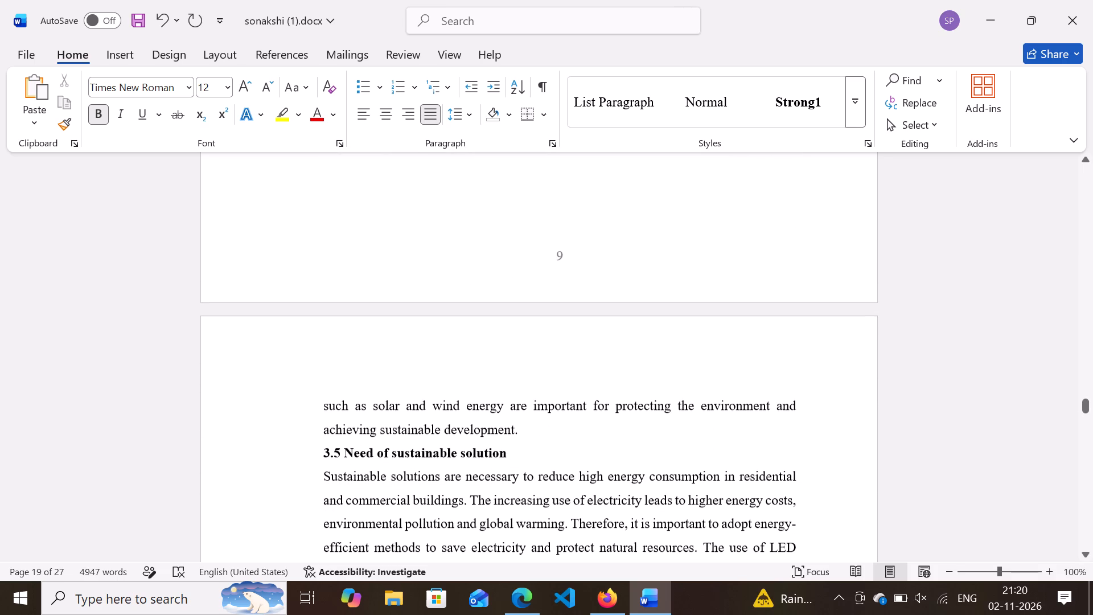
scroll(693, 349, up, 1)
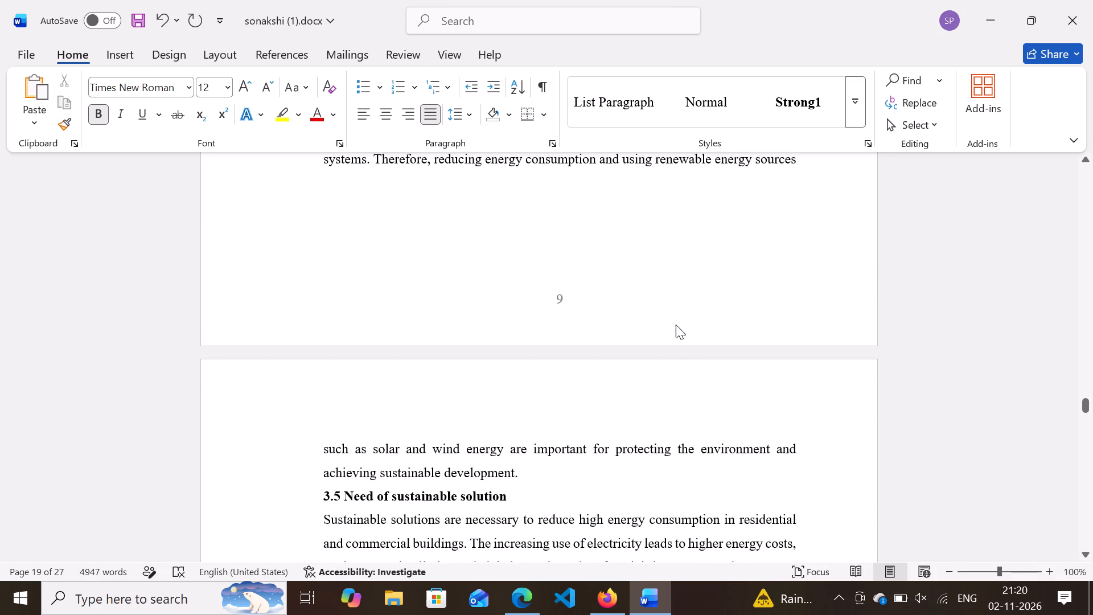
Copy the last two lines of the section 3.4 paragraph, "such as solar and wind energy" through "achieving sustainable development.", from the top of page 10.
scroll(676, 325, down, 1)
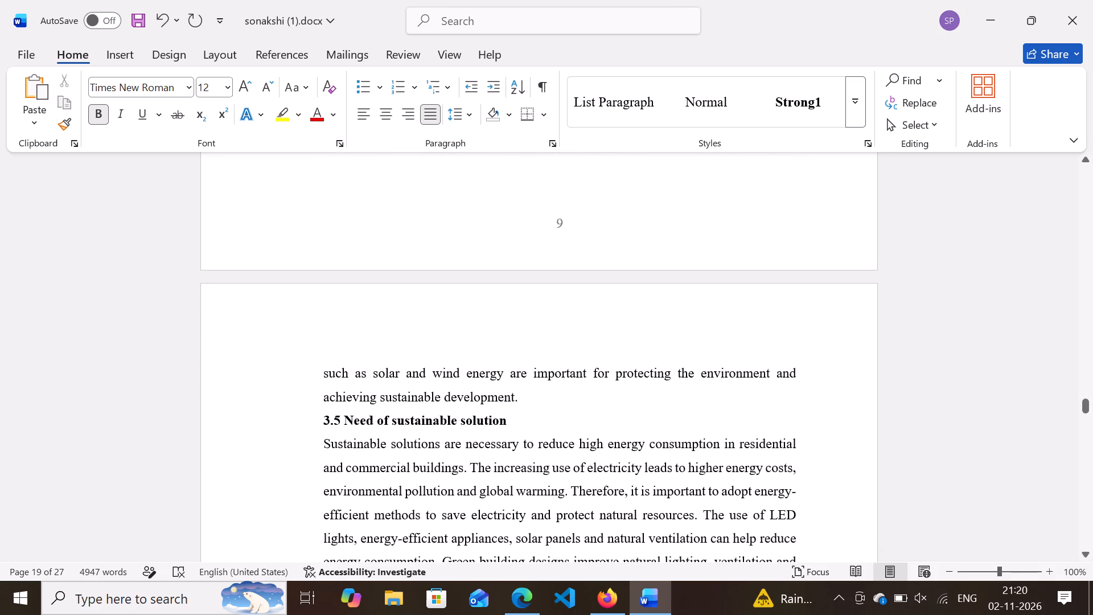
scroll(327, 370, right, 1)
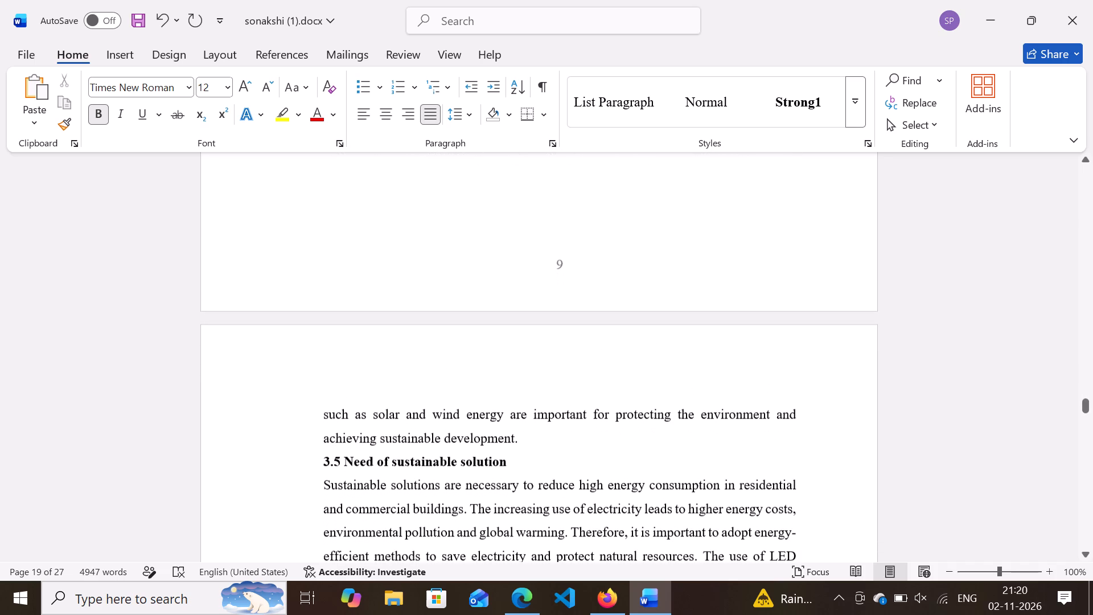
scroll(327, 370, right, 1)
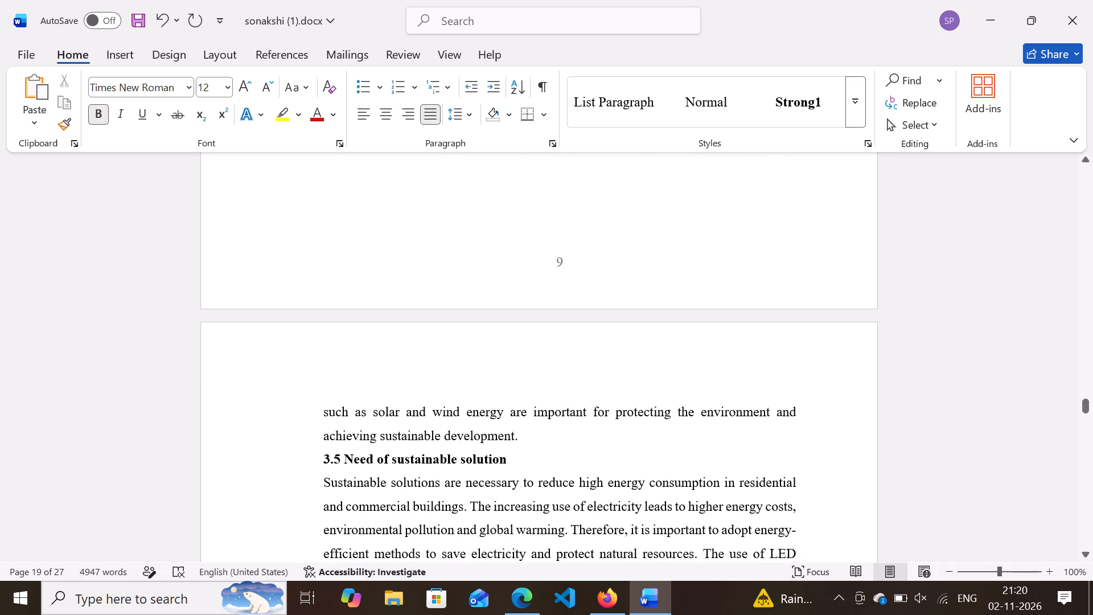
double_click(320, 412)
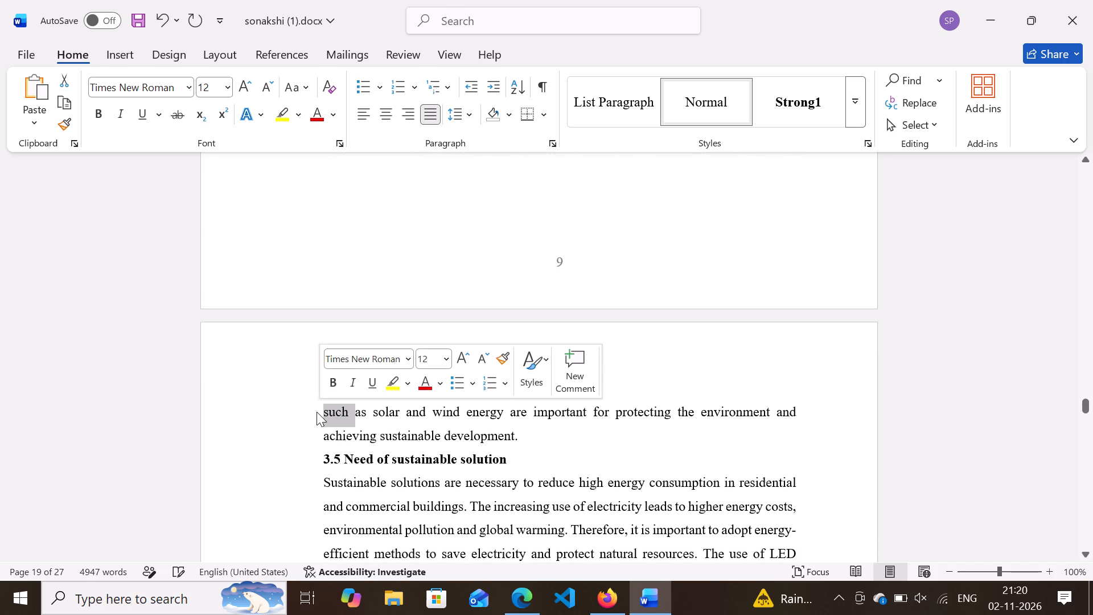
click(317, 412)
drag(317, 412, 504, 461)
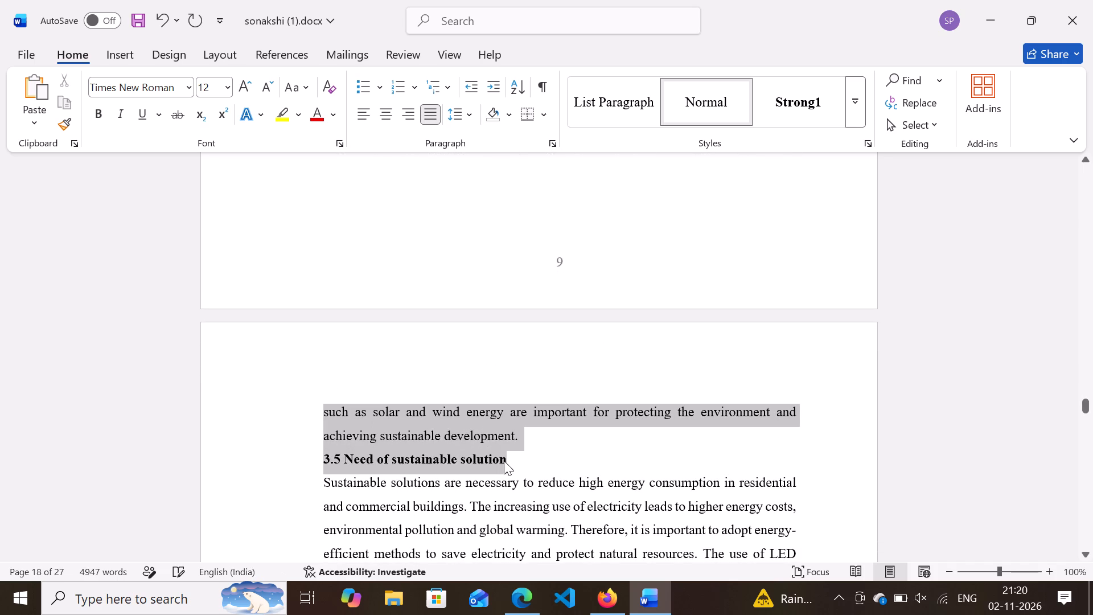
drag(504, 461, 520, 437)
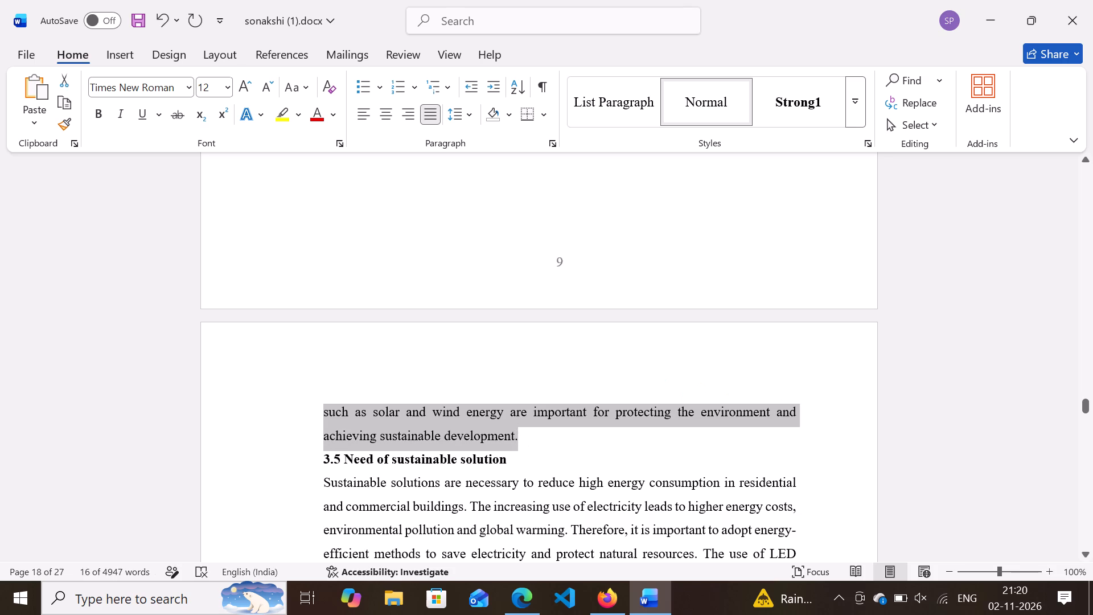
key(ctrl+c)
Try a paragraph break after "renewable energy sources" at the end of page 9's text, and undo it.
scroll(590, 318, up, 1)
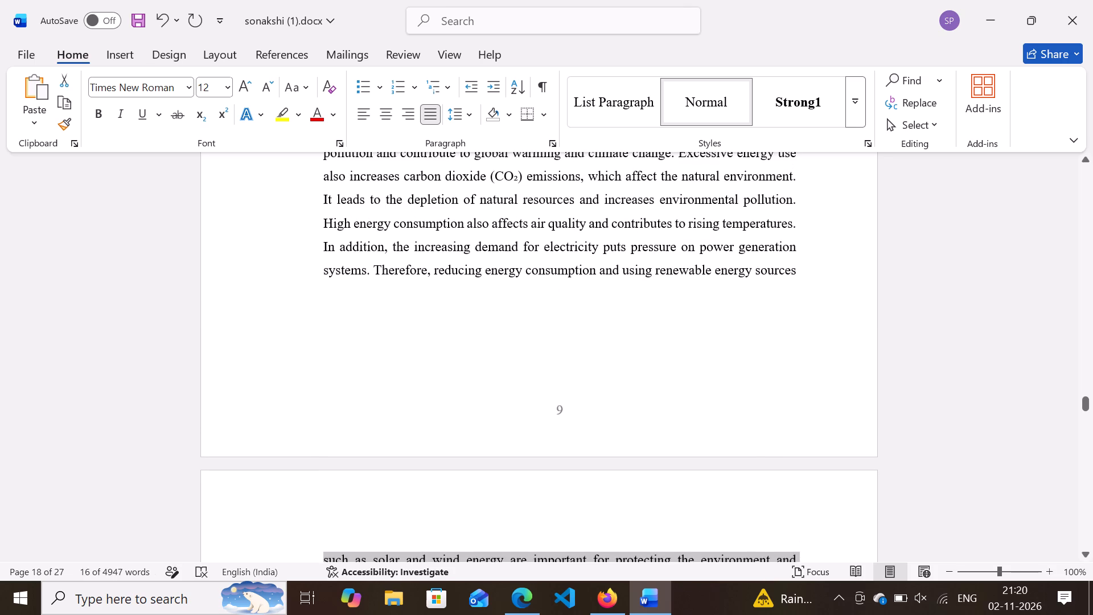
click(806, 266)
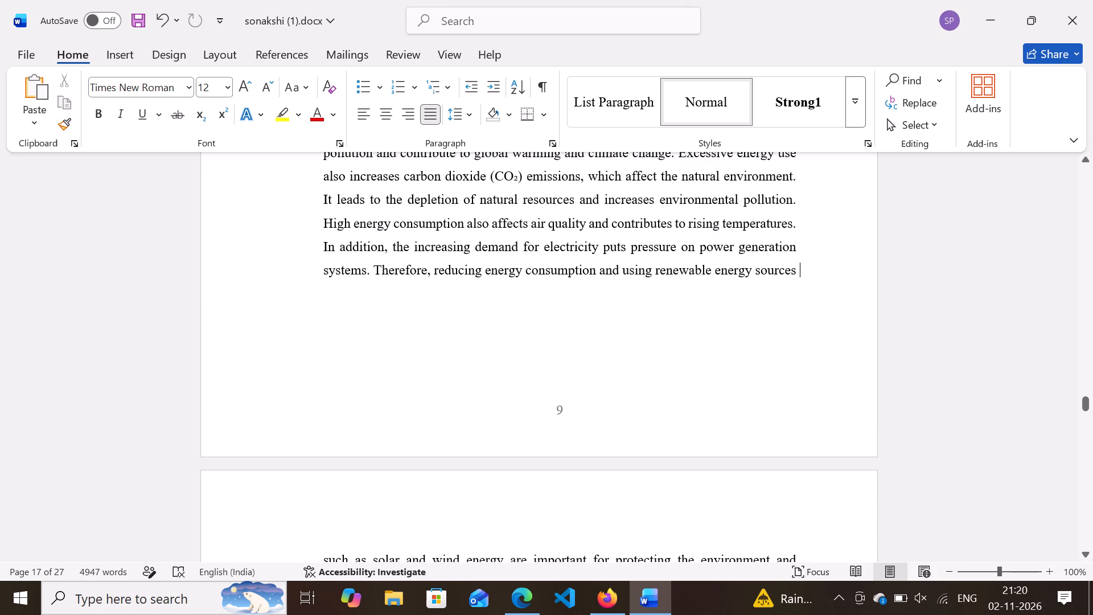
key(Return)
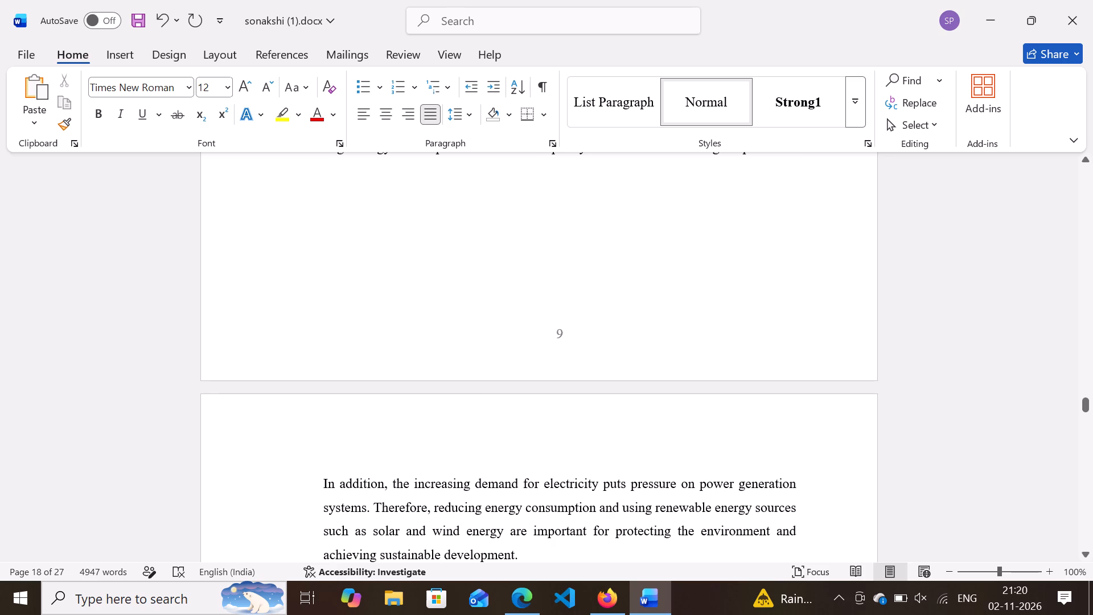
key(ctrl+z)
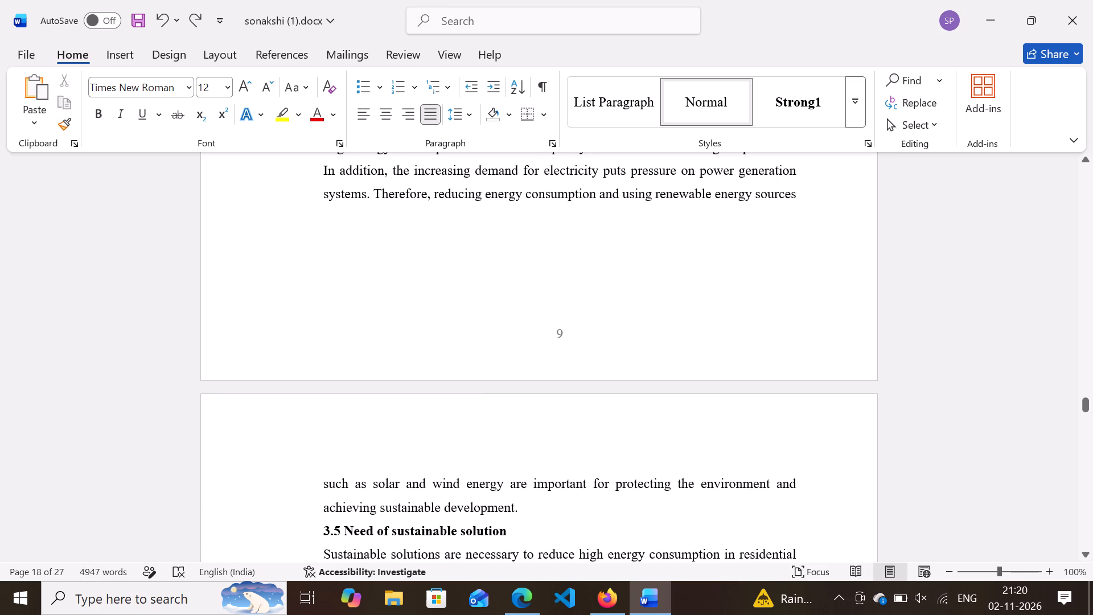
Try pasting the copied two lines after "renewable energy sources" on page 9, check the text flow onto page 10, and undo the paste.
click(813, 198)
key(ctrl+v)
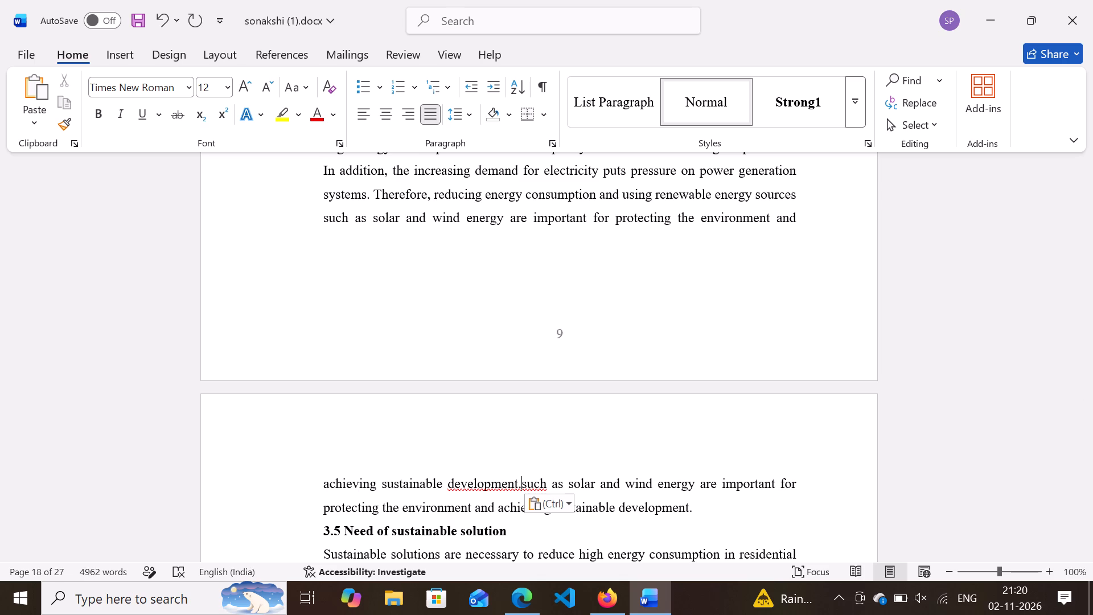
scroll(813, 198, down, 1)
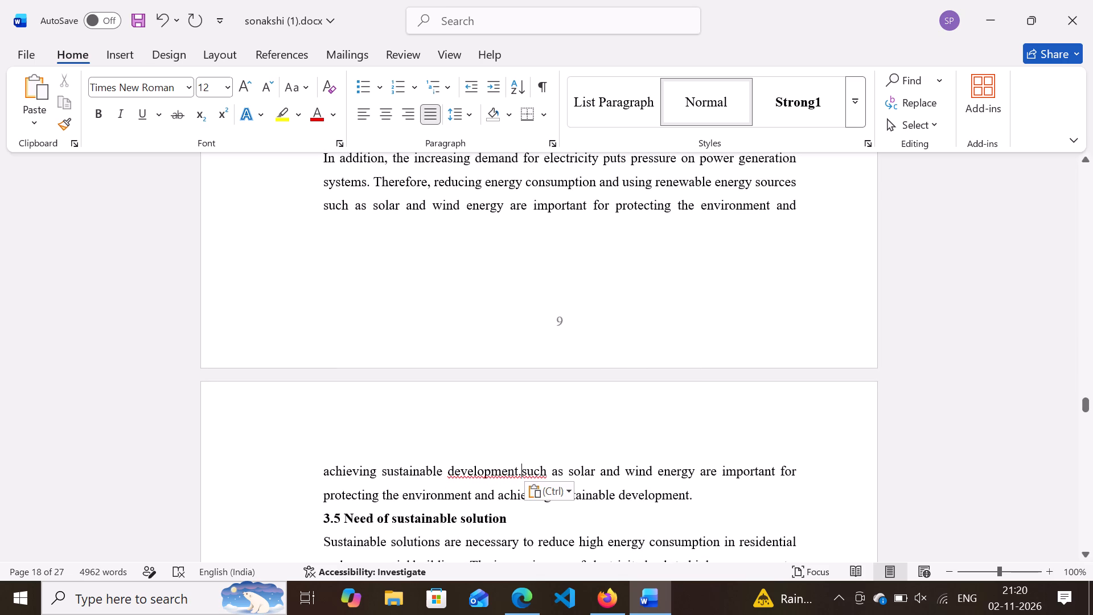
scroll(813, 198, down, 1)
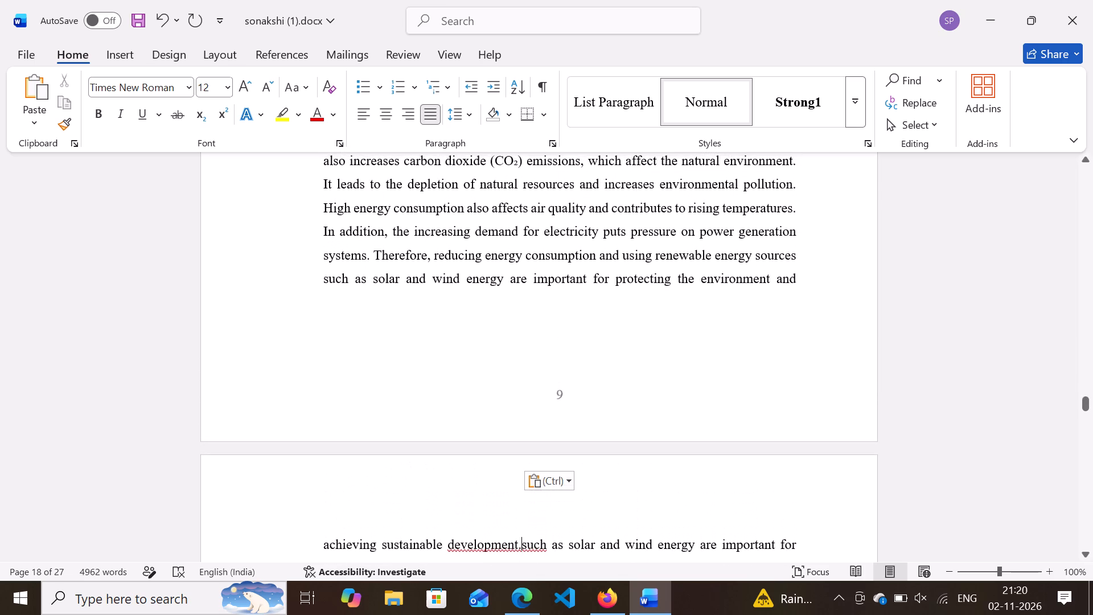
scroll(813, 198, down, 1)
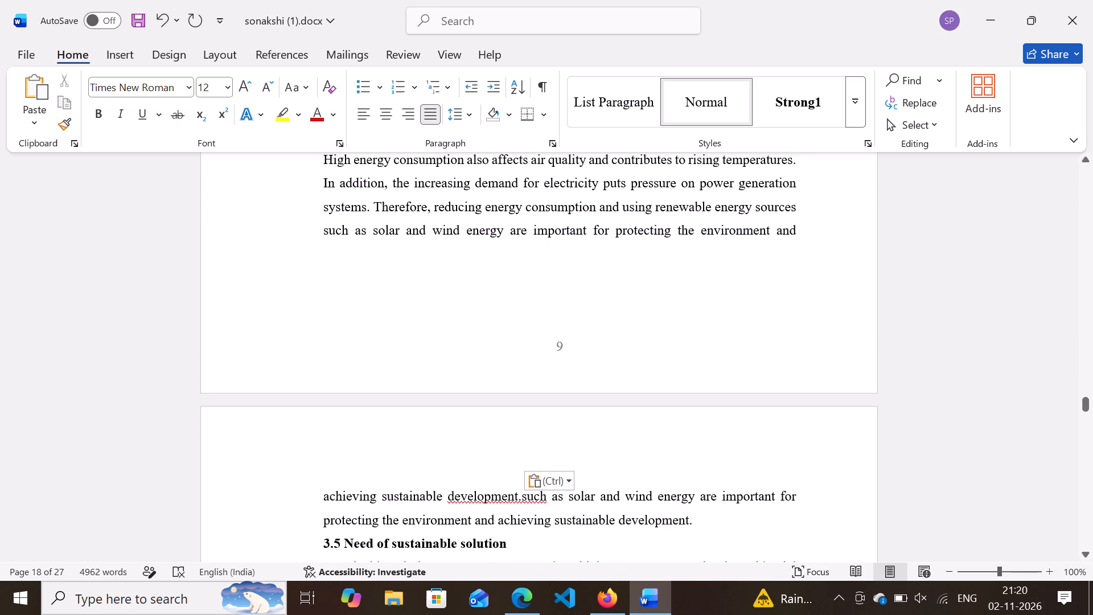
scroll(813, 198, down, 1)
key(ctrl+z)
Look back over the end of page 8, the major causes table and the gap between the text on pages 9 and 10.
scroll(813, 198, up, 1)
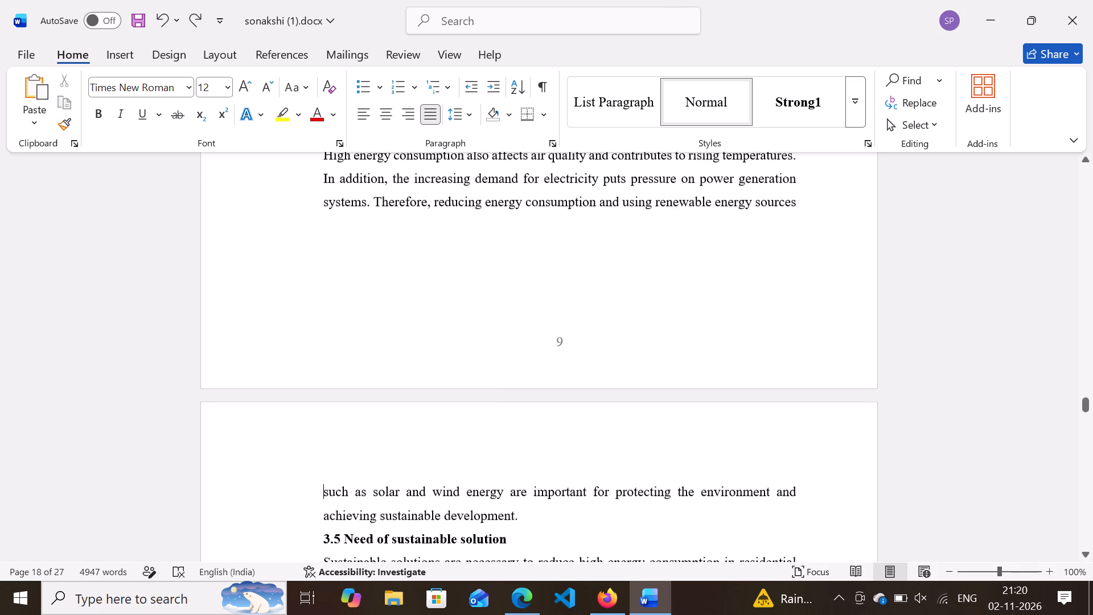
scroll(813, 198, up, 11)
scroll(813, 198, down, 4)
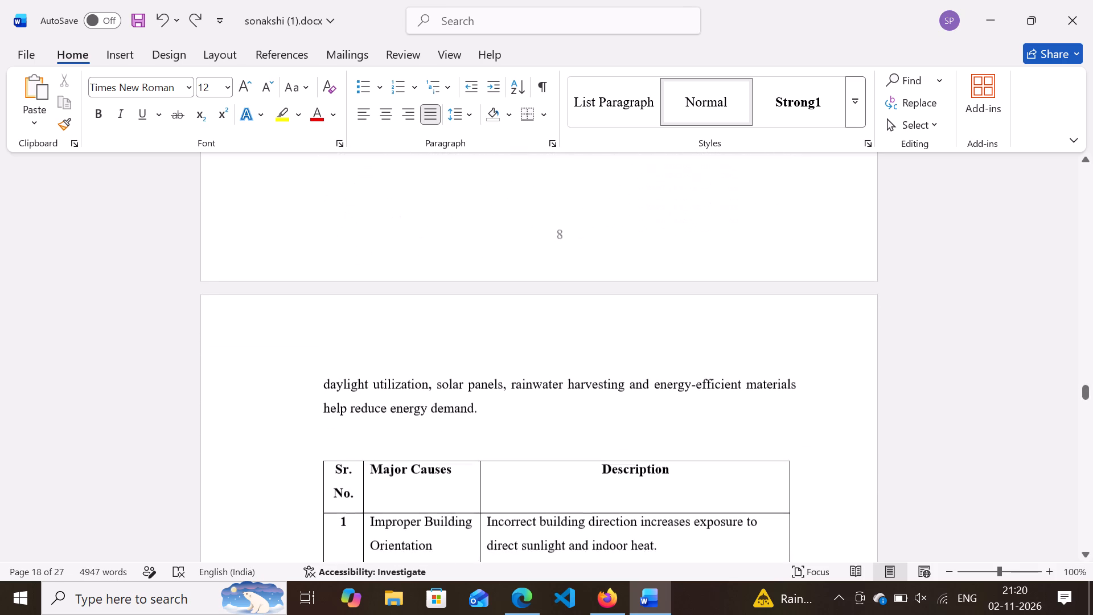
scroll(813, 198, down, 12)
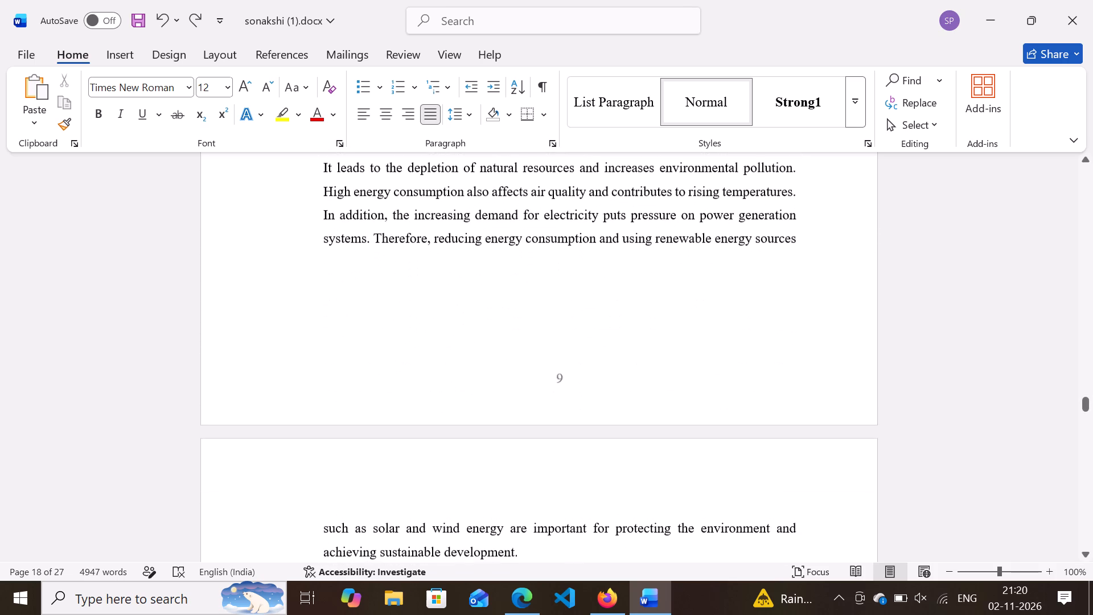
scroll(813, 198, down, 1)
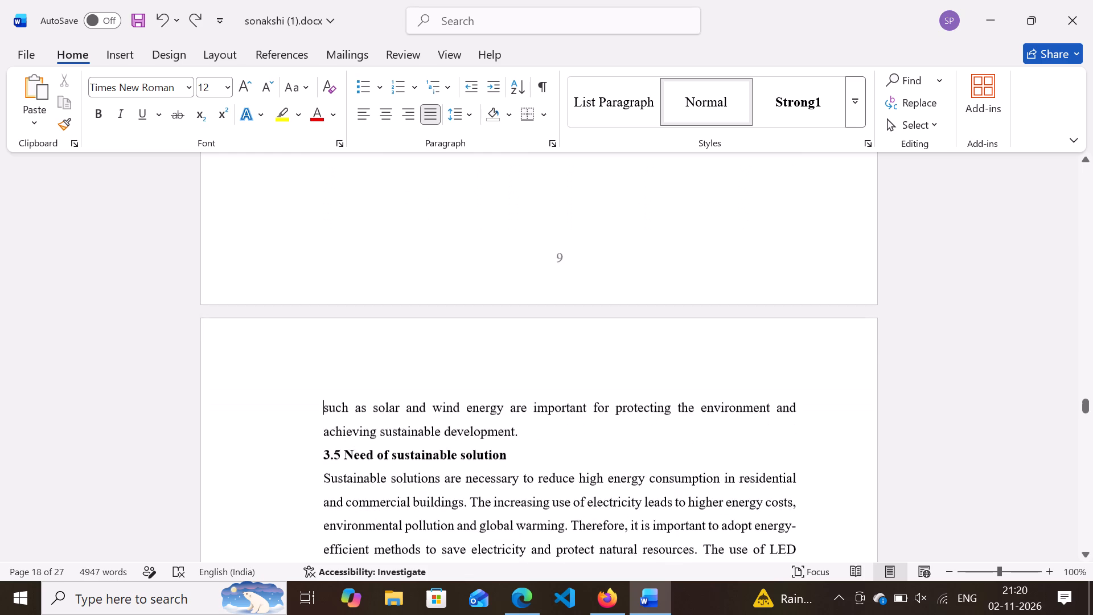
scroll(813, 198, down, 1)
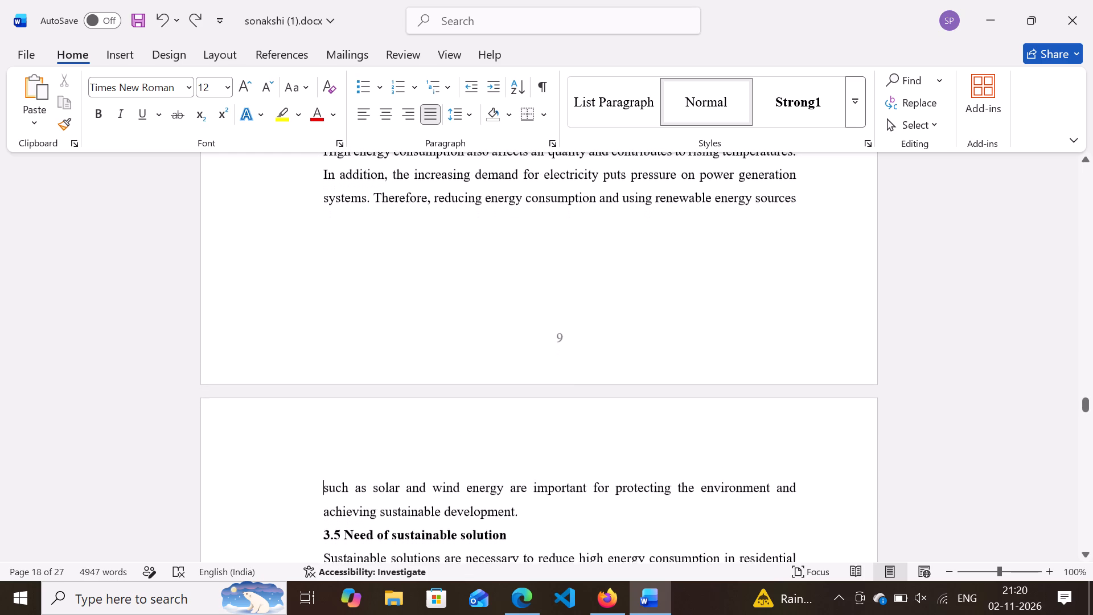
scroll(813, 198, down, 1)
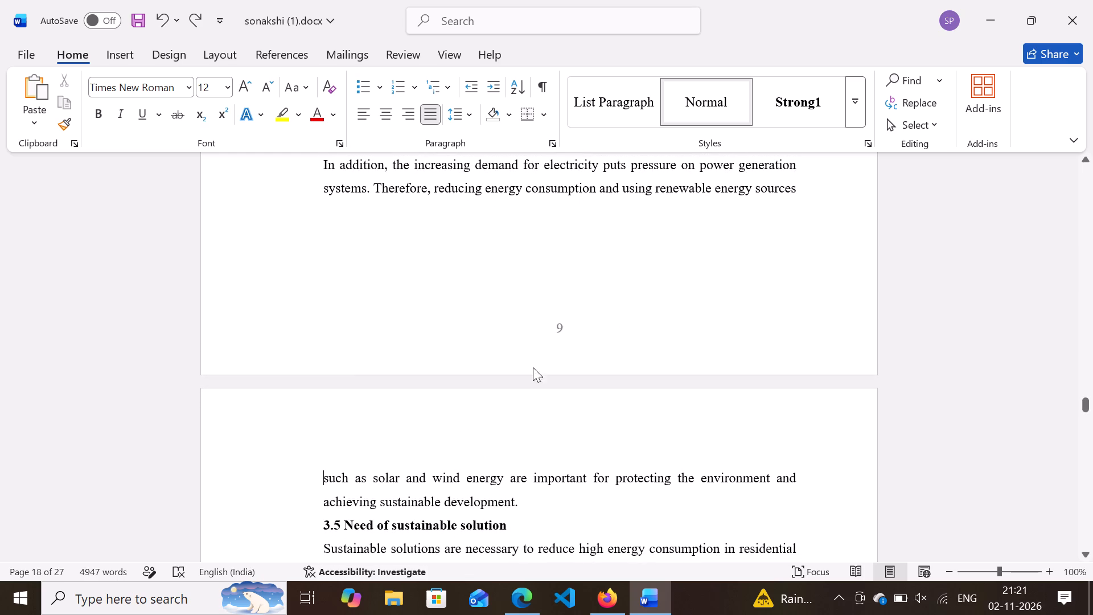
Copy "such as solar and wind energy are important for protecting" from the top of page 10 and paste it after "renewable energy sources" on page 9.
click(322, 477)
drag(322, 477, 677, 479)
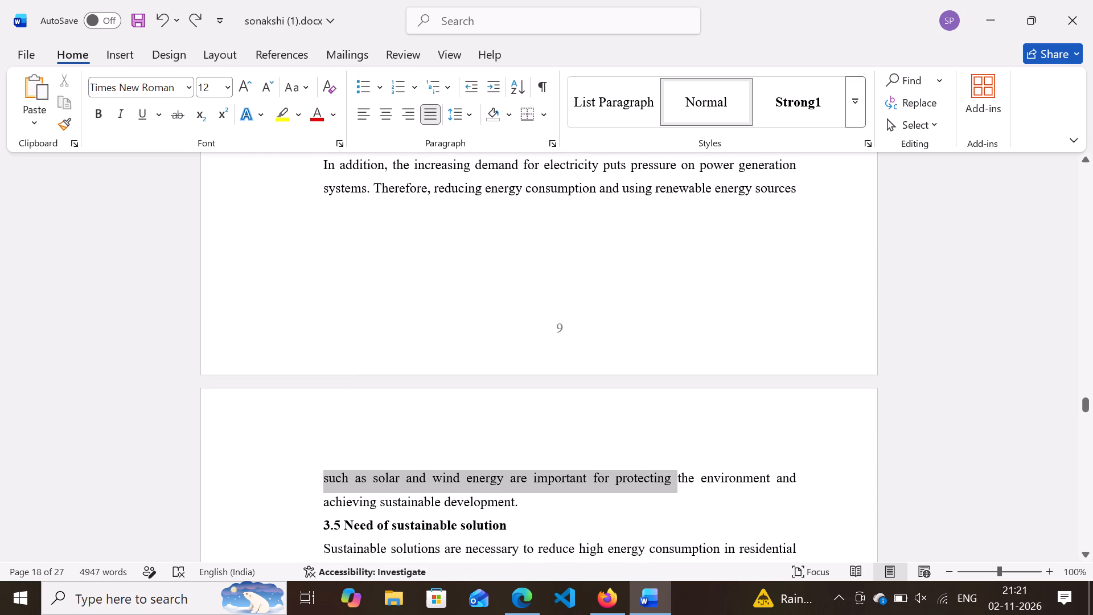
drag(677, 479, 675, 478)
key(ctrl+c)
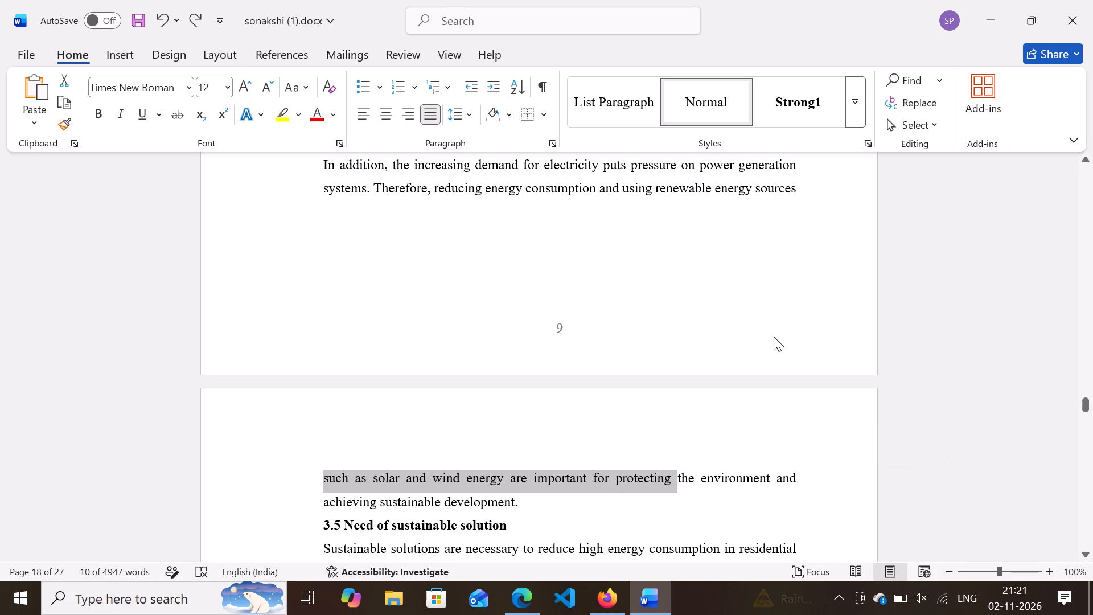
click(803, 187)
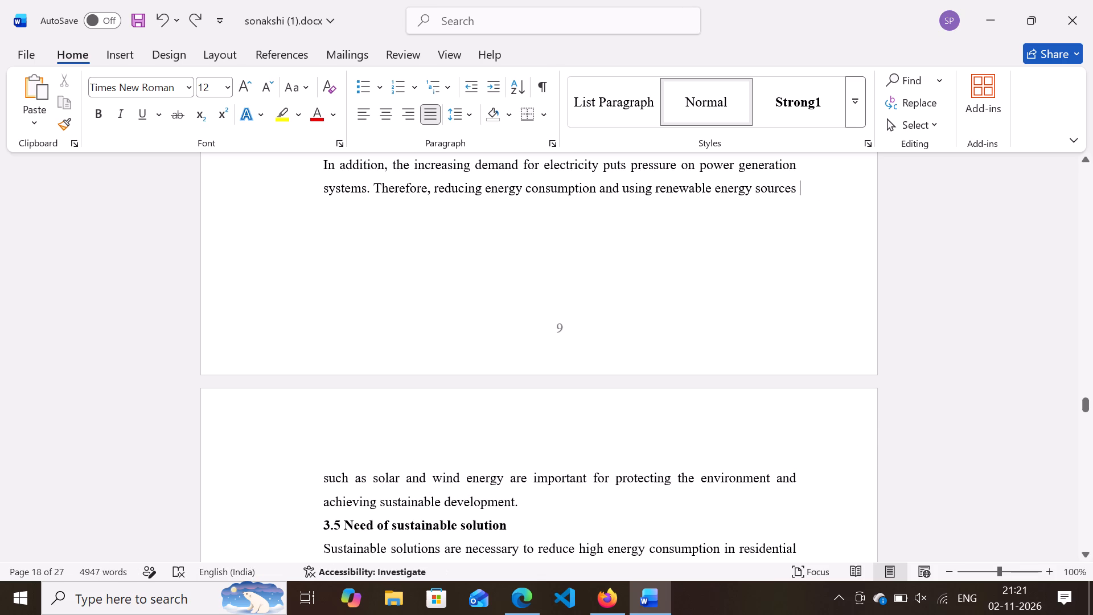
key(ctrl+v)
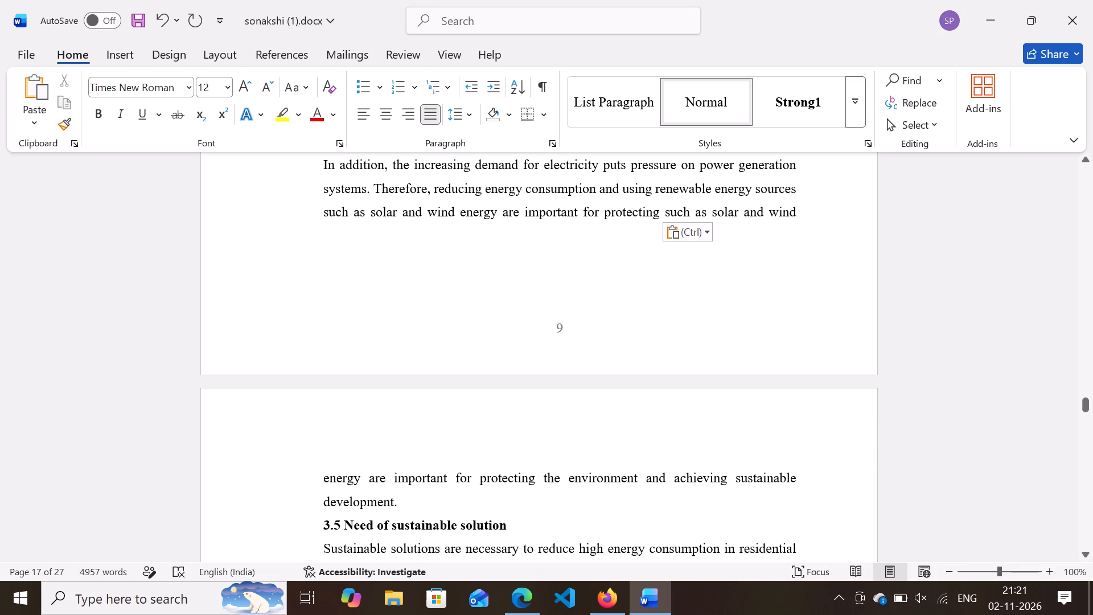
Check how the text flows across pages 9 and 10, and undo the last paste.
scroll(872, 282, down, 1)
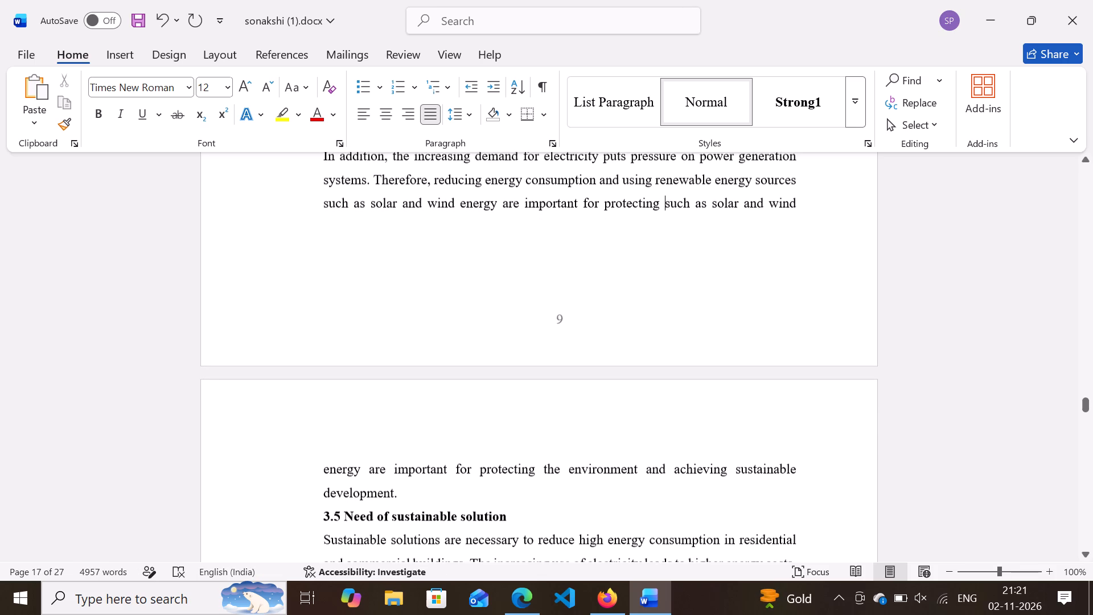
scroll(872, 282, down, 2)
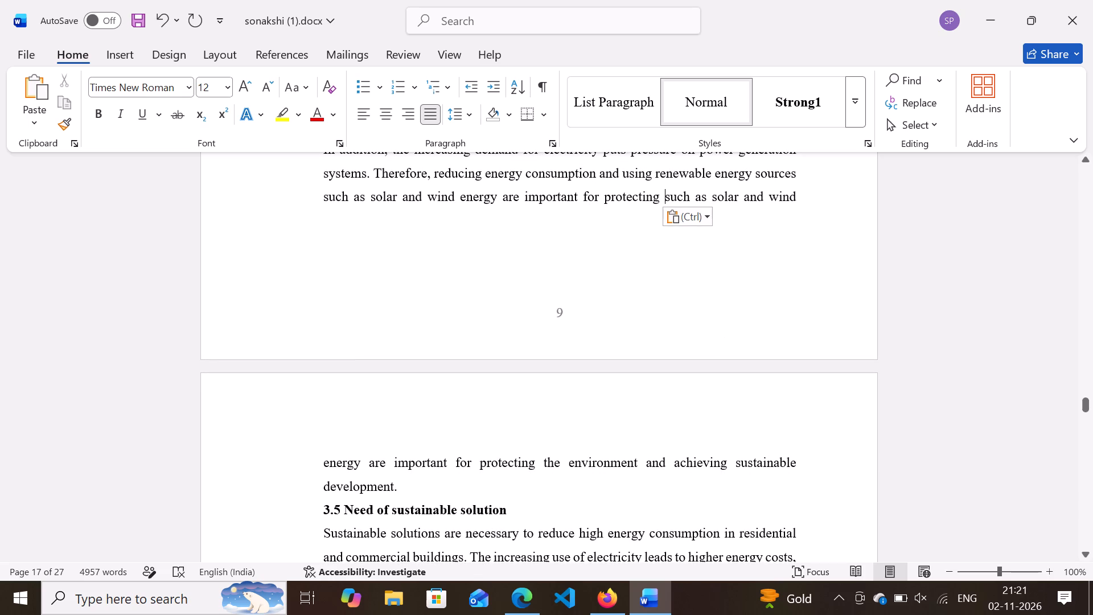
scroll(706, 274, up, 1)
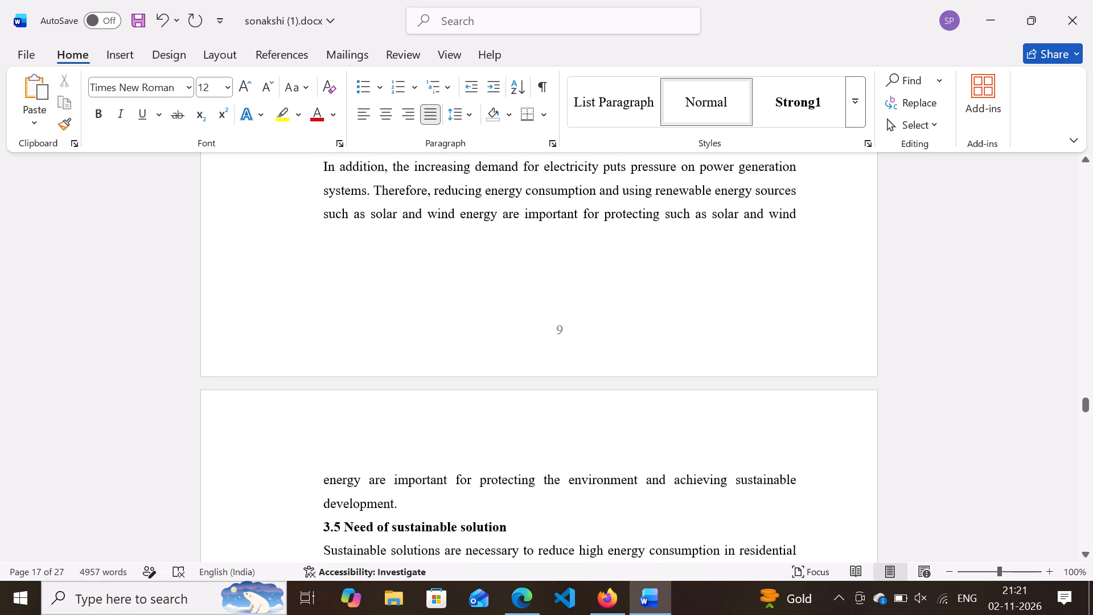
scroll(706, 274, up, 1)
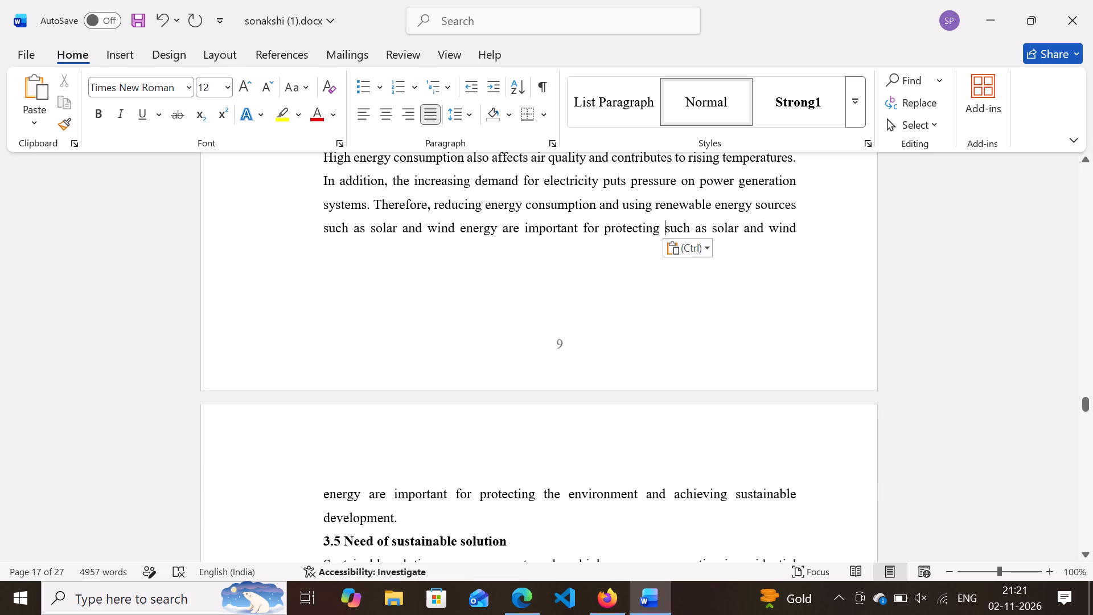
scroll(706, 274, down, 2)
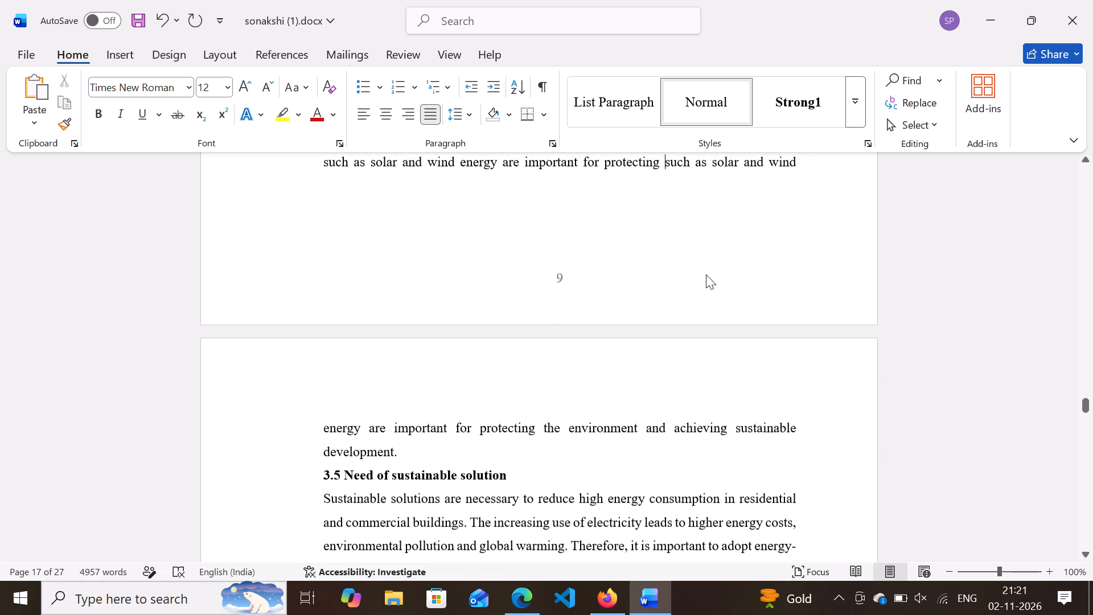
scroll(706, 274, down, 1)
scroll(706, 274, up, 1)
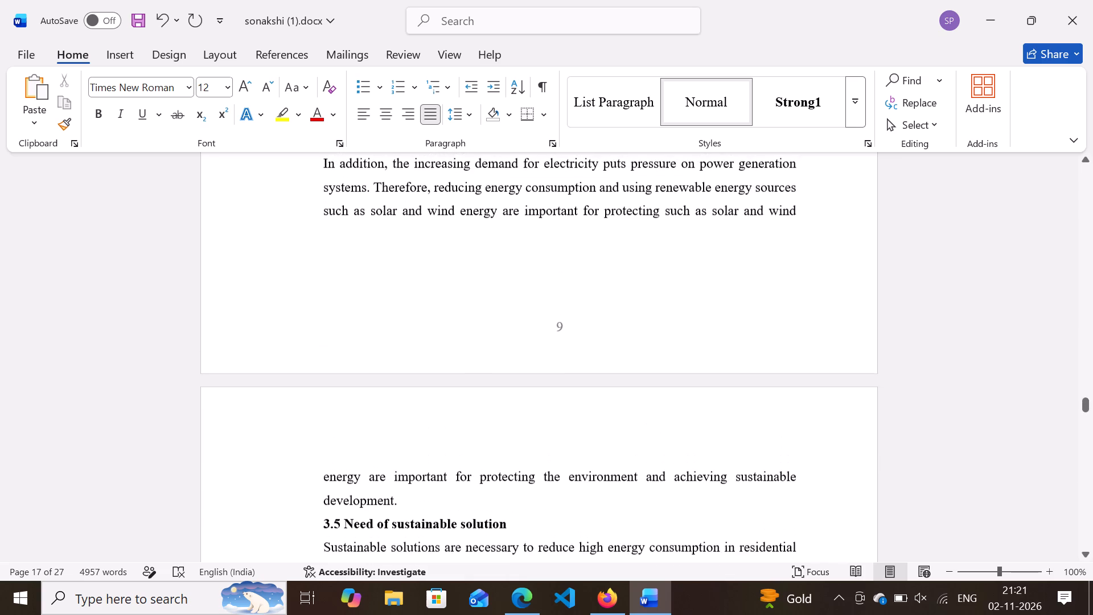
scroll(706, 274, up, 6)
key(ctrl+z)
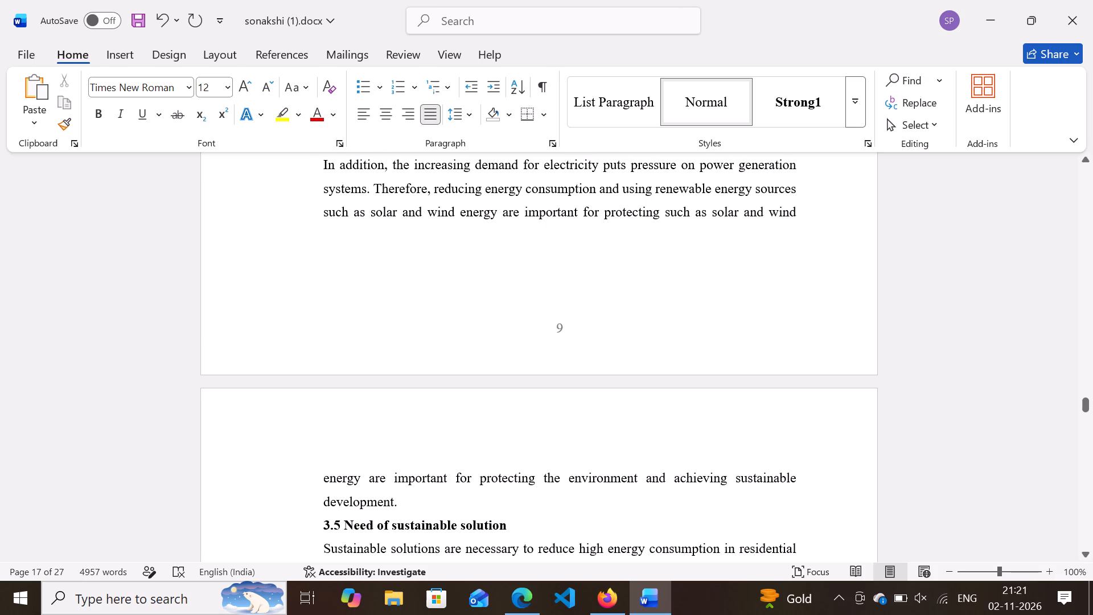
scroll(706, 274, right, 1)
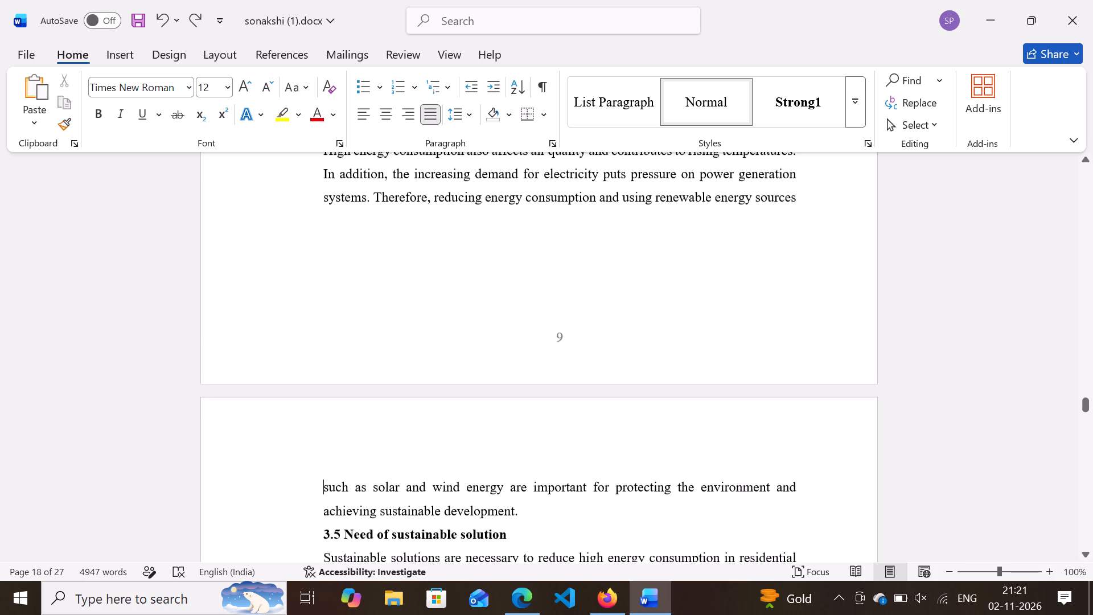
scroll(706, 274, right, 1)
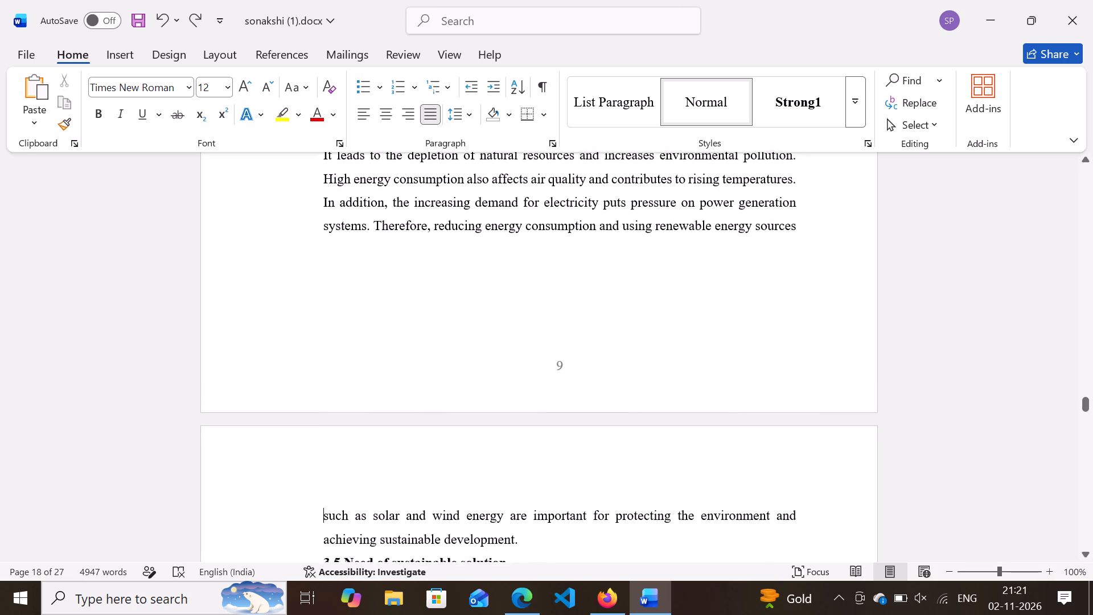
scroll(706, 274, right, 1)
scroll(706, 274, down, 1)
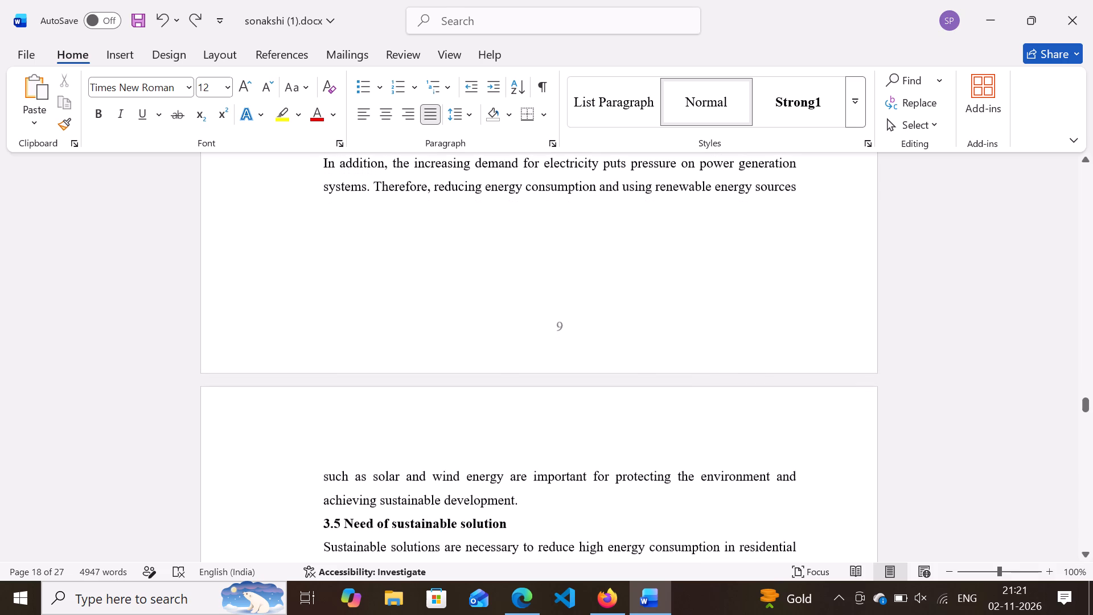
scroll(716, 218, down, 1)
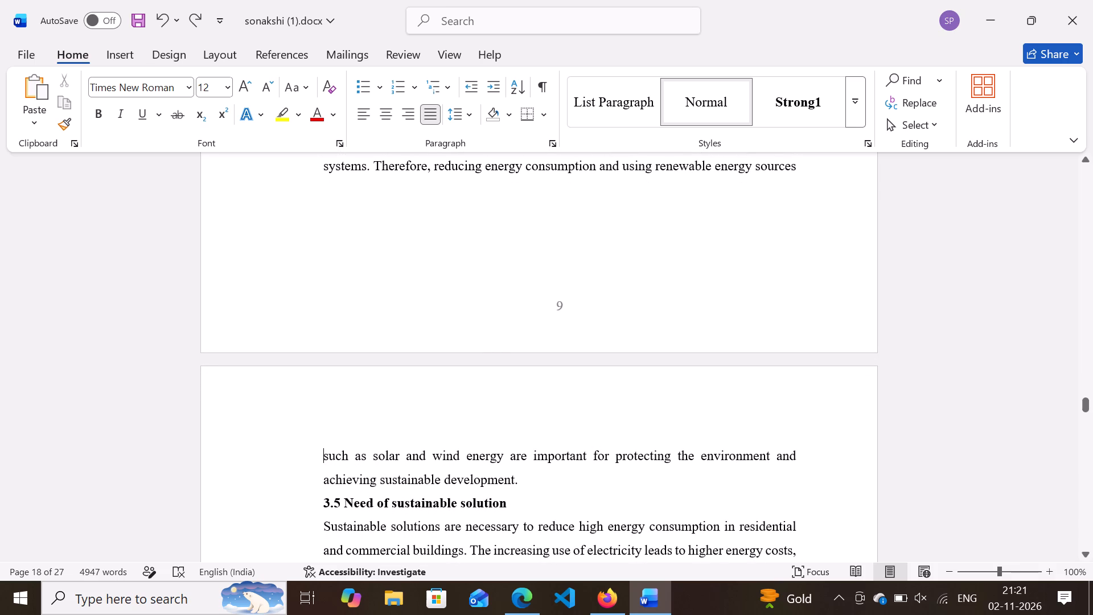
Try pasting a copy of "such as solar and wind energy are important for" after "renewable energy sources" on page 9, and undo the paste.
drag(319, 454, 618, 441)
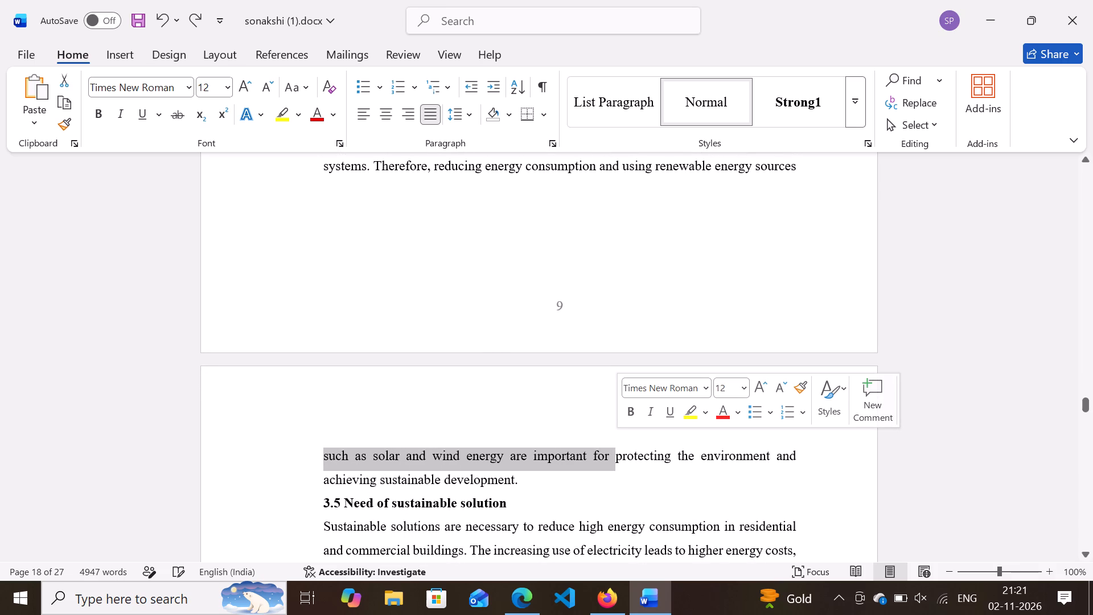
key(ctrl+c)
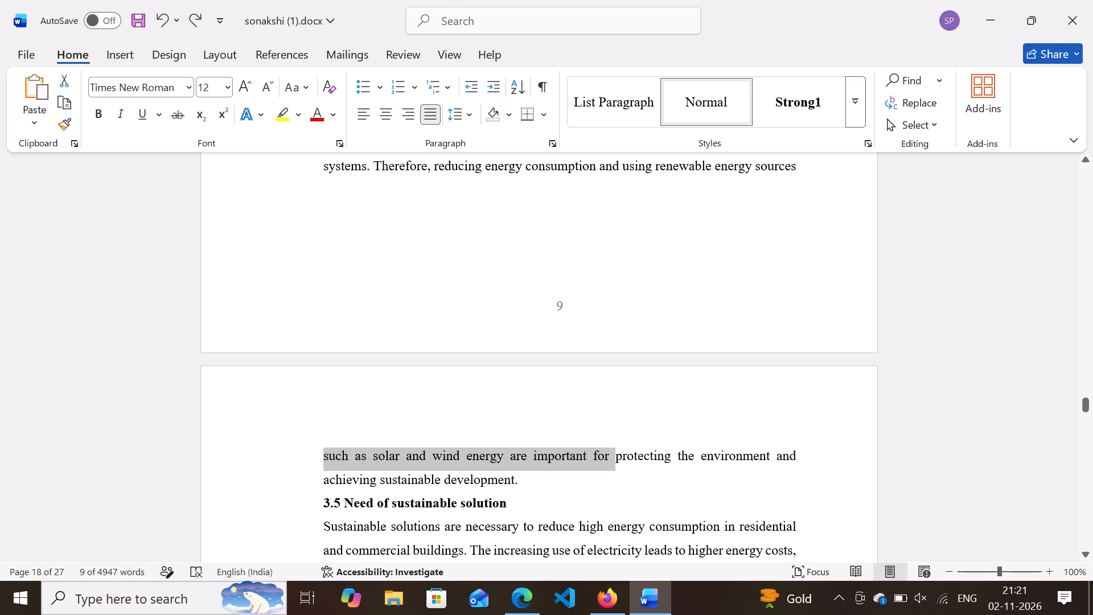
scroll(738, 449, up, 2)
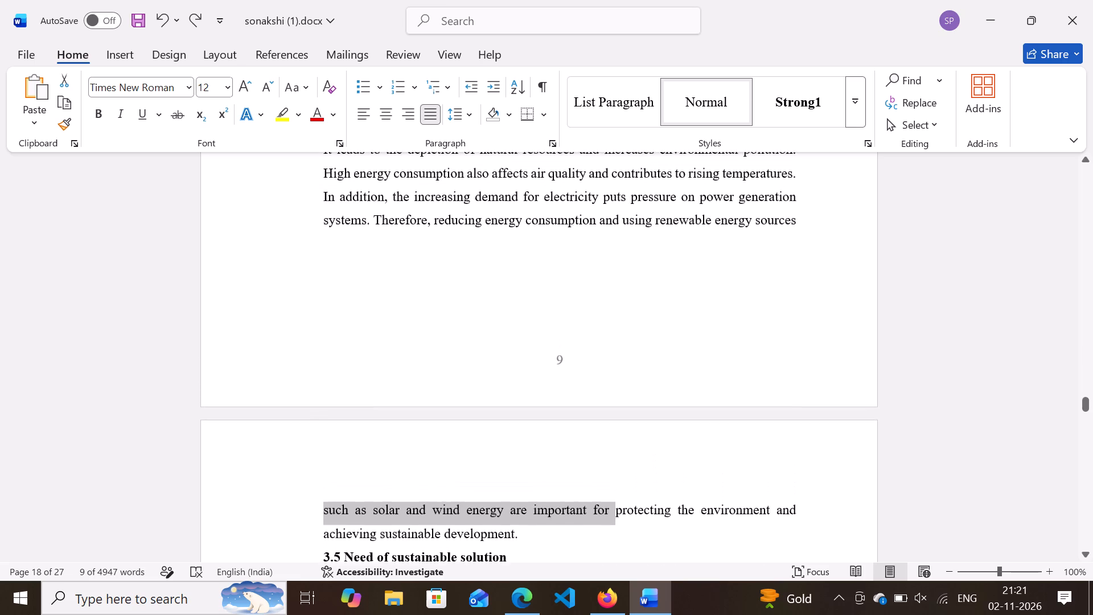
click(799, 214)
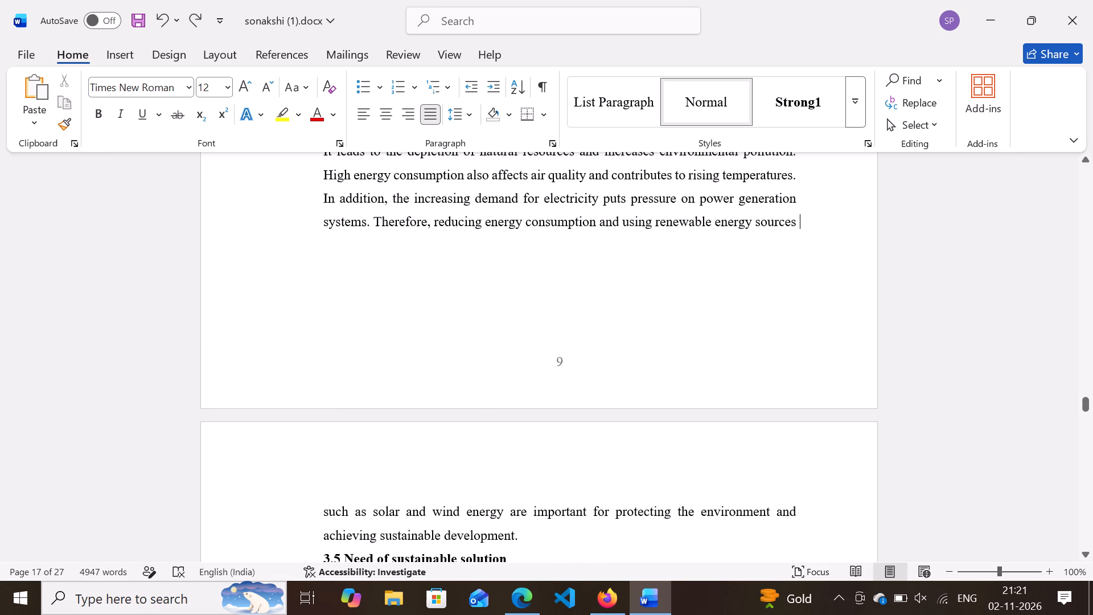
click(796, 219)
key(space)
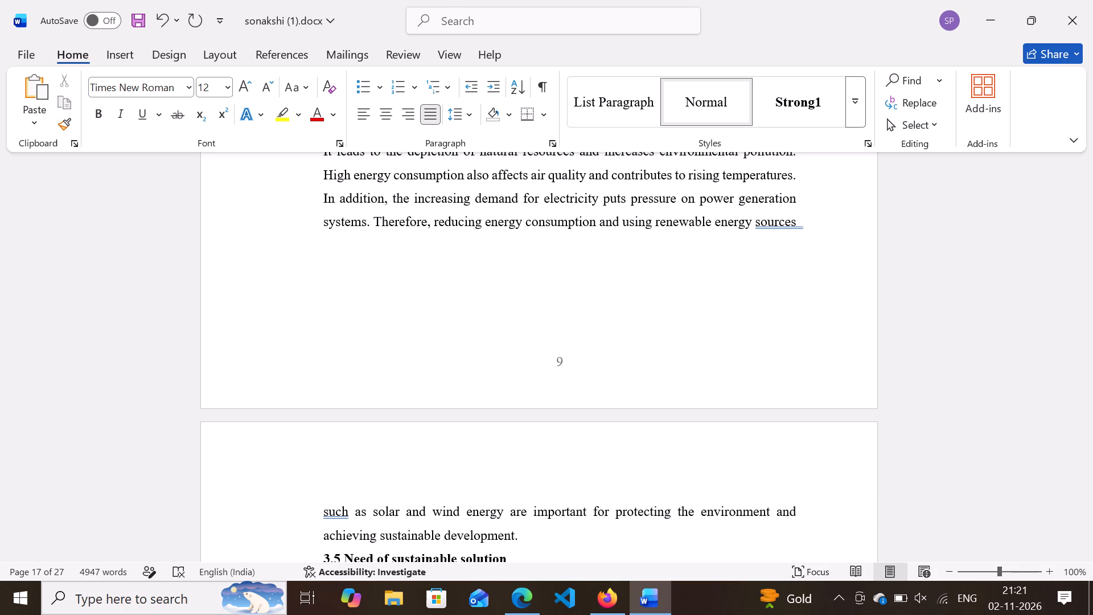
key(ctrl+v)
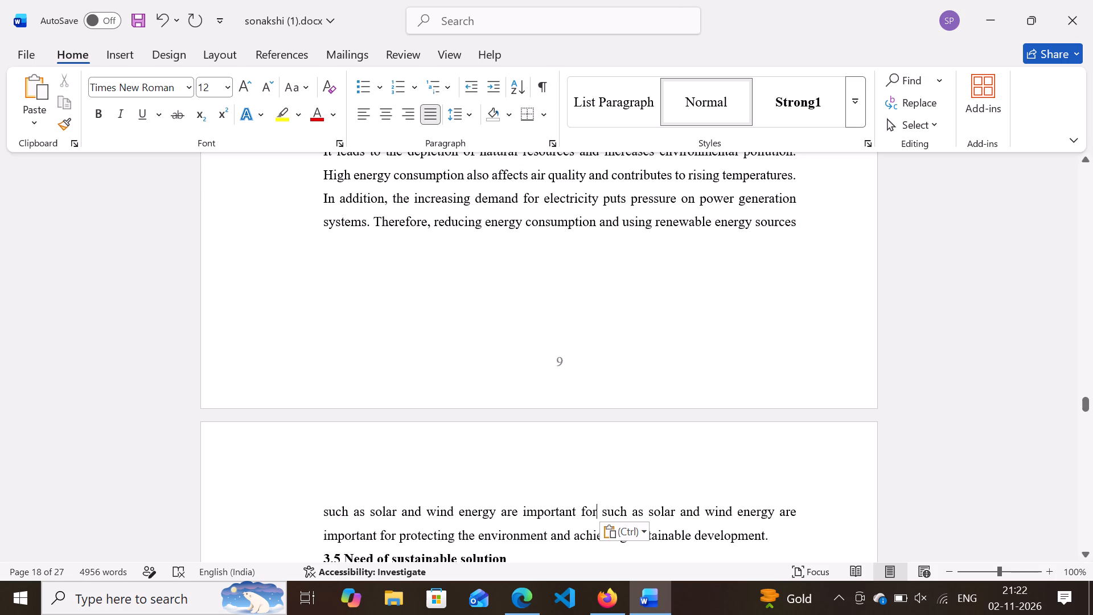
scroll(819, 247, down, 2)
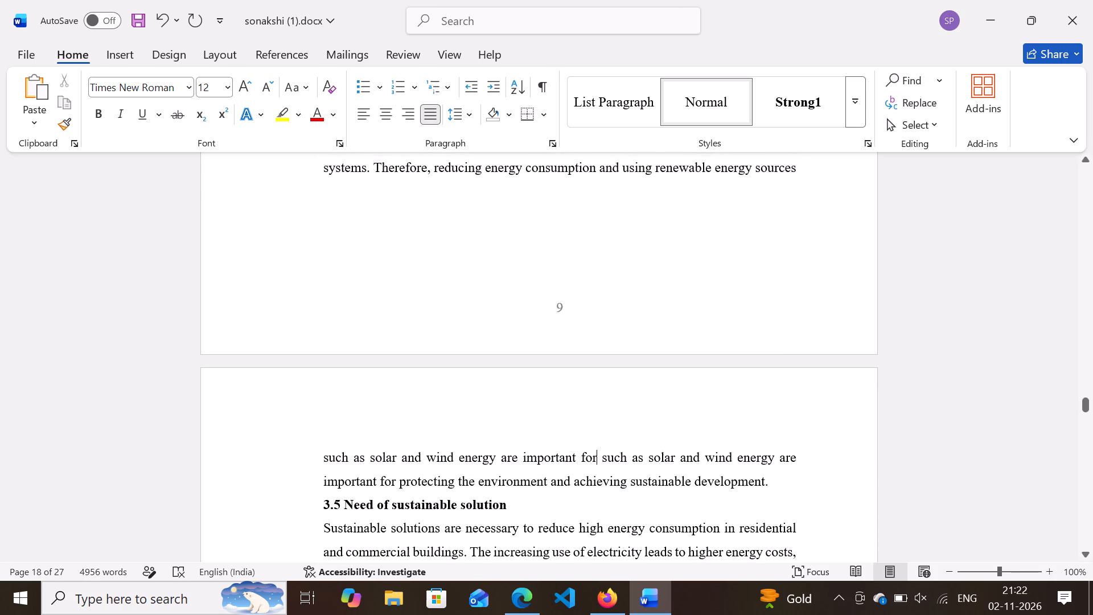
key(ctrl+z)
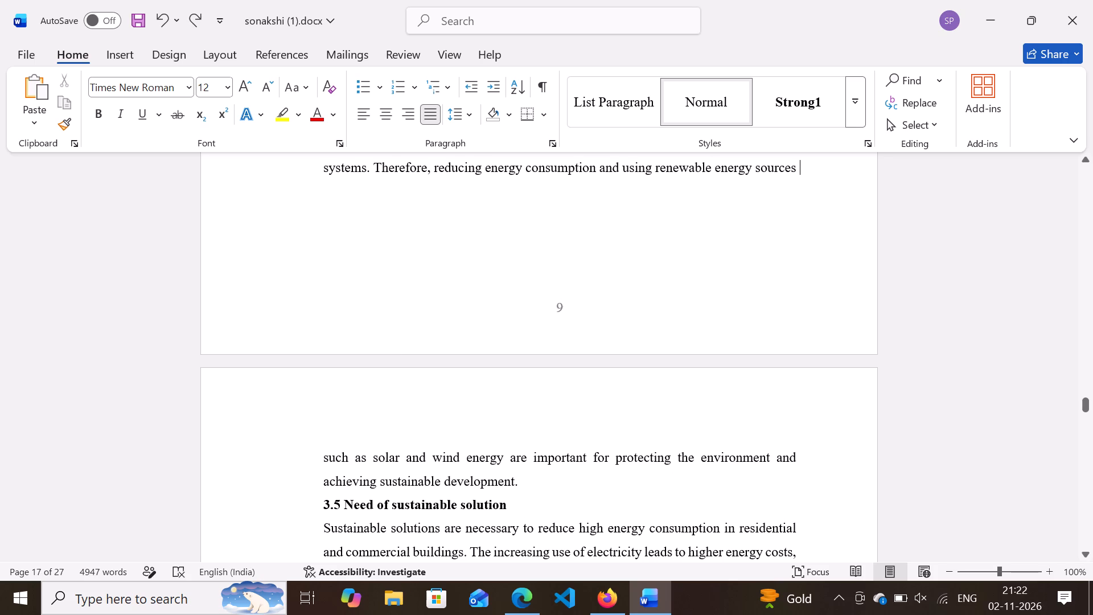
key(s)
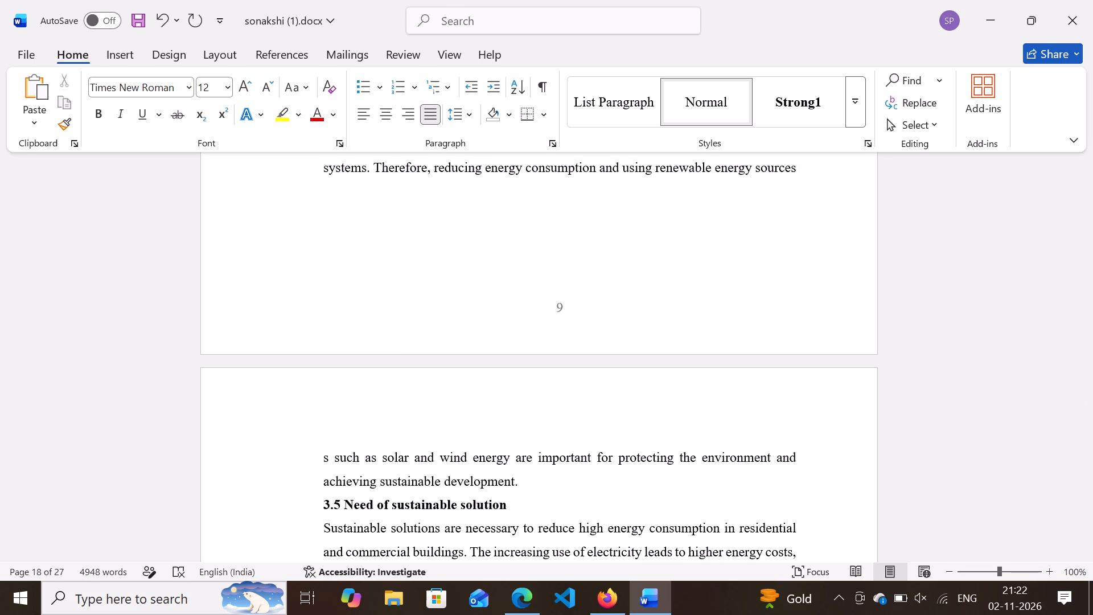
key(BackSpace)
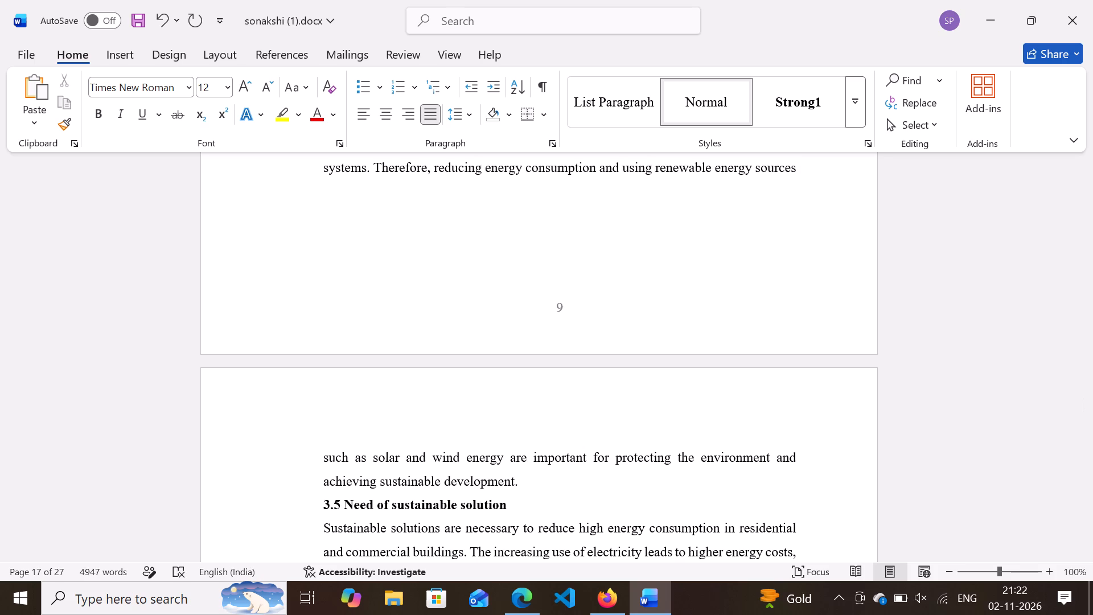
Look back over pages 9 and 8, from the major causes table to the residential lighting picture.
scroll(816, 207, up, 3)
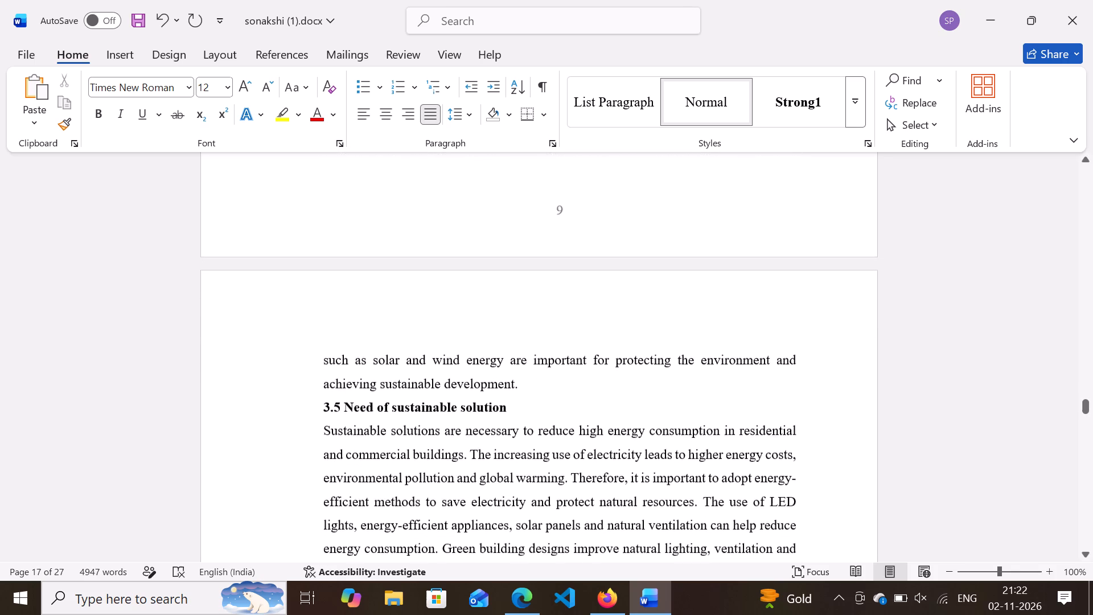
scroll(816, 207, up, 4)
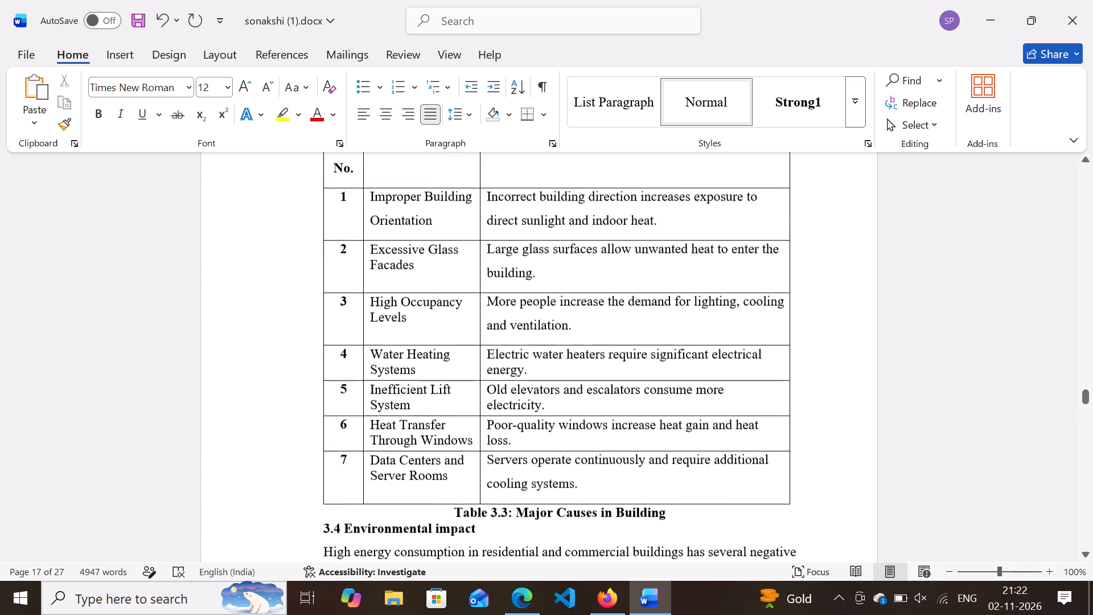
scroll(816, 207, up, 6)
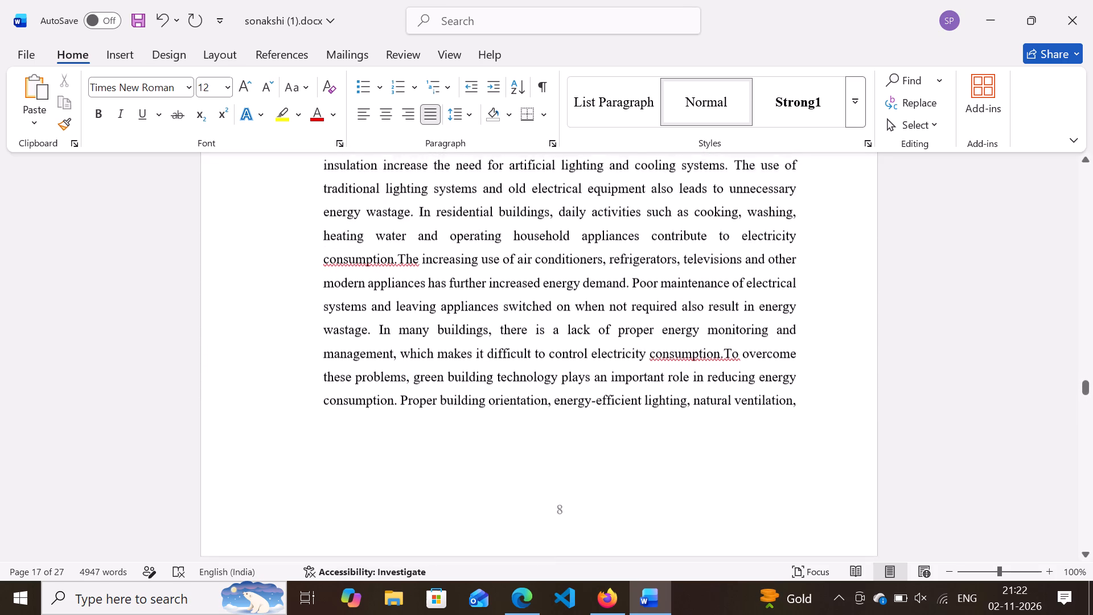
scroll(816, 207, up, 3)
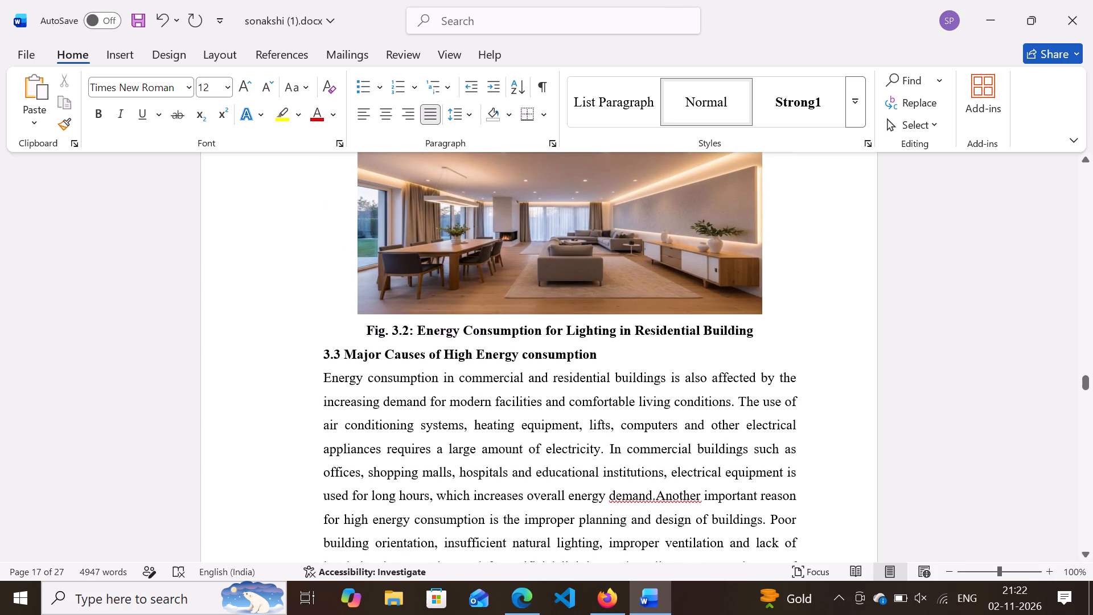
scroll(816, 207, up, 2)
scroll(816, 207, down, 2)
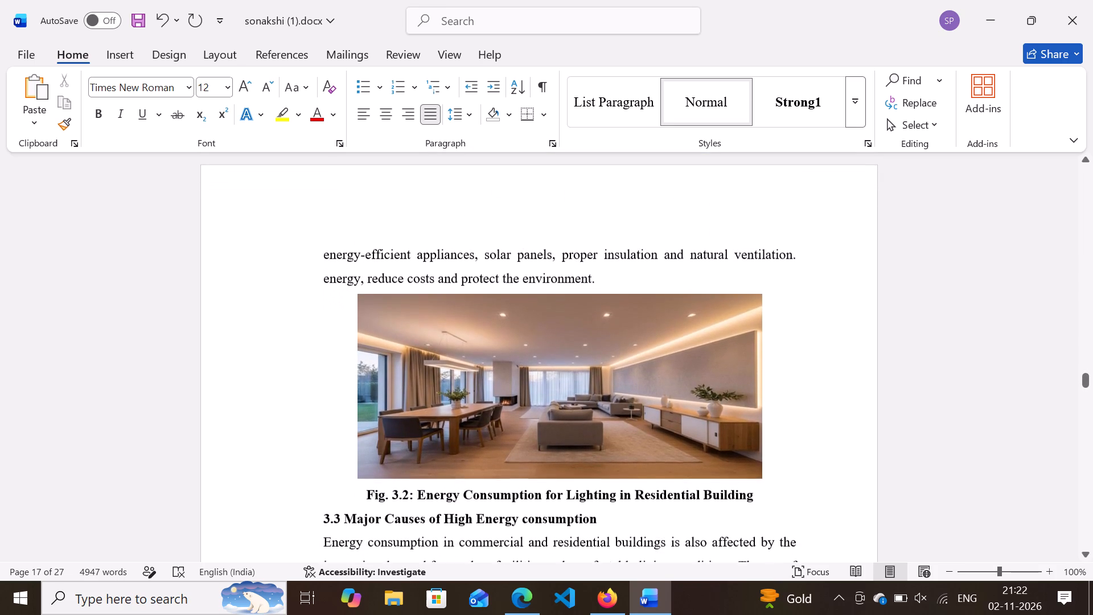
scroll(816, 207, down, 1)
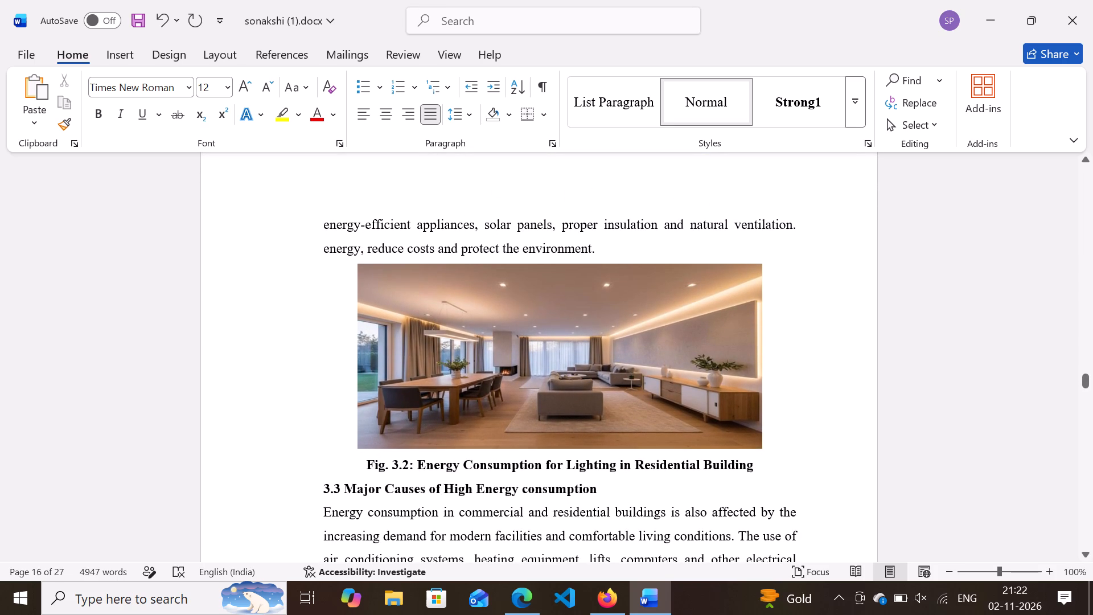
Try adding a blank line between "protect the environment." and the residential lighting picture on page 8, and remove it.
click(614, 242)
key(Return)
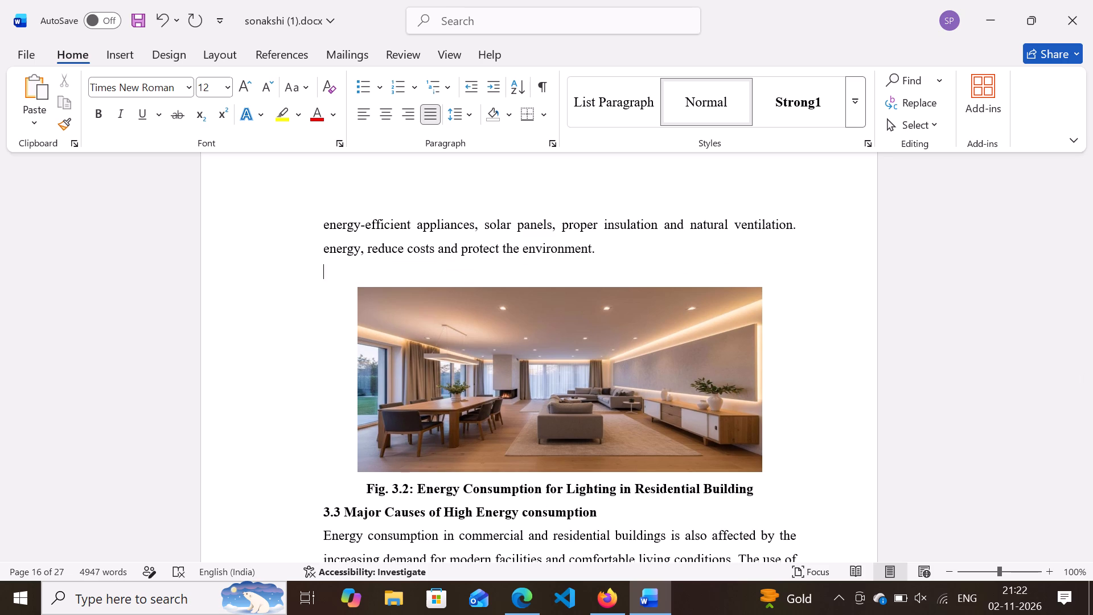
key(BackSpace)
Look through Chapter 3 from its opening page to section 3.8, checking the page gaps, pictures and tables.
scroll(614, 242, up, 1)
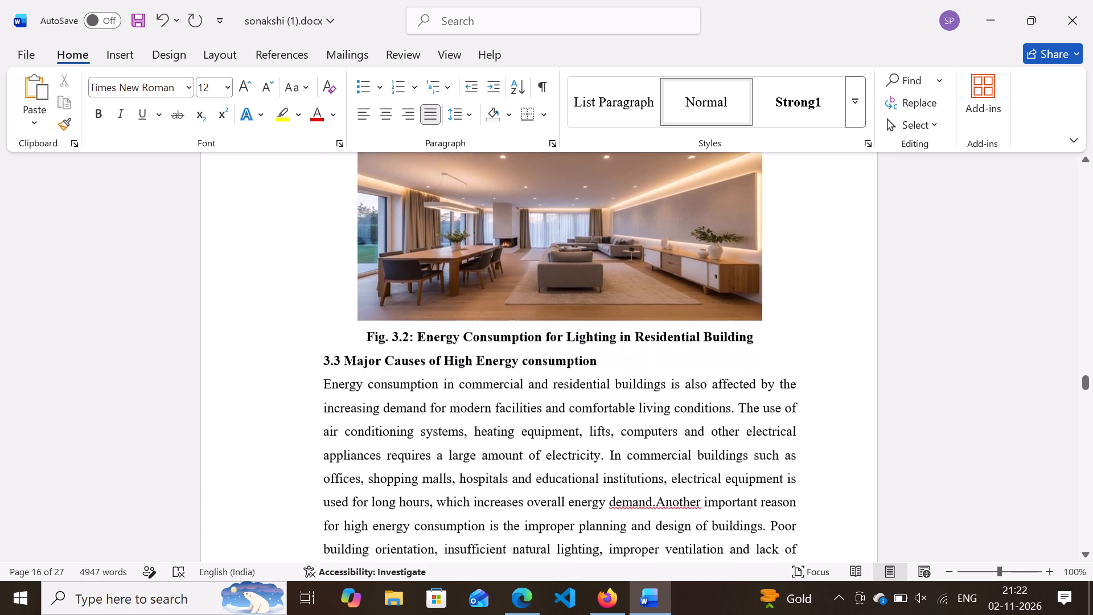
scroll(614, 242, up, 8)
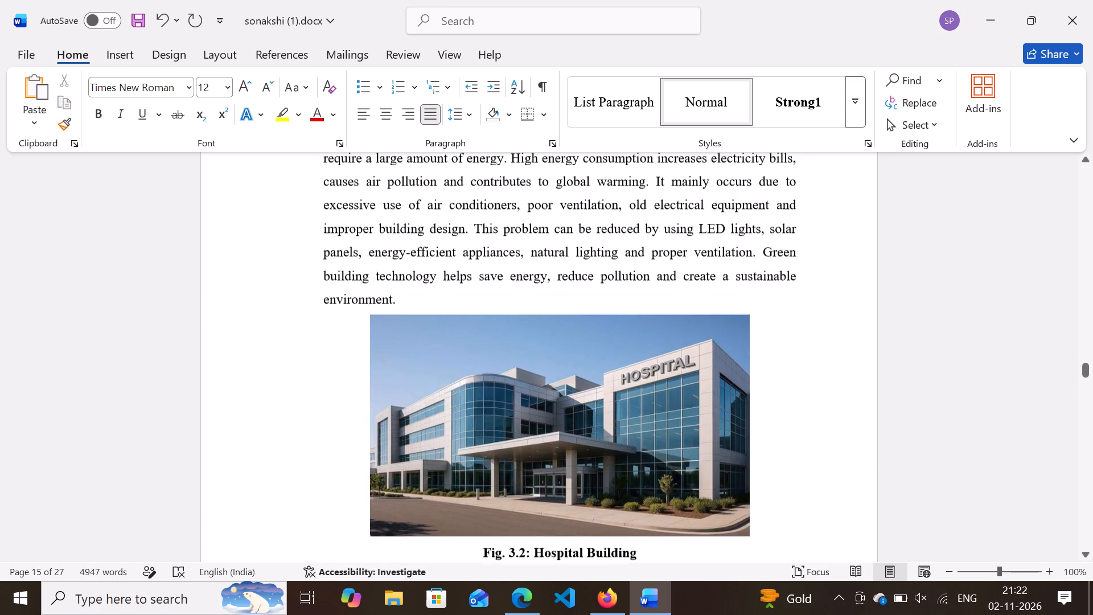
scroll(614, 242, up, 5)
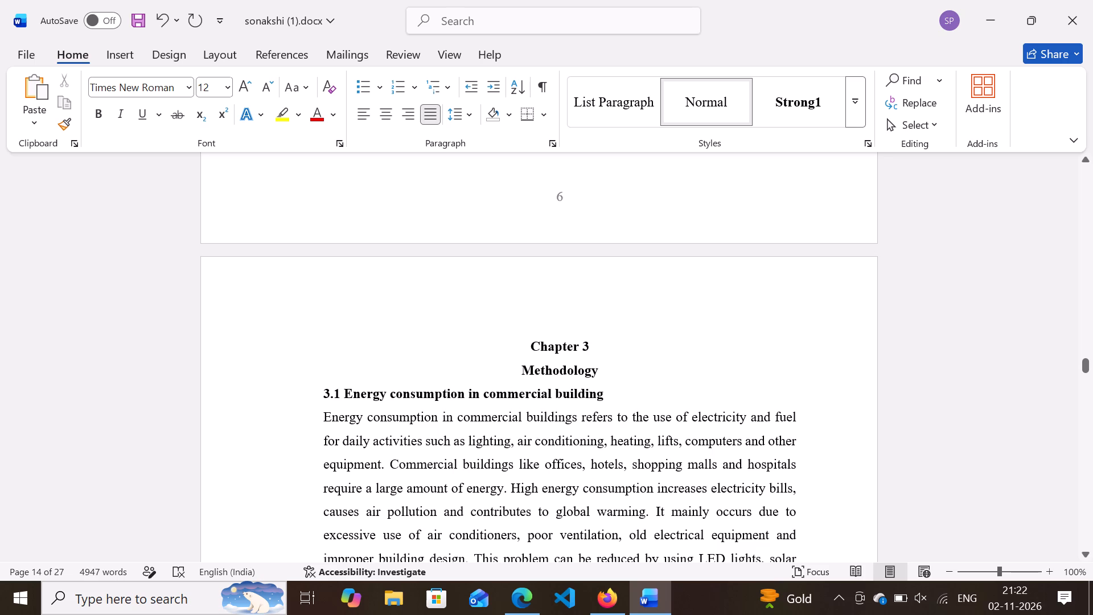
scroll(614, 242, up, 1)
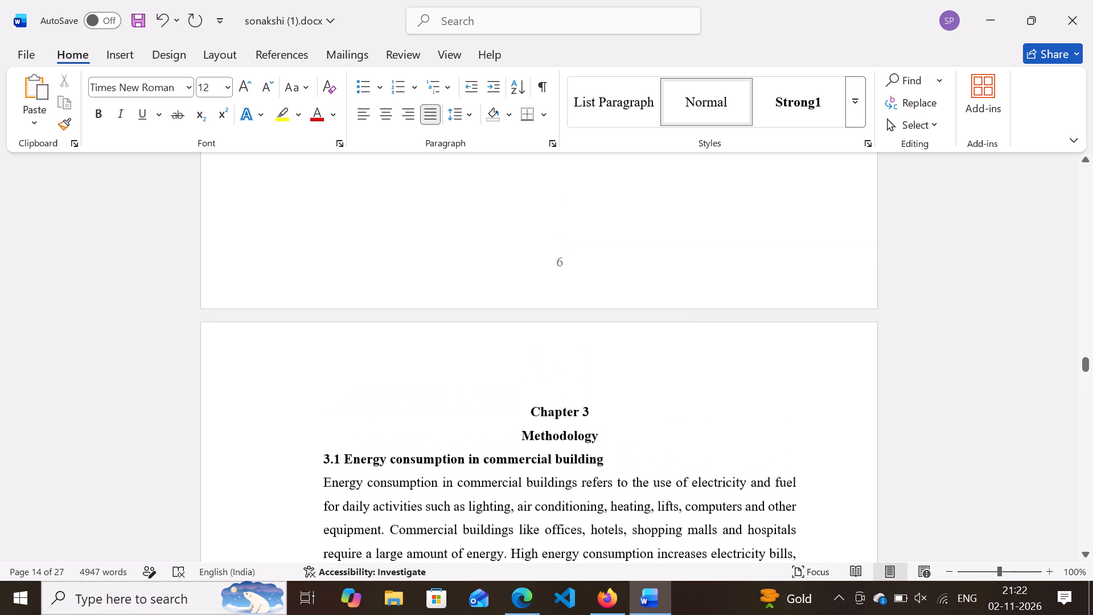
scroll(614, 242, down, 19)
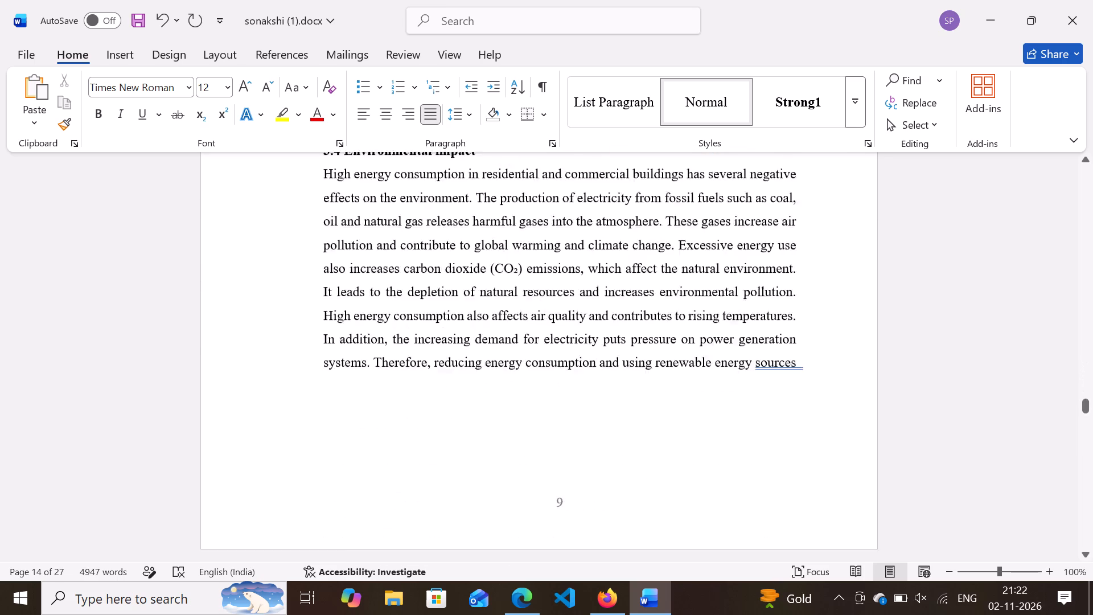
scroll(614, 242, down, 5)
scroll(614, 242, right, 8)
scroll(614, 242, up, 2)
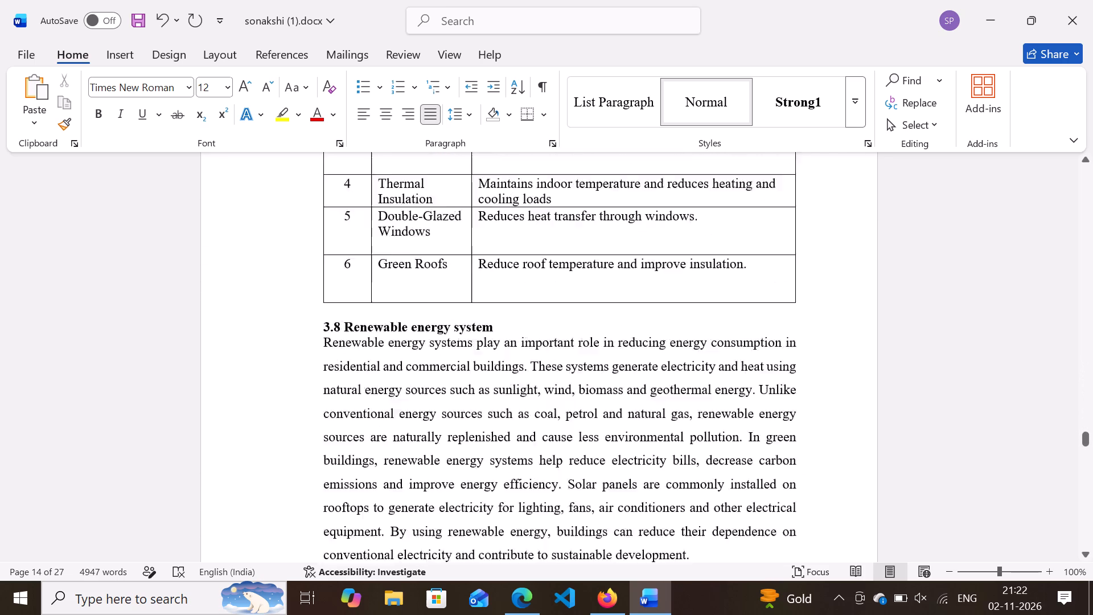
Reduce the height of the Fig. 3.6 Eco-Friendly Building Architecture picture slightly, keeping its width.
scroll(614, 242, up, 8)
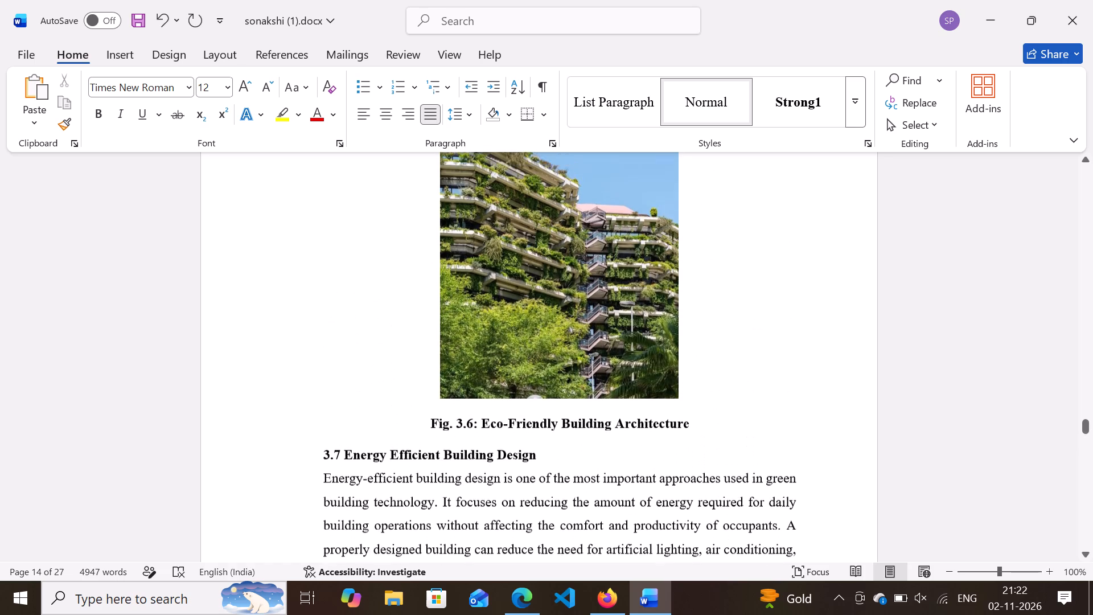
scroll(614, 242, up, 2)
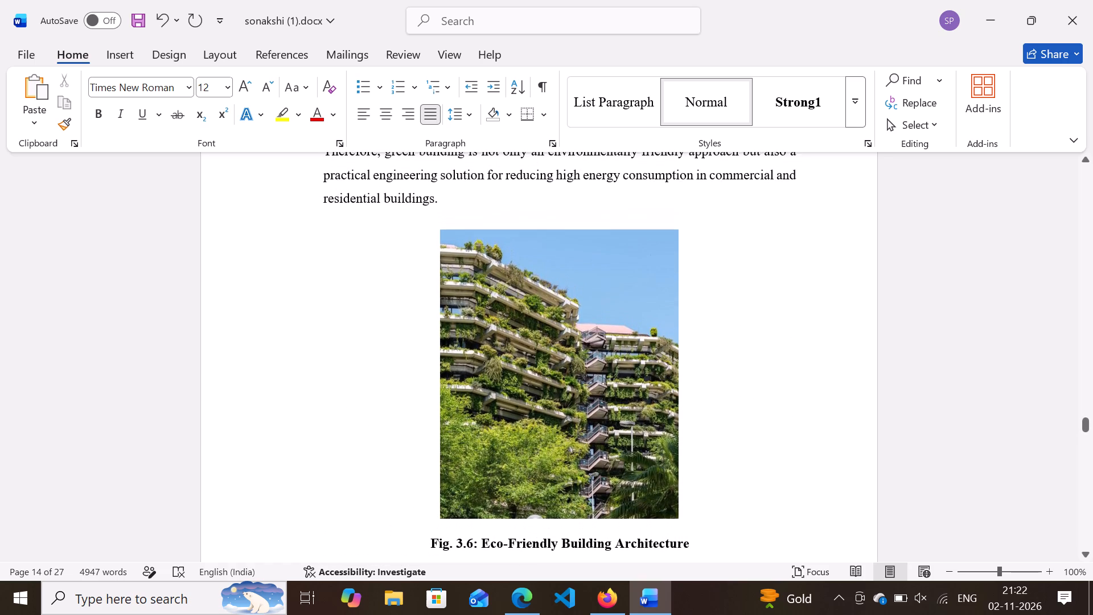
scroll(614, 242, down, 1)
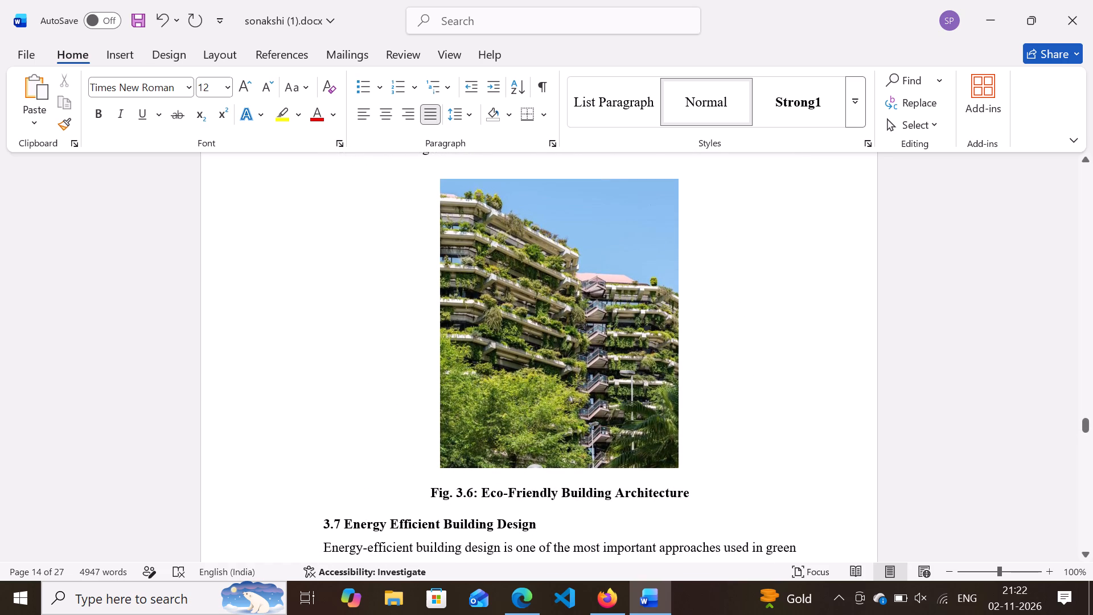
click(587, 417)
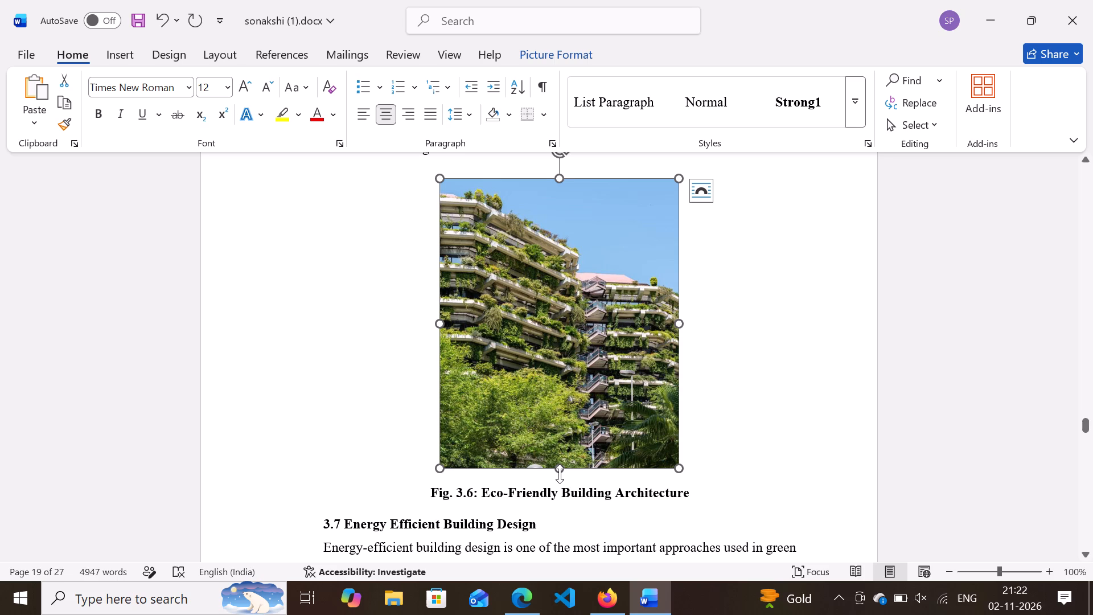
drag(560, 474, 563, 442)
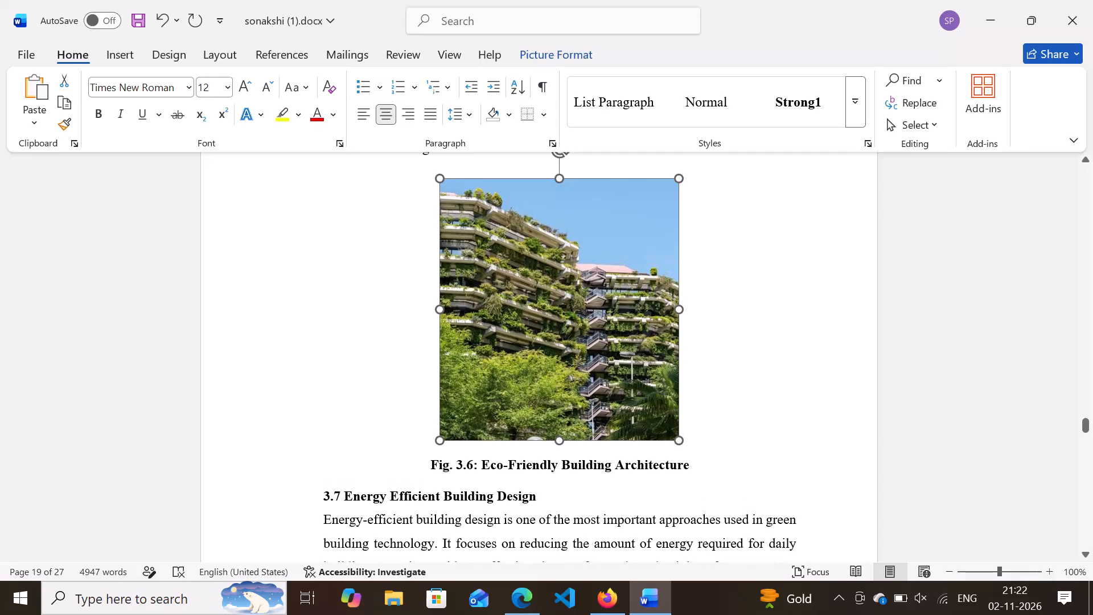
drag(563, 442, 563, 444)
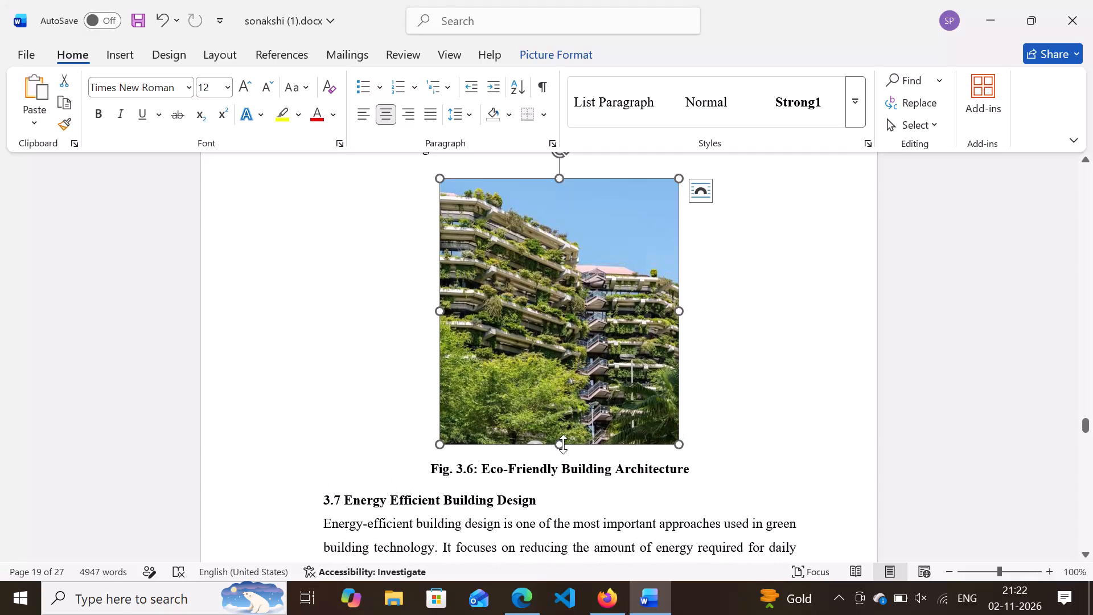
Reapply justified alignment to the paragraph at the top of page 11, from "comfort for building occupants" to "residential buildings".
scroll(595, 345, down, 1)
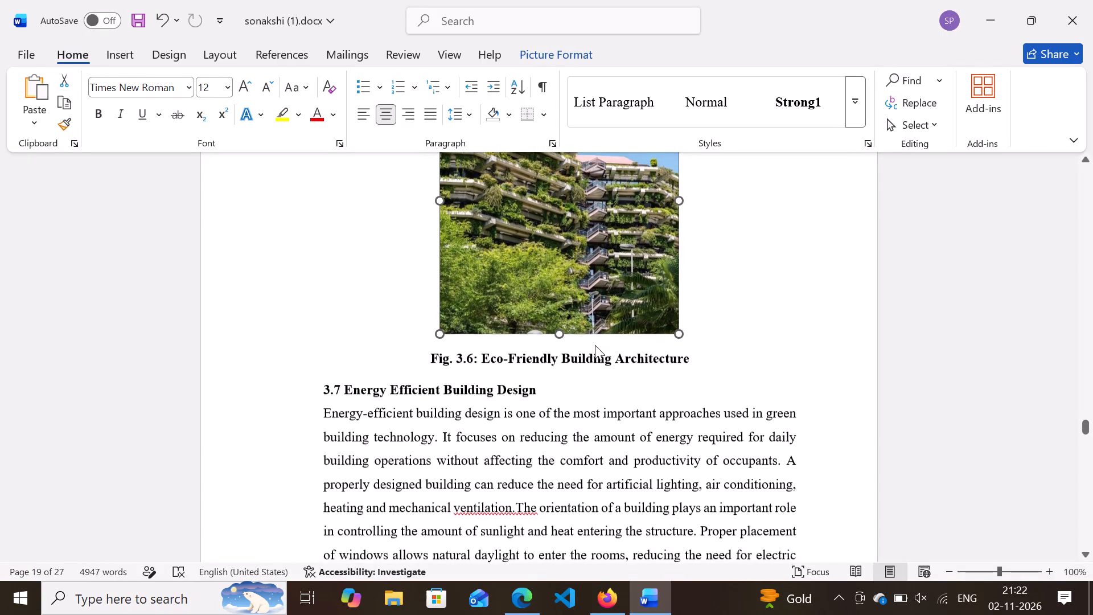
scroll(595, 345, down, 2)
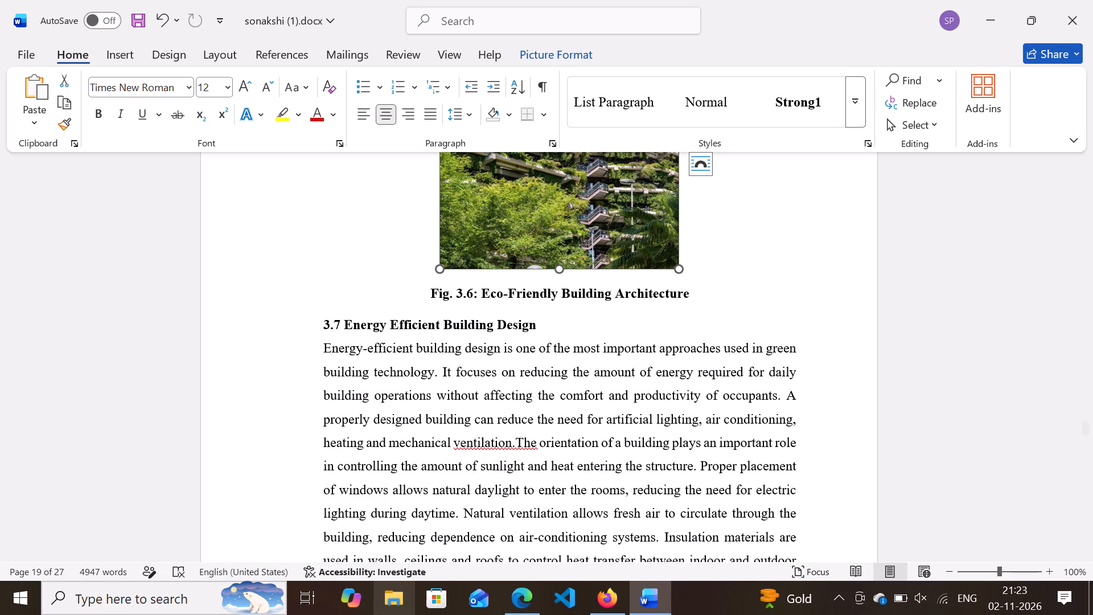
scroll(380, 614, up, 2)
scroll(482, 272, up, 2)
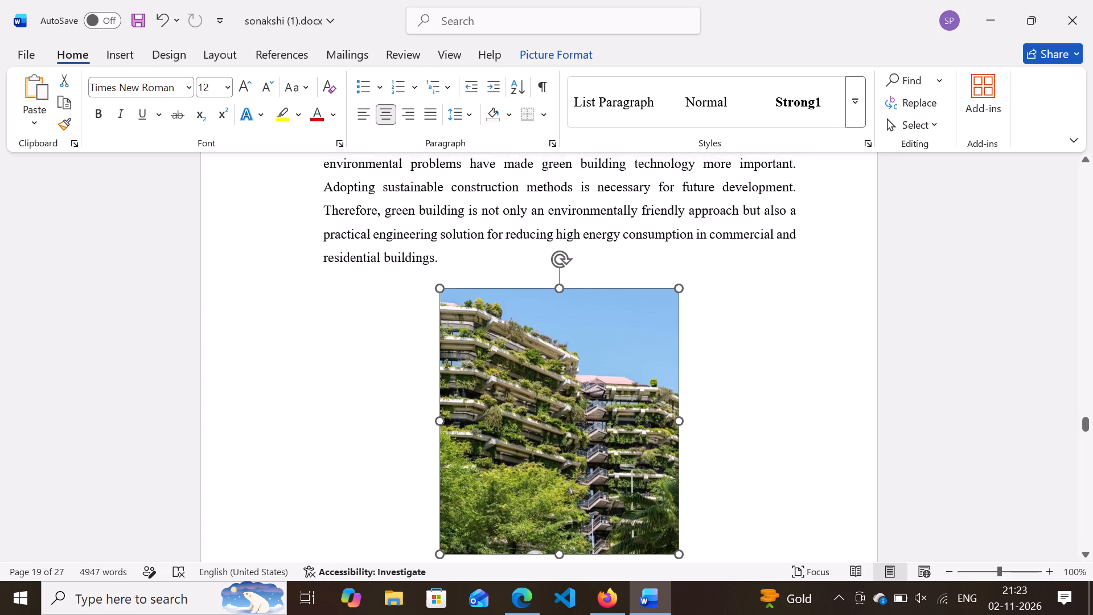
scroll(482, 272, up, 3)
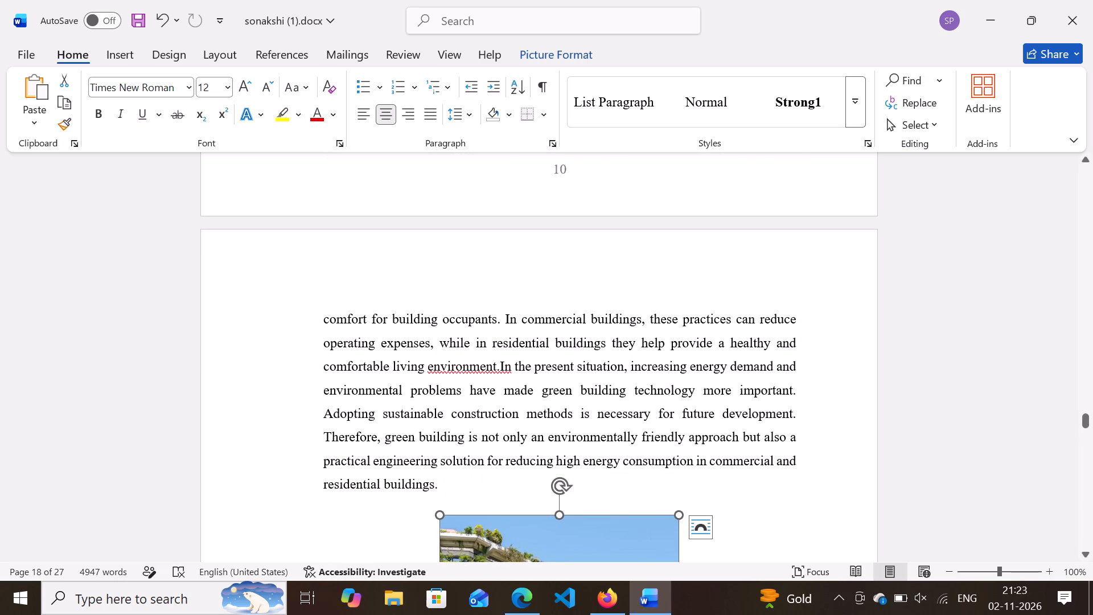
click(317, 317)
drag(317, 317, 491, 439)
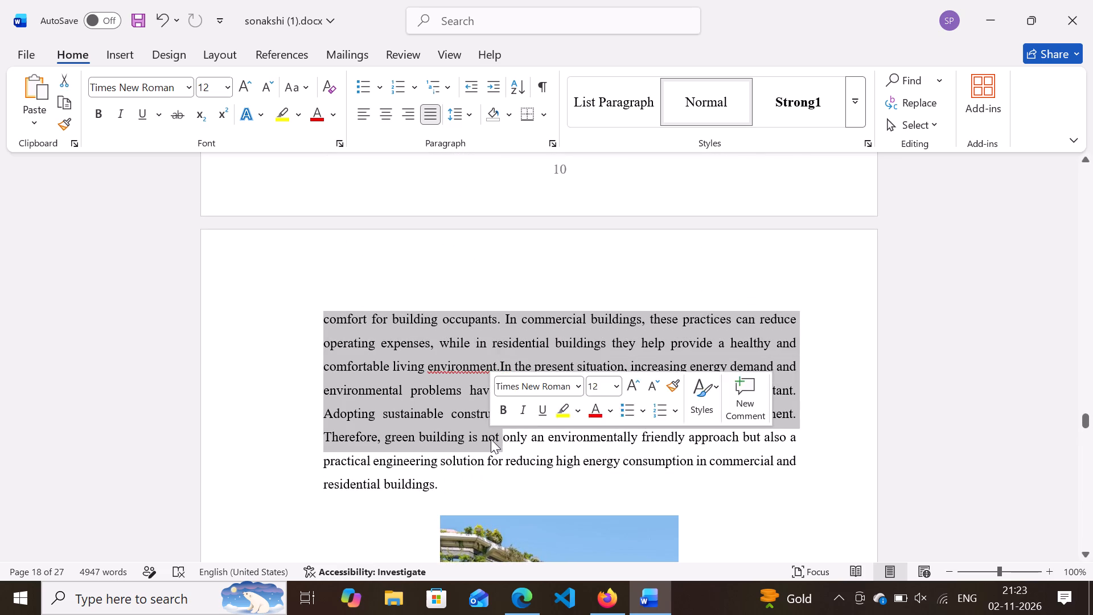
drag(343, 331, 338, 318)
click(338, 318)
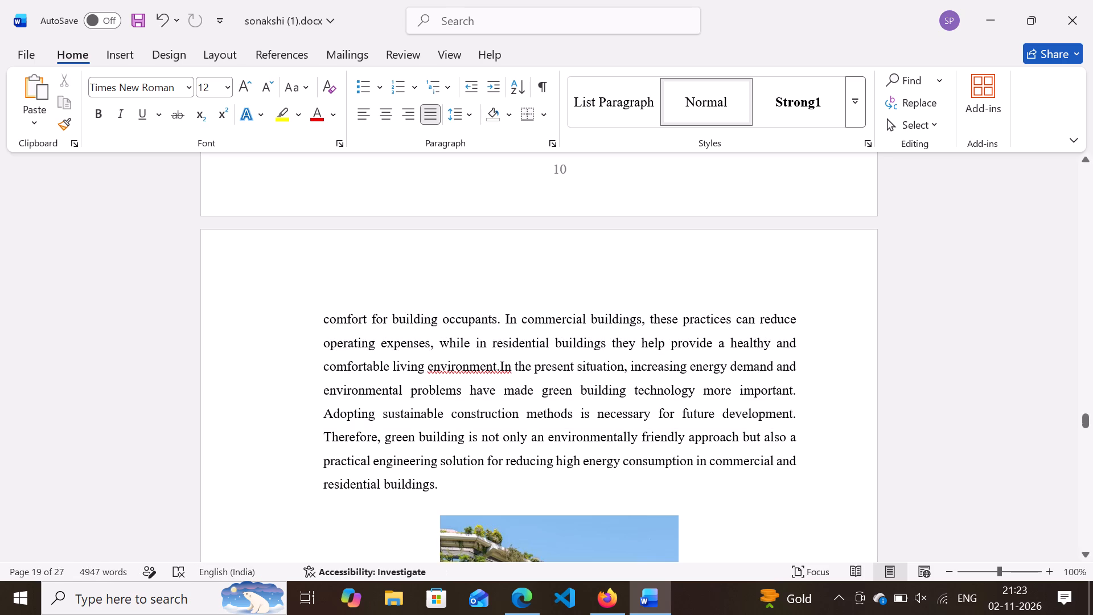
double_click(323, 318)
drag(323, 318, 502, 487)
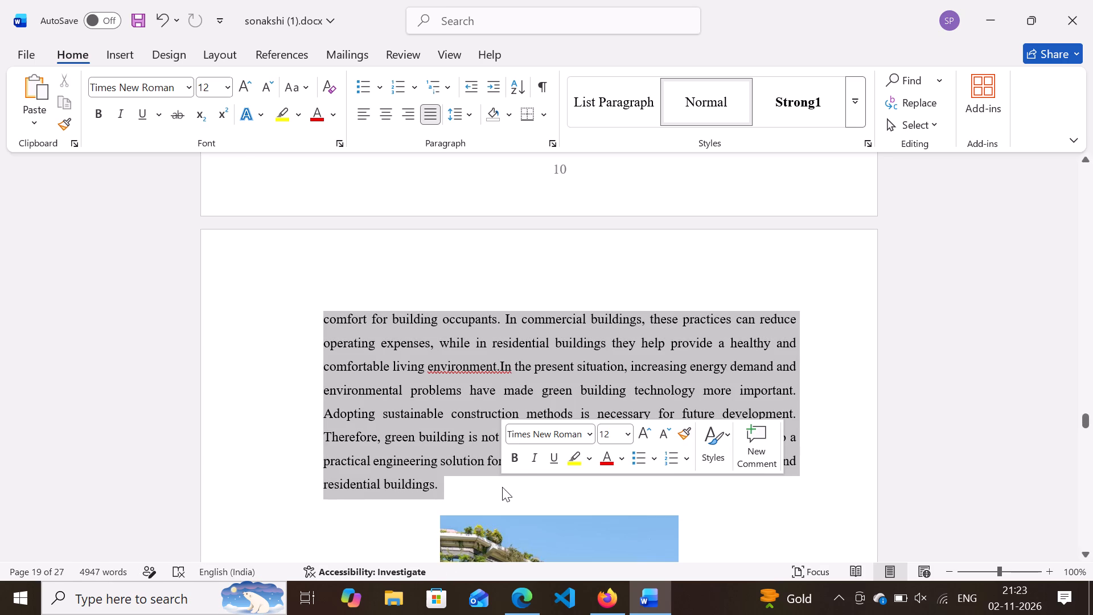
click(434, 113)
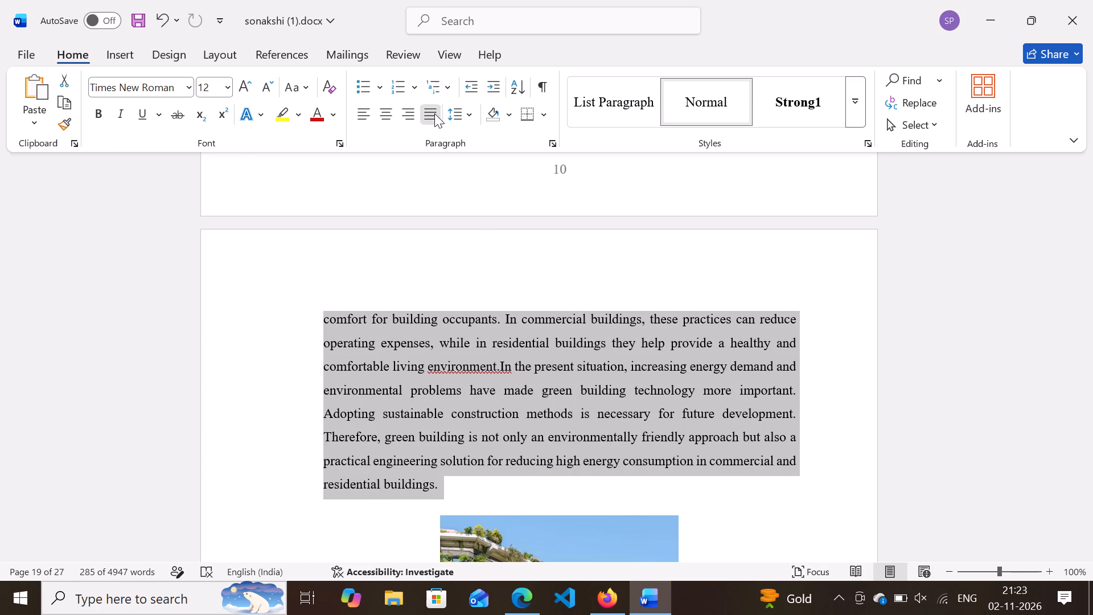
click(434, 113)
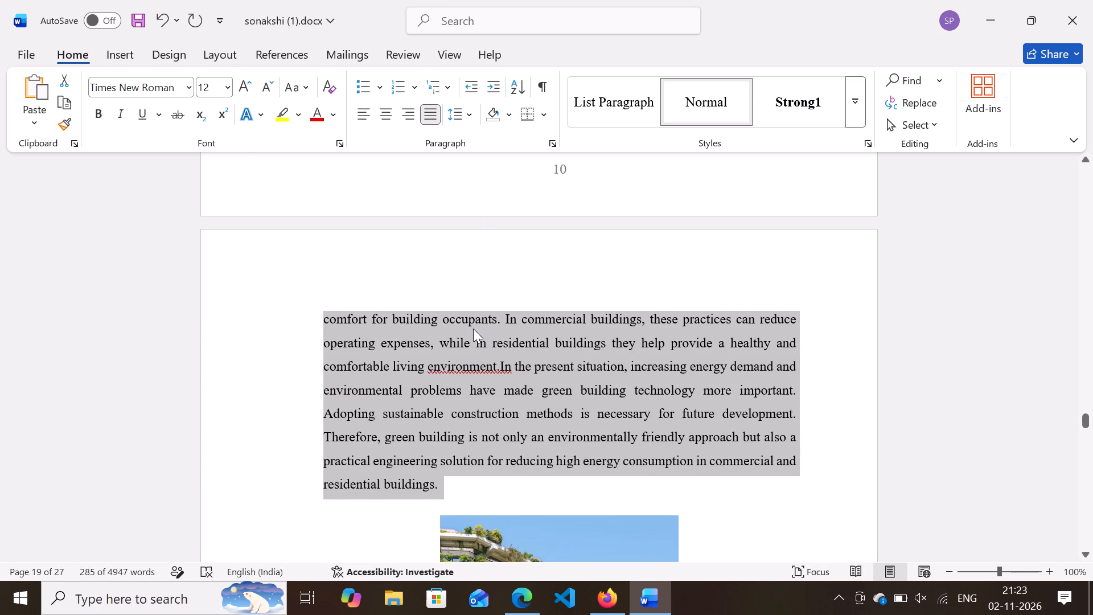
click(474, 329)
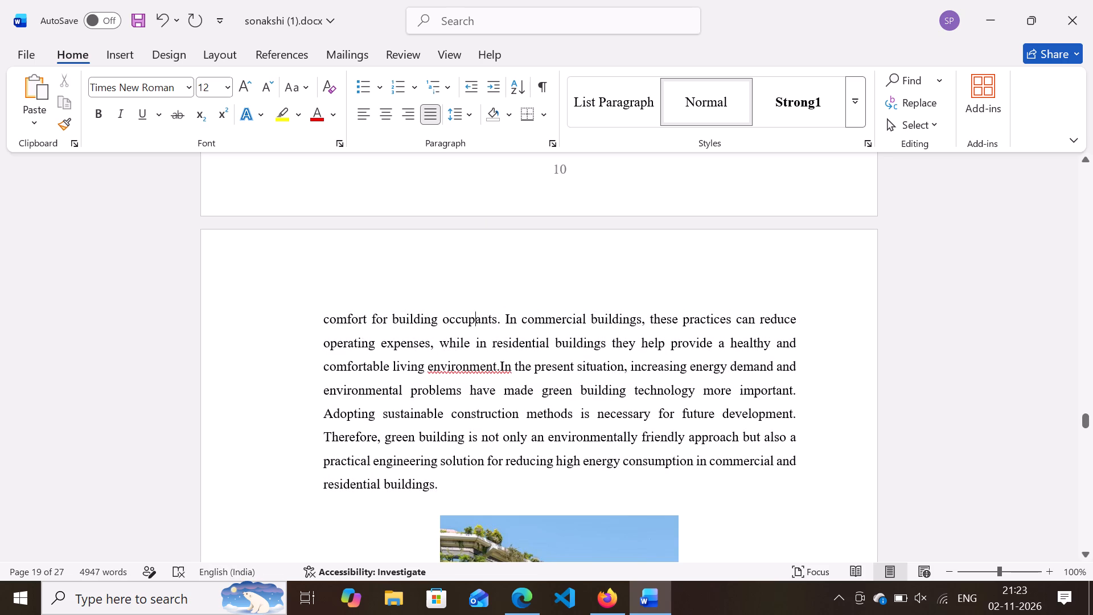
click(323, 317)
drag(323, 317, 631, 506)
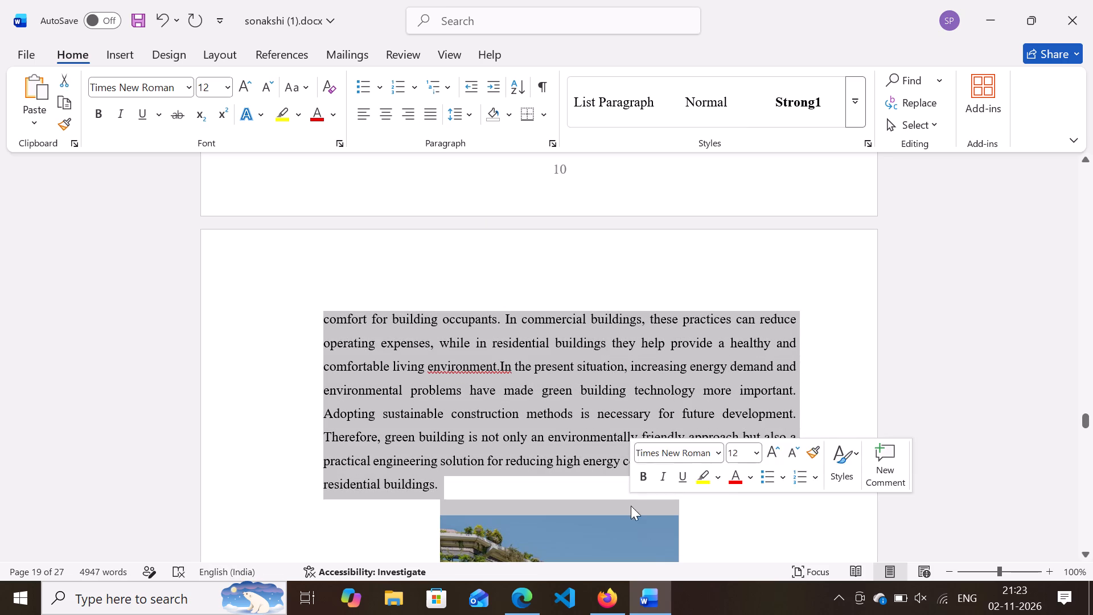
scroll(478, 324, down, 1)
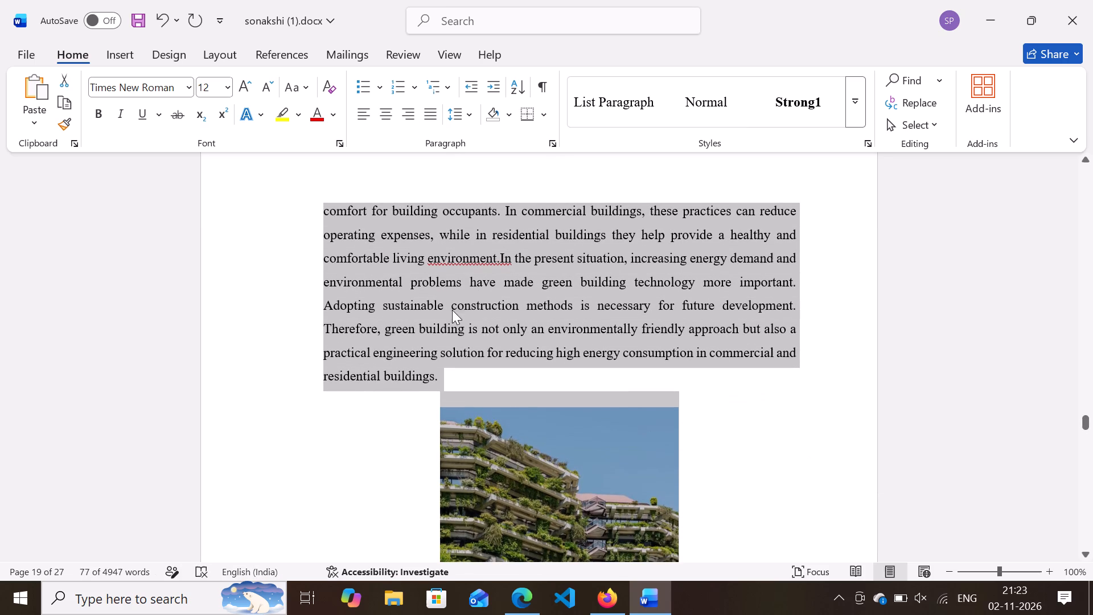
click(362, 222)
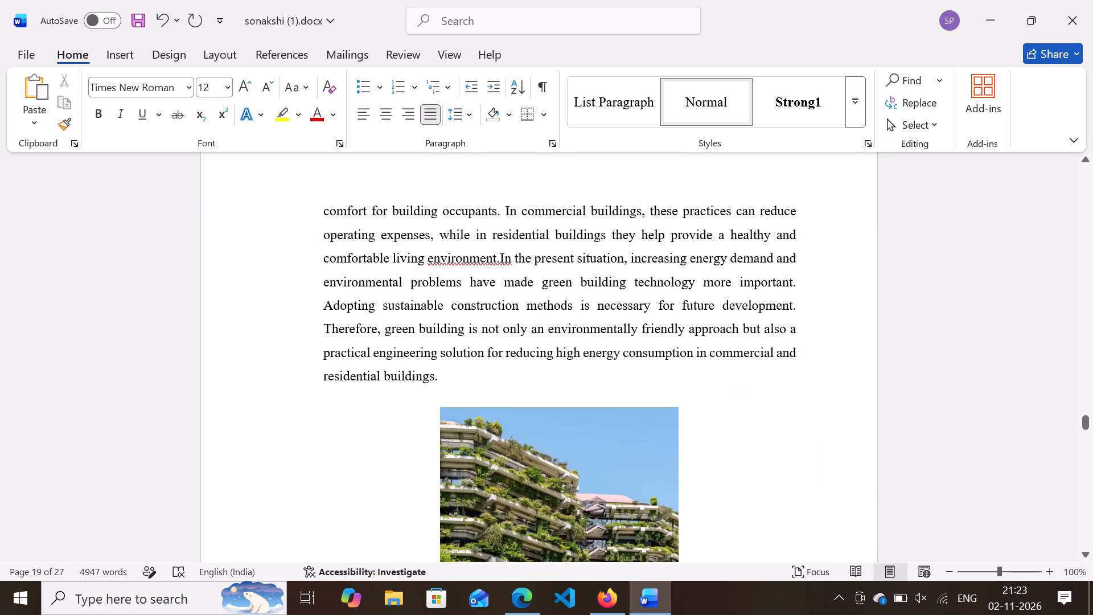
Justify everything on page 11, from "comfort for building occupants" through the section 3.7 text, and set its line spacing to 1.5.
click(324, 206)
drag(324, 206, 341, 210)
drag(341, 210, 552, 534)
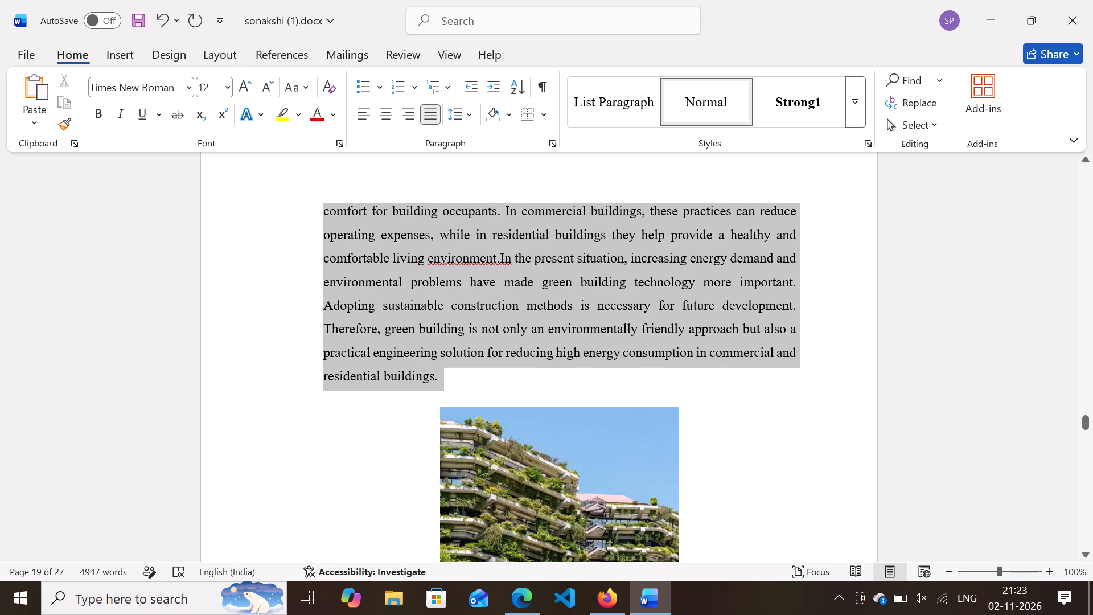
drag(552, 534, 559, 559)
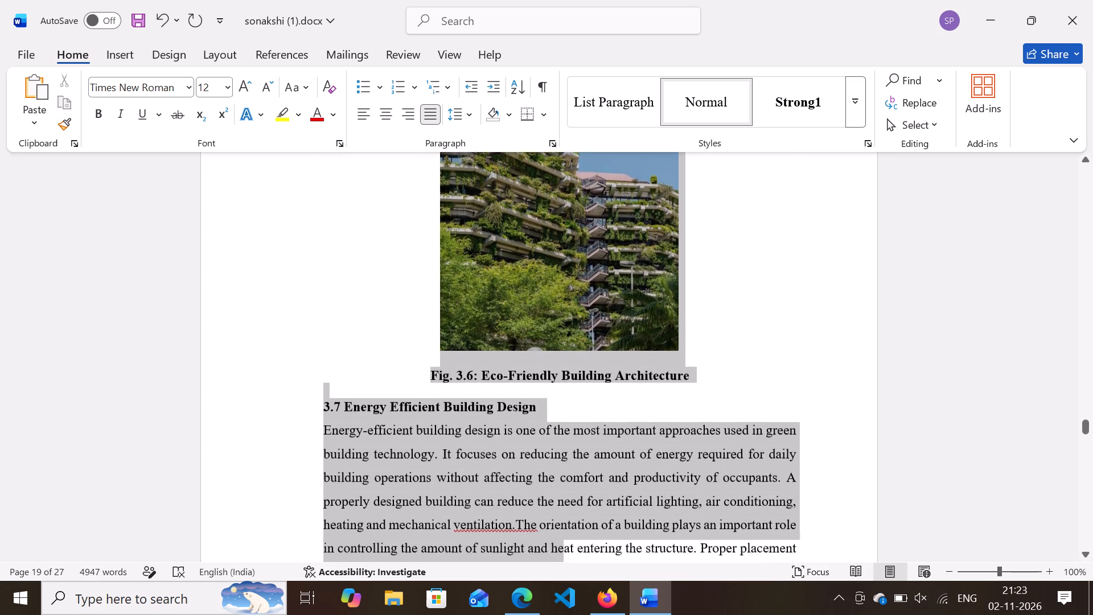
drag(559, 559, 574, 503)
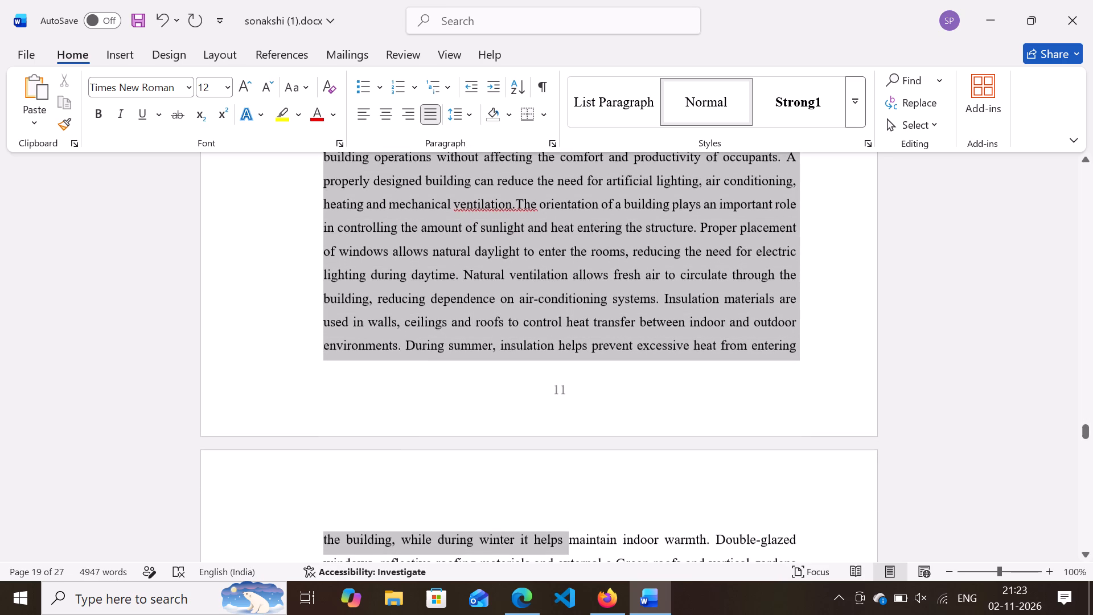
drag(574, 503, 803, 370)
scroll(726, 391, right, 1)
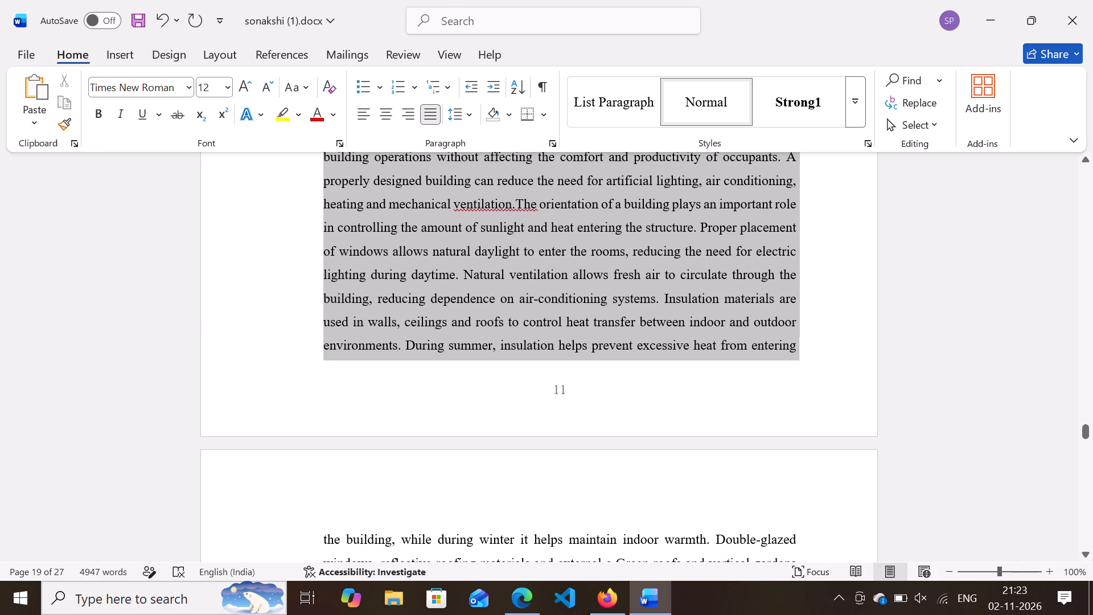
drag(803, 370, 807, 367)
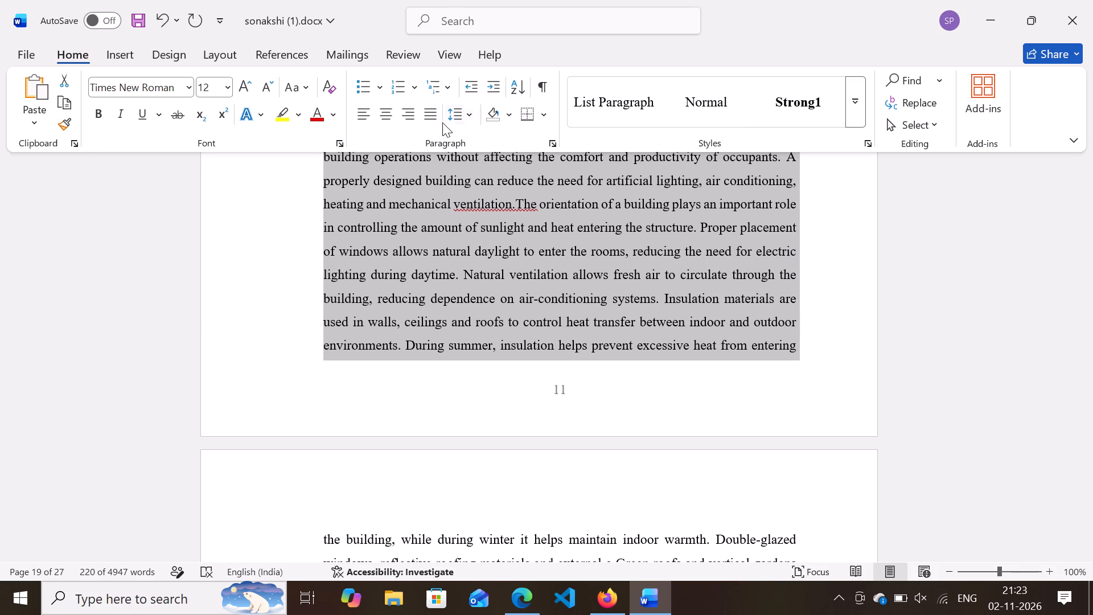
click(438, 120)
click(438, 120)
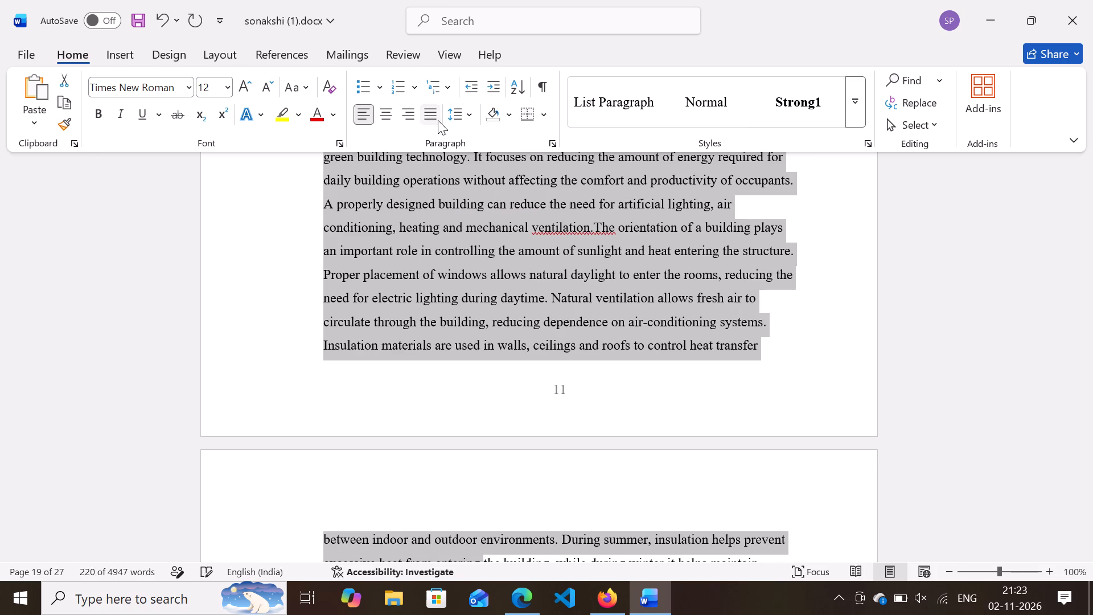
click(438, 120)
click(467, 116)
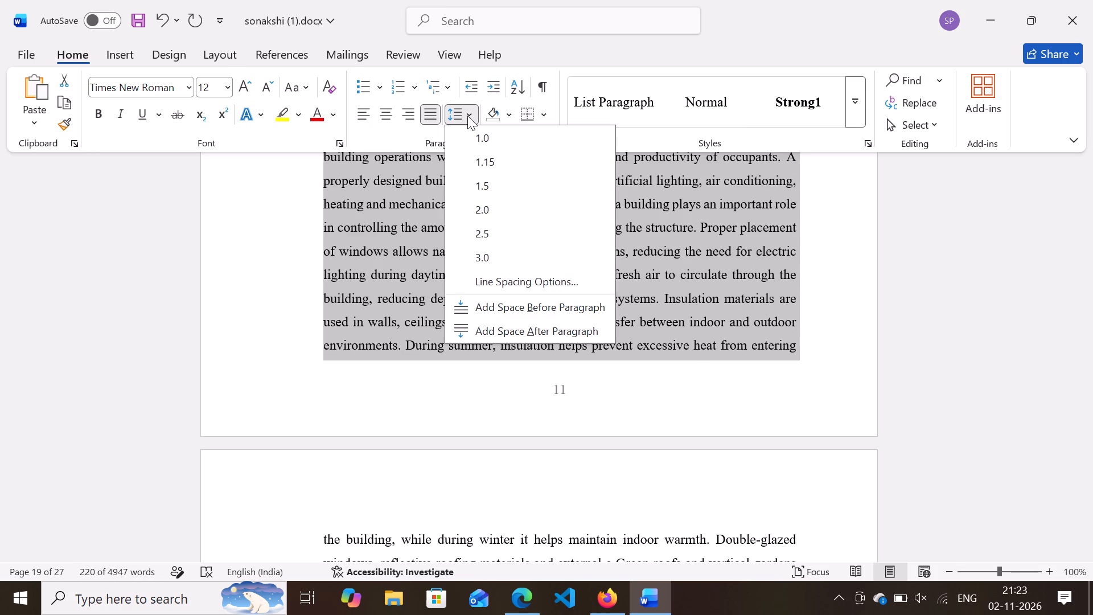
click(472, 188)
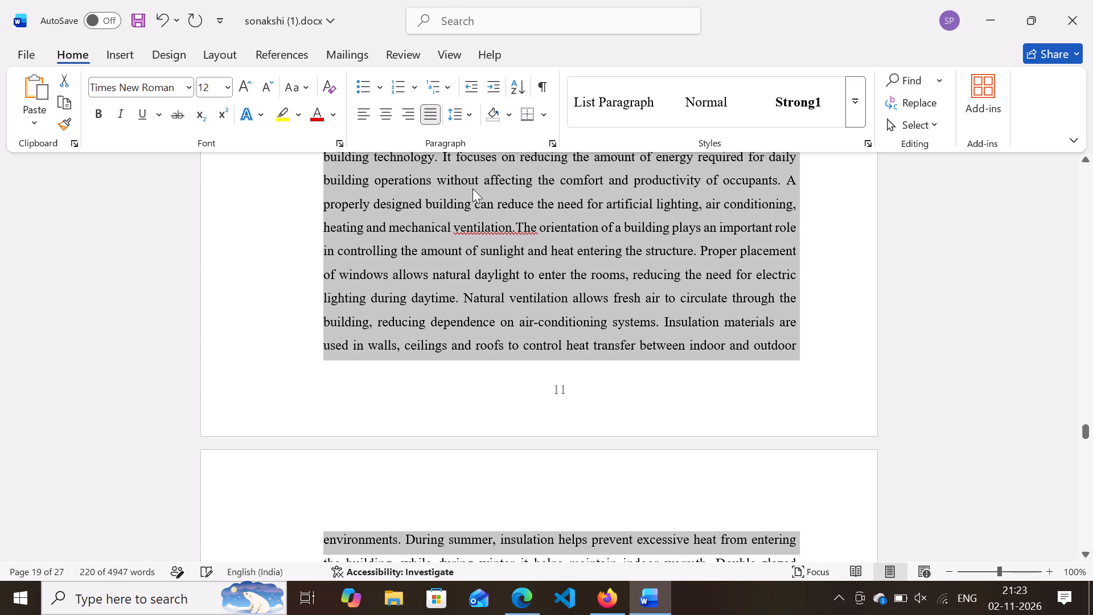
Centre the Eco-Friendly Building Architecture picture above the Fig. 3.6 caption.
scroll(472, 188, up, 1)
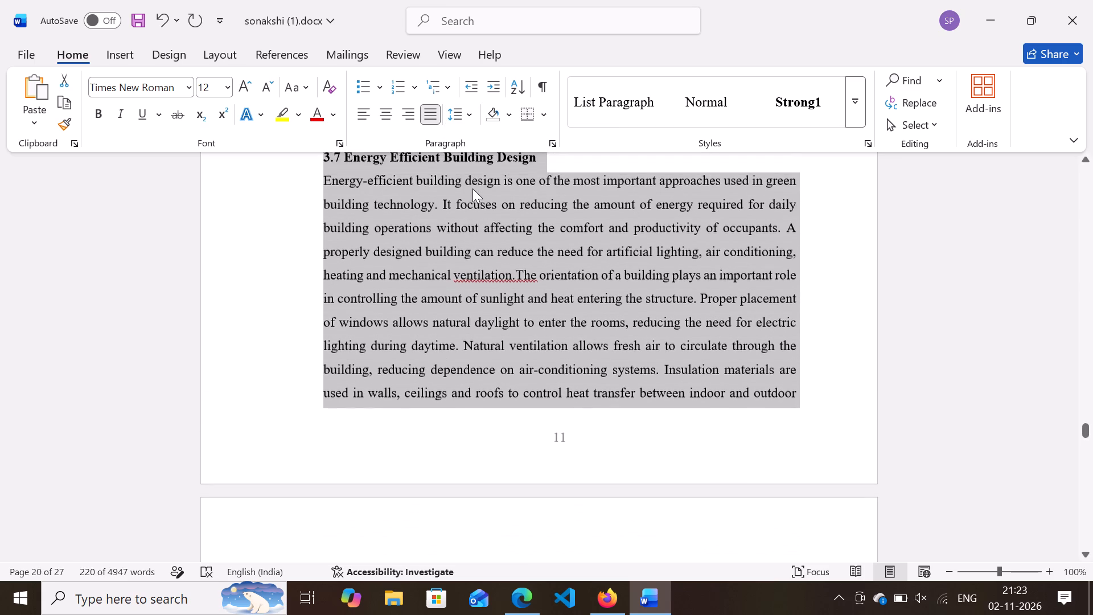
scroll(472, 188, up, 2)
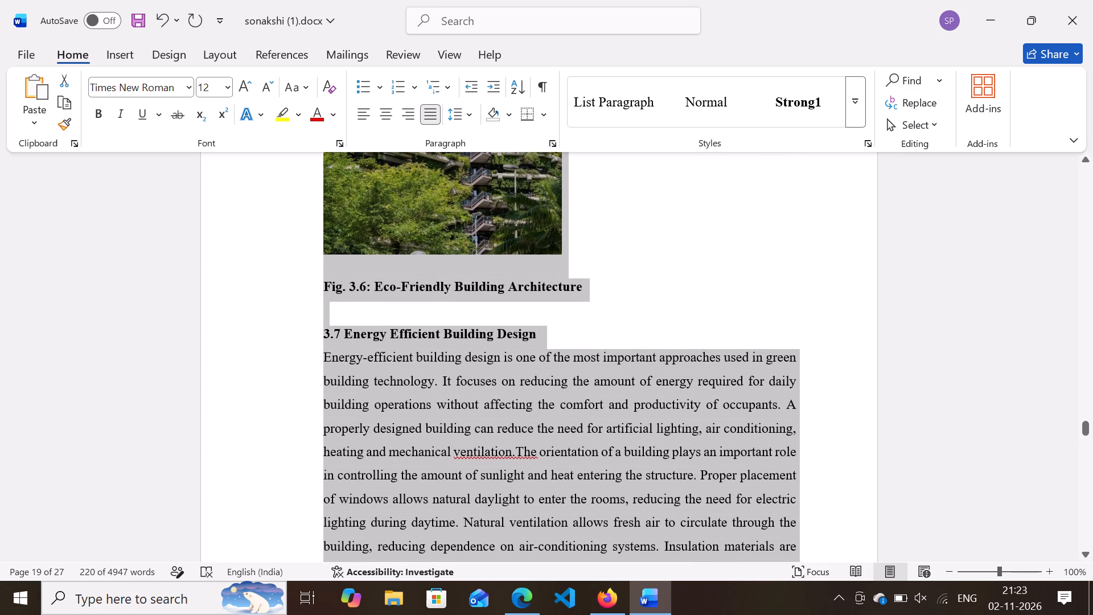
click(634, 204)
scroll(634, 204, up, 1)
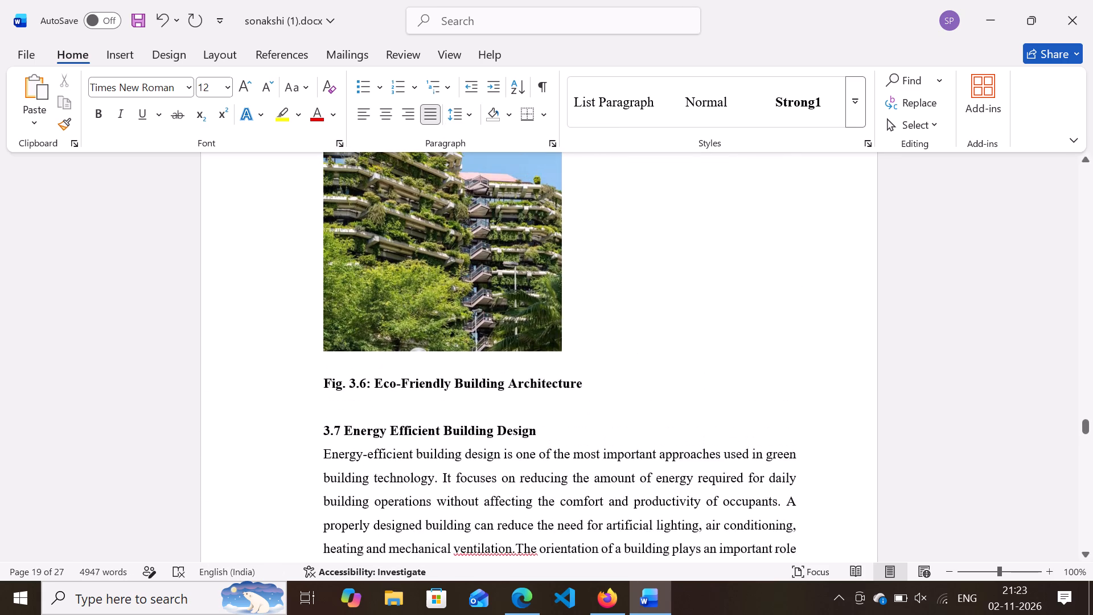
scroll(634, 204, up, 1)
click(538, 257)
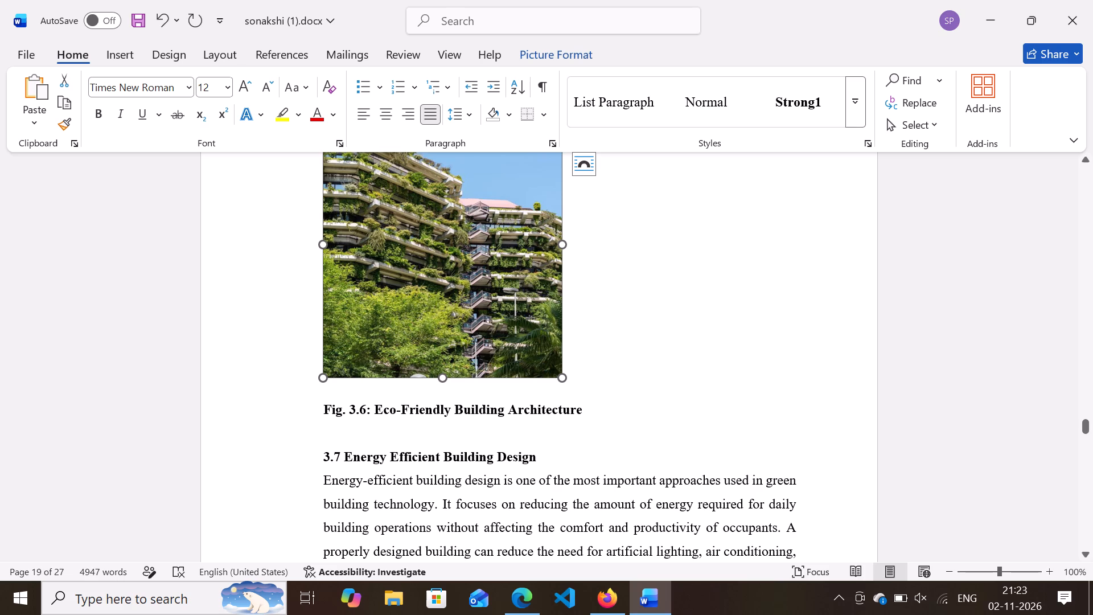
click(388, 118)
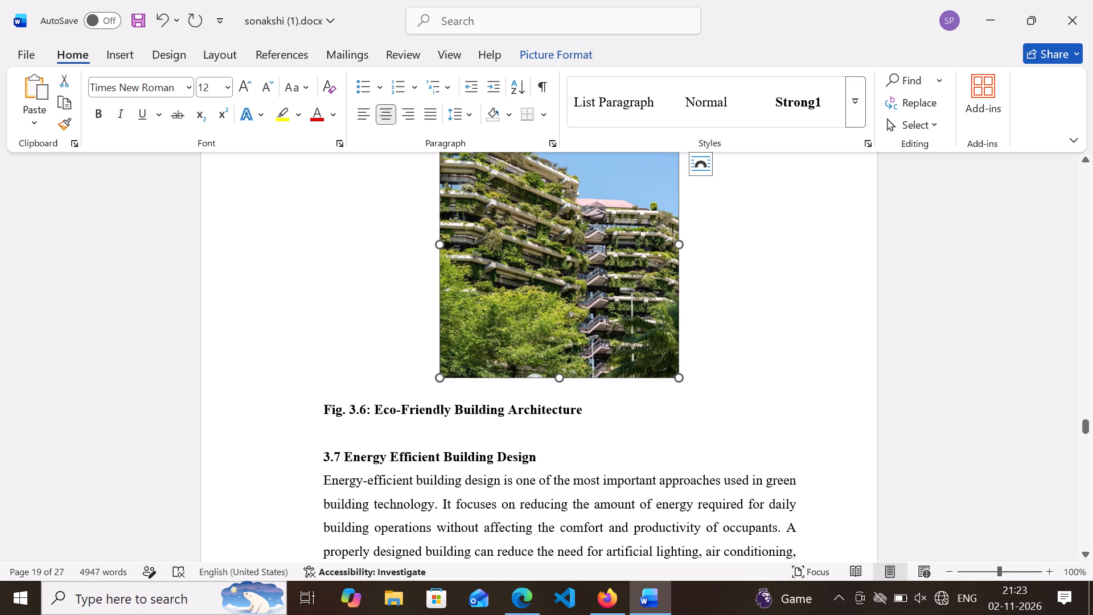
Centre the caption "Fig. 3.6: Eco-Friendly Building Architecture" below its picture.
click(587, 407)
drag(587, 407, 313, 404)
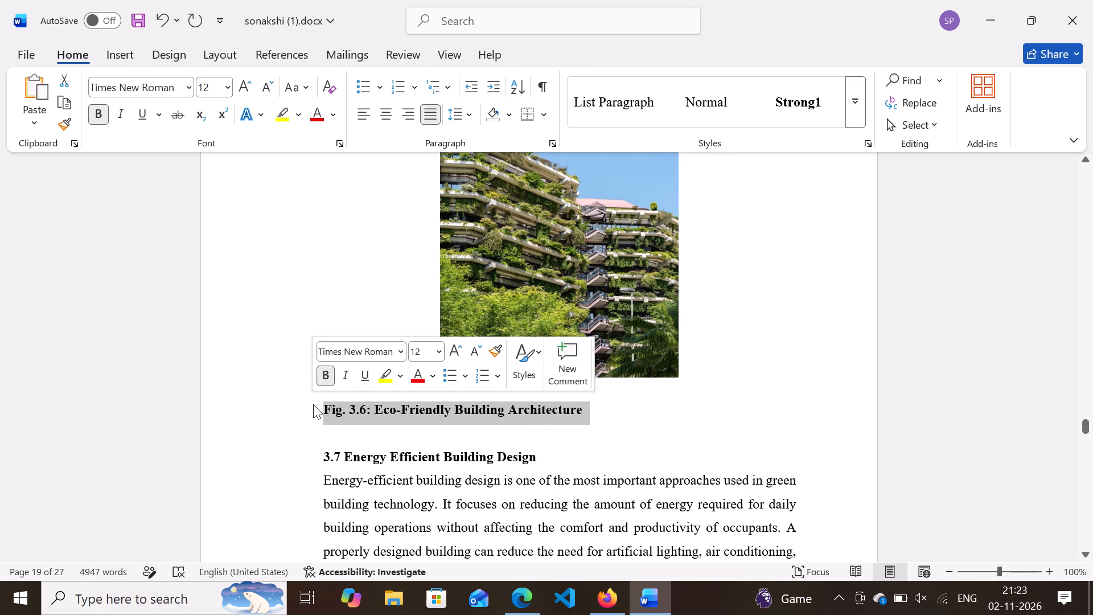
click(384, 120)
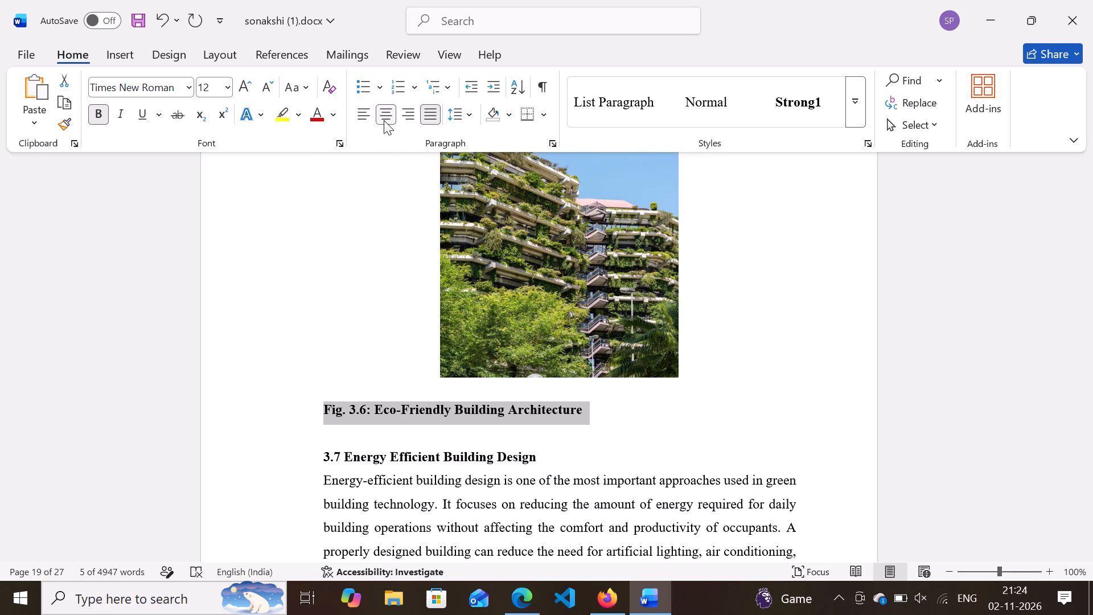
click(758, 339)
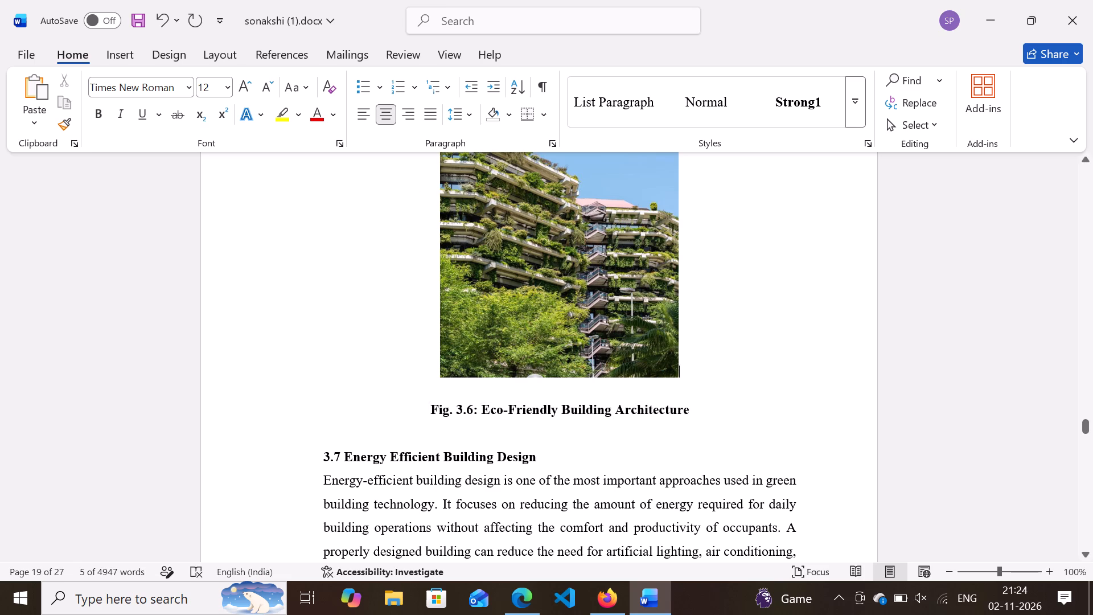
Join the Fig. 3.6 caption to its picture's paragraph and split it back onto its own centred line below the picture.
scroll(758, 339, down, 1)
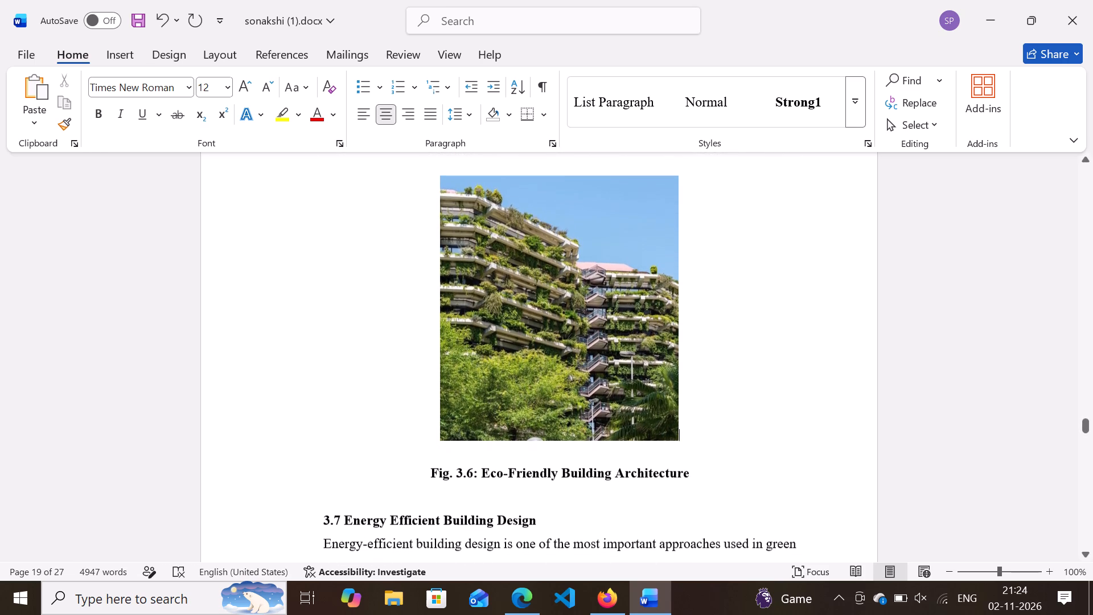
scroll(758, 339, down, 1)
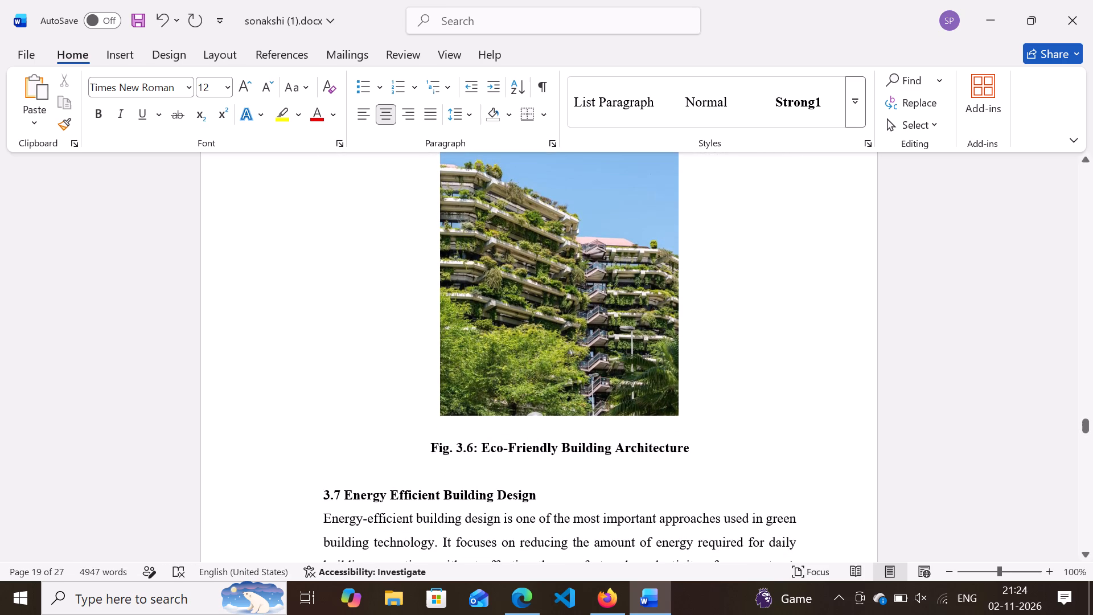
click(422, 450)
key(BackSpace)
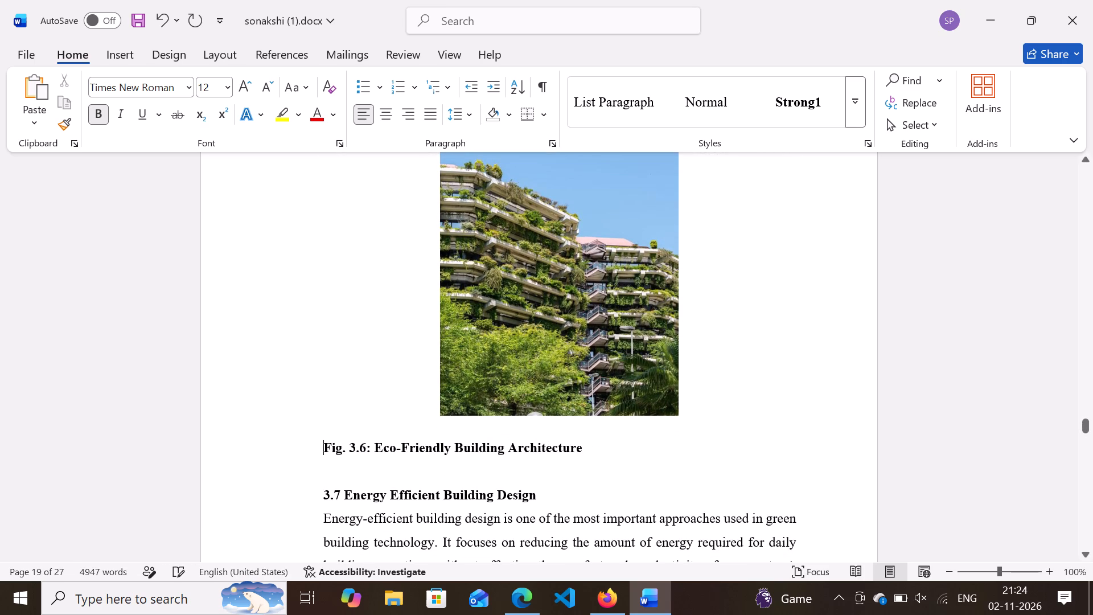
key(BackSpace)
key(Return)
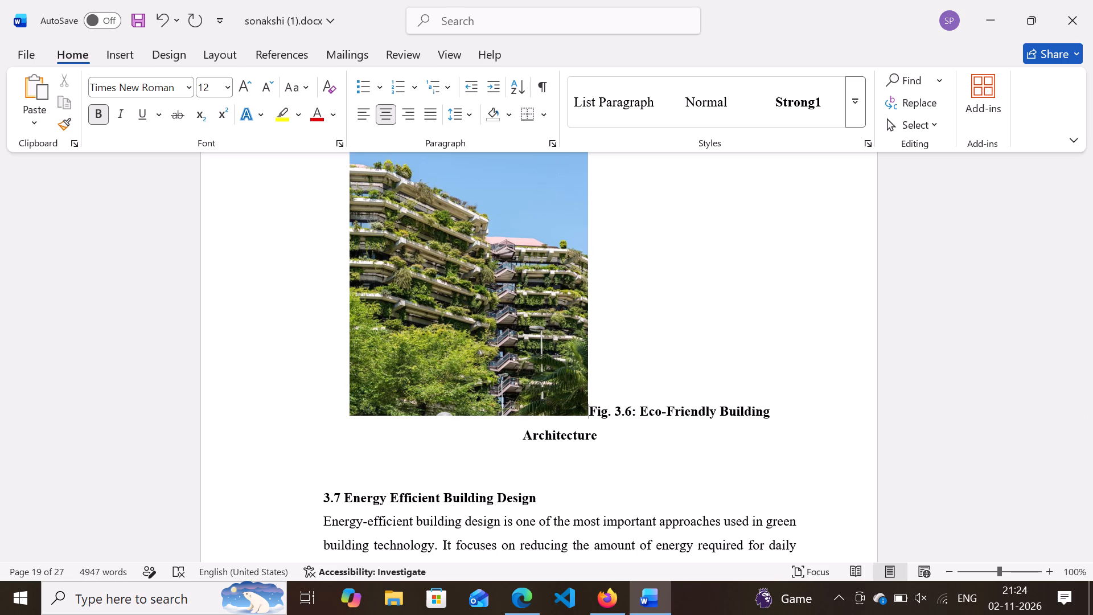
scroll(422, 450, down, 1)
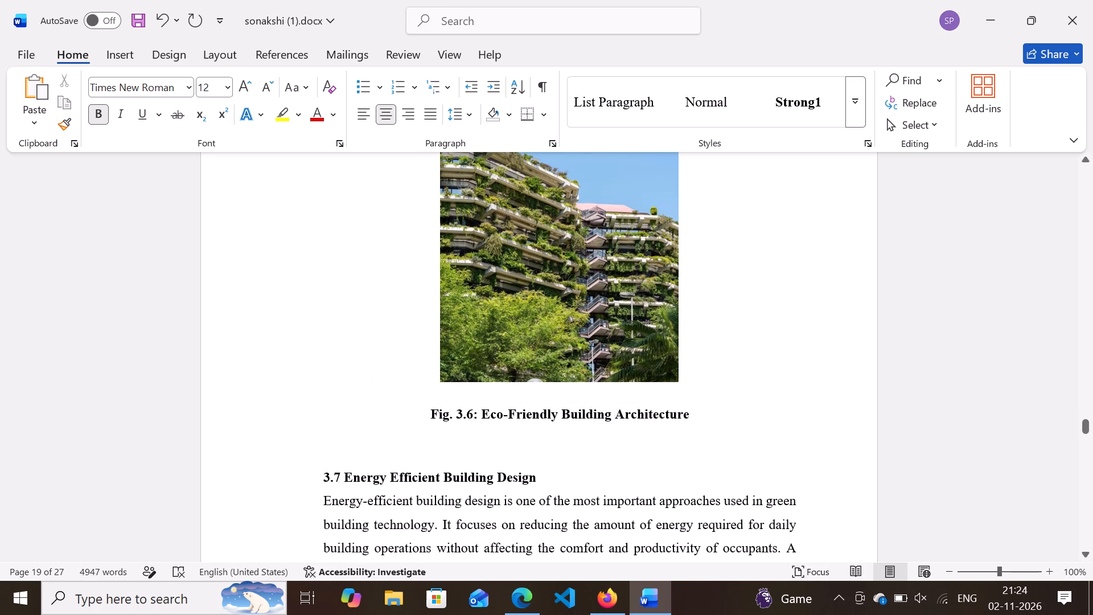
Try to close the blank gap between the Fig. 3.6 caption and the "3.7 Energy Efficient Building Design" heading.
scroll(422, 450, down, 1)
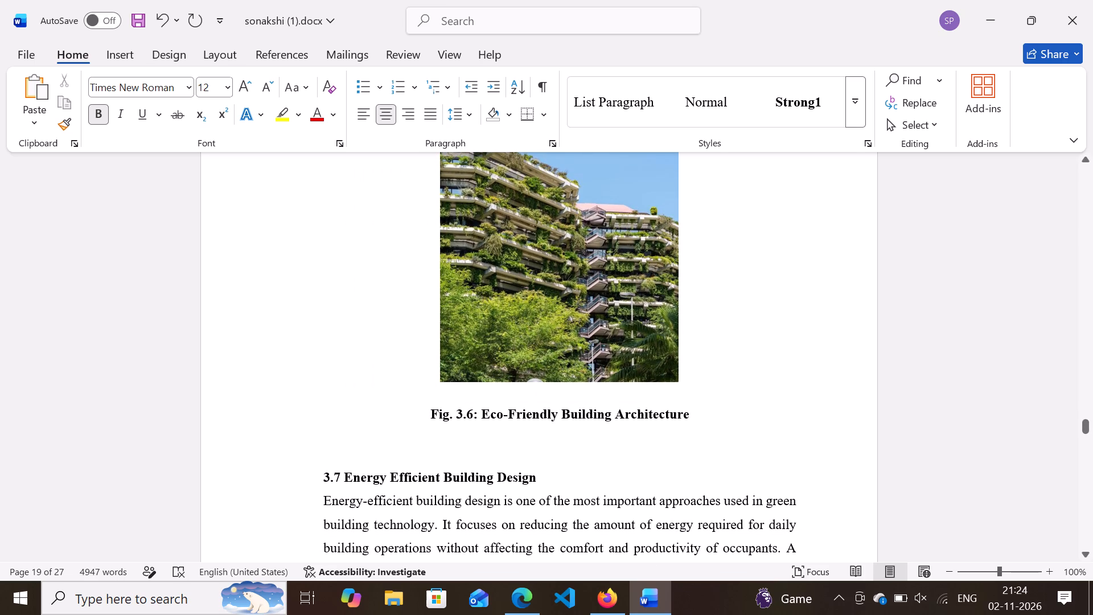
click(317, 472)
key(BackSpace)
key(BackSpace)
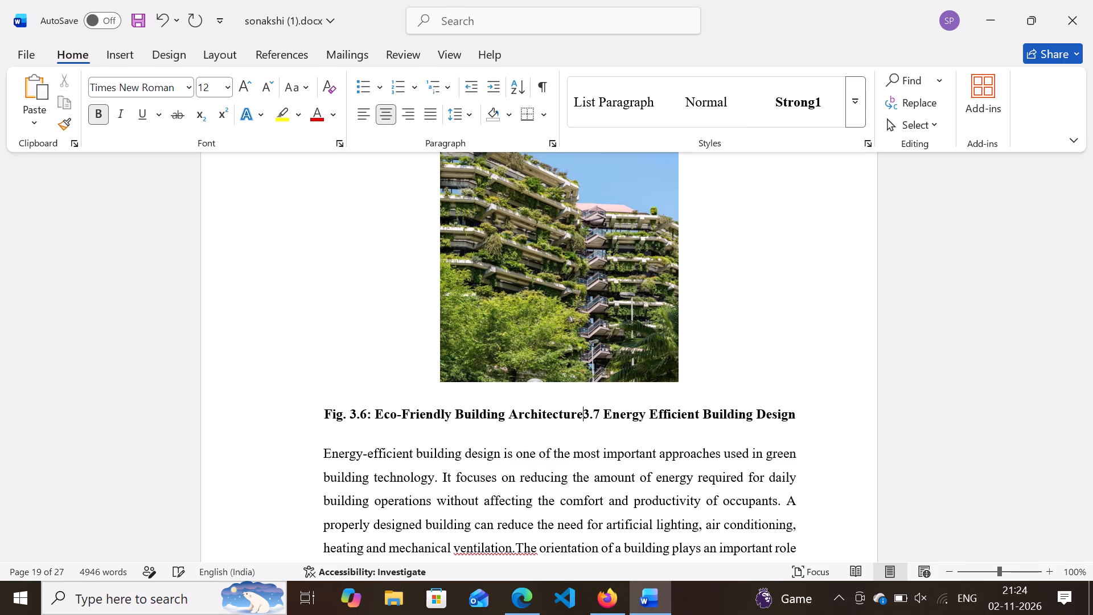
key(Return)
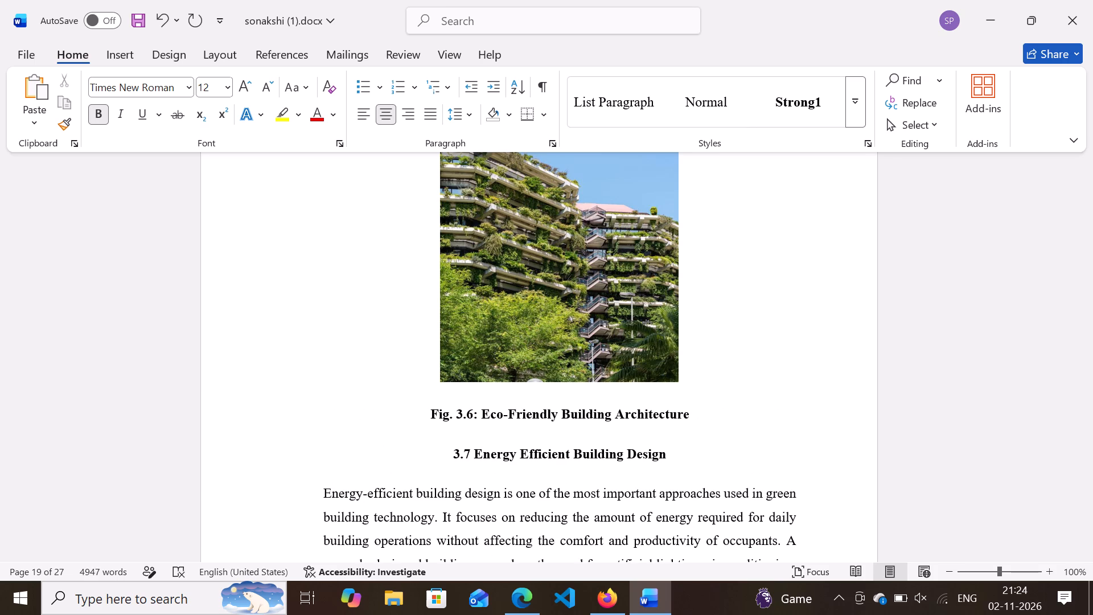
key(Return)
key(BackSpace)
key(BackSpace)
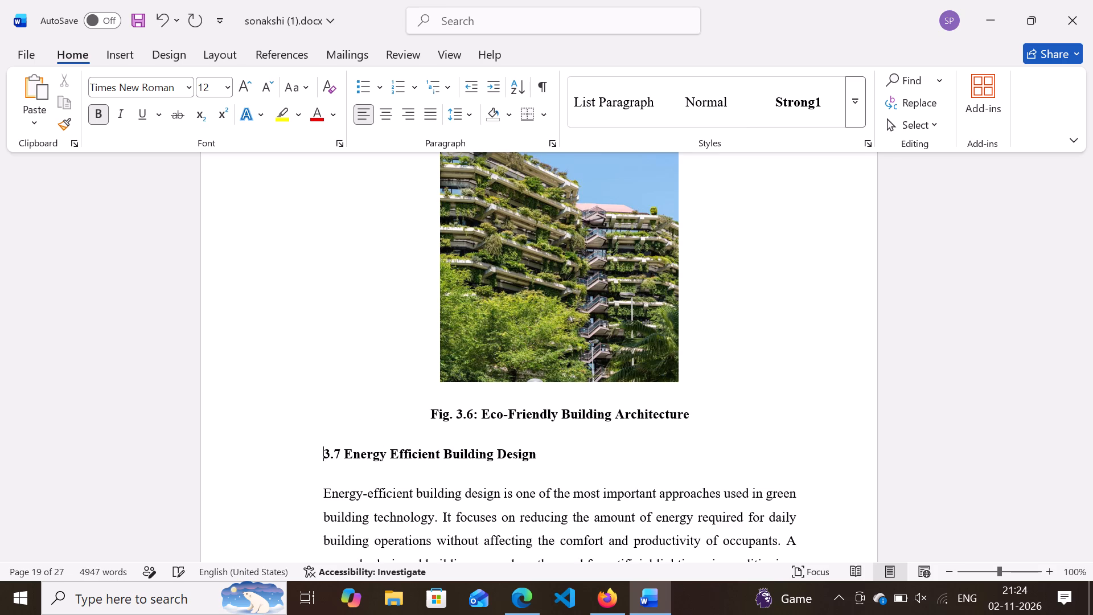
Undo the recent edits around Fig. 3.6 and section 3.7, back through the justification and 1.5 line spacing applied to that whole block.
key(ctrl+z)
key(ctrl+z)
key(ctrl+z)
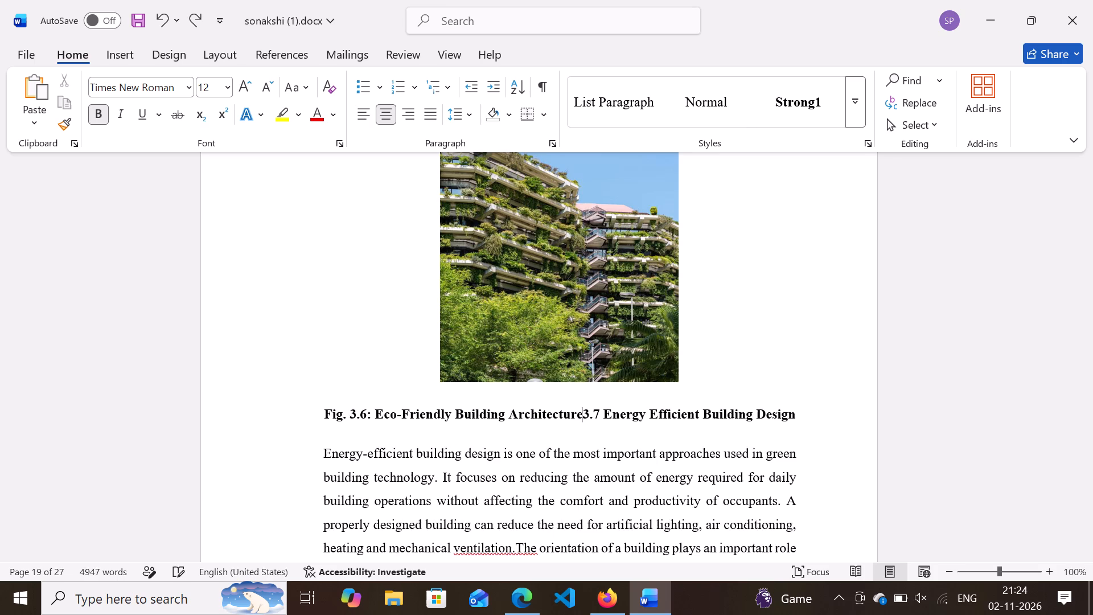
key(ctrl+z)
key(ctrl+z)
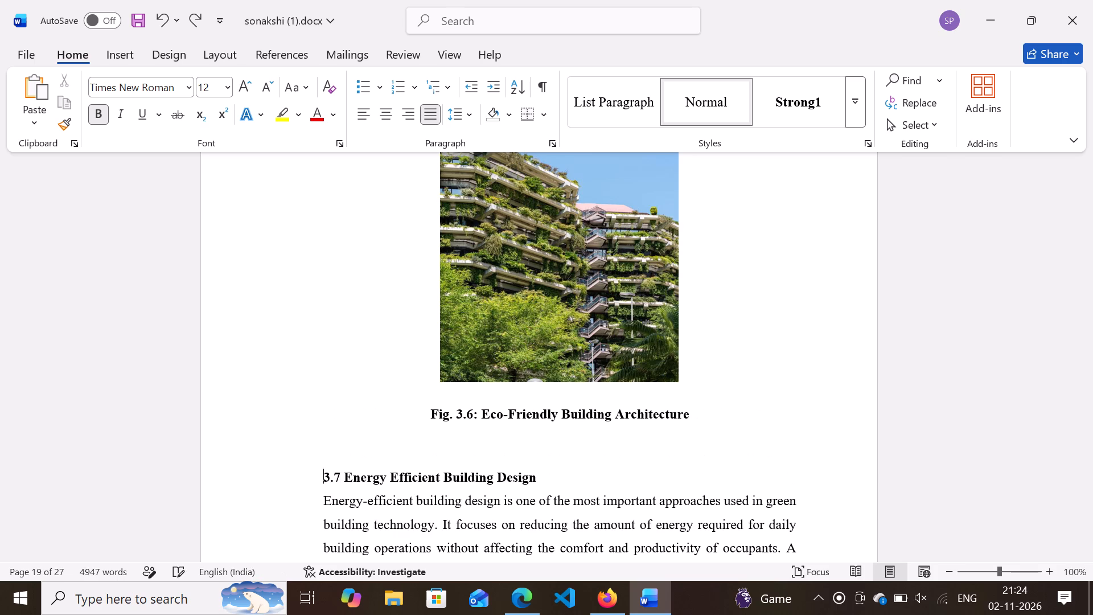
key(ctrl+z)
key(ctrl+z)
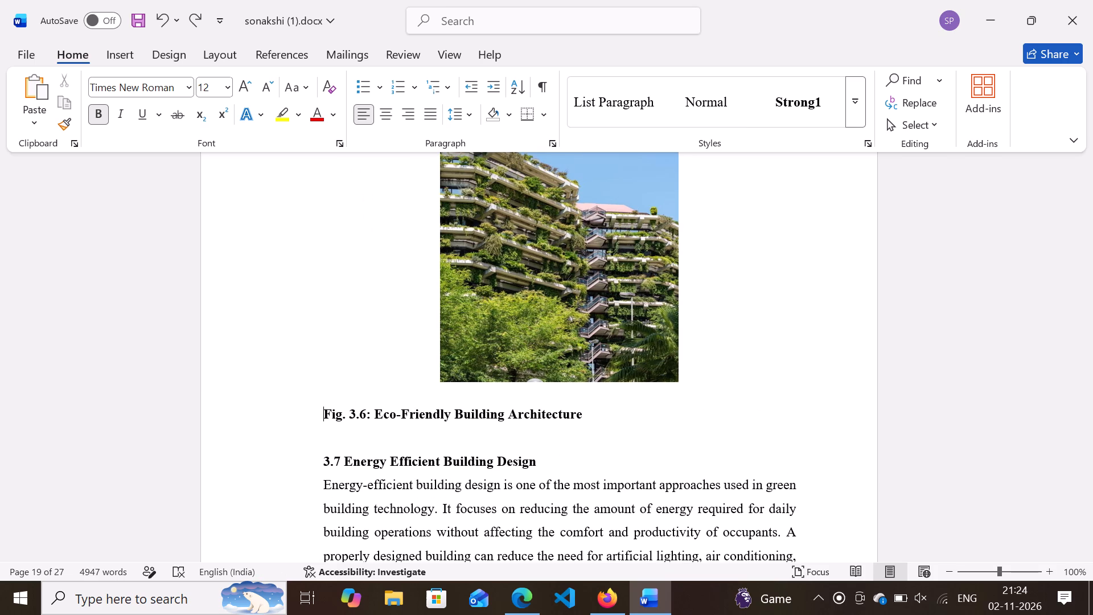
key(ctrl+z)
key(ctrl+z)
key(ctrl+z)
key(ctrl+z)
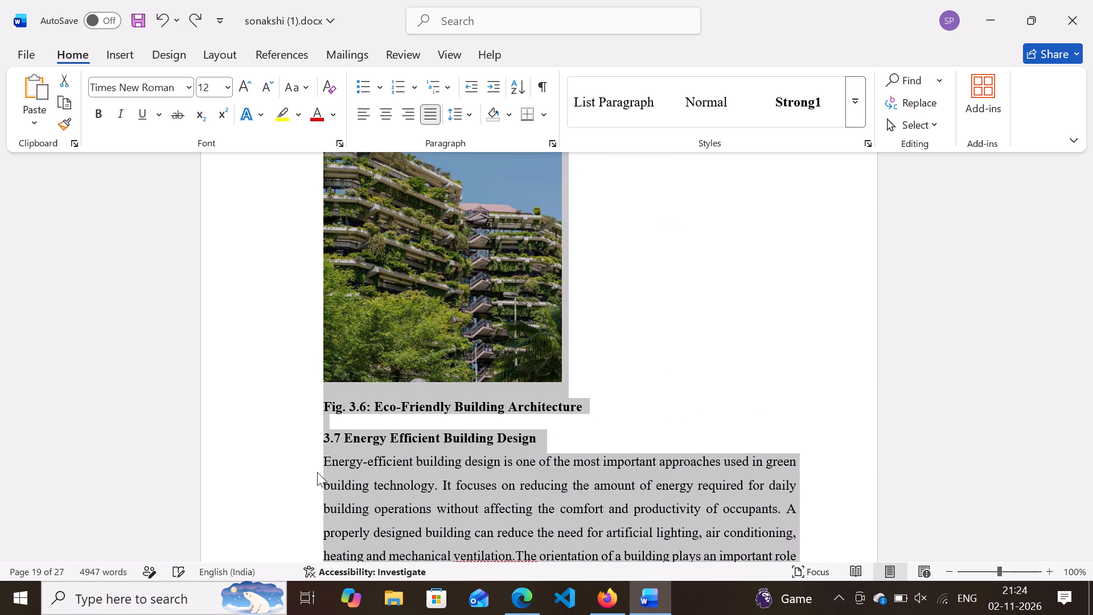
key(ctrl+z)
key(ctrl+z)
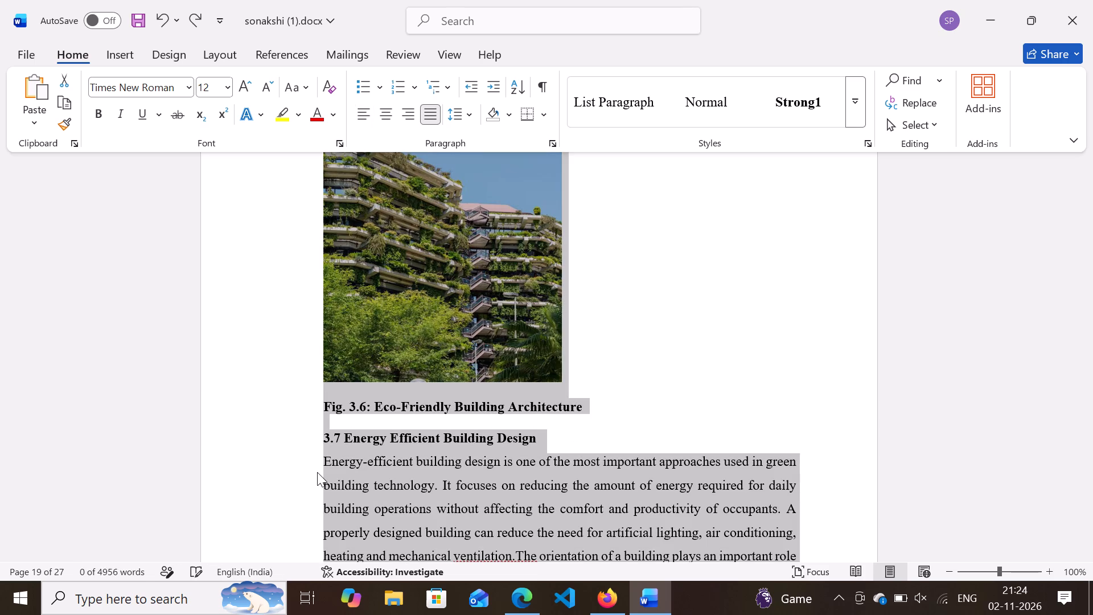
key(ctrl+z)
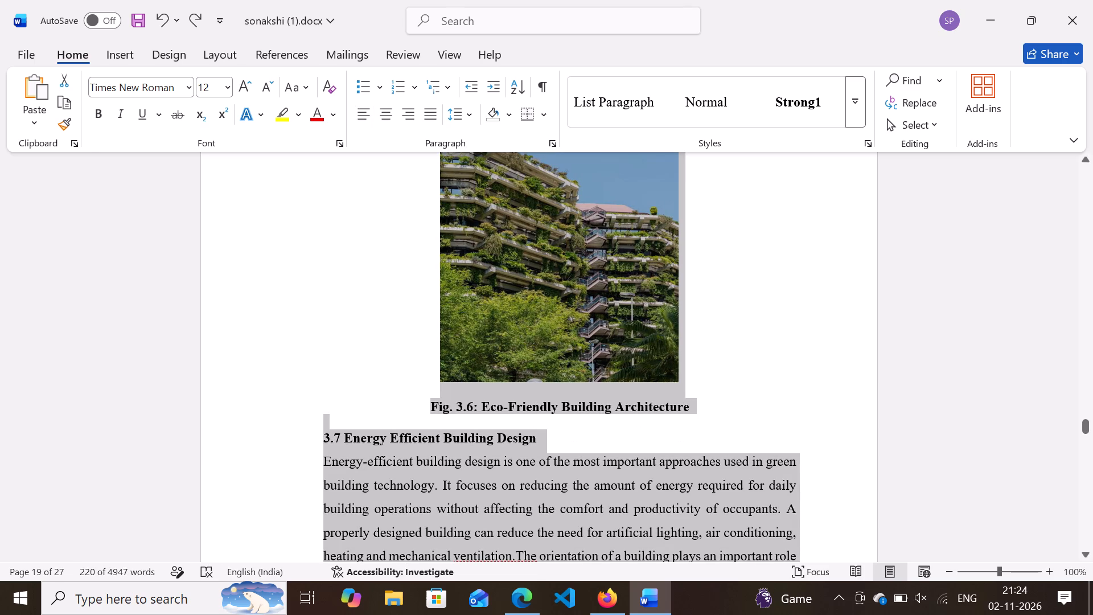
click(756, 328)
Reduce the height and width of the Solar Energy picture above the Fig. 3.8.1 caption so it fits within the text margins.
scroll(756, 328, down, 3)
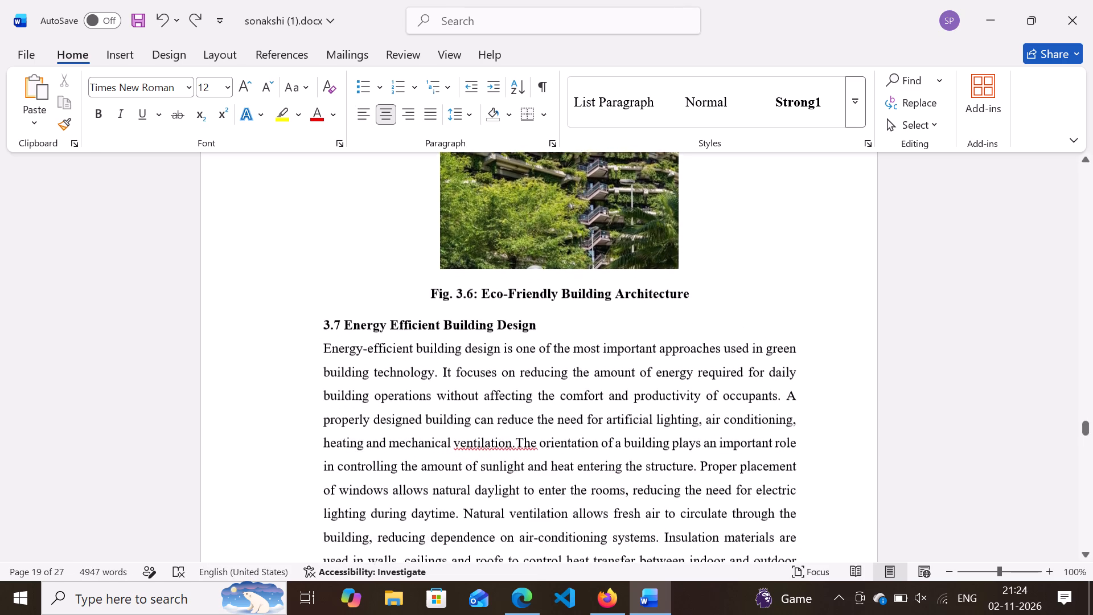
scroll(756, 328, down, 12)
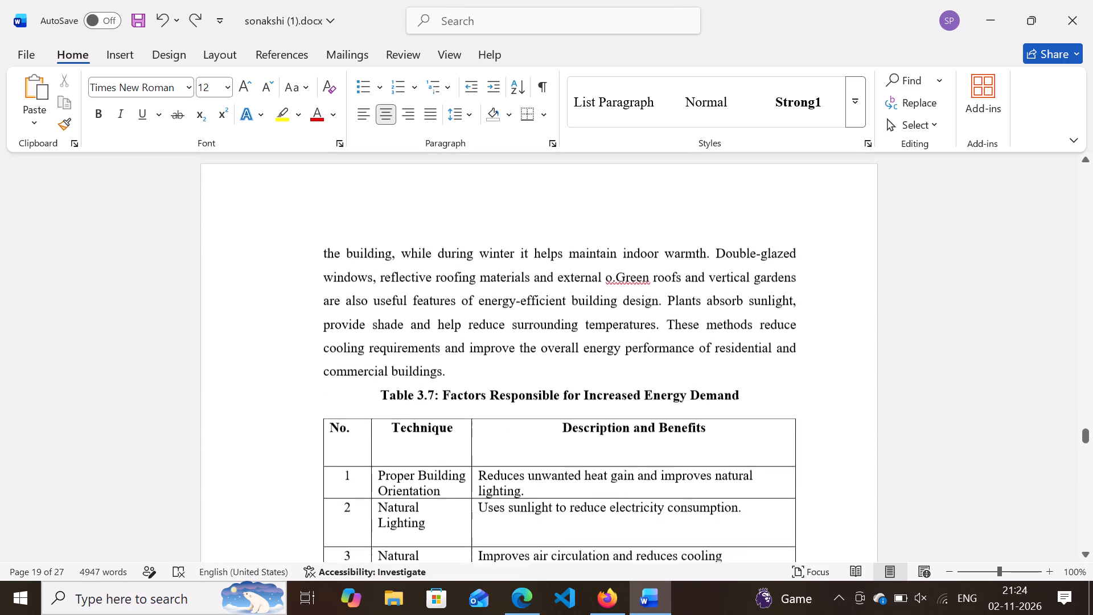
scroll(756, 328, down, 12)
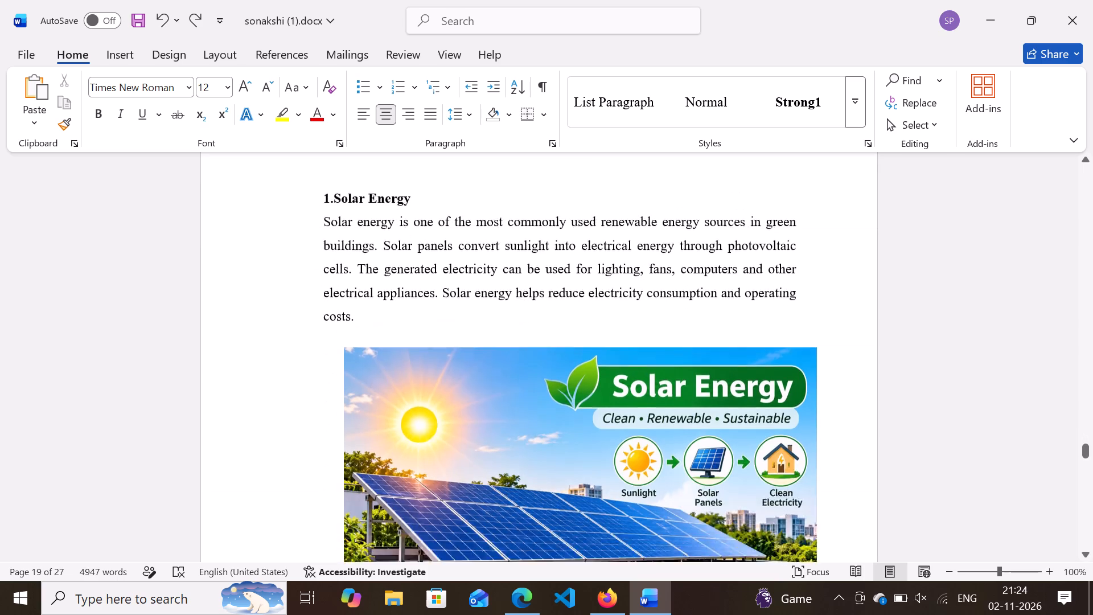
scroll(756, 328, down, 4)
scroll(756, 328, up, 3)
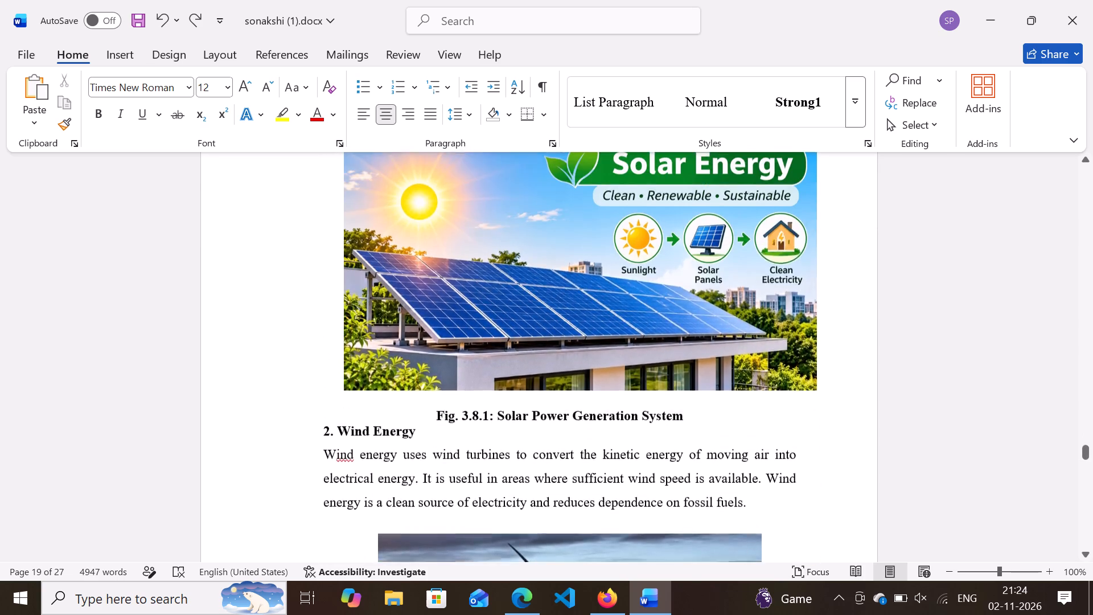
scroll(756, 328, up, 1)
click(635, 366)
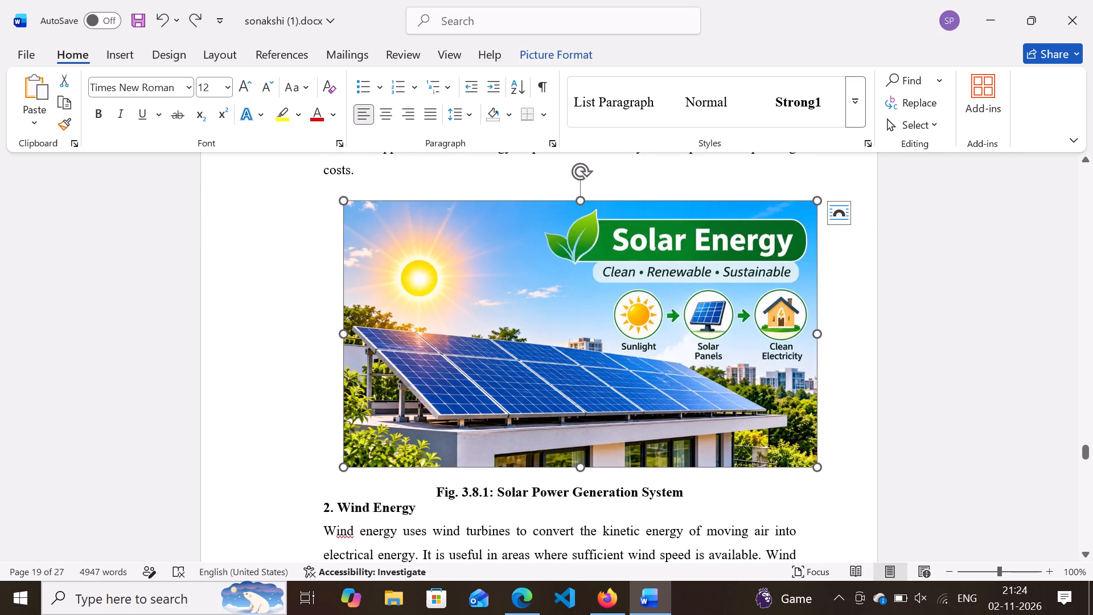
drag(578, 466, 584, 430)
drag(584, 430, 591, 416)
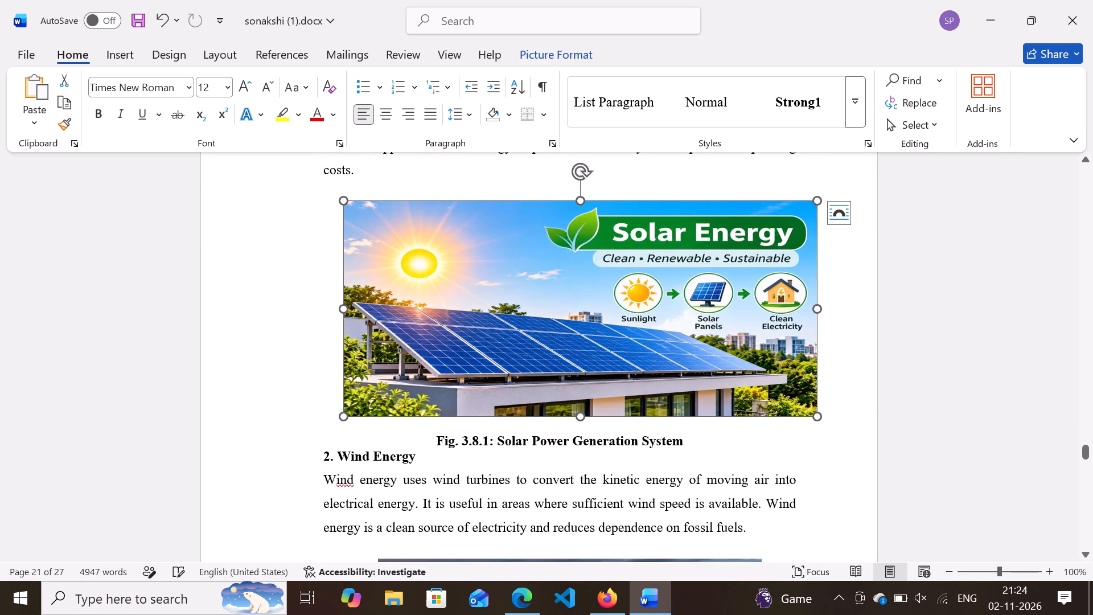
drag(815, 311, 779, 319)
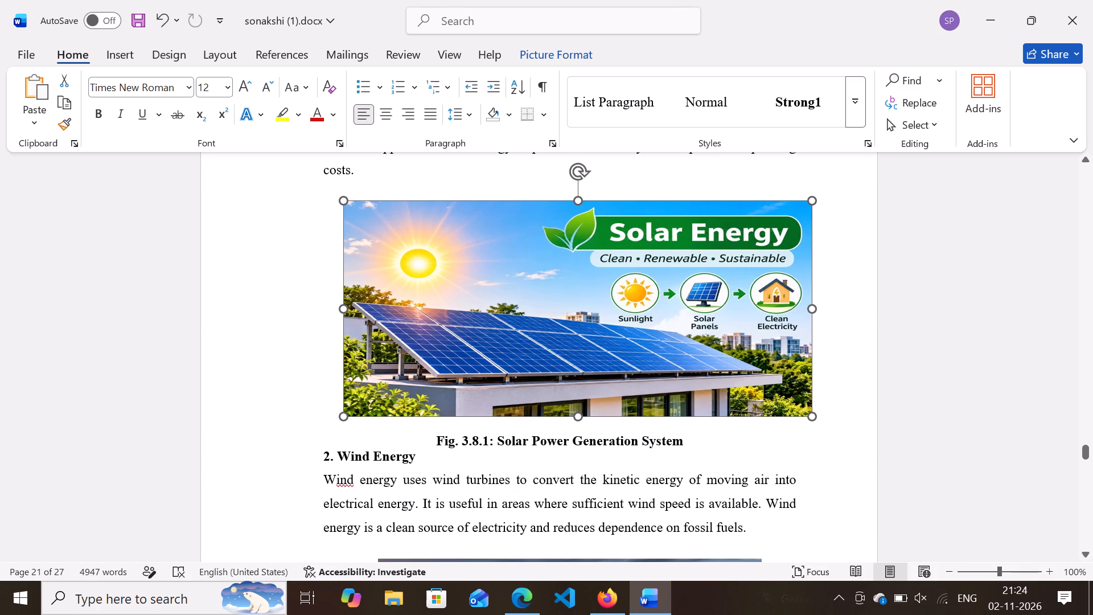
drag(779, 319, 751, 318)
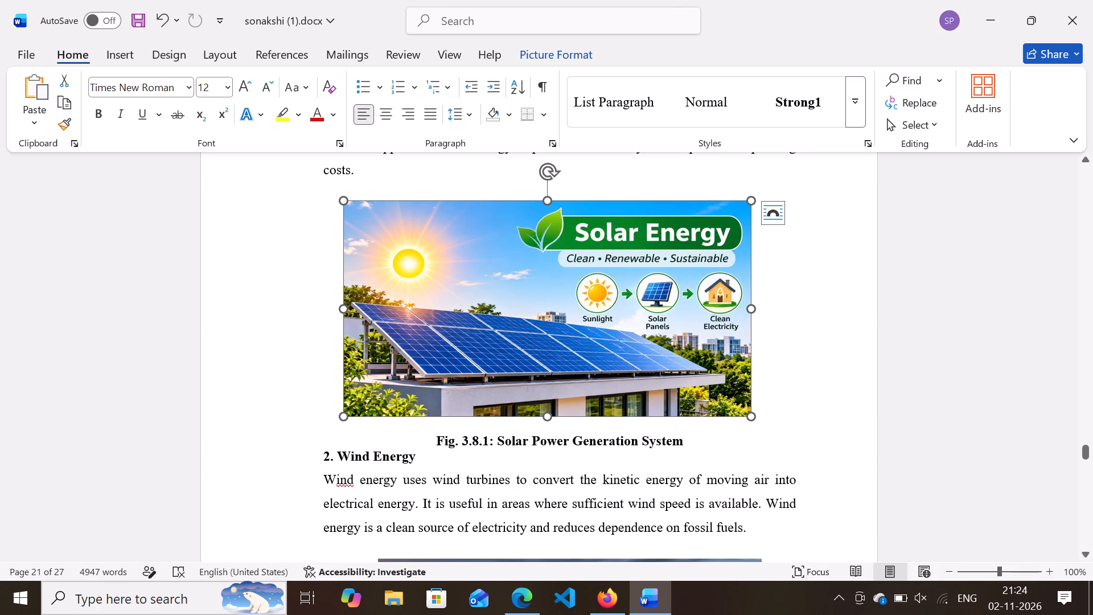
Centre the Solar Energy picture above the Fig. 3.8.1 caption.
click(499, 343)
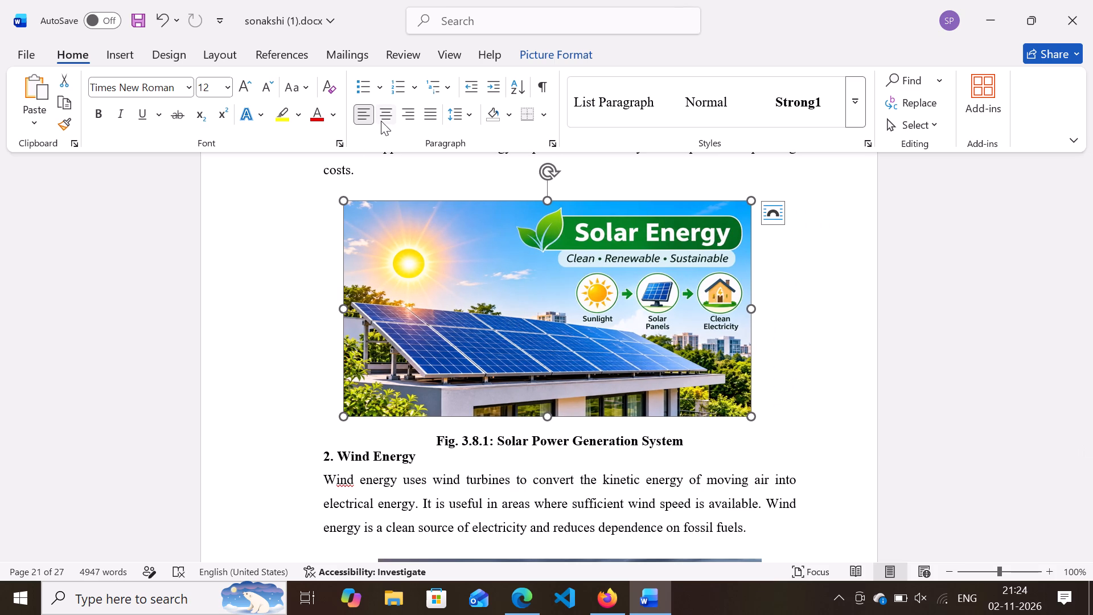
click(381, 121)
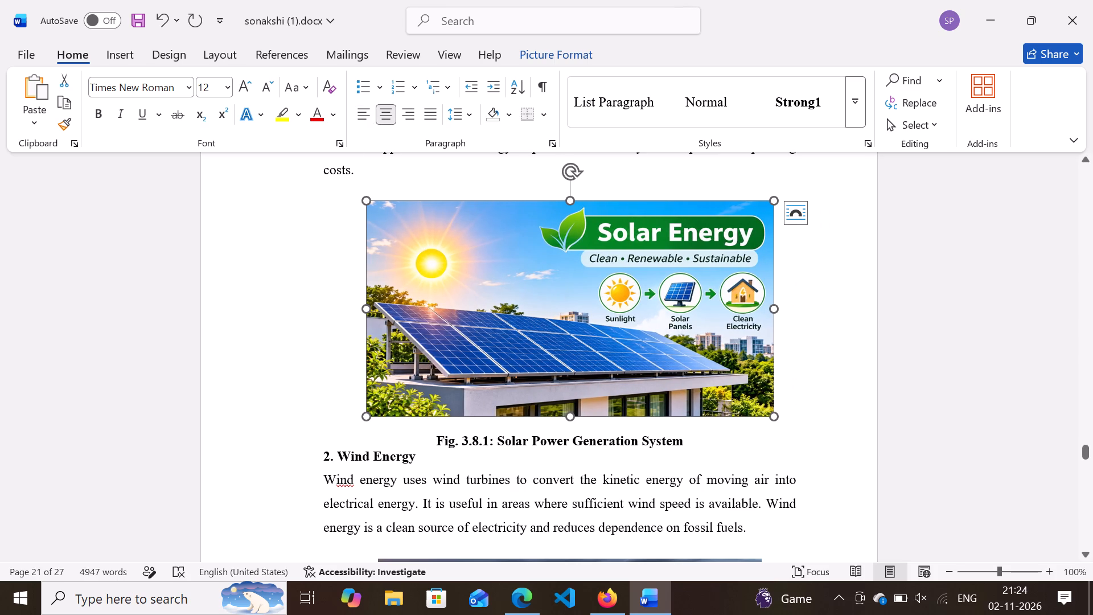
Apply centre alignment to the caption "Fig. 3.8.1: Solar Power Generation System".
click(439, 440)
drag(439, 440, 679, 430)
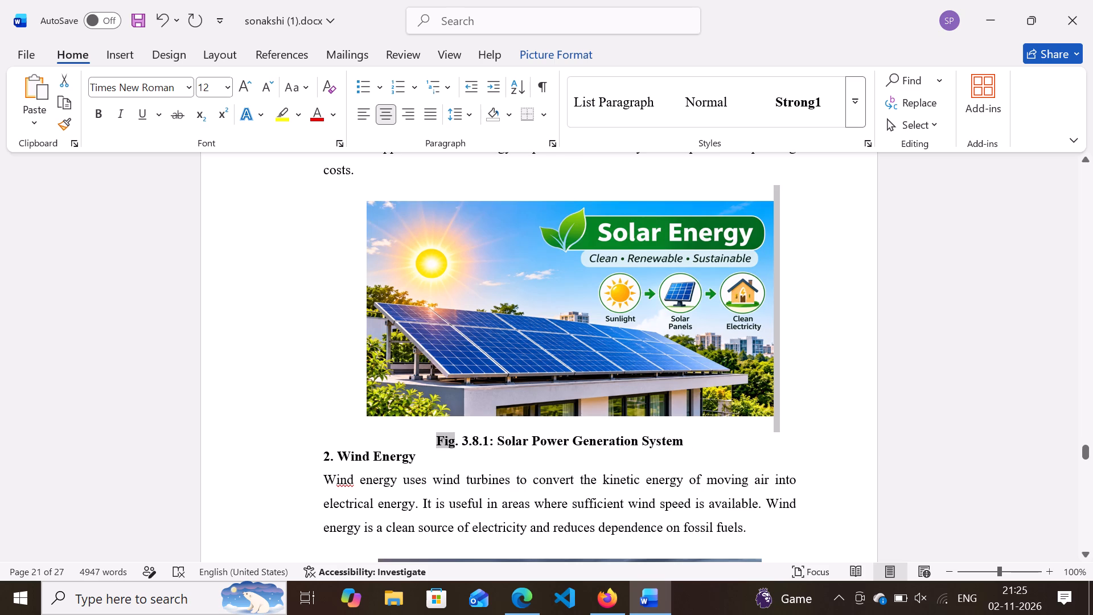
drag(679, 430, 679, 430)
click(699, 442)
drag(699, 442, 645, 439)
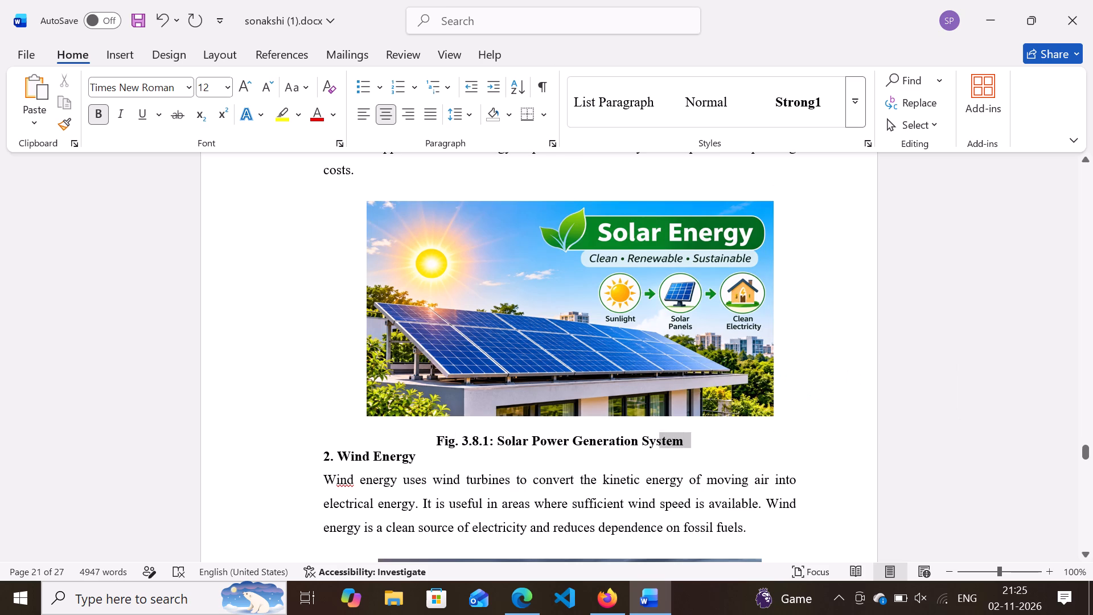
drag(645, 439, 416, 434)
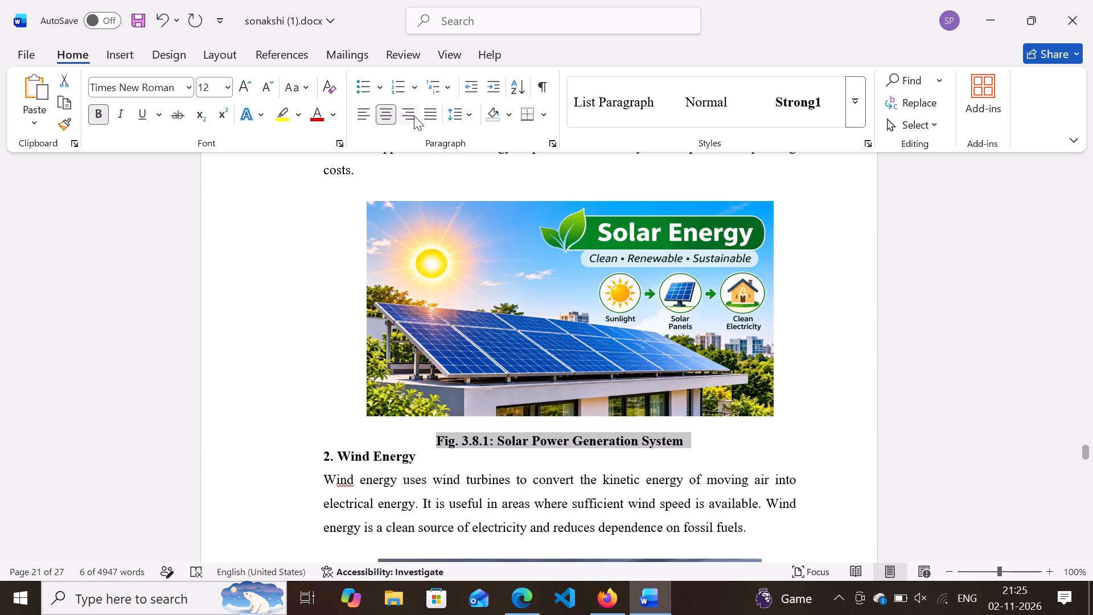
click(388, 128)
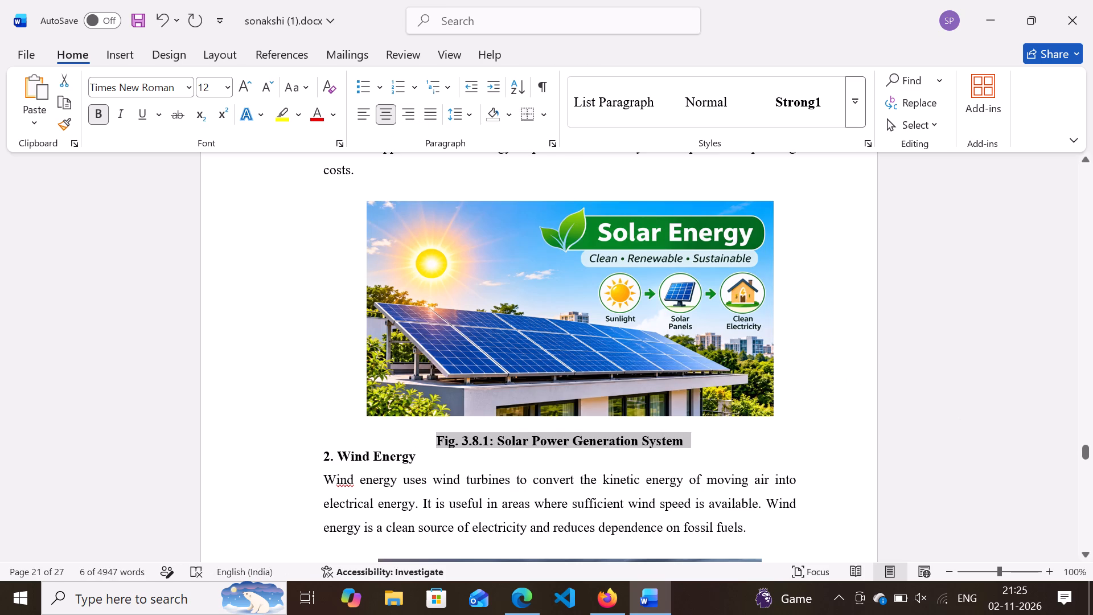
Reduce the height of the Solar Energy picture a little further, keeping its width, to pull up the wind energy content.
click(469, 465)
scroll(366, 440, down, 1)
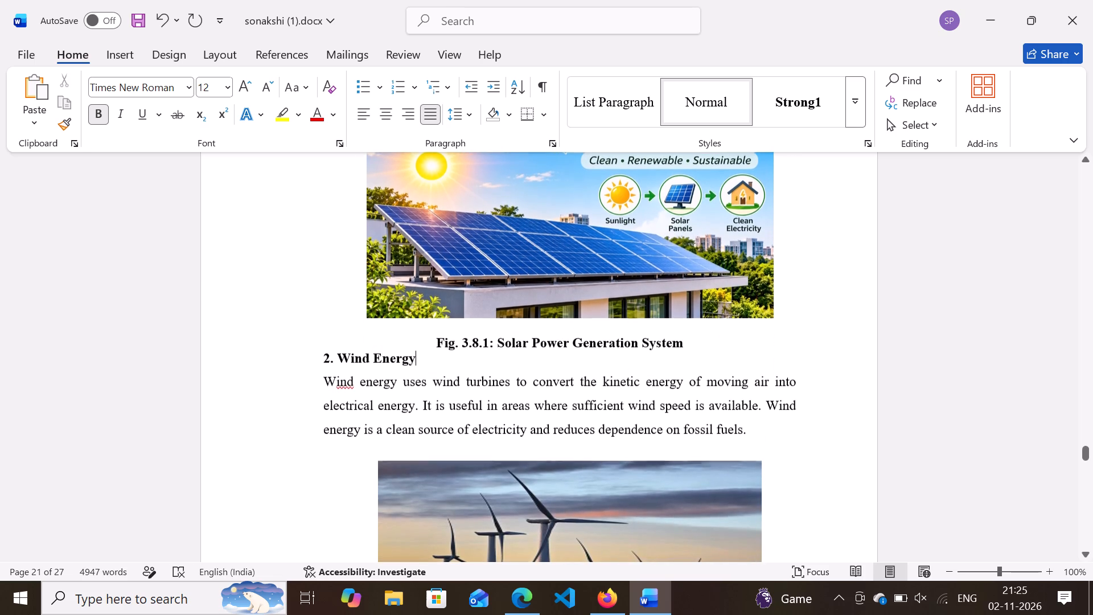
scroll(364, 348, down, 3)
scroll(364, 348, up, 1)
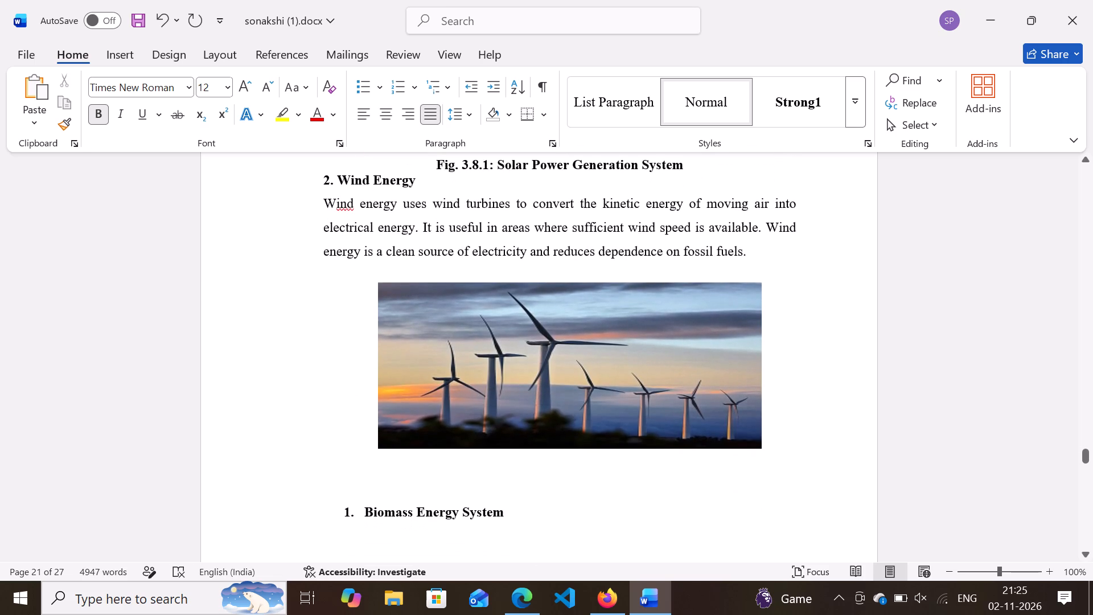
scroll(364, 348, up, 3)
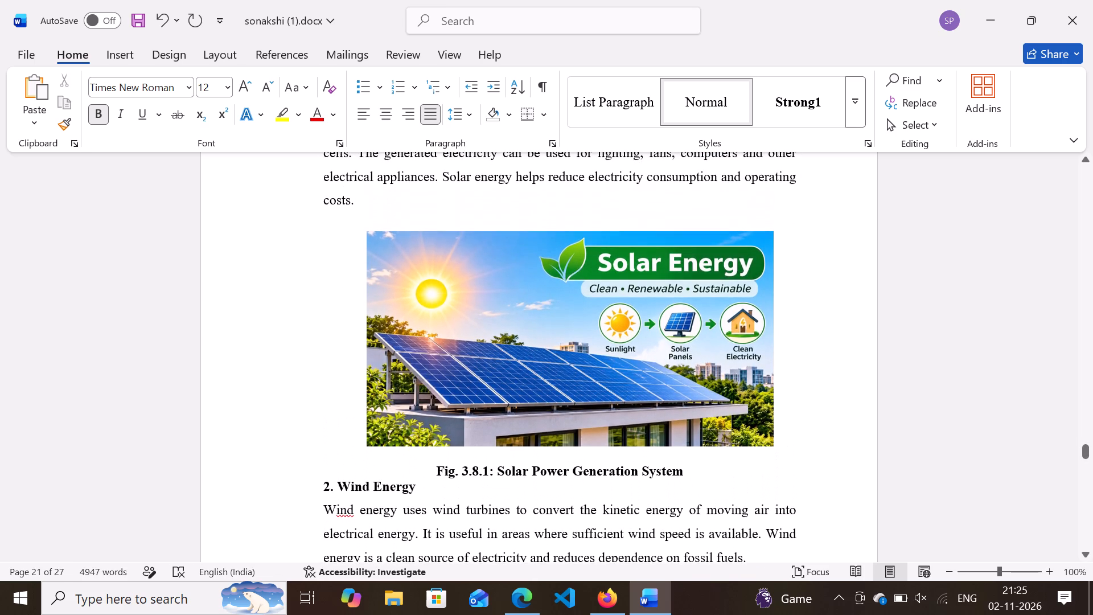
click(467, 229)
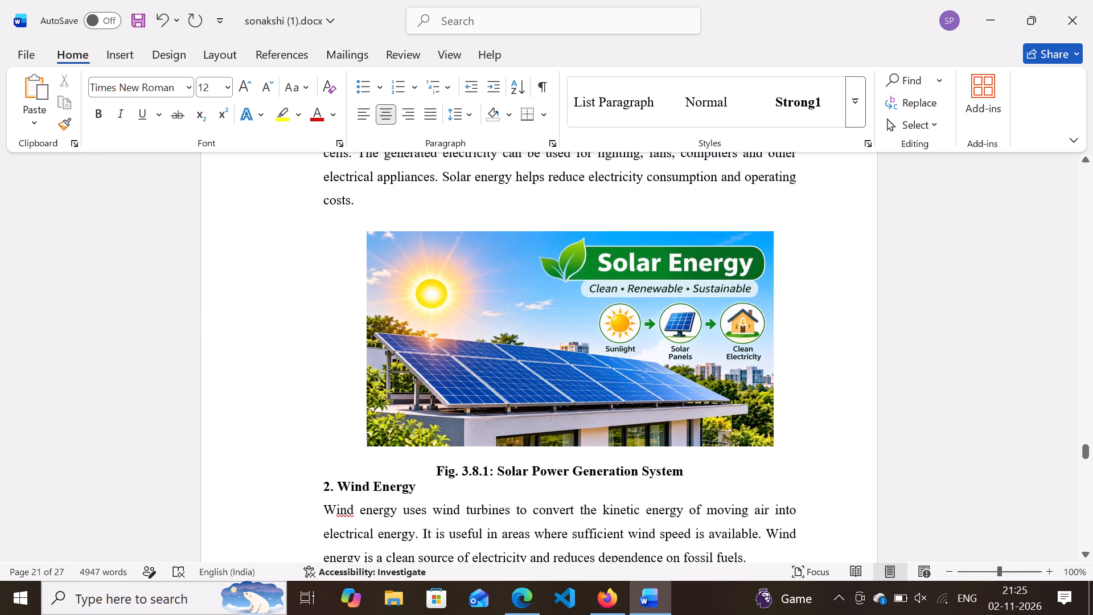
click(536, 259)
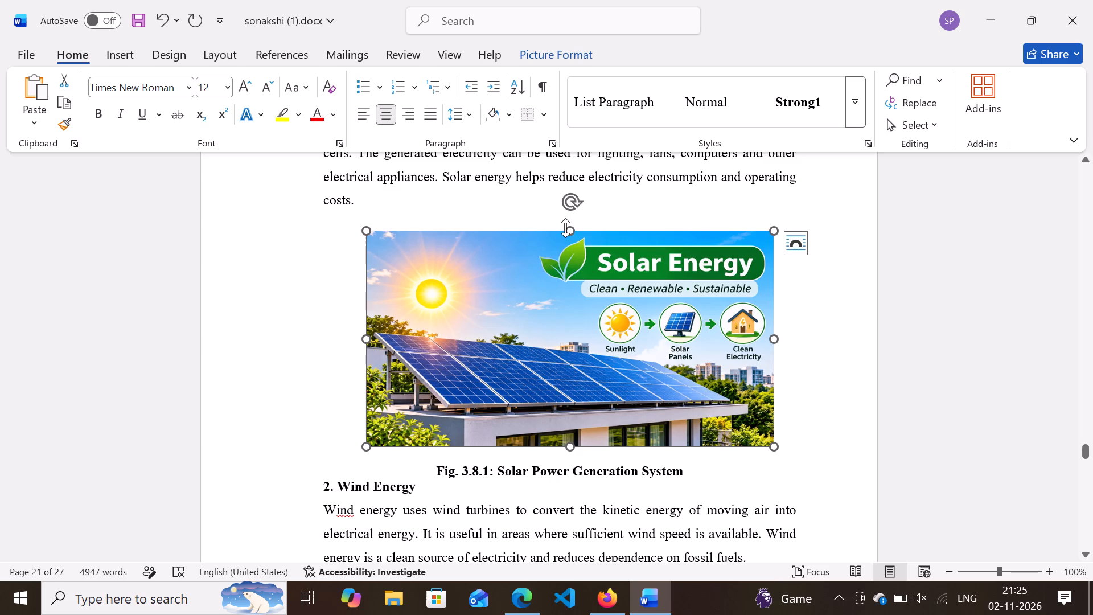
drag(570, 228, 581, 264)
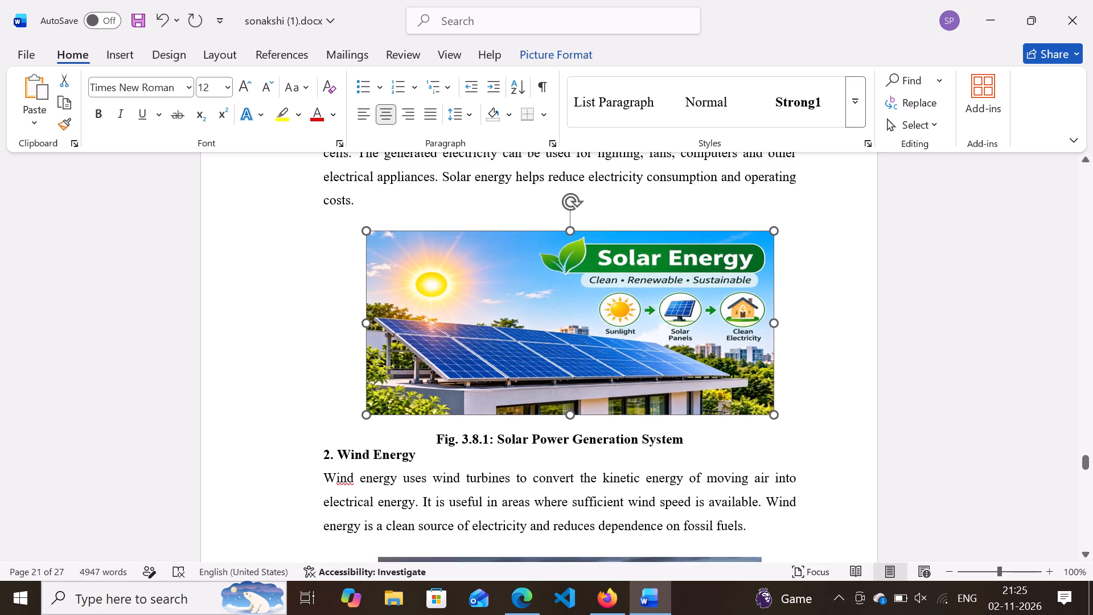
drag(581, 264, 585, 258)
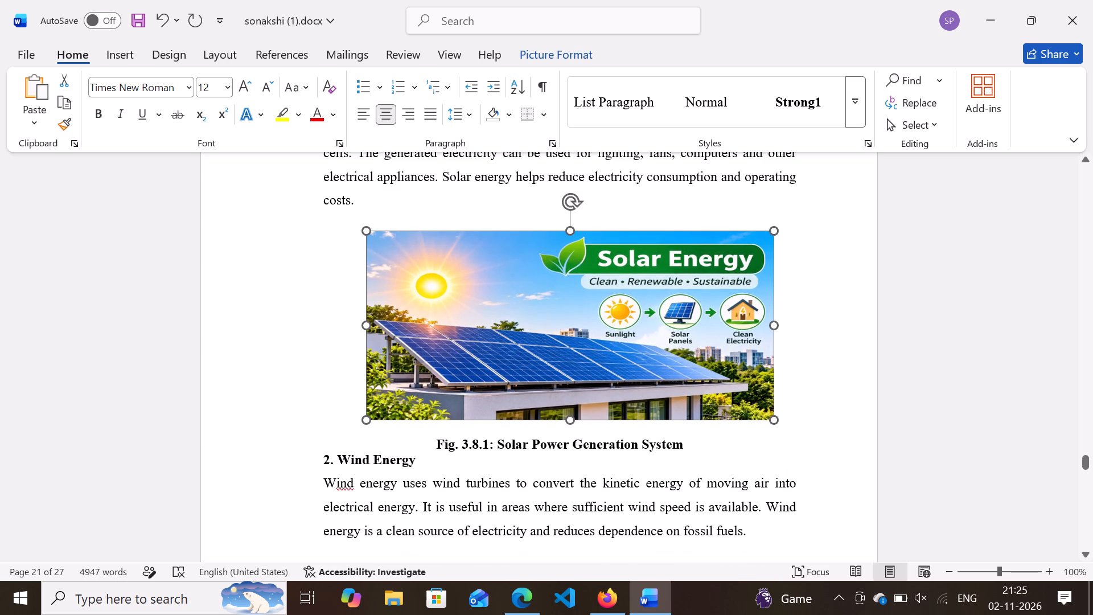
drag(585, 258, 585, 259)
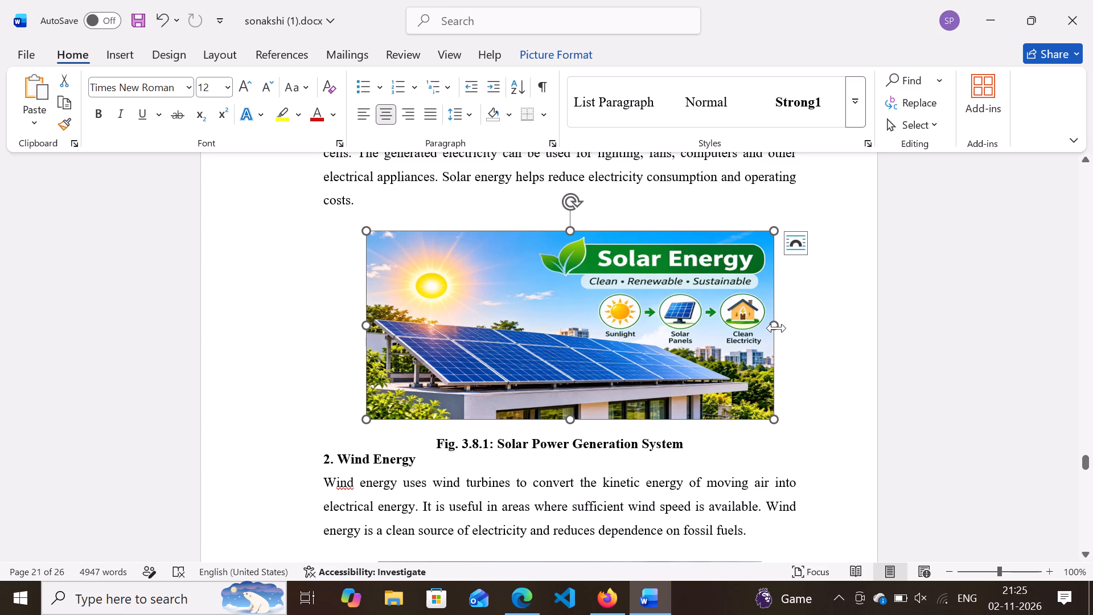
Increase the height of the Solar Energy picture above the Fig. 3.8.1 caption slightly, keeping its width.
scroll(745, 341, down, 3)
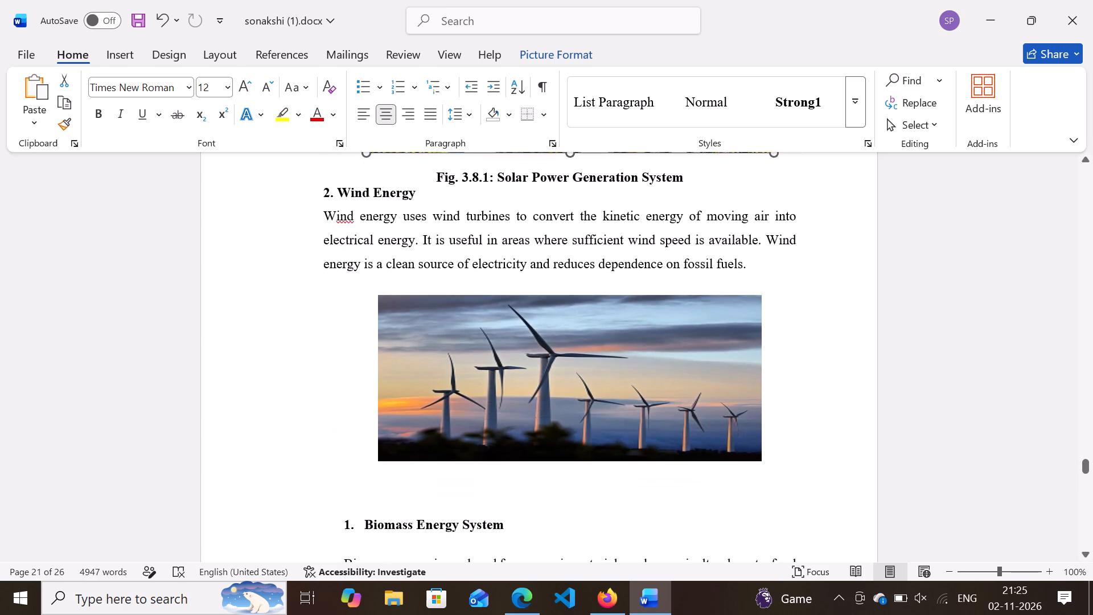
scroll(724, 345, down, 3)
scroll(724, 345, up, 2)
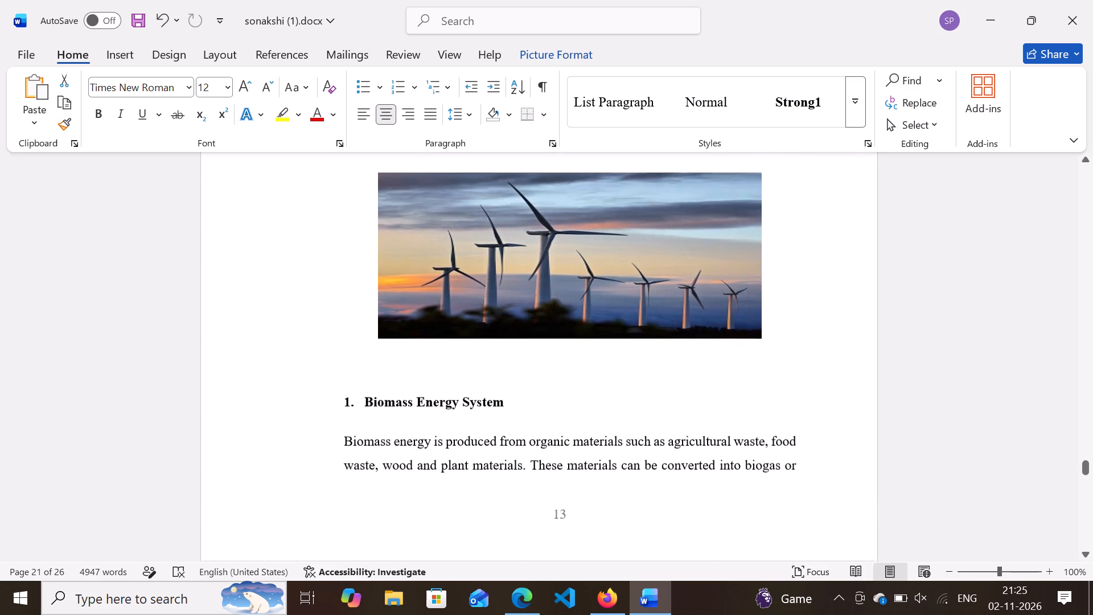
scroll(724, 345, up, 2)
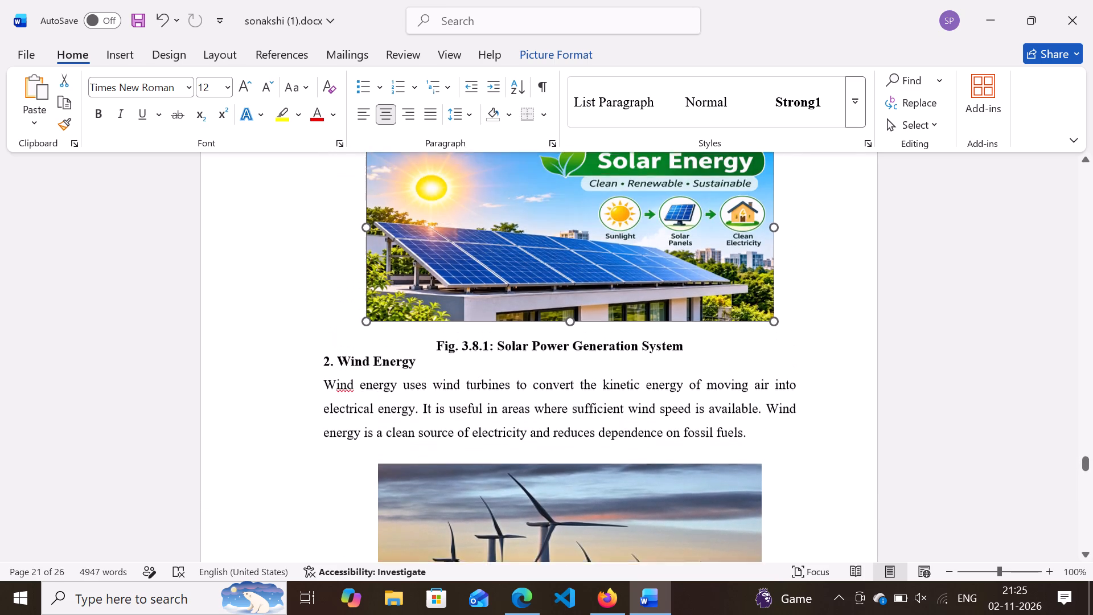
scroll(724, 345, up, 2)
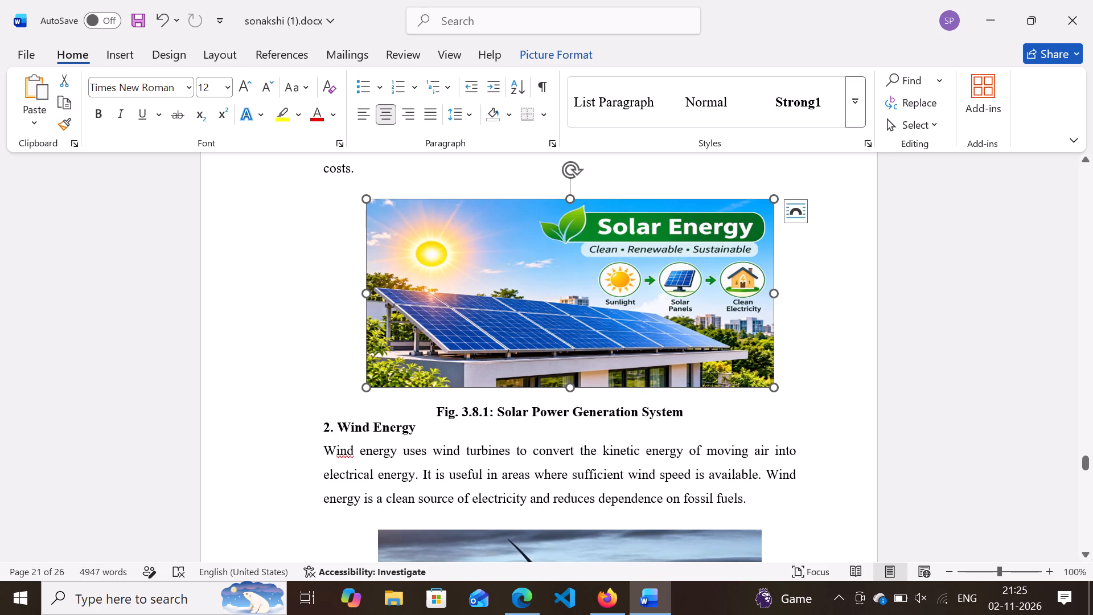
drag(572, 201, 577, 173)
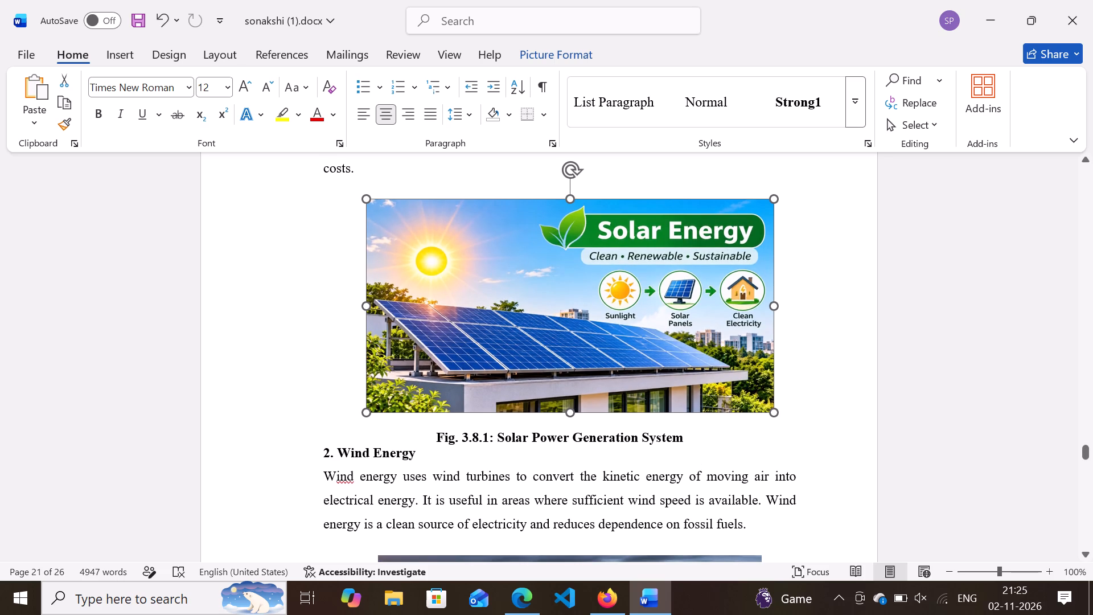
drag(577, 173, 576, 170)
Insert a Figure caption below the wind turbine picture with the text "Wind-Based Electricity Generation".
scroll(576, 170, up, 3)
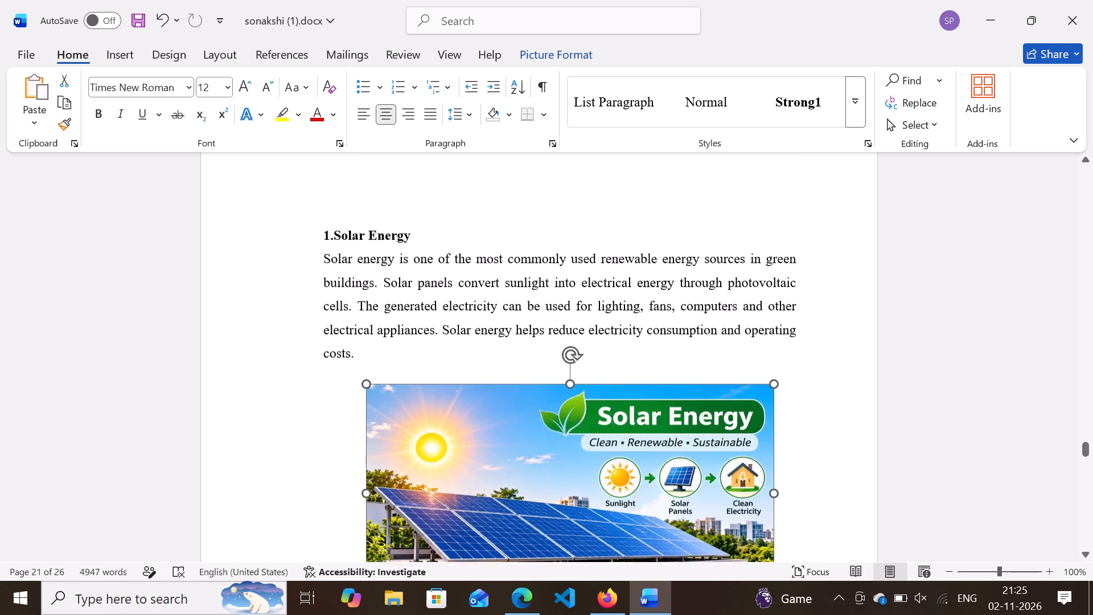
scroll(576, 170, down, 6)
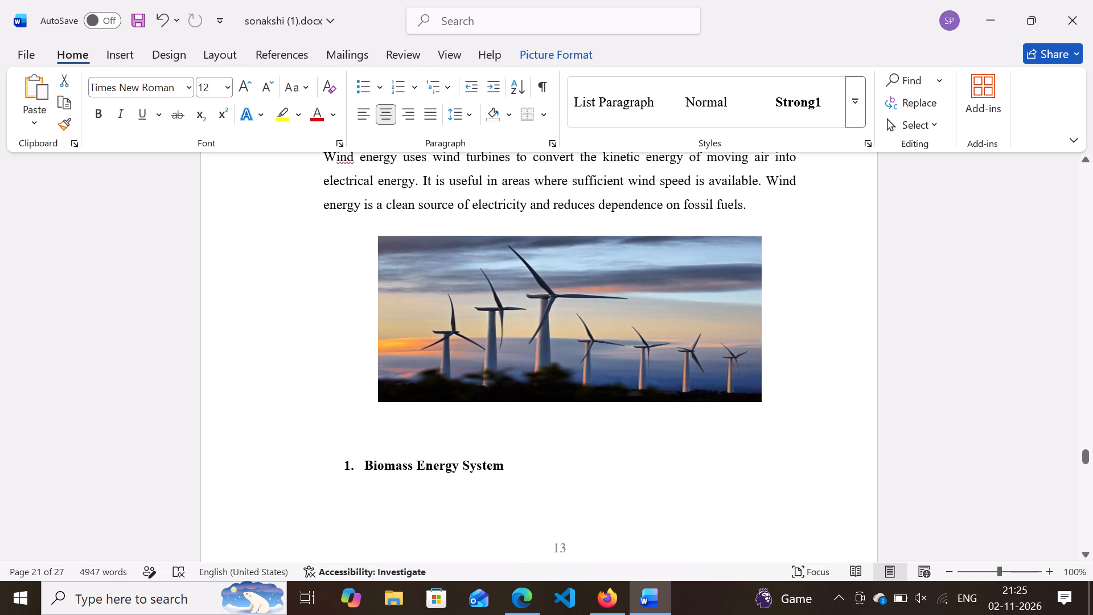
click(600, 316)
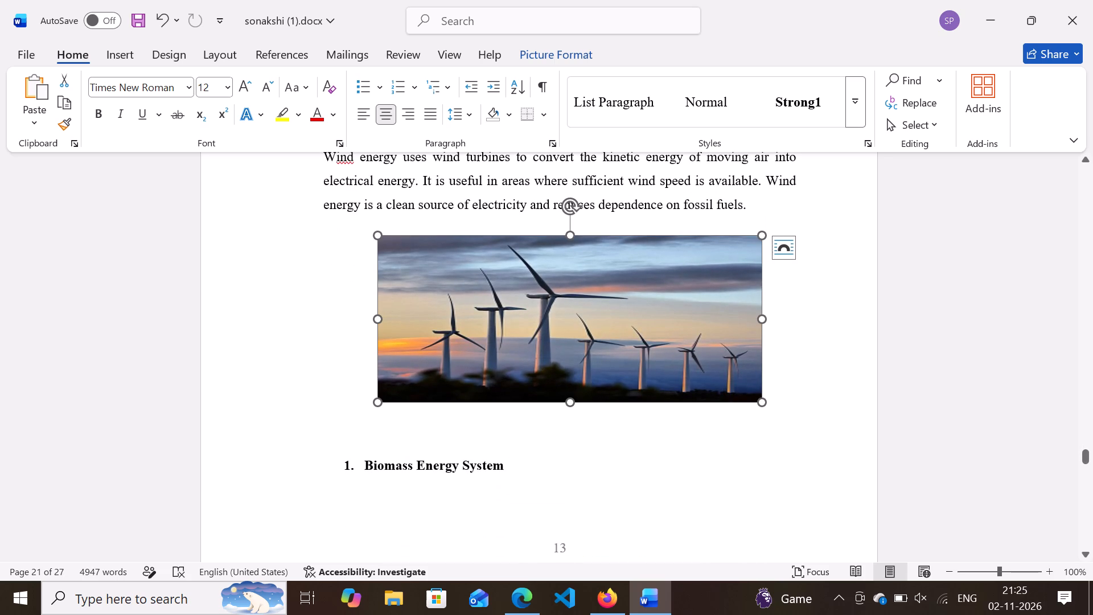
right_click(696, 327)
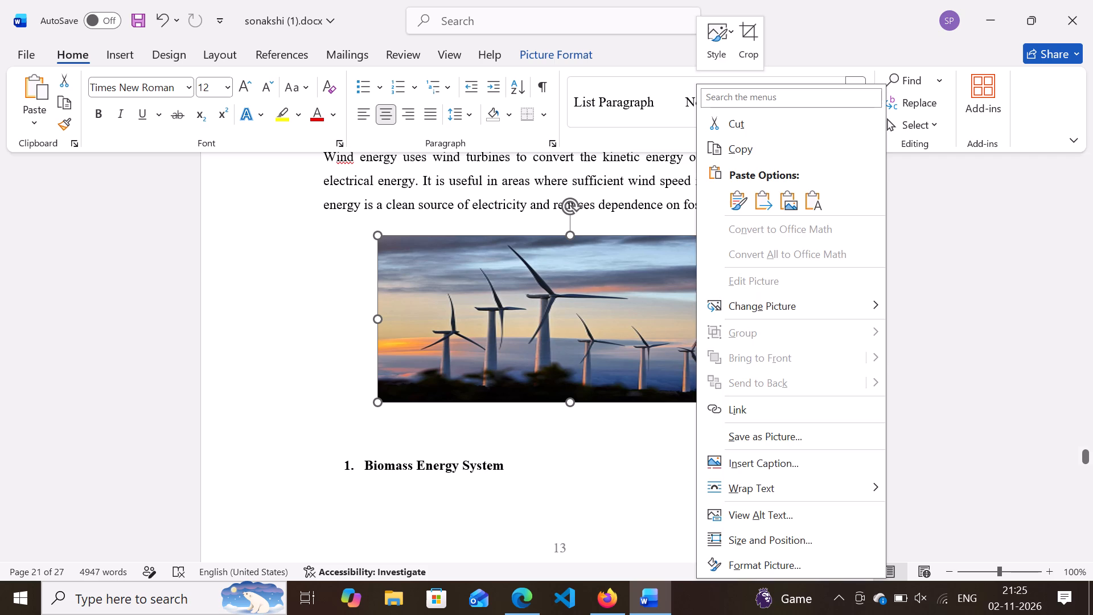
click(780, 456)
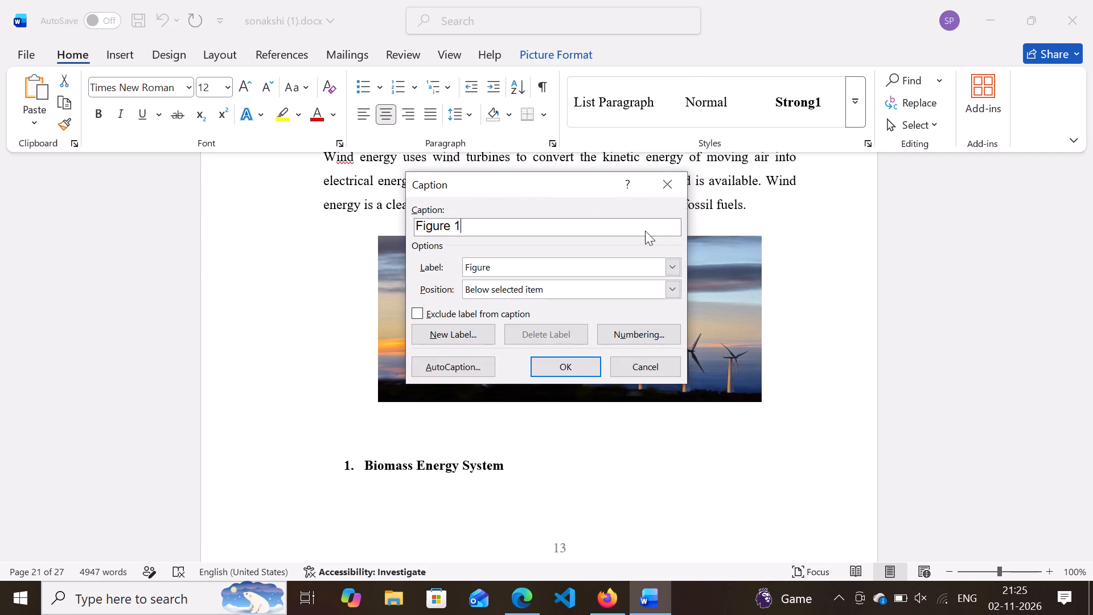
click(549, 212)
key(i)
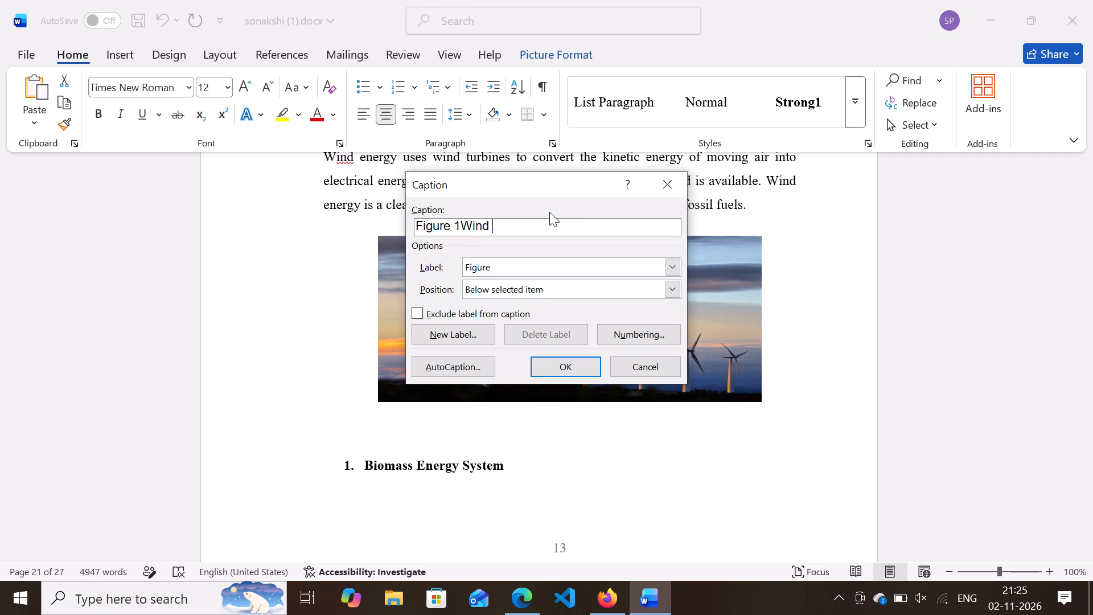
key(b)
key(a)
text(sed)
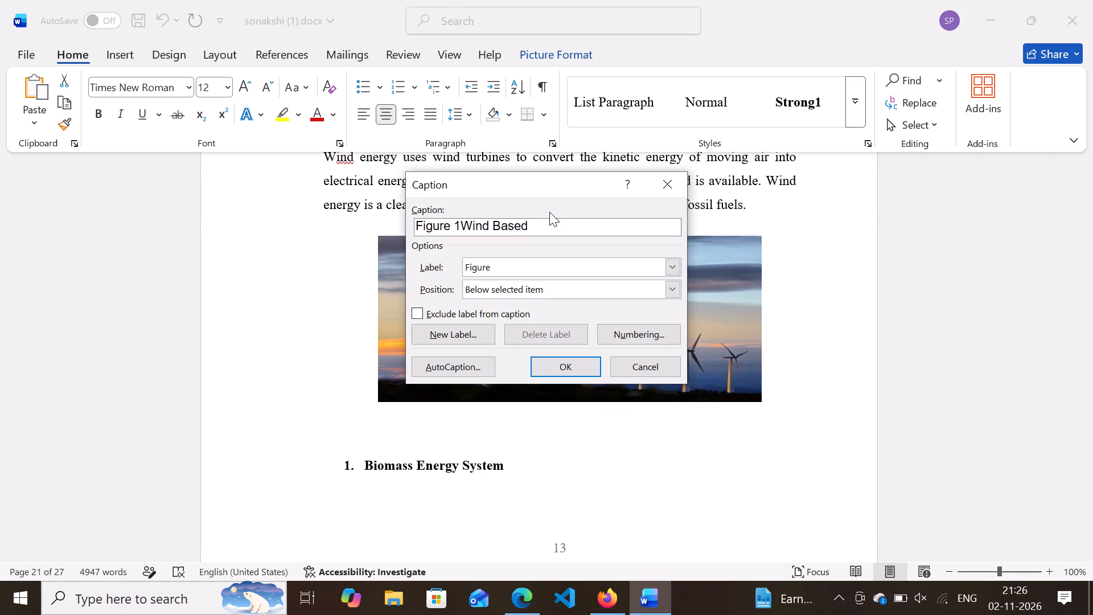
click(495, 223)
key(BackSpace)
key(minus)
click(531, 224)
key(BackSpace)
key(space)
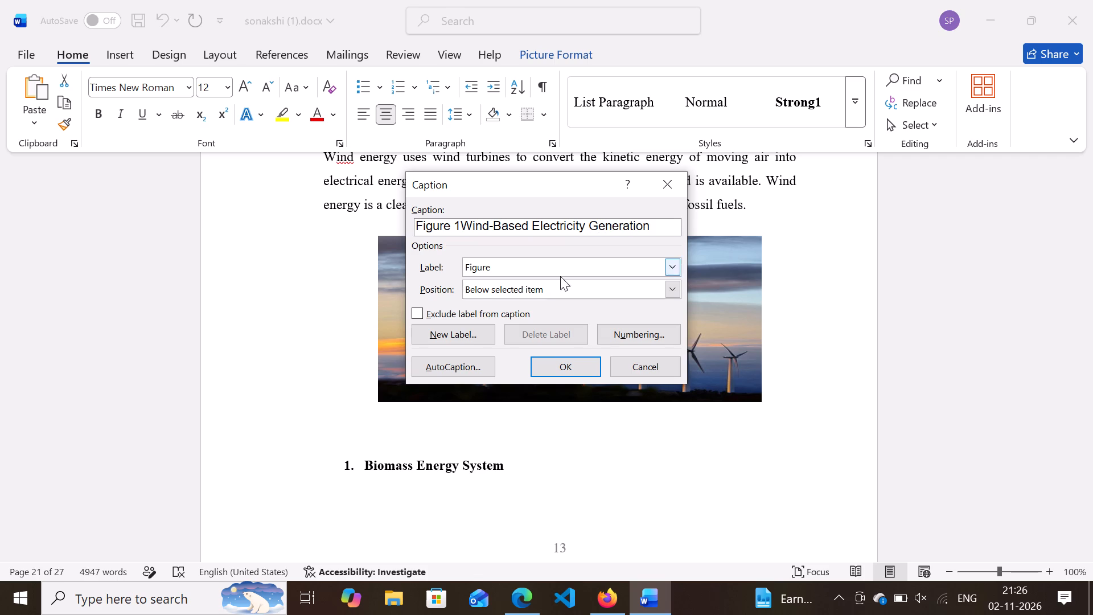
click(578, 368)
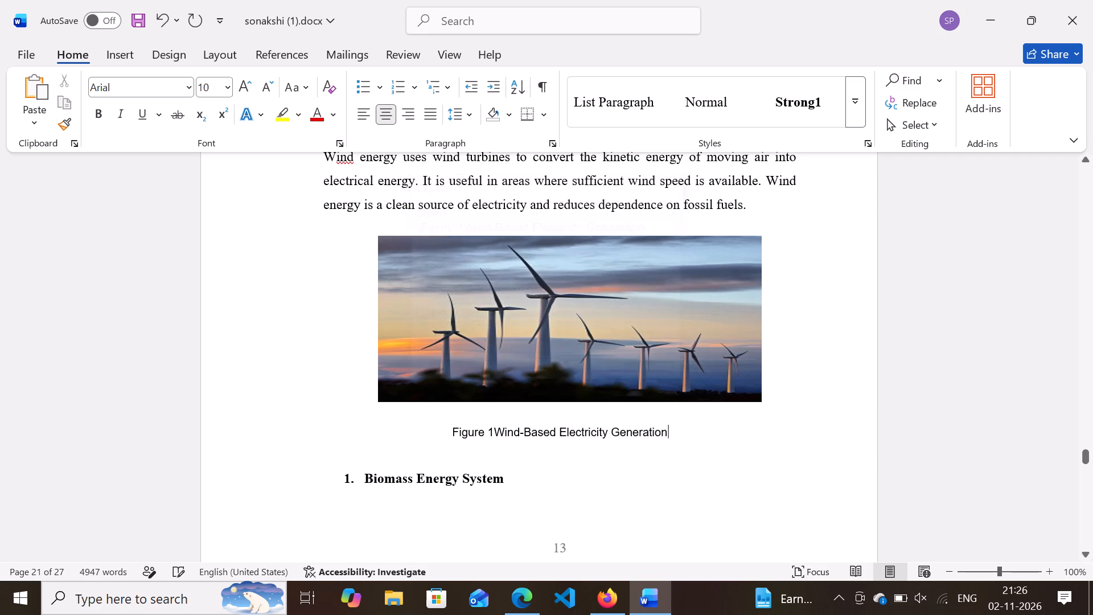
Replace the "Figure 1" label in the wind turbine picture's caption with "Fig. 3.8.2: ".
click(494, 430)
key(BackSpace)
key(BackSpace)
key(BackSpace)
key(BackSpace)
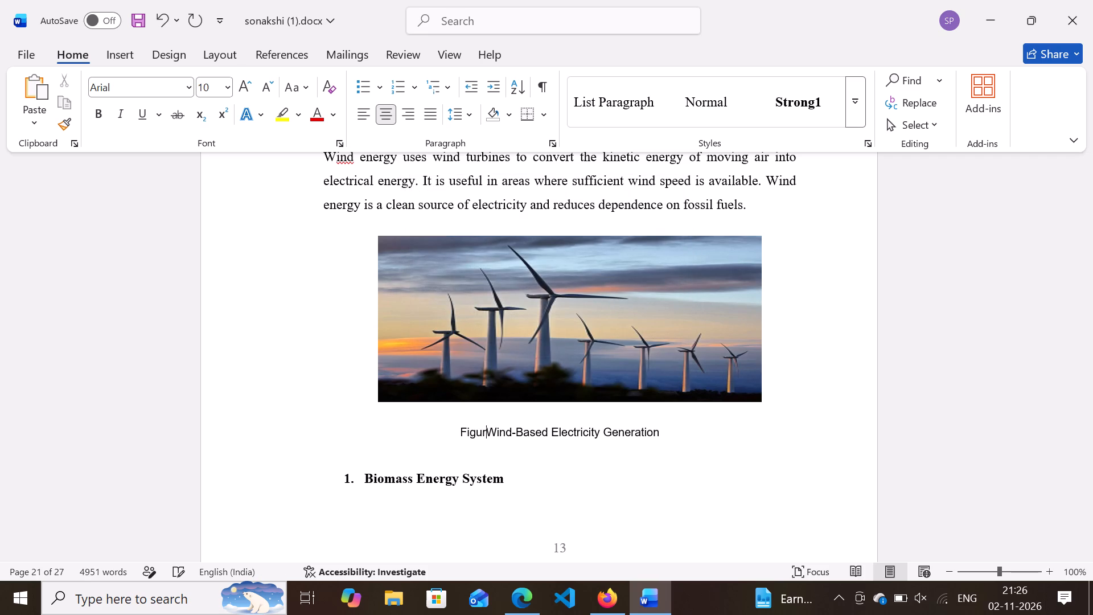
key(BackSpace)
key(BackSpace)
text(.)
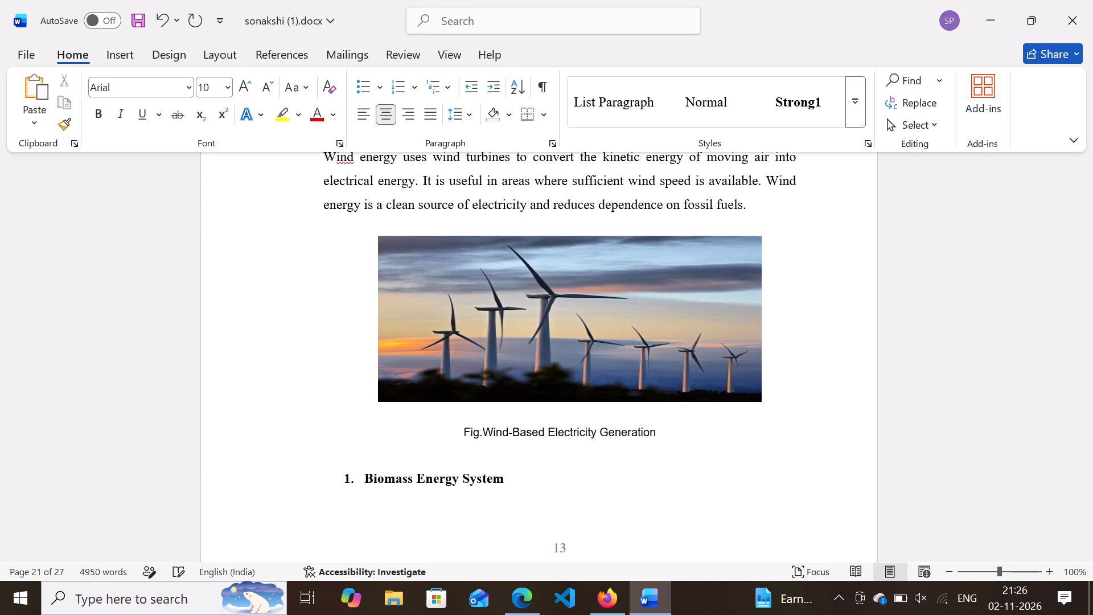
key(space)
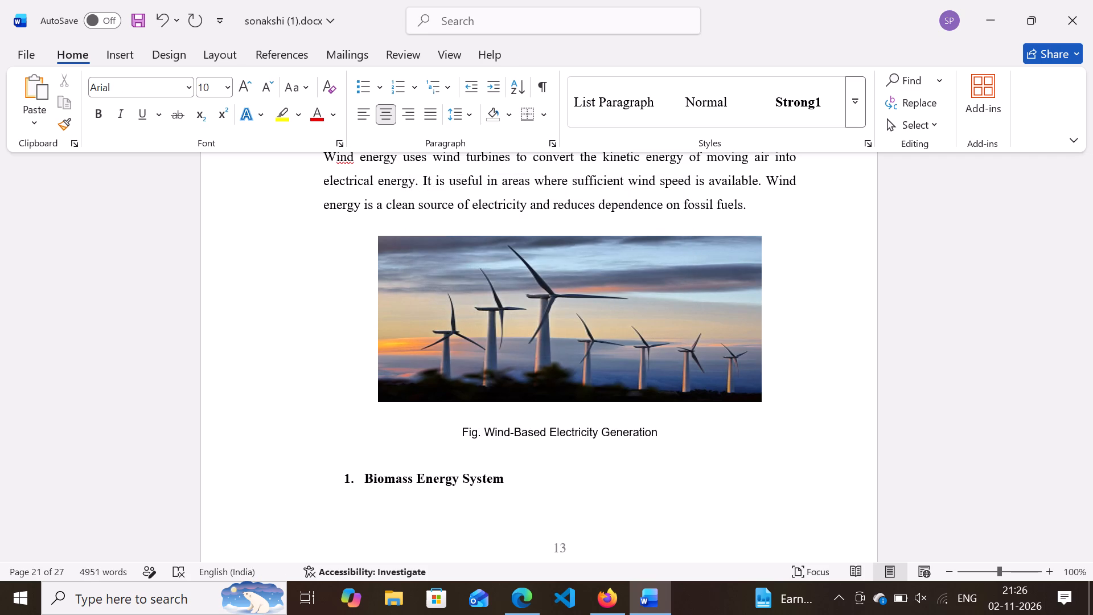
text(3.8.2)
text(:)
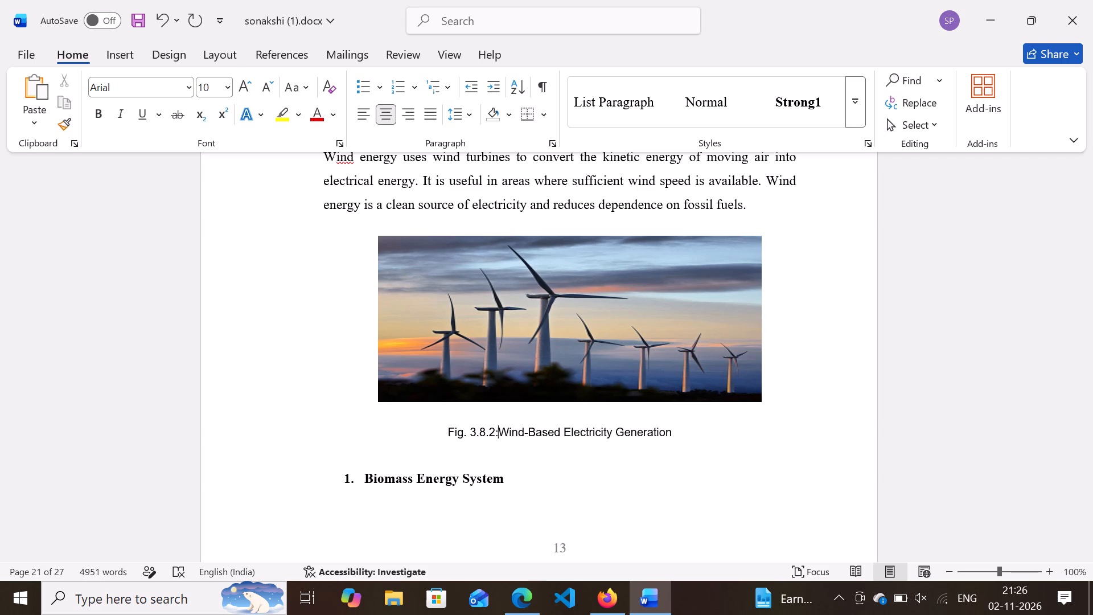
key(space)
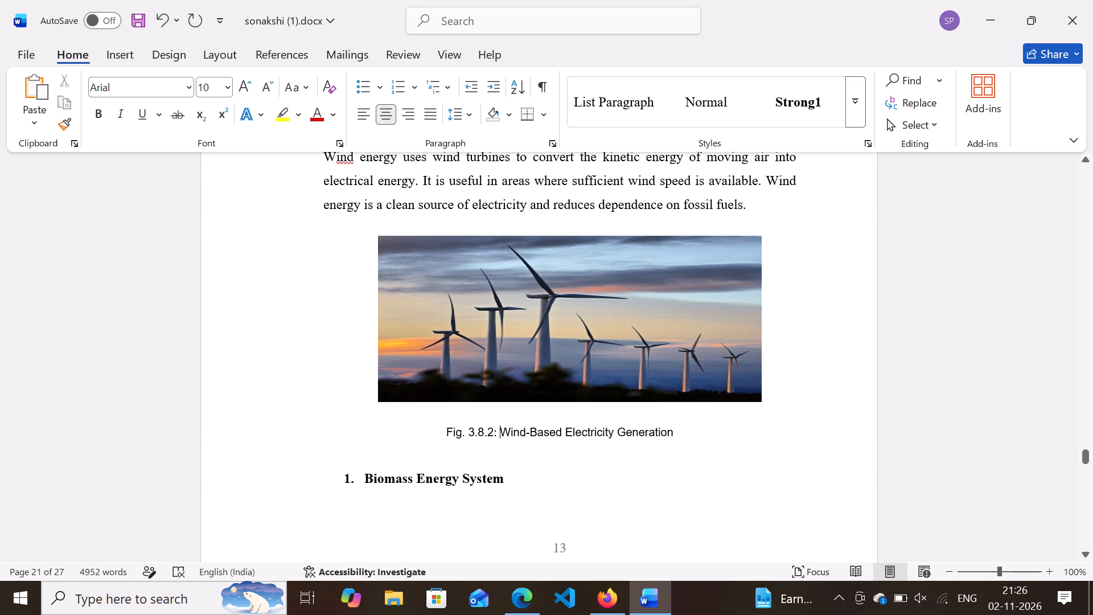
Format the caption "Fig. 3.8.2: Wind-Based Electricity Generation" as bold Times New Roman, size 12.
double_click(678, 427)
drag(446, 429, 709, 430)
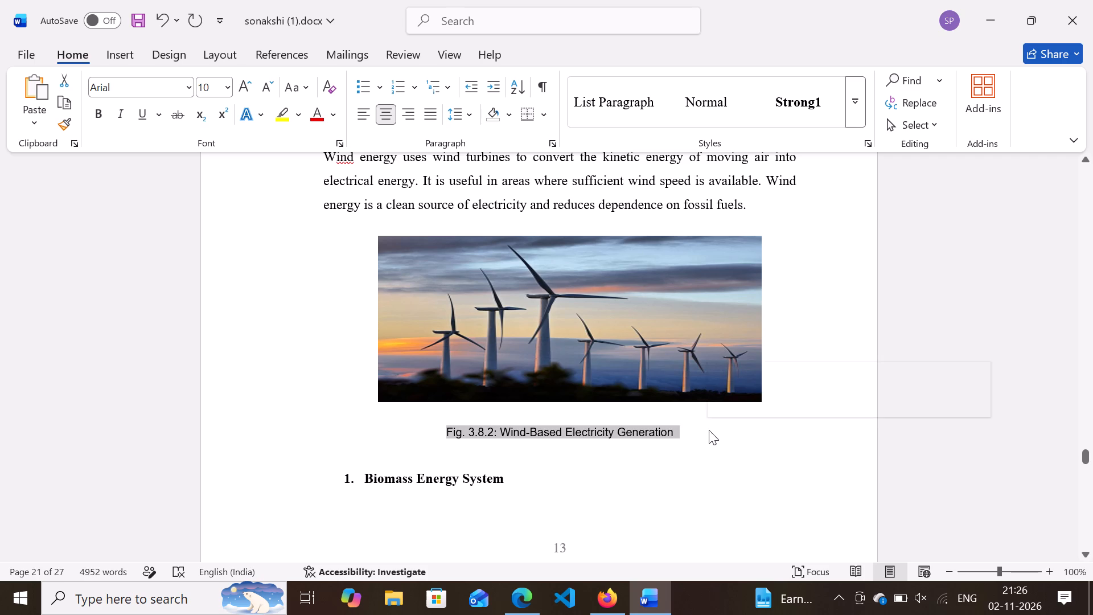
click(793, 377)
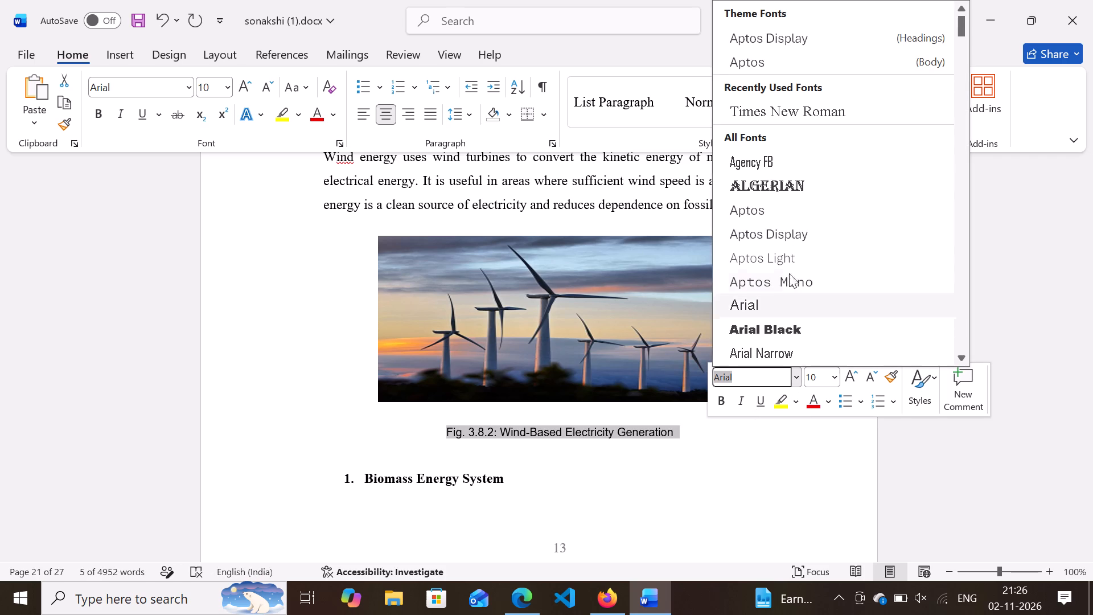
click(808, 117)
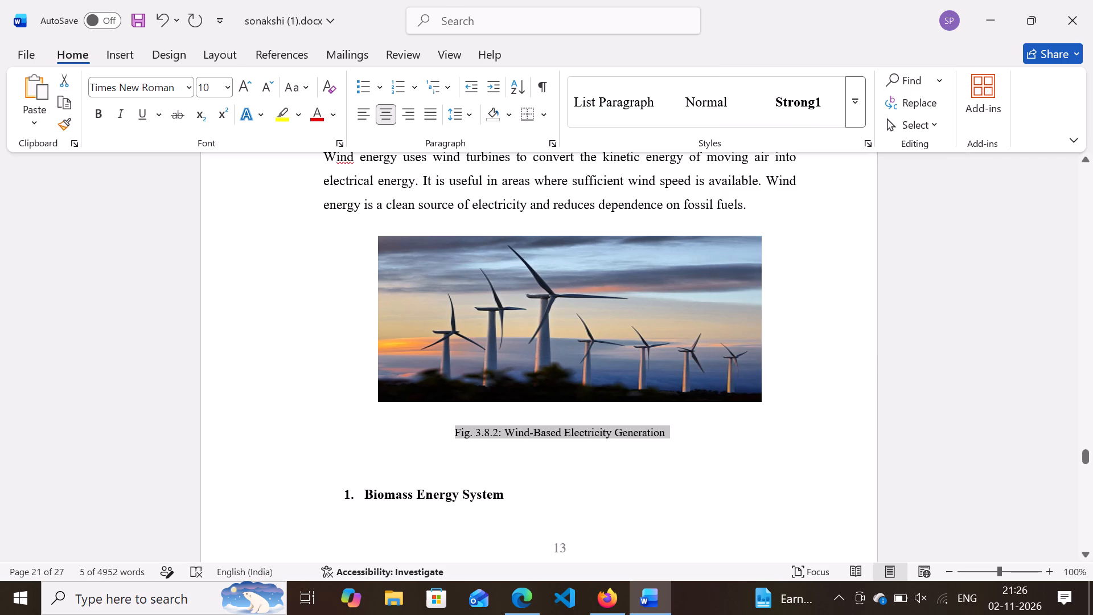
click(206, 89)
key(BackSpace)
text(12)
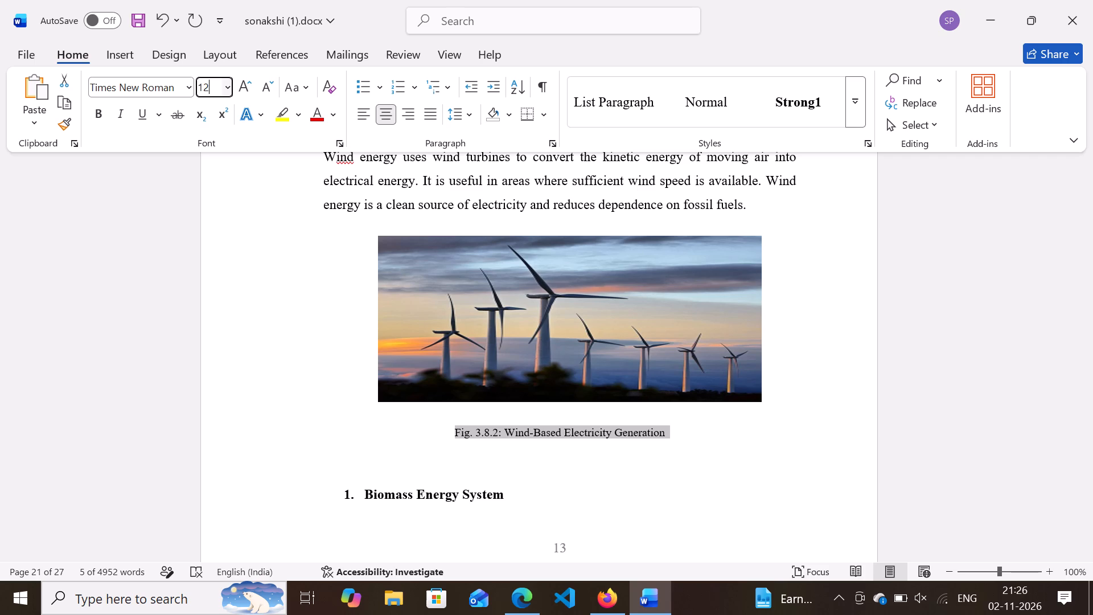
click(95, 117)
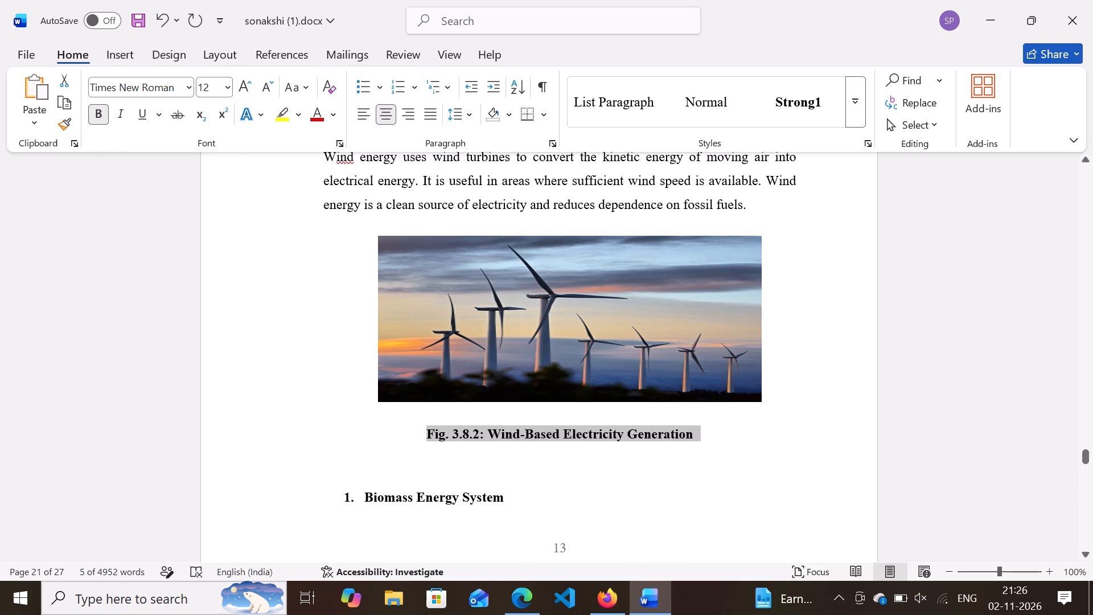
click(747, 427)
Increase the height of the wind turbine picture, keeping its width, to push the Biomass Energy System heading onto the next page.
click(618, 352)
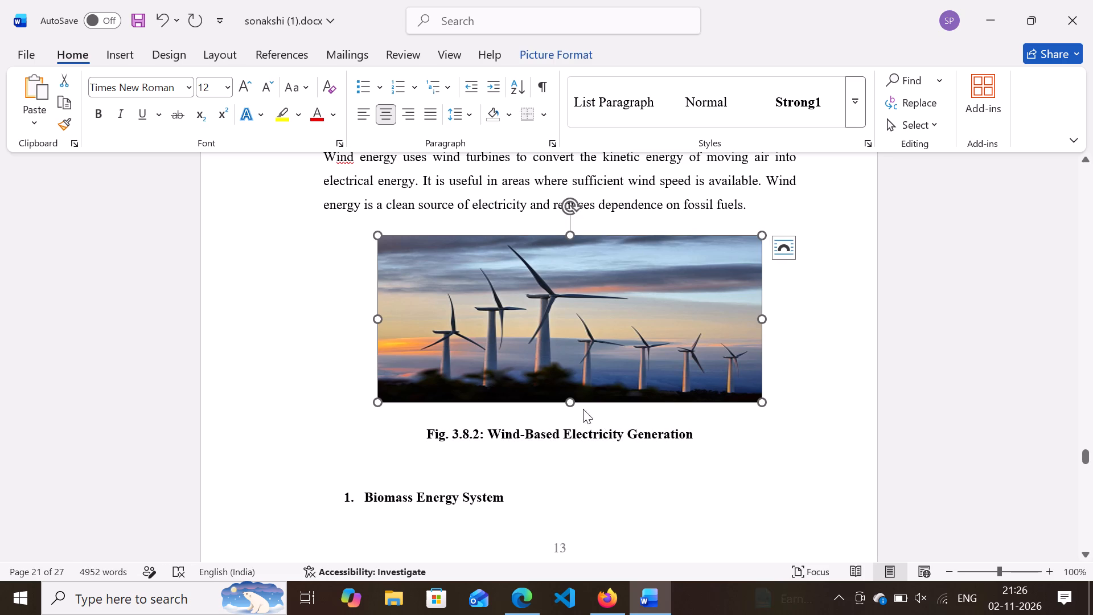
drag(572, 405, 577, 436)
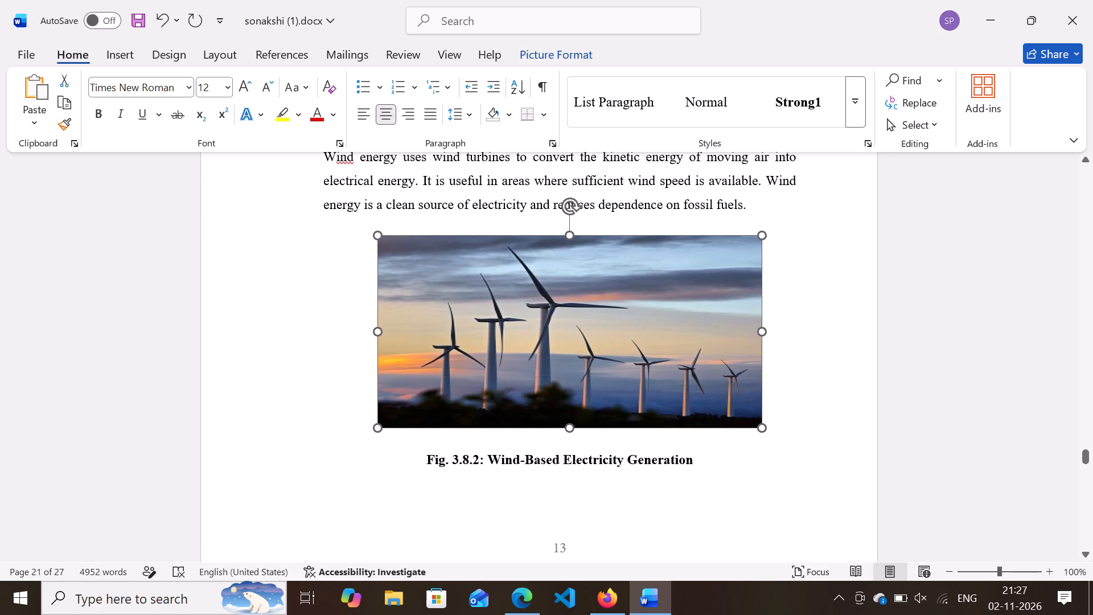
Stretch the wind turbine picture slightly taller, keeping its width, to fill the space above its caption.
drag(577, 436, 578, 445)
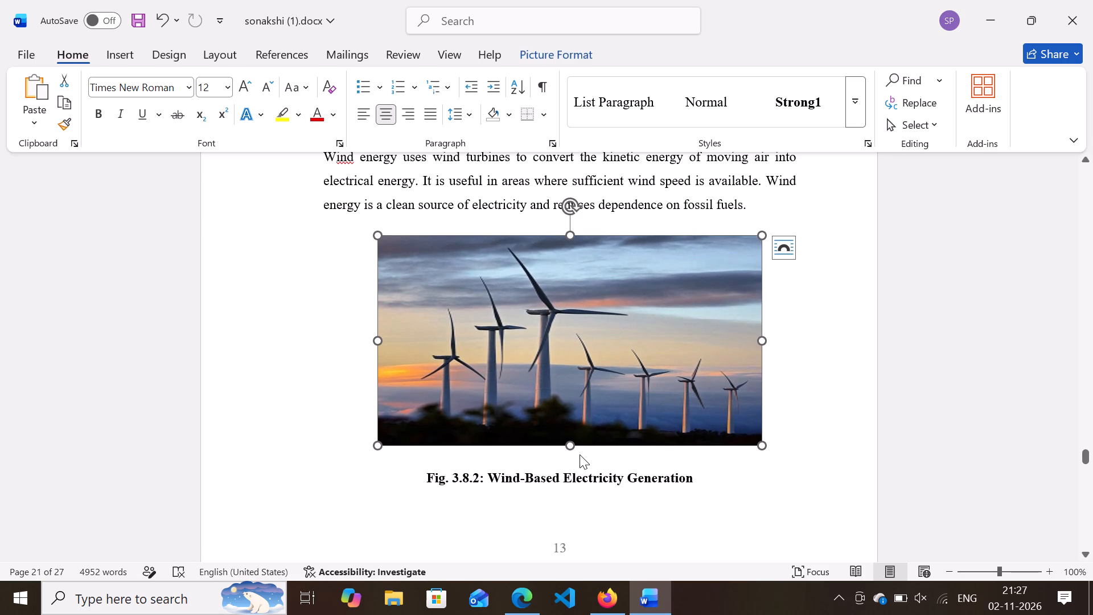
Remove the indent of the paragraph below "Biomass Energy System", join it to the heading, and split it back onto its own line.
scroll(580, 454, down, 3)
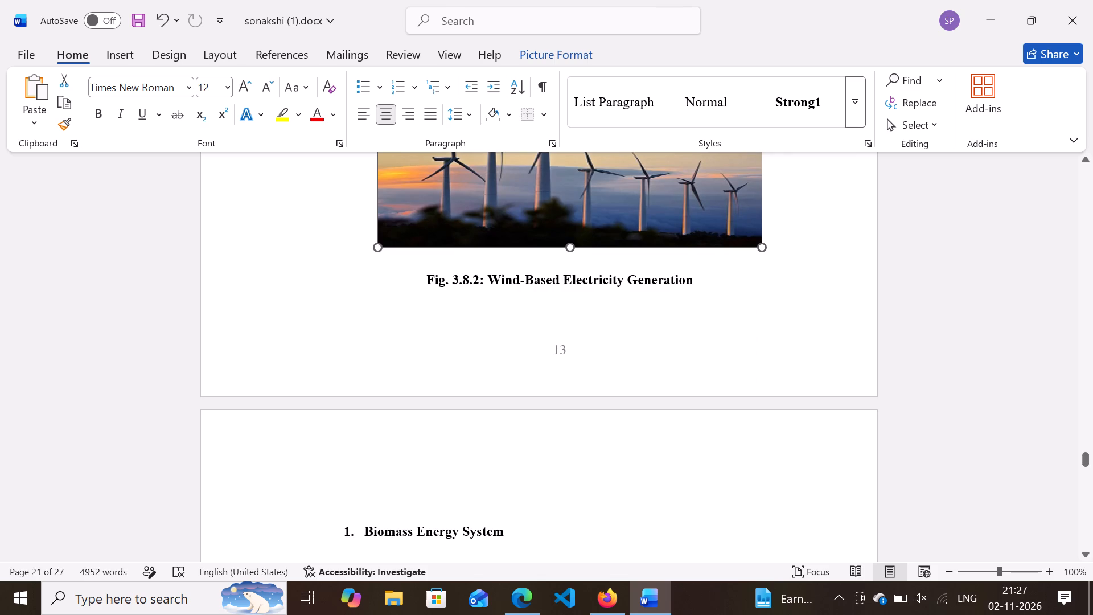
scroll(580, 486, down, 3)
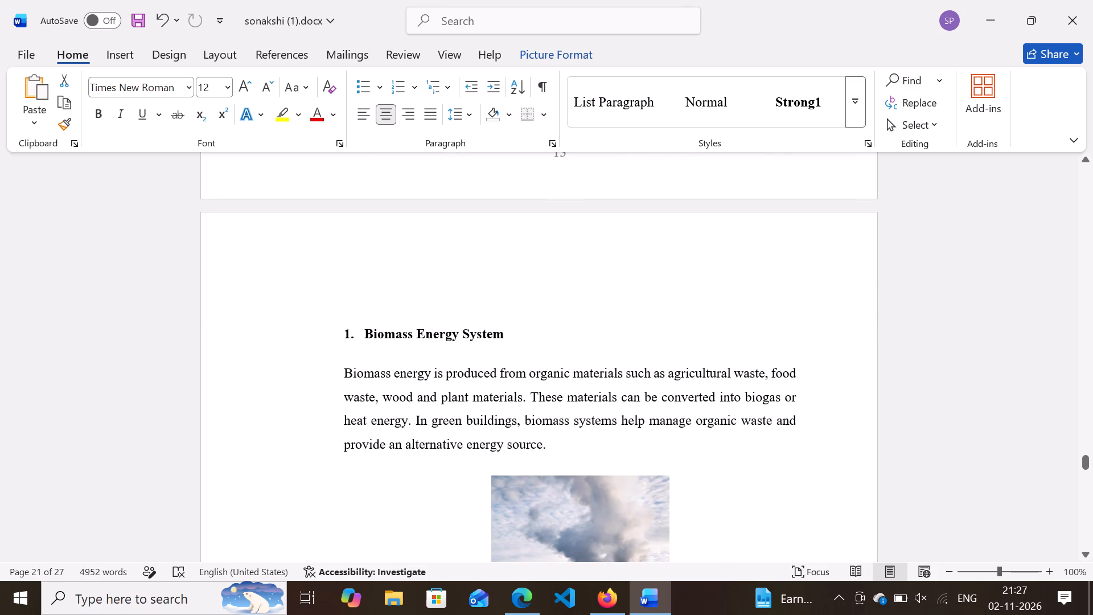
click(339, 364)
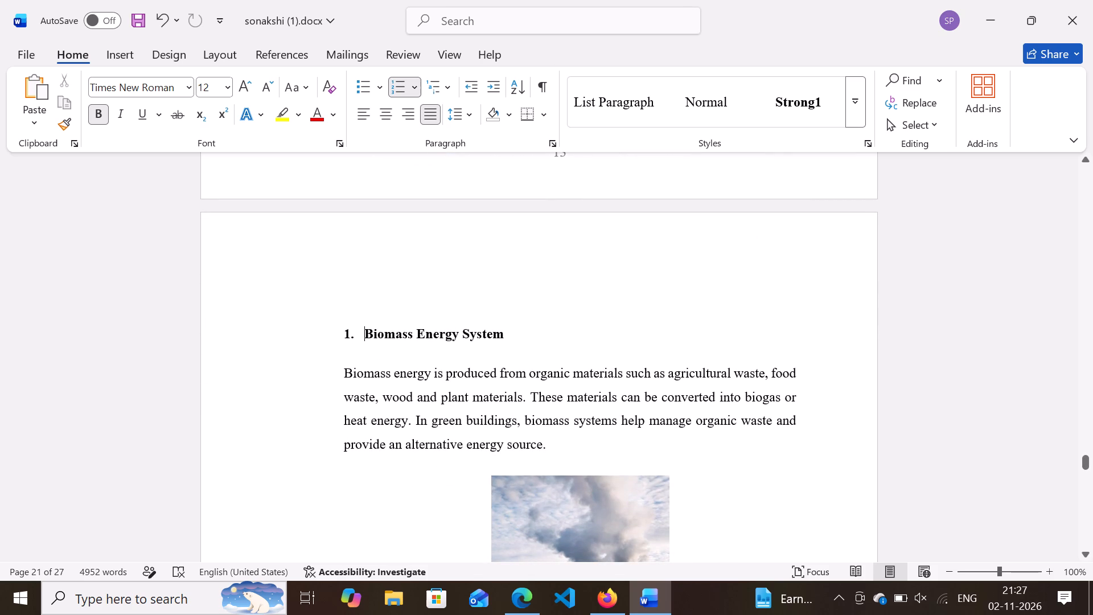
click(340, 379)
key(BackSpace)
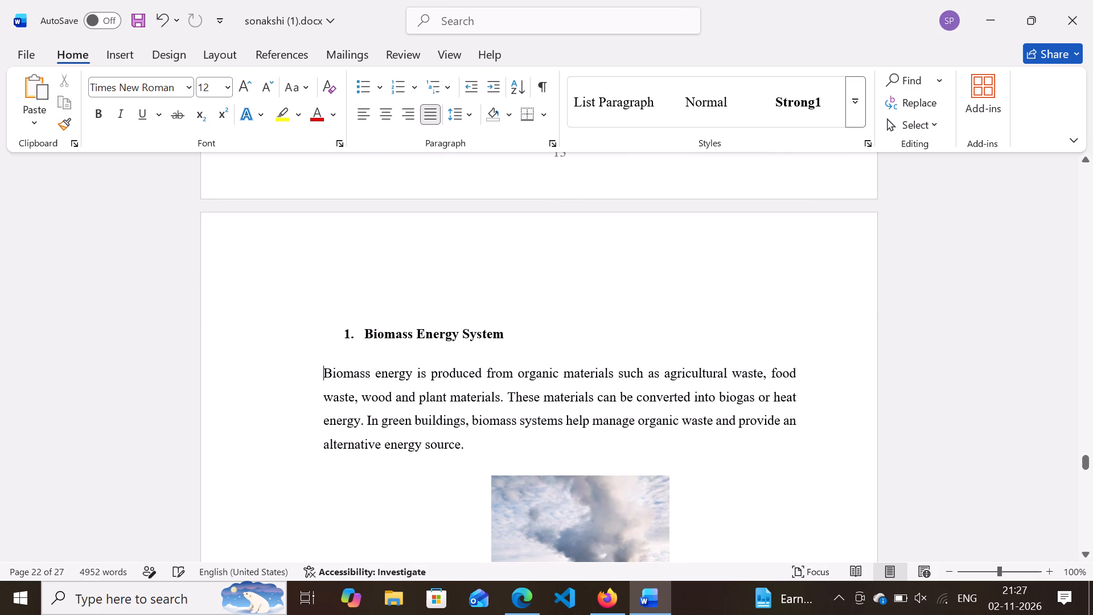
key(BackSpace)
key(Return)
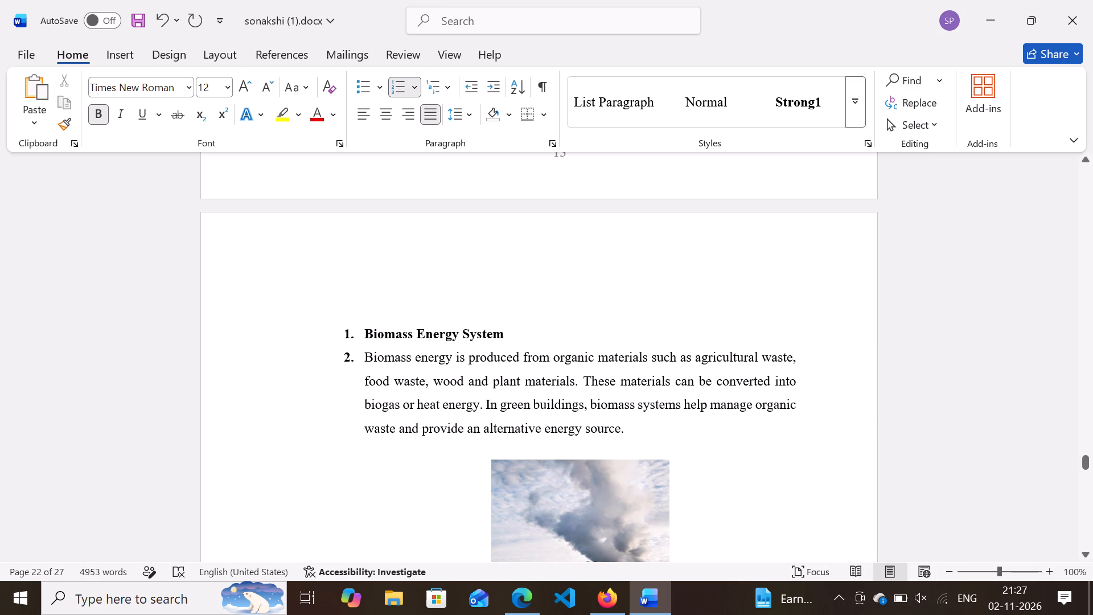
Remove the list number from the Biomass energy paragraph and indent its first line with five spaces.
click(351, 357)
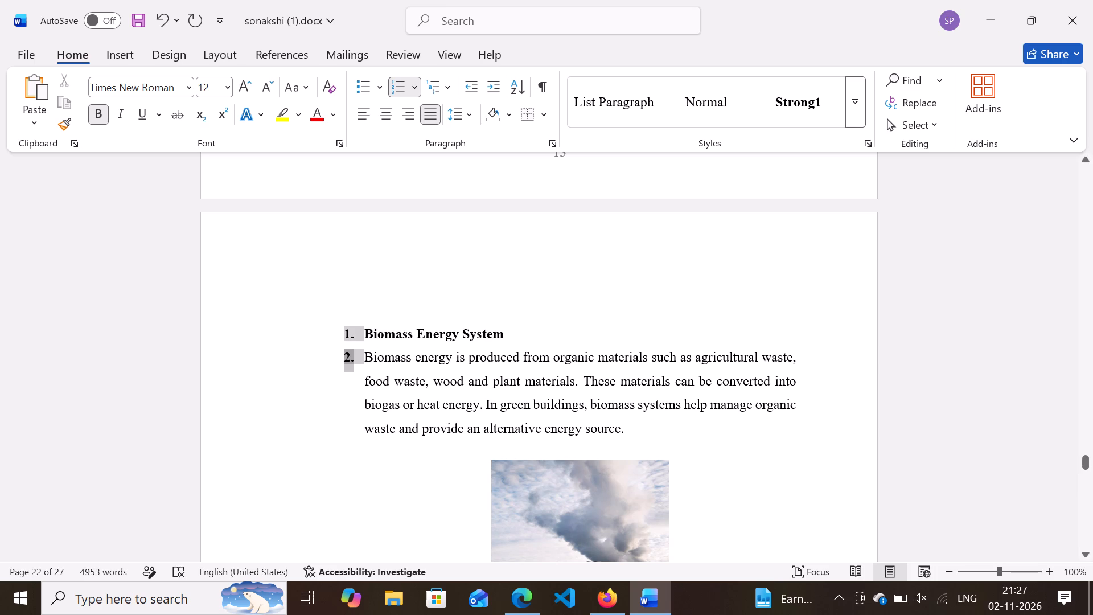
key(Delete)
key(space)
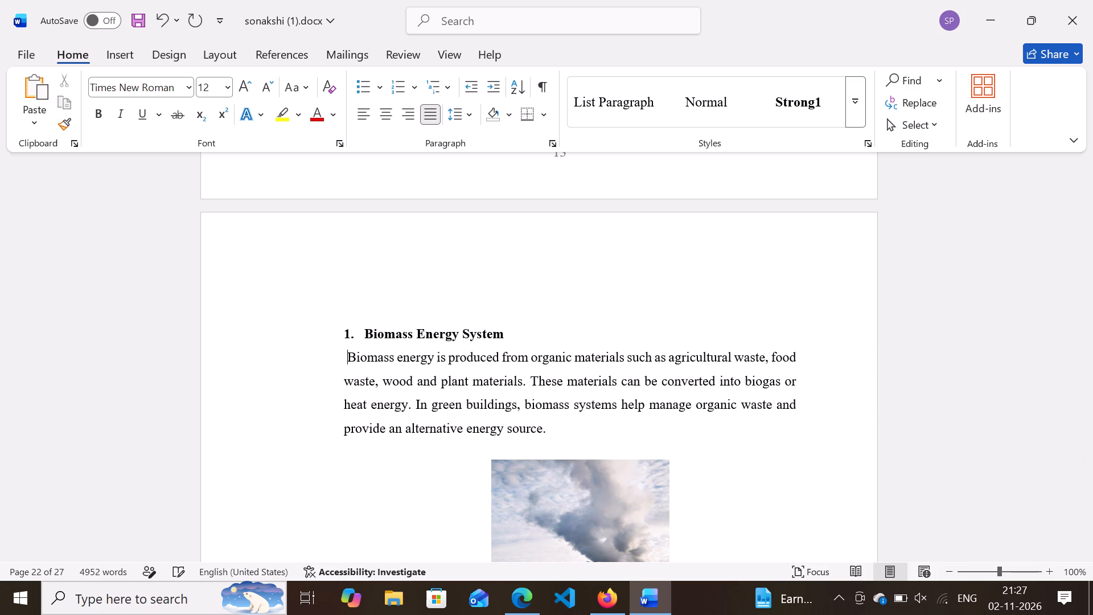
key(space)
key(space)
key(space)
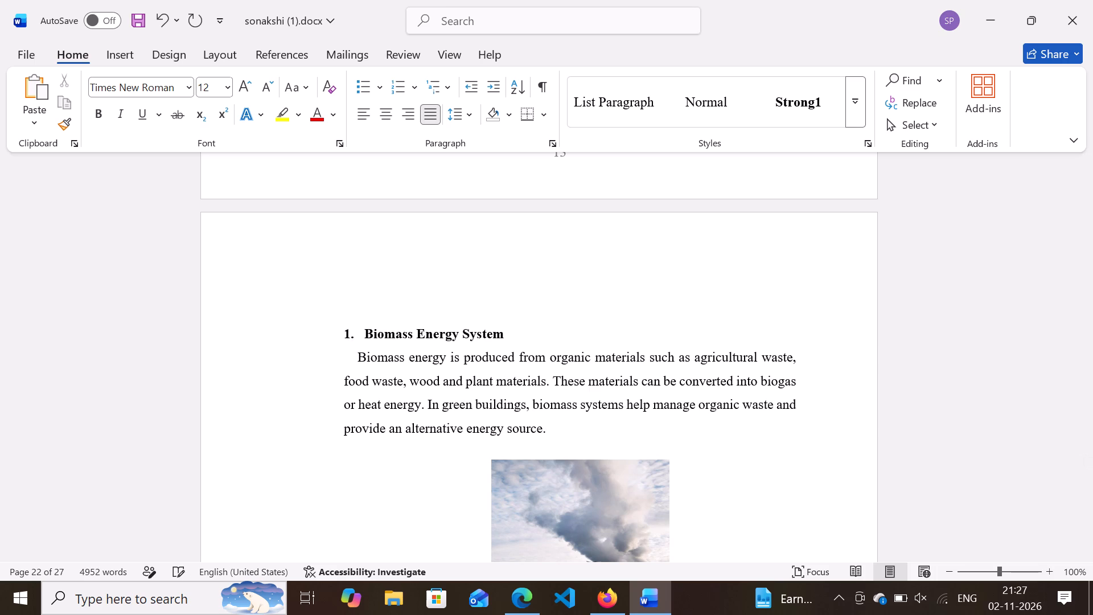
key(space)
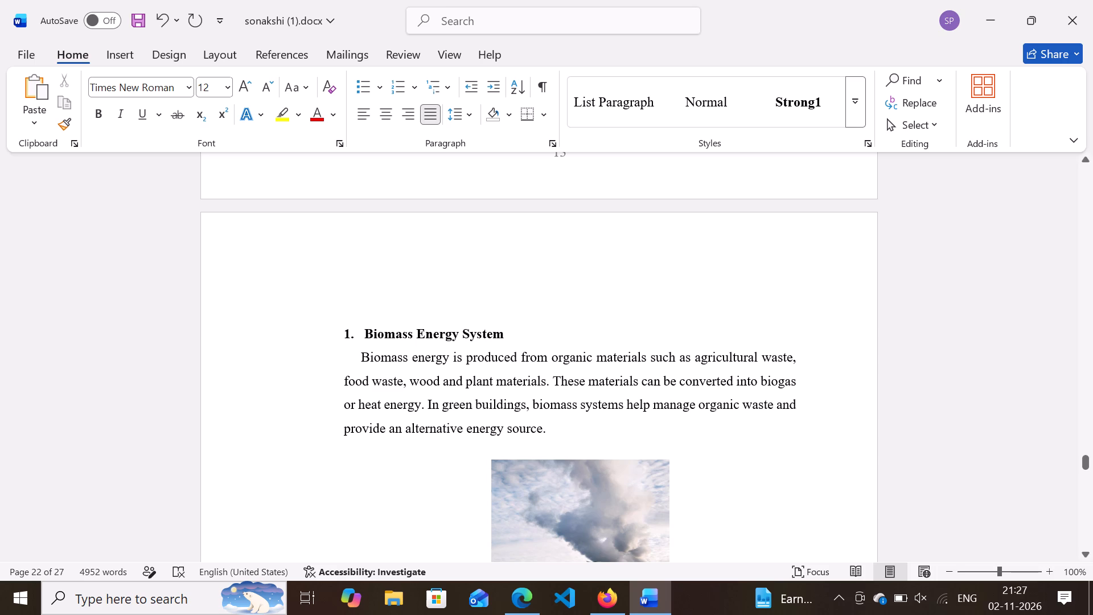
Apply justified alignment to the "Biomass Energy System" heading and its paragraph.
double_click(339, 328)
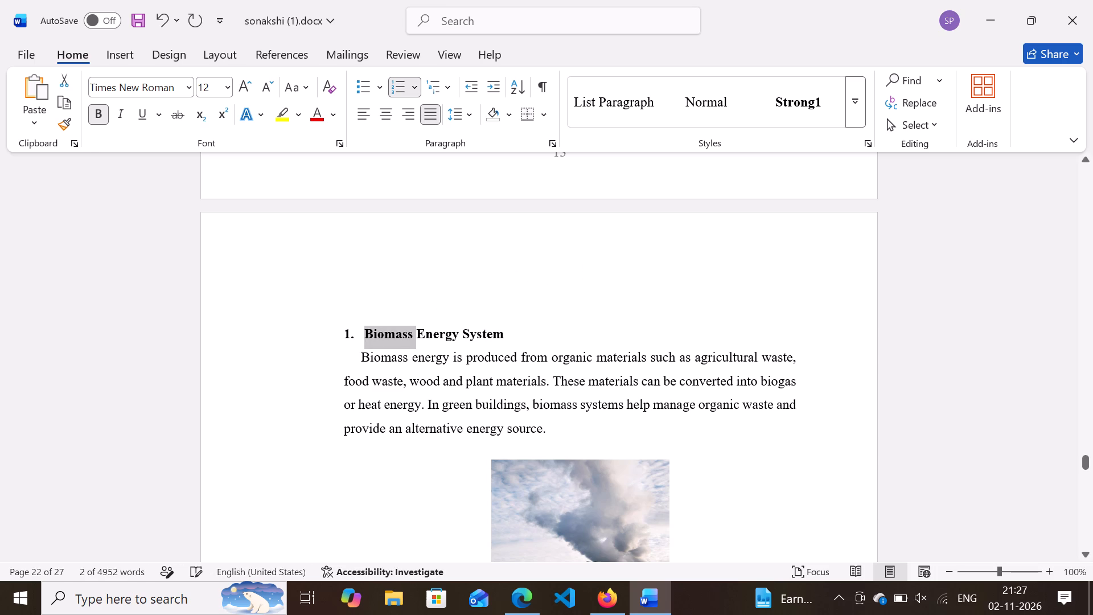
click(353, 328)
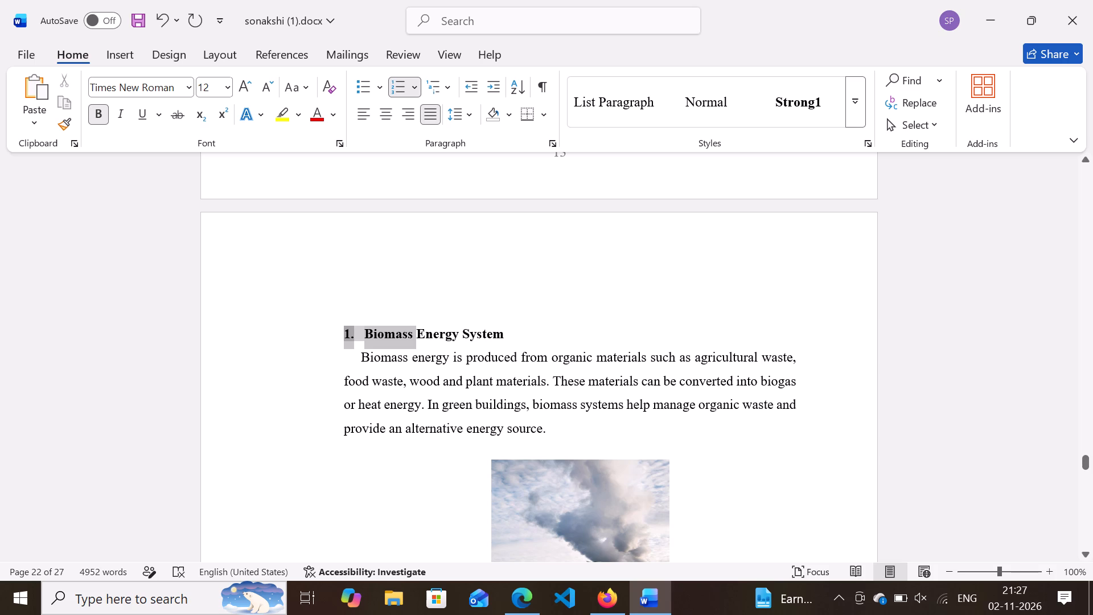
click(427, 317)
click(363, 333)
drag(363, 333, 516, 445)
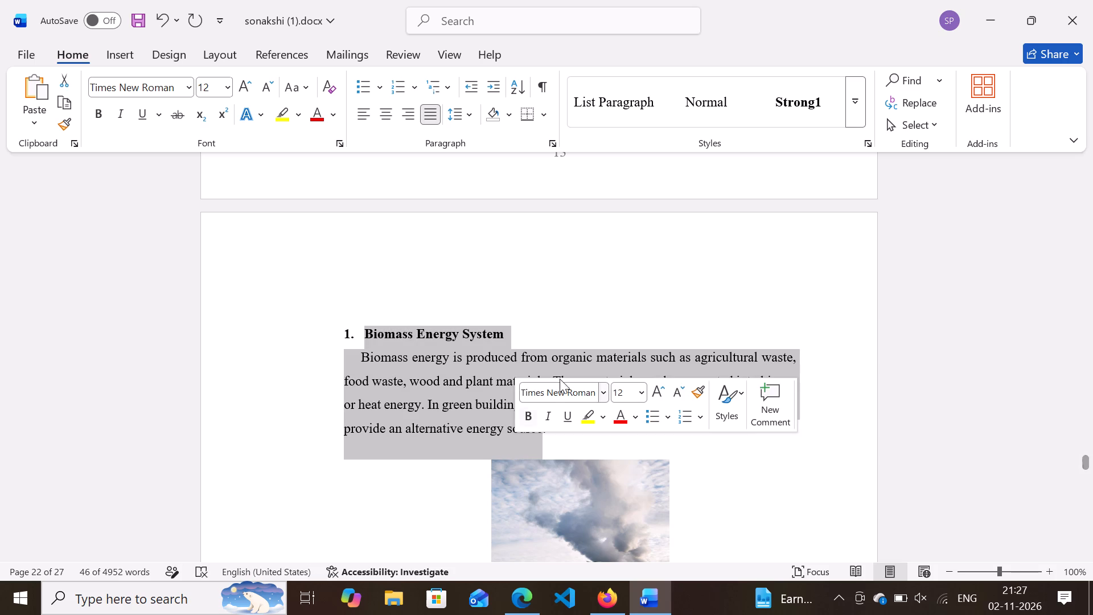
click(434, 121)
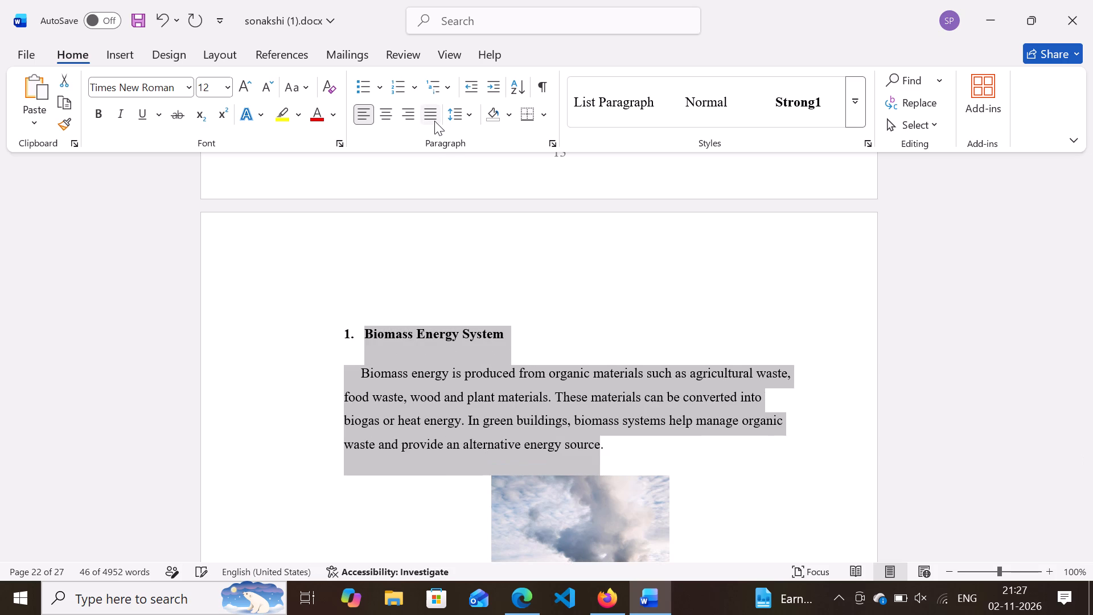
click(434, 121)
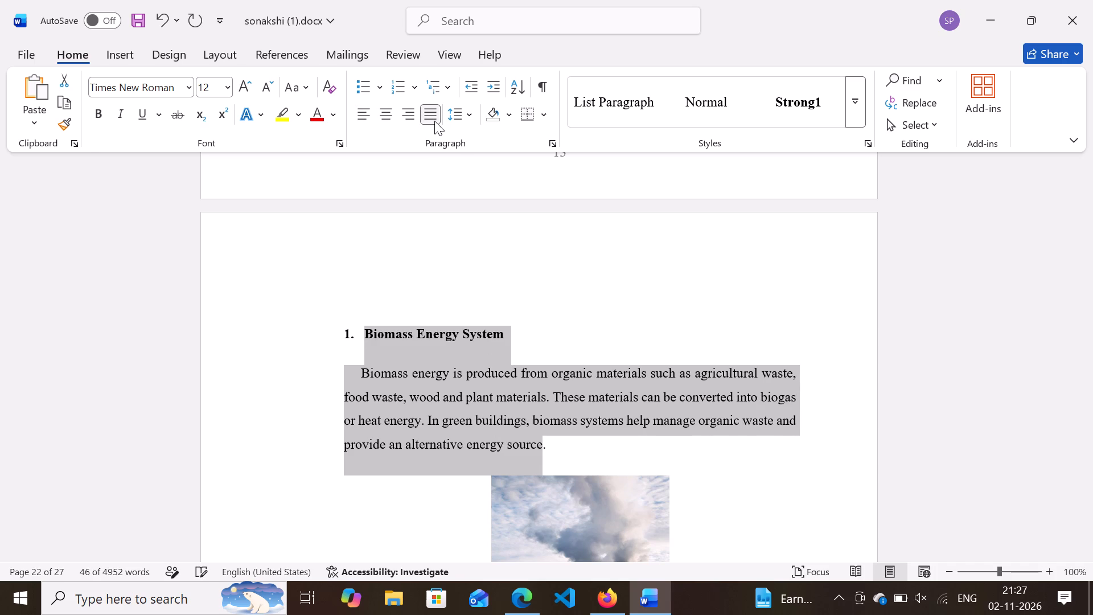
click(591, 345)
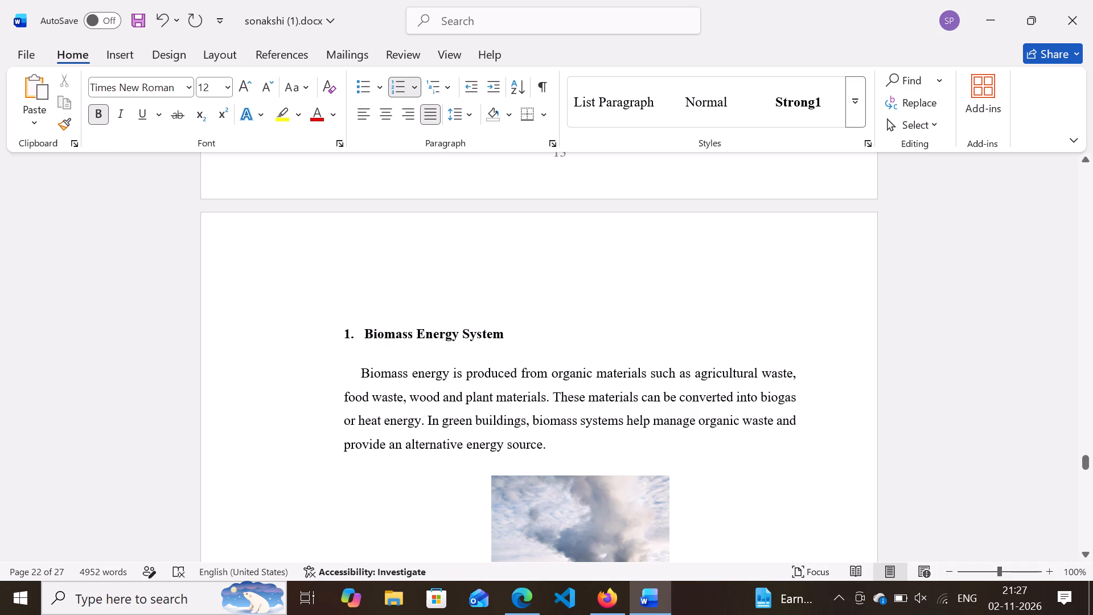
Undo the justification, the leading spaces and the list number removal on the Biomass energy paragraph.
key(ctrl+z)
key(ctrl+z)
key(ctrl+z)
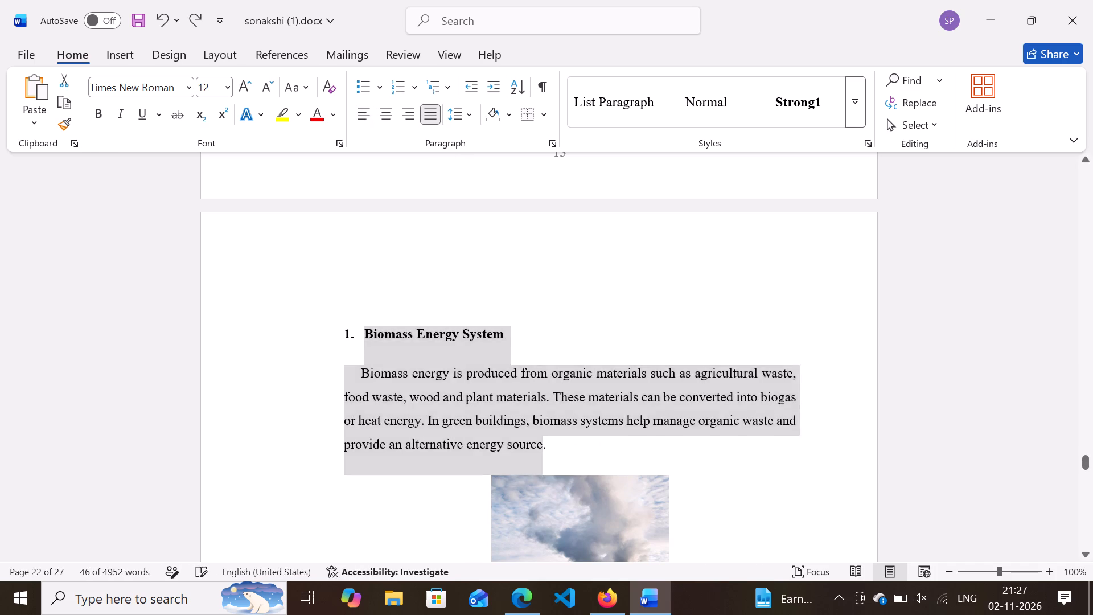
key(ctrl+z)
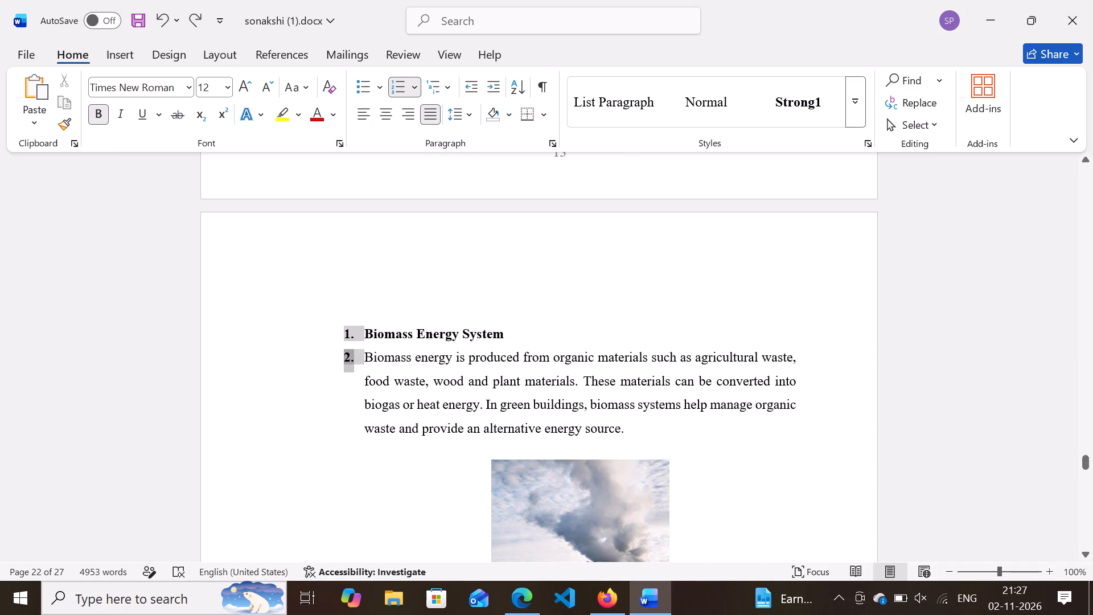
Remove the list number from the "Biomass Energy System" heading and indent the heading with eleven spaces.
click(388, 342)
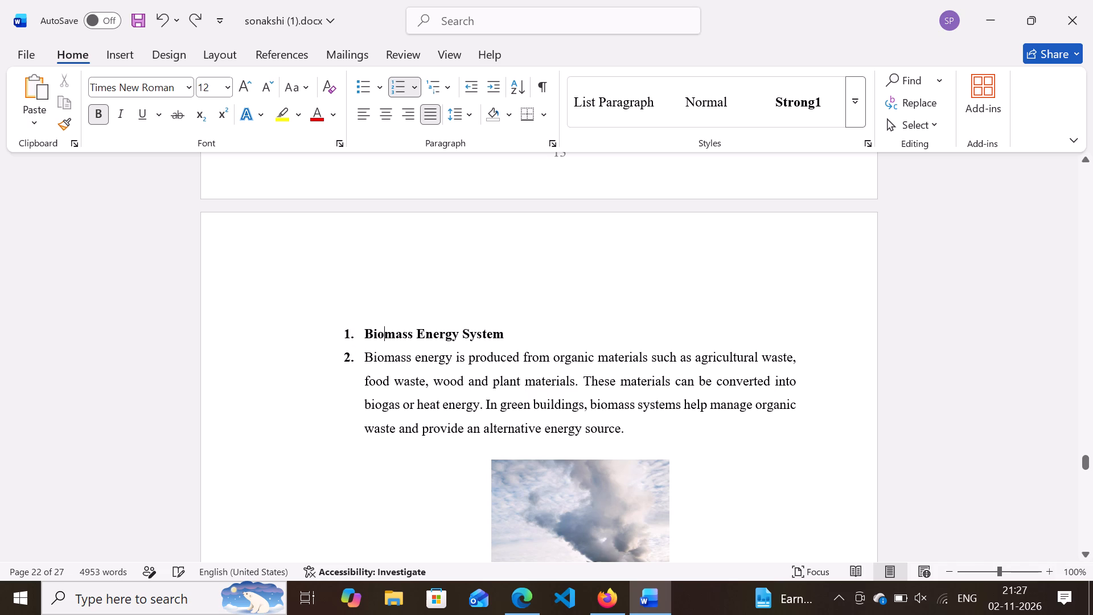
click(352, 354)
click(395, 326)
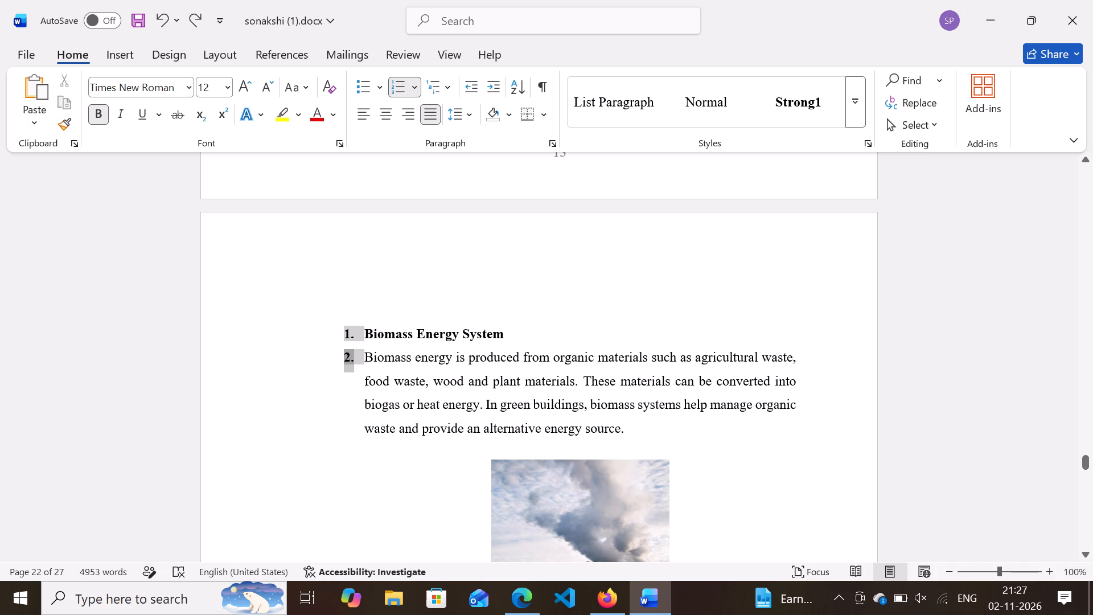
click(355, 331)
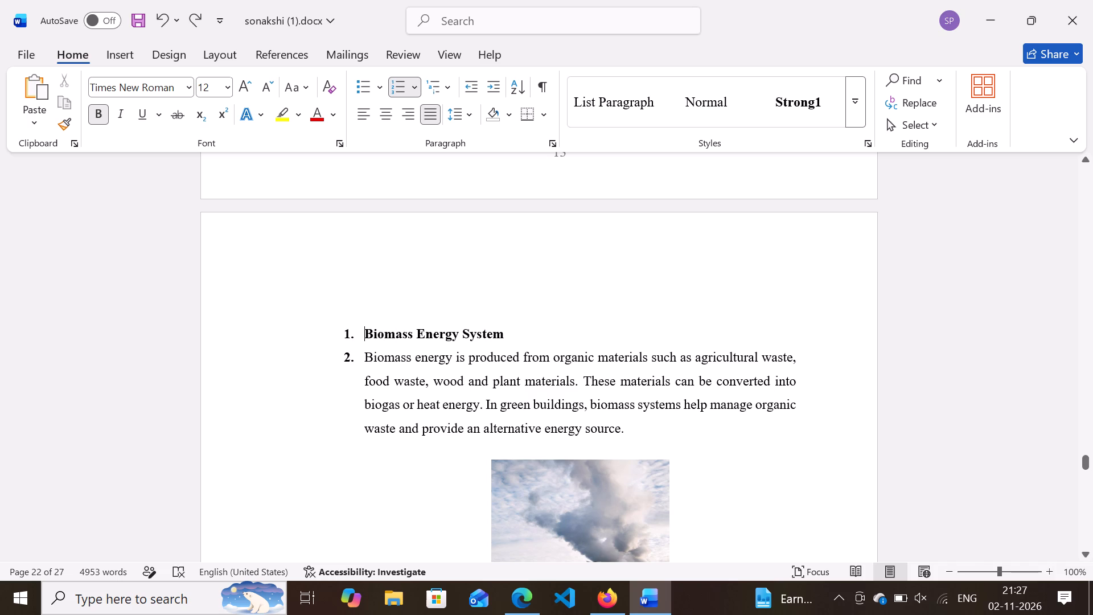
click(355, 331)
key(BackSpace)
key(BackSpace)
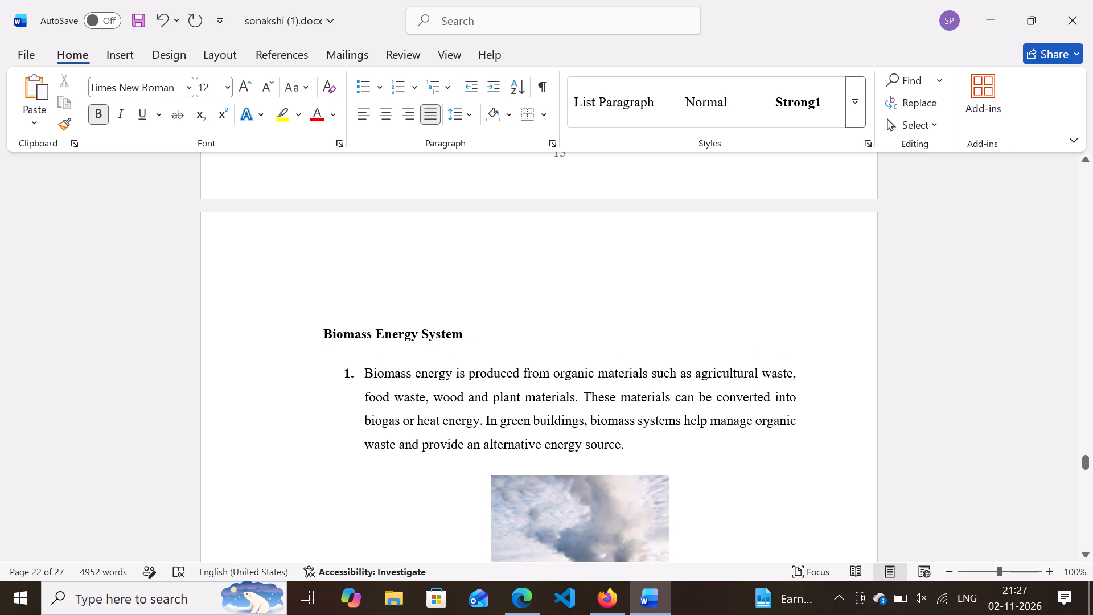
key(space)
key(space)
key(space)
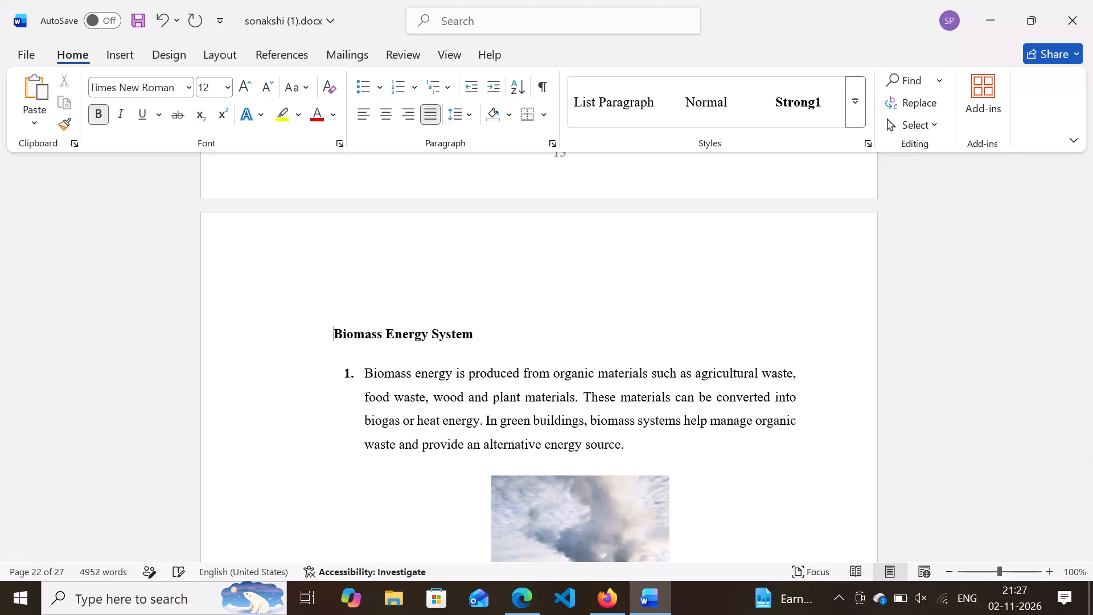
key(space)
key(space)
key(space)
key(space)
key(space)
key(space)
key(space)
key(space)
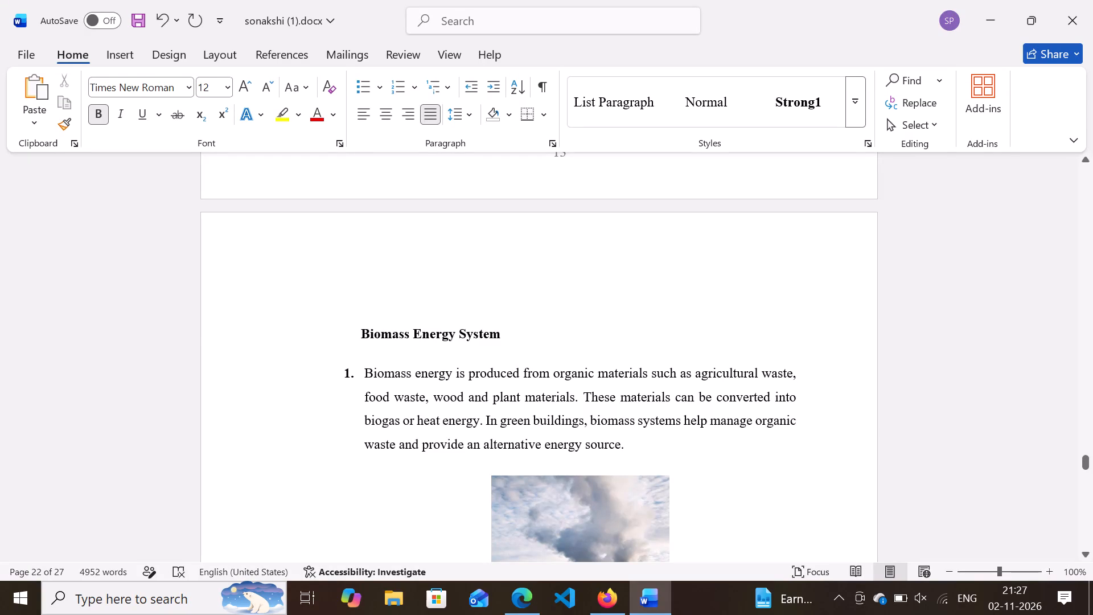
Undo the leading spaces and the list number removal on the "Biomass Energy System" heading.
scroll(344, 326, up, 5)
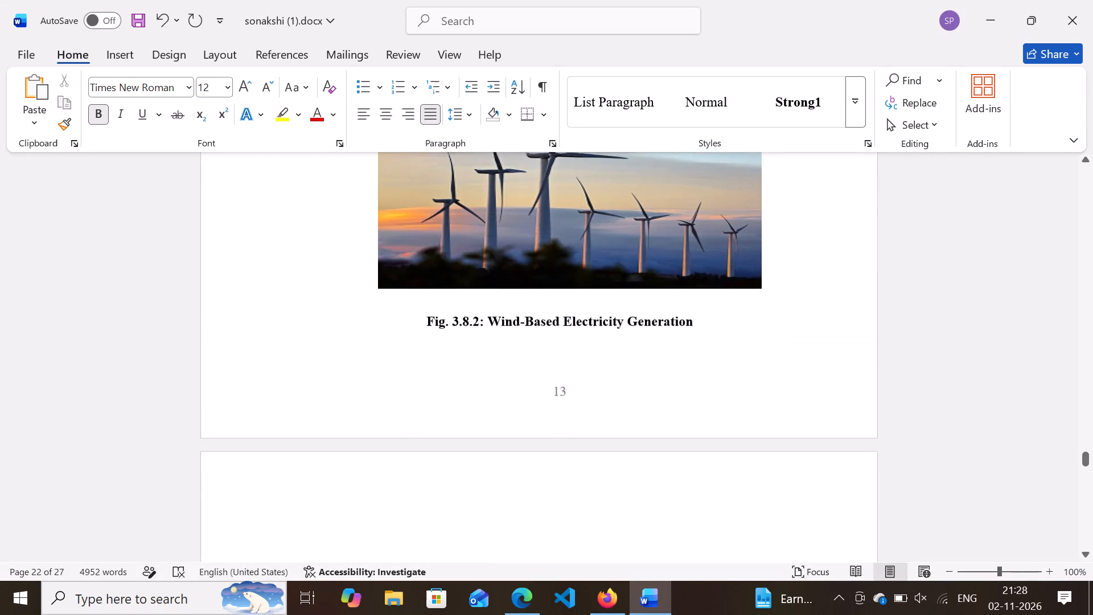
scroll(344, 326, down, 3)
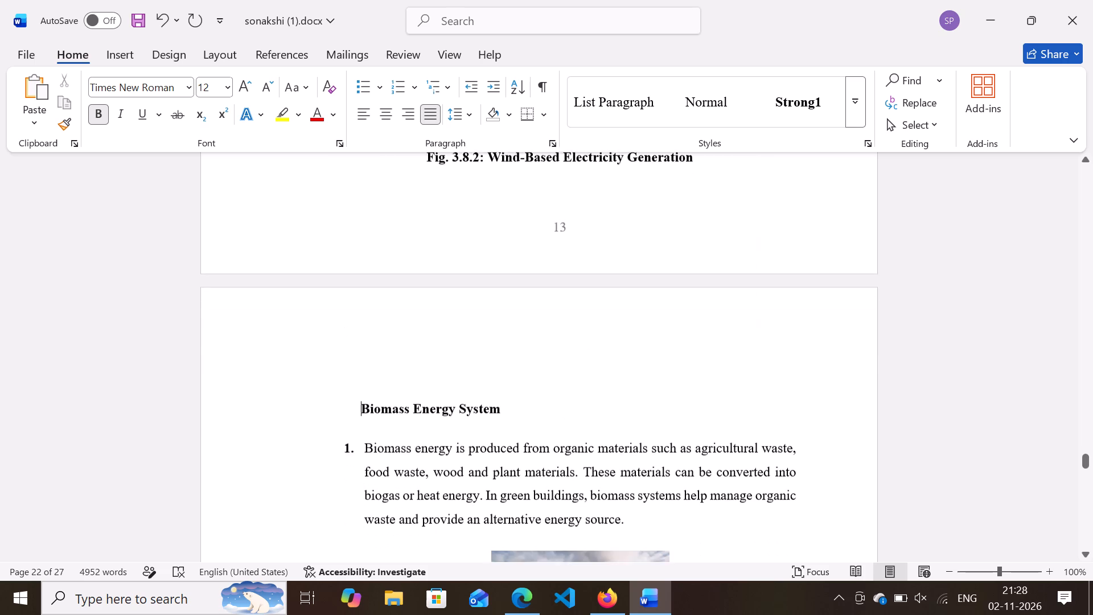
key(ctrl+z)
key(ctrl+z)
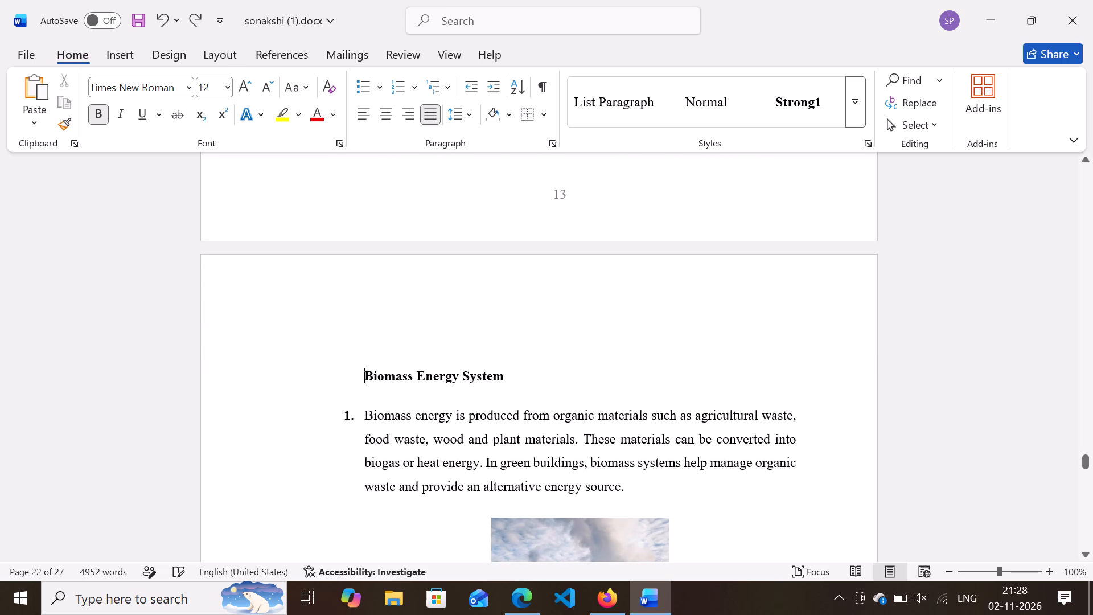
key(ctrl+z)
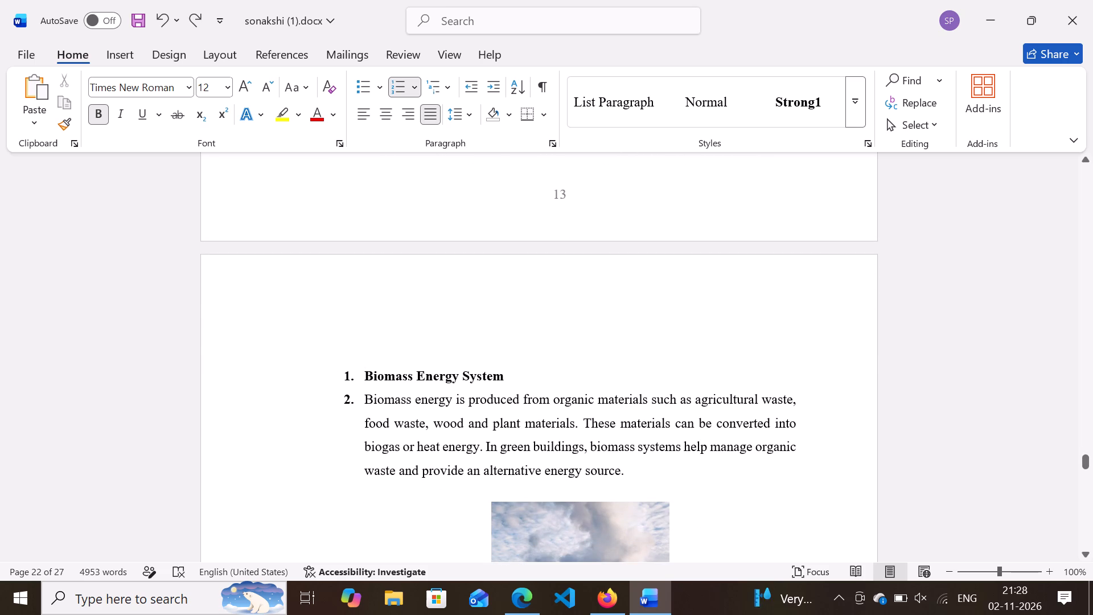
Remove the list number "2." from the Biomass energy paragraph, leaving no leading space.
click(352, 396)
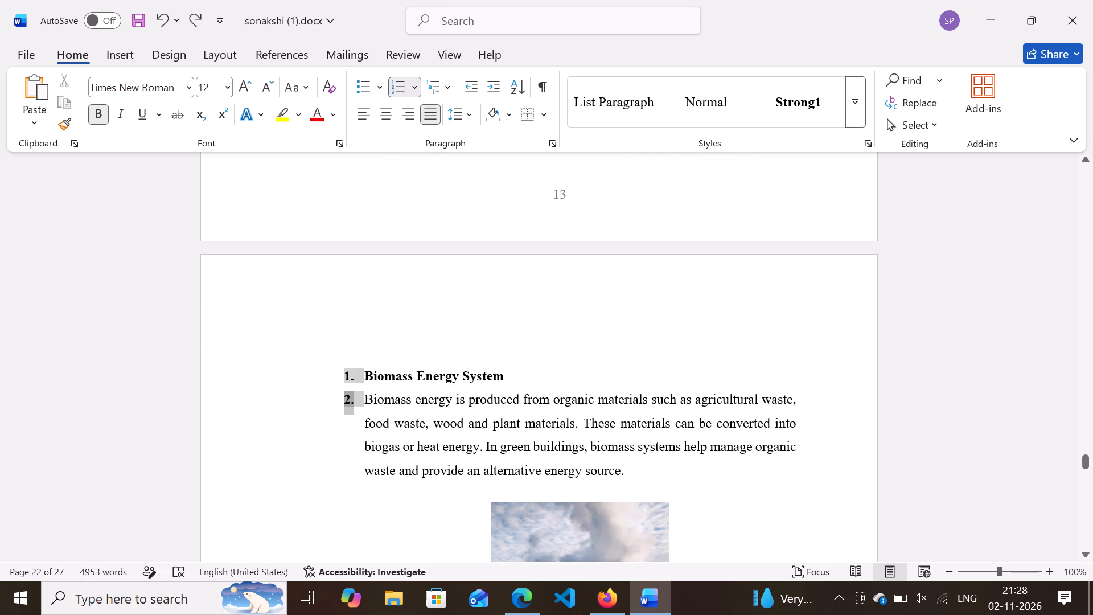
key(Delete)
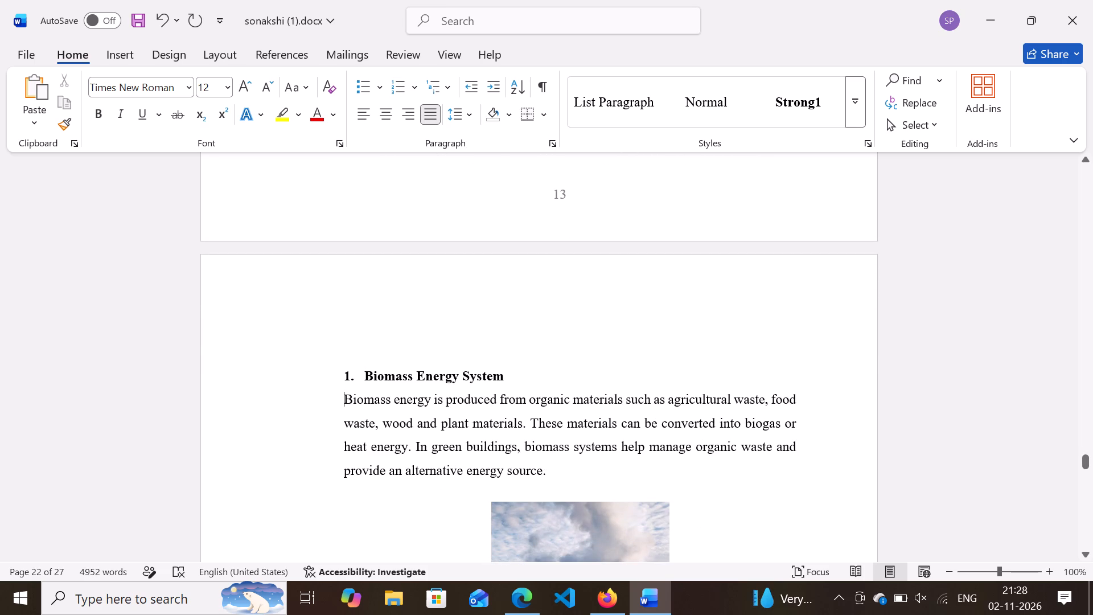
key(space)
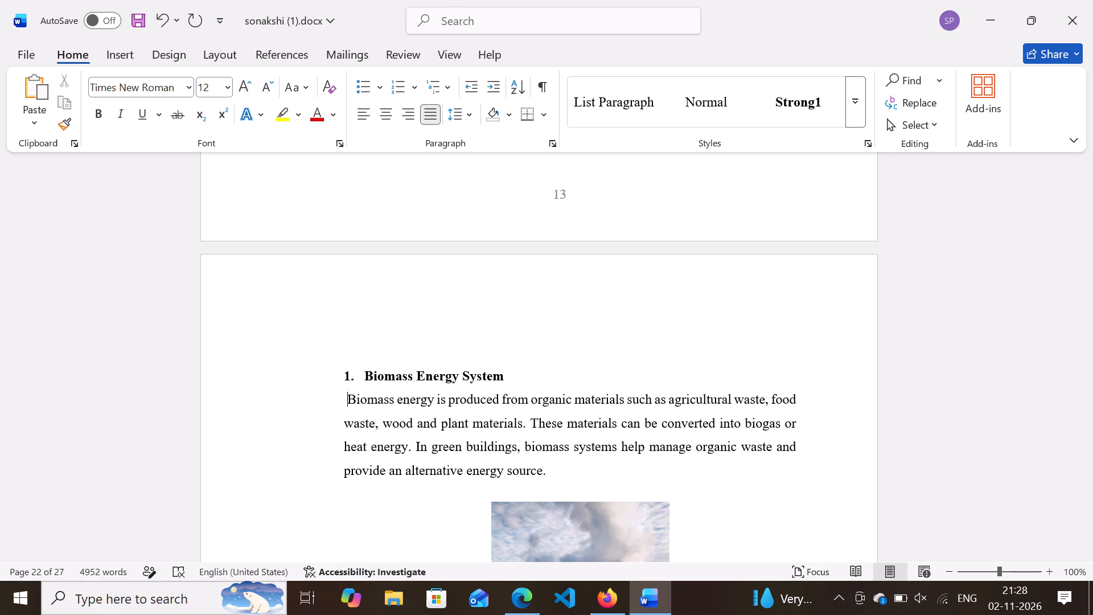
key(BackSpace)
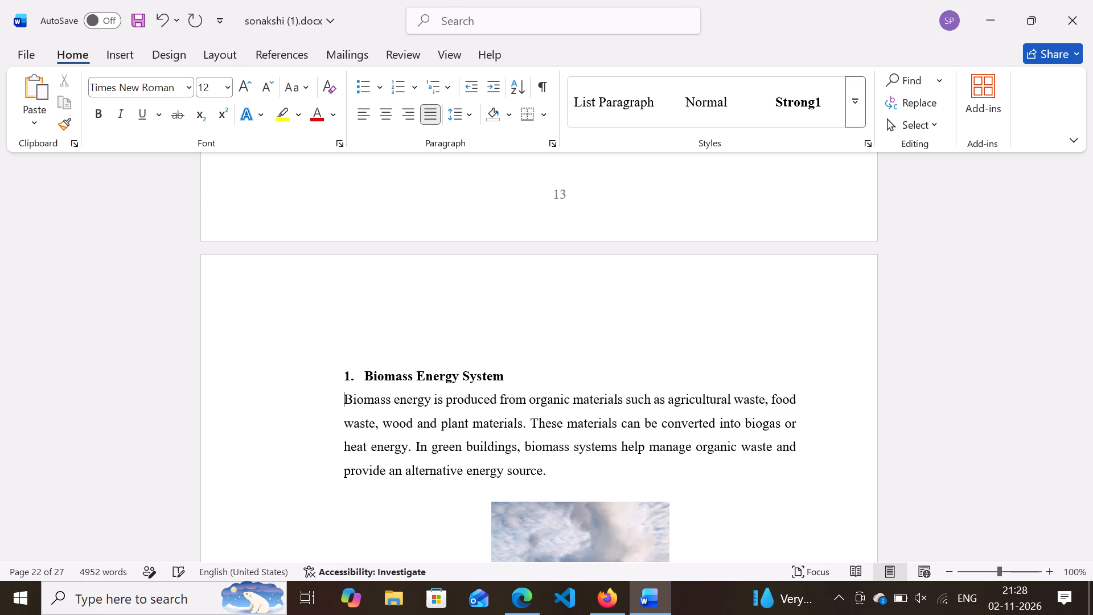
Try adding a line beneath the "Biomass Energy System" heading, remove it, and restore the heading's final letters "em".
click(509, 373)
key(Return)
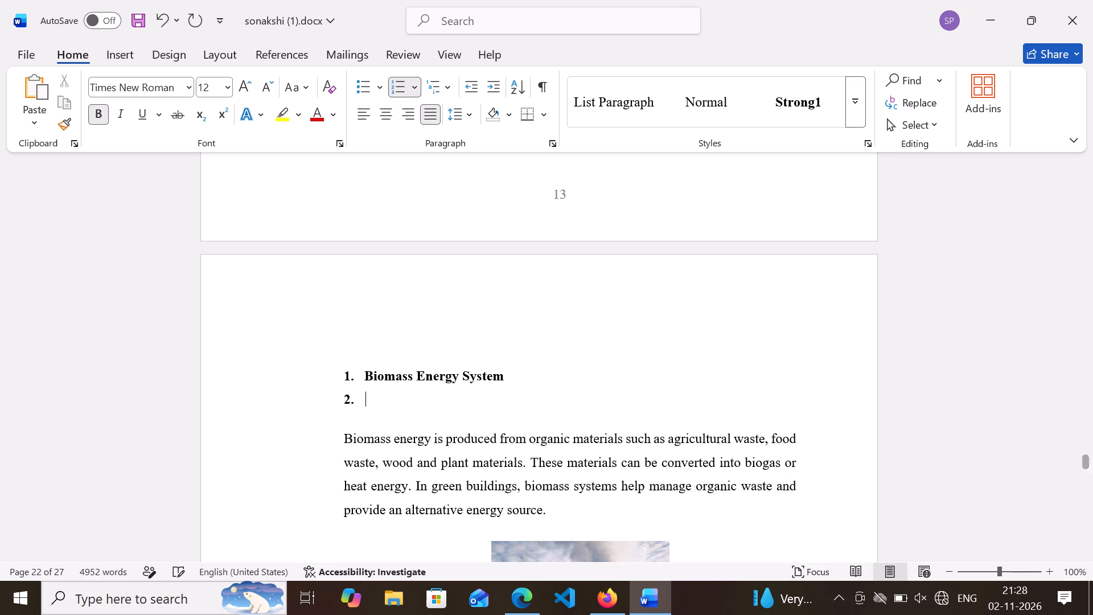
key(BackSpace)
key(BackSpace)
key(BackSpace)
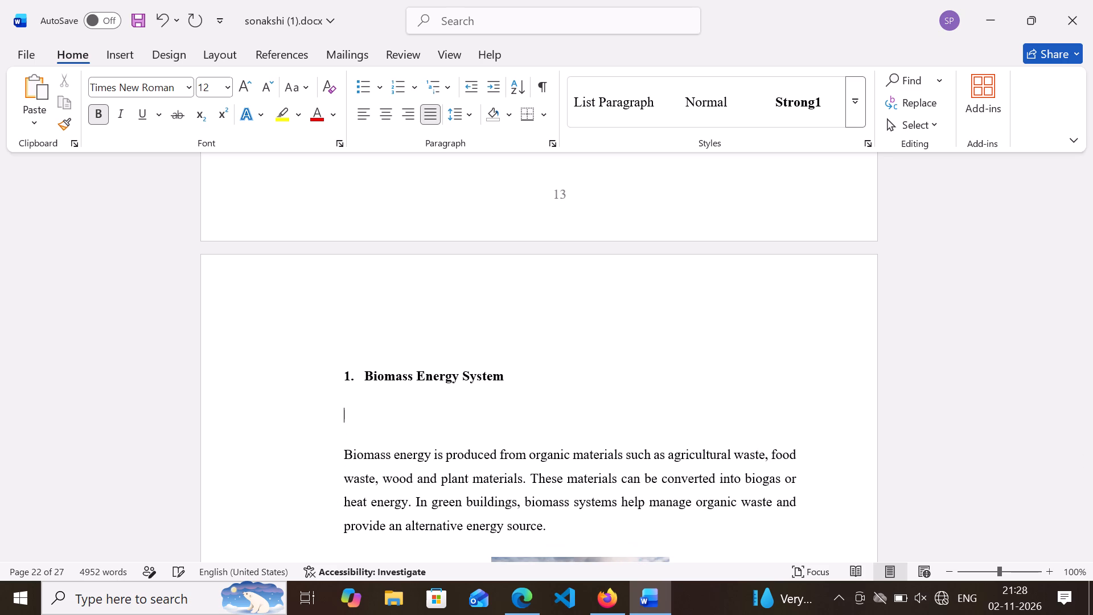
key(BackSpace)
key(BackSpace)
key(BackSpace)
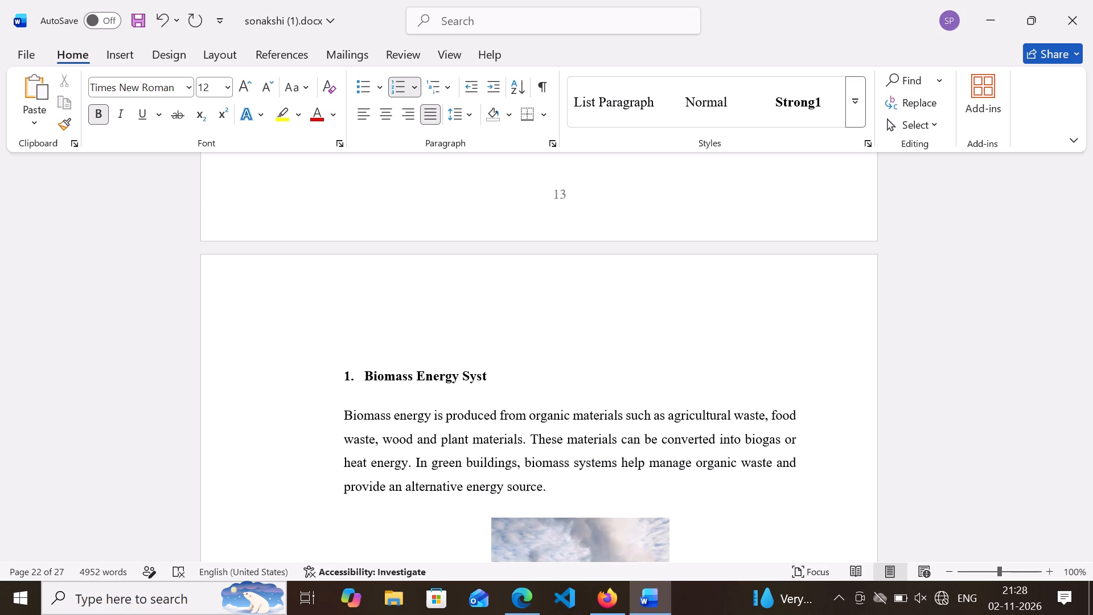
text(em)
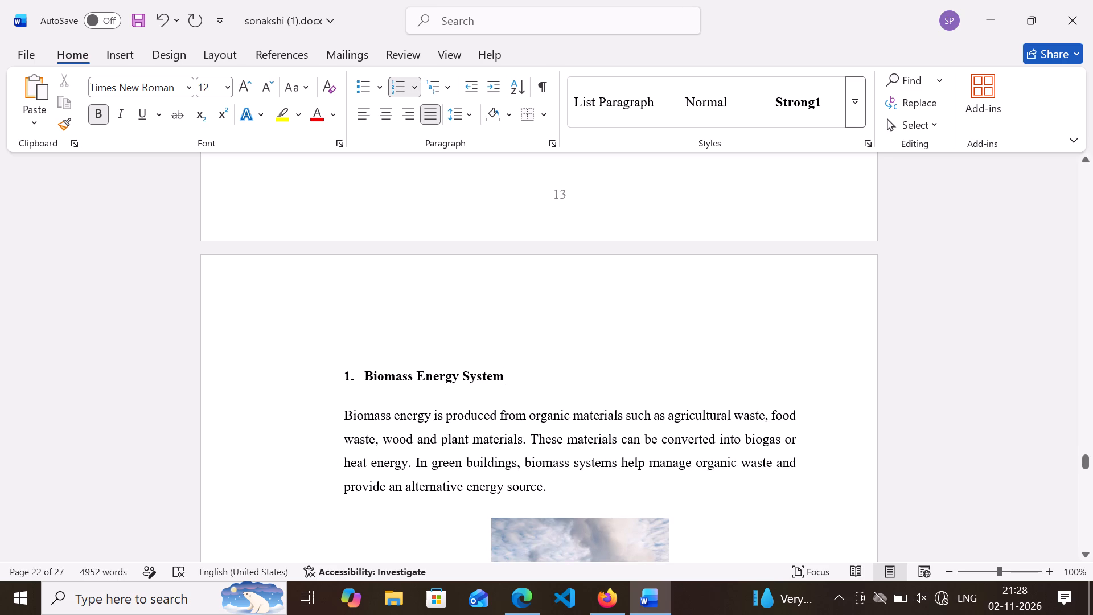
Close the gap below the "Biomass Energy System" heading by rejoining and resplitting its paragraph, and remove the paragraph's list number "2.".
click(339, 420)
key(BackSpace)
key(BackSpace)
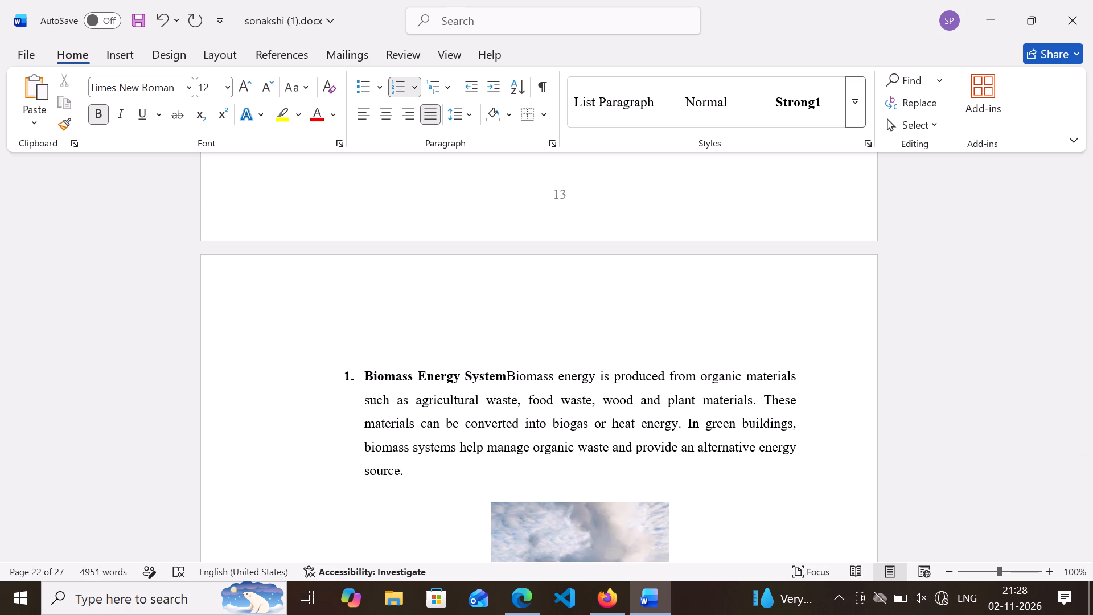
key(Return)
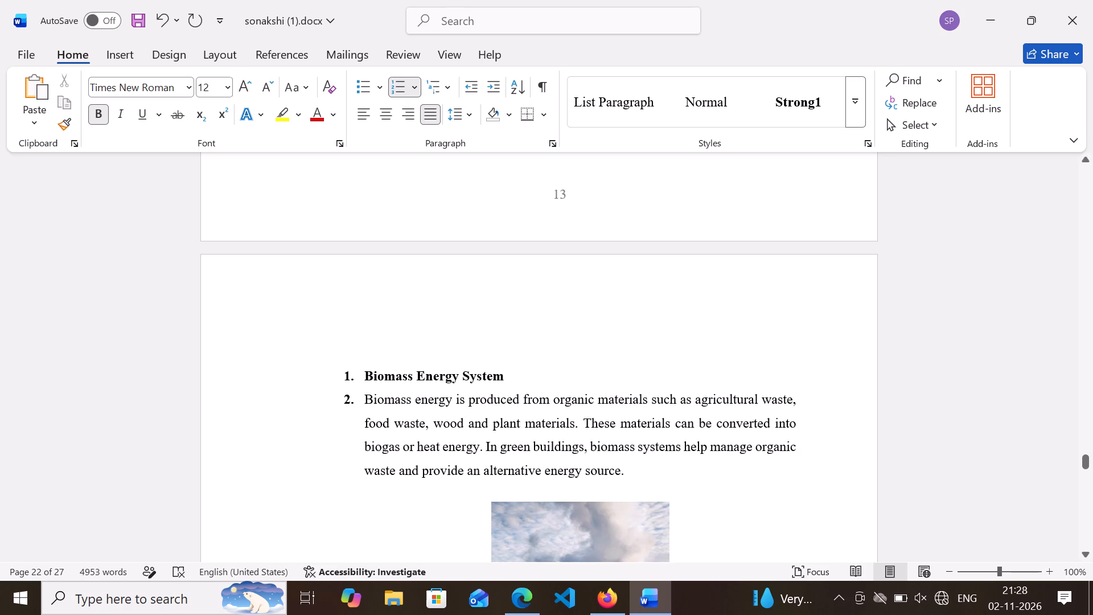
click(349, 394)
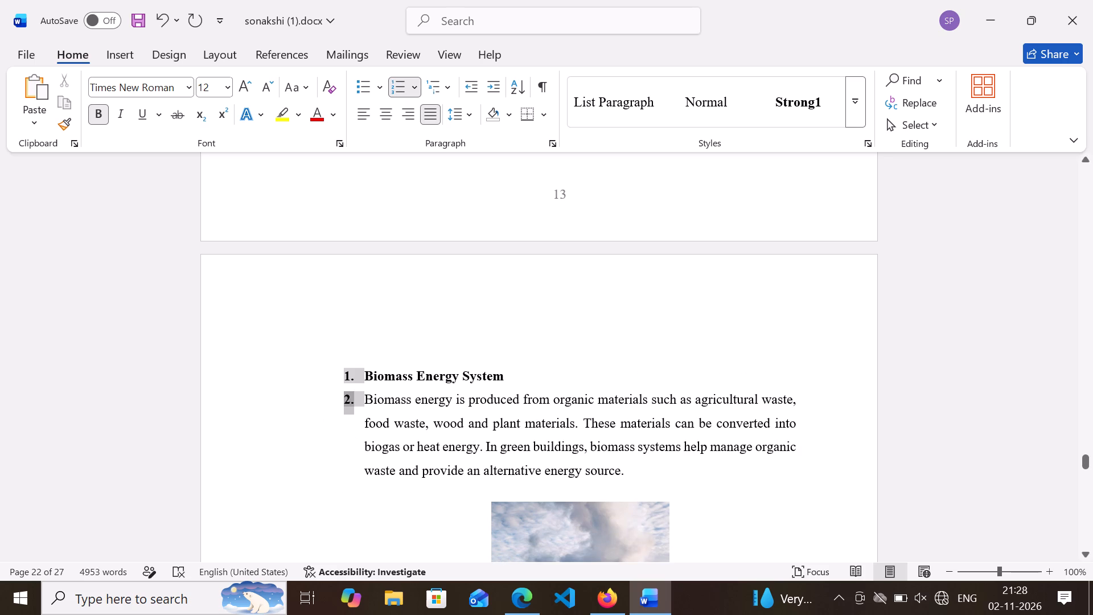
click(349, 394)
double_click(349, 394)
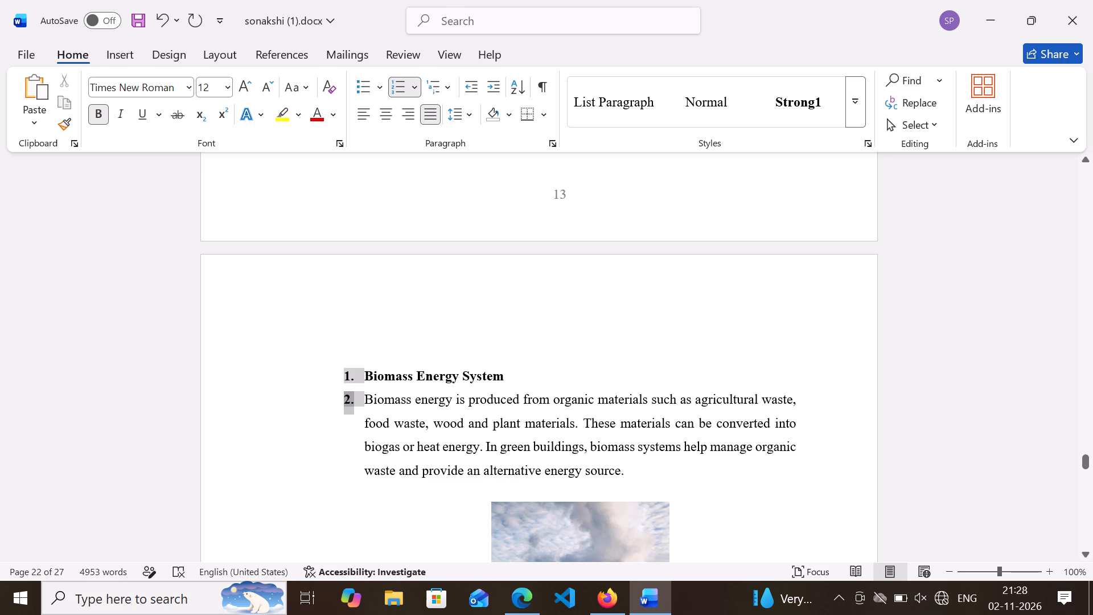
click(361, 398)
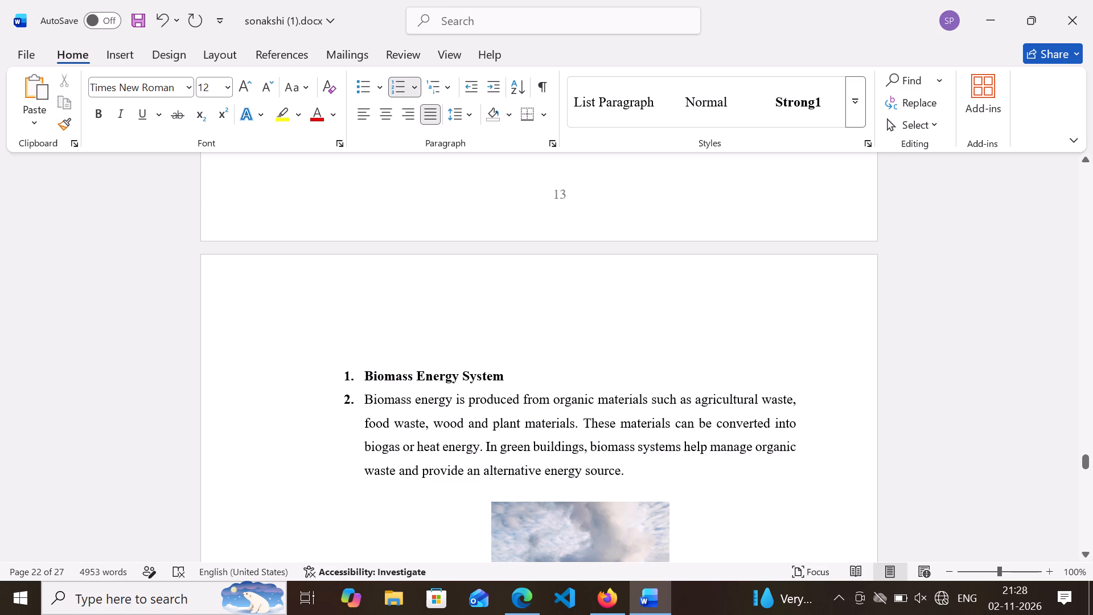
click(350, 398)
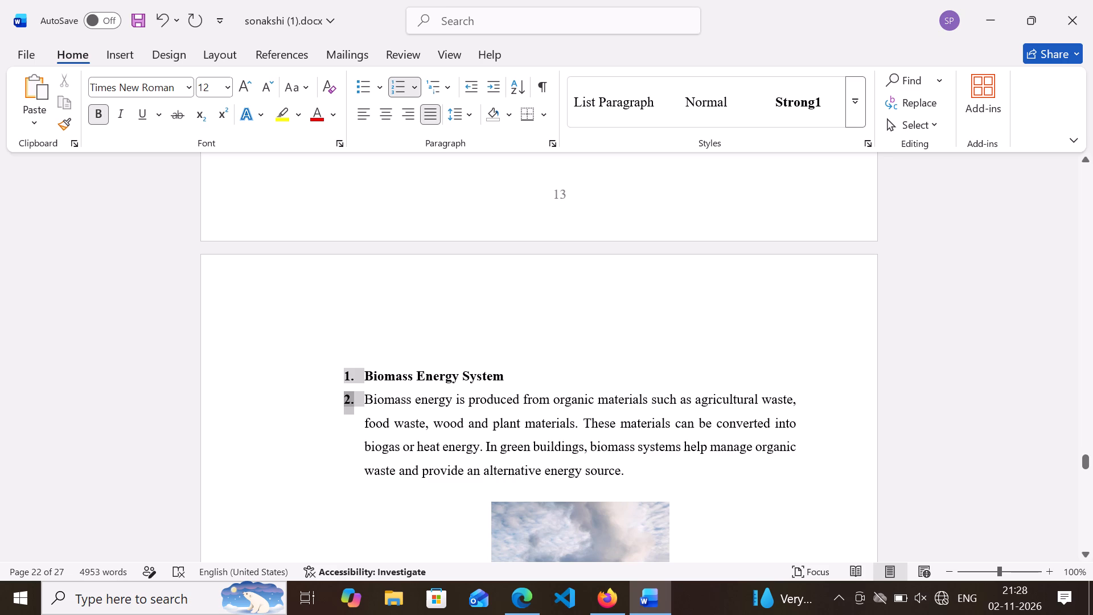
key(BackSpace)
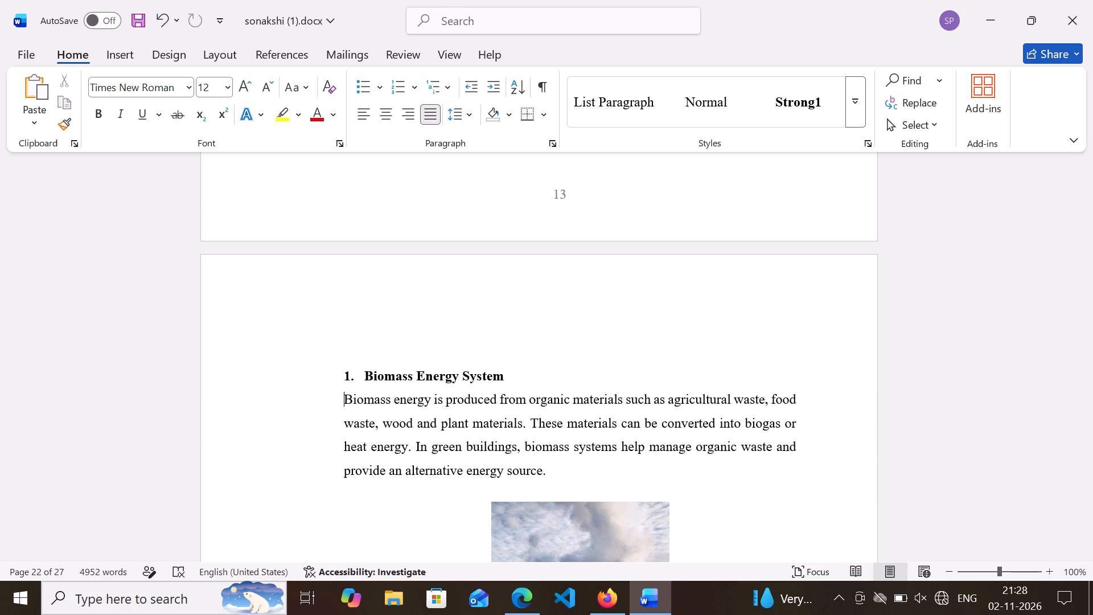
Examine the layout of the renewable energy pages and the surrounding pages, from the solar and wind figures to the conclusion.
scroll(350, 398, down, 2)
scroll(350, 398, up, 6)
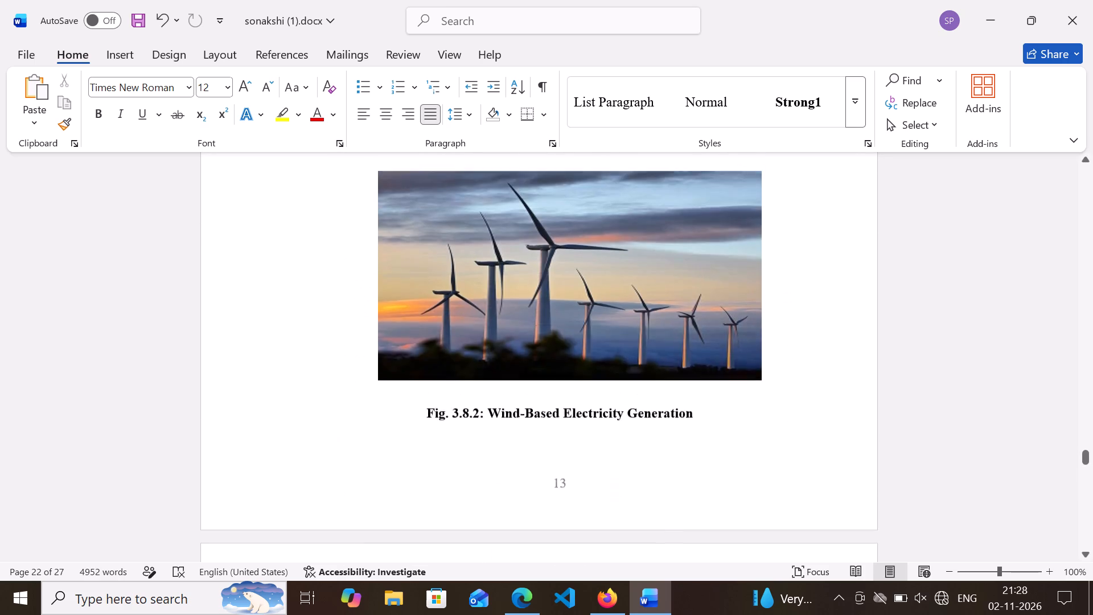
scroll(350, 398, up, 5)
scroll(350, 398, down, 1)
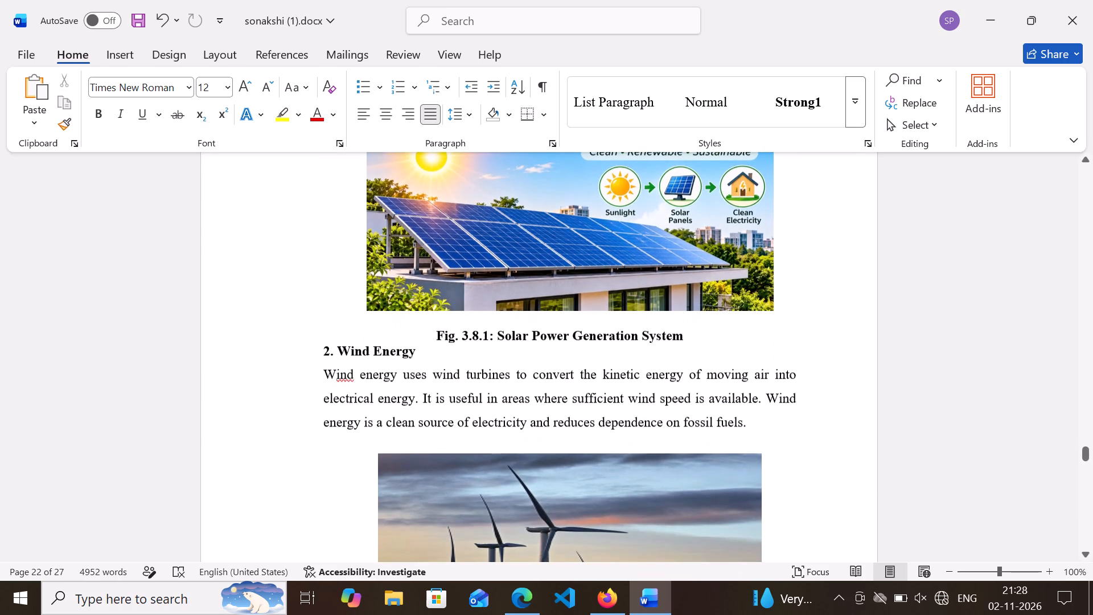
scroll(350, 398, down, 1)
ctrl+scroll(350, 396, down, 4)
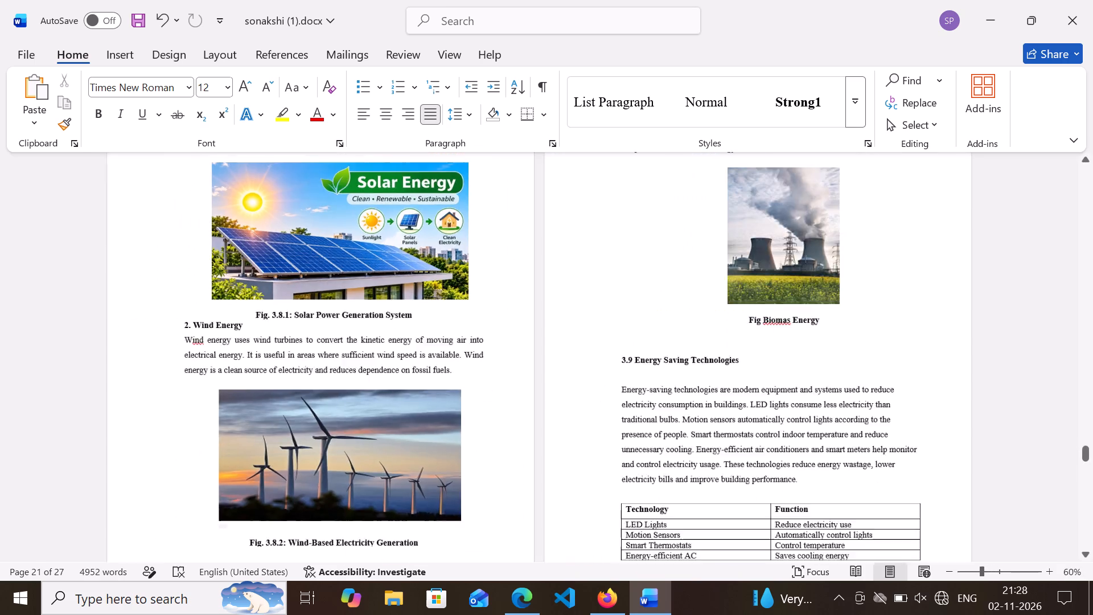
ctrl+scroll(350, 396, down, 1)
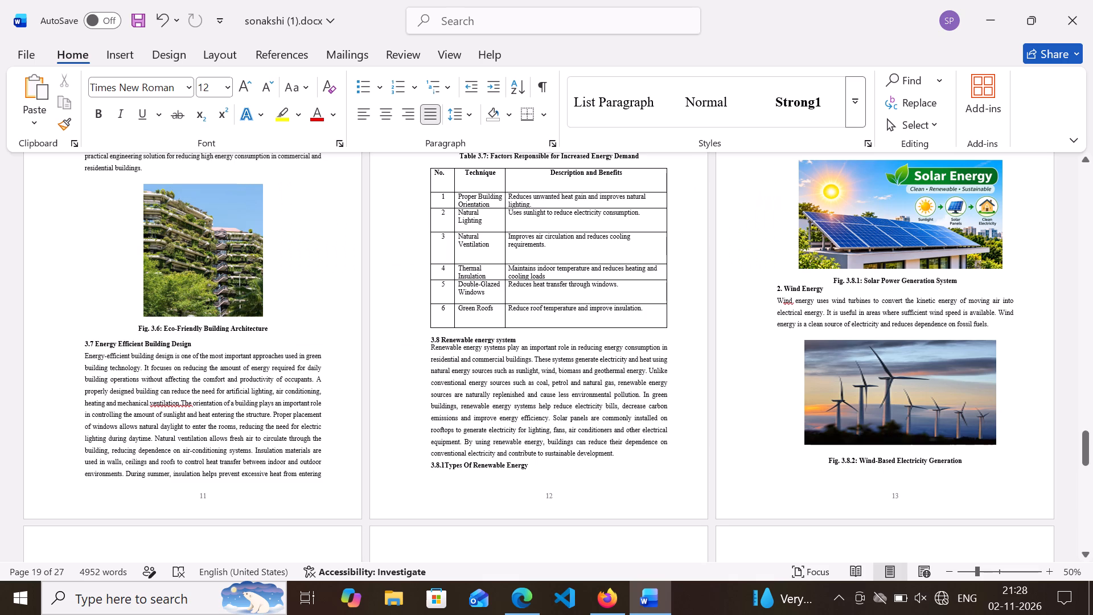
scroll(779, 415, down, 1)
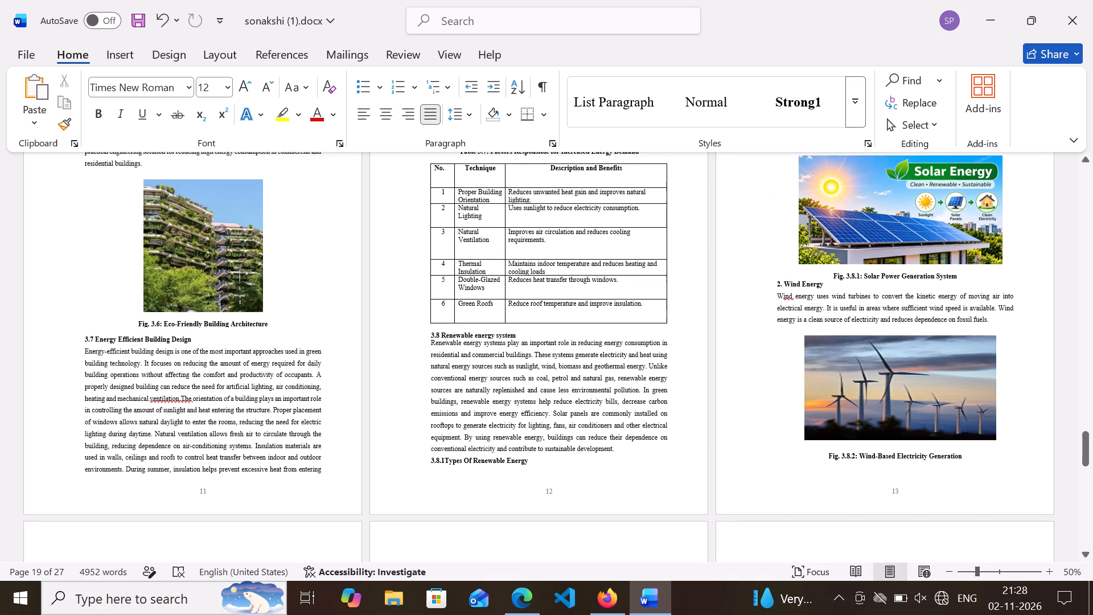
scroll(779, 415, down, 3)
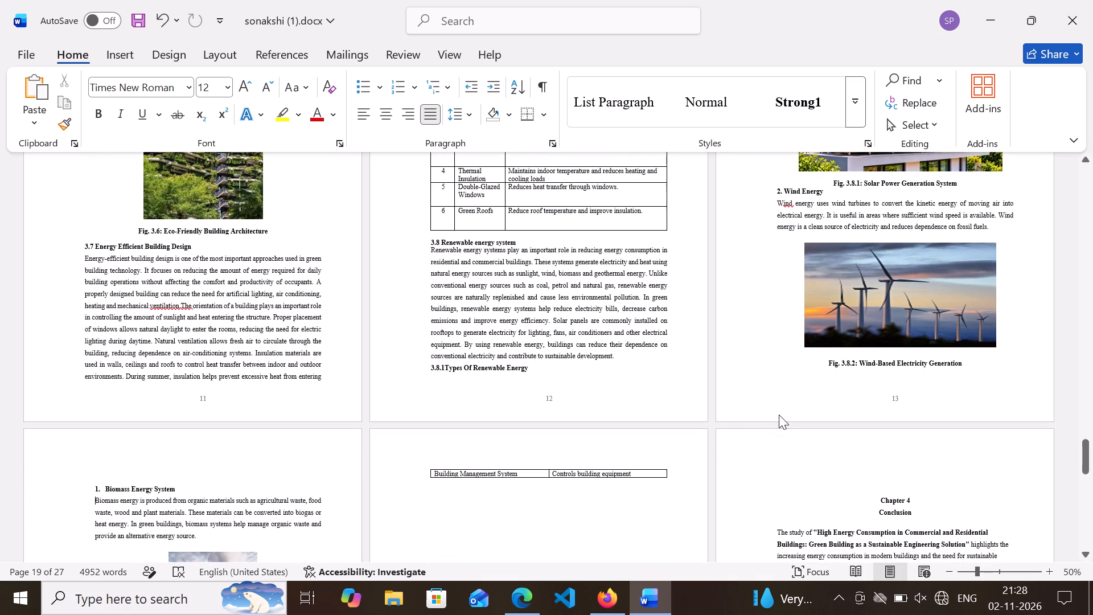
click(209, 509)
scroll(441, 364, down, 4)
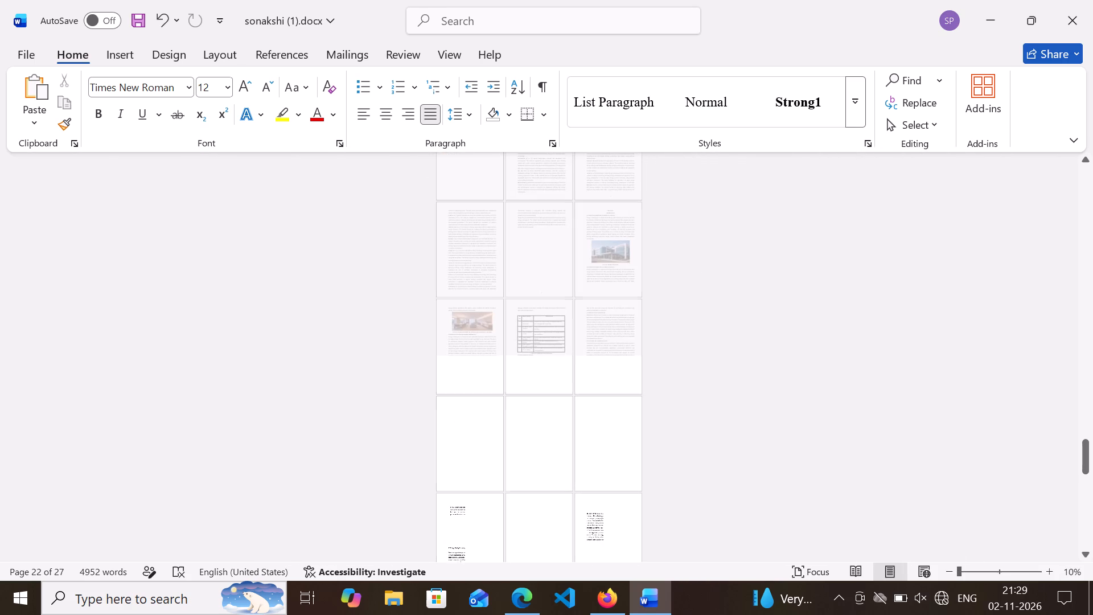
ctrl+scroll(441, 364, up, 7)
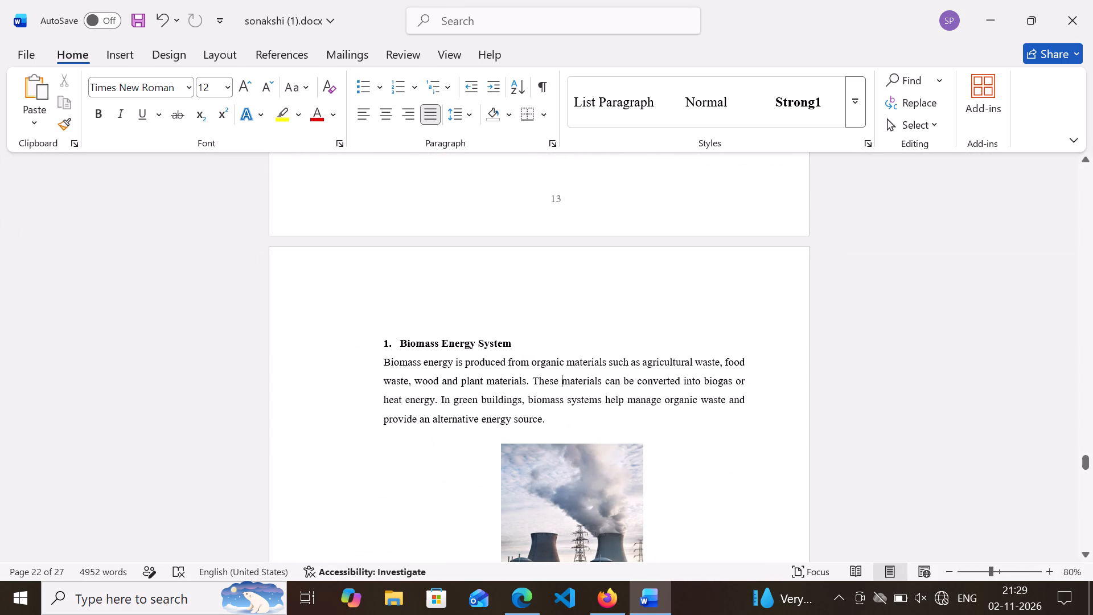
ctrl+scroll(441, 364, down, 5)
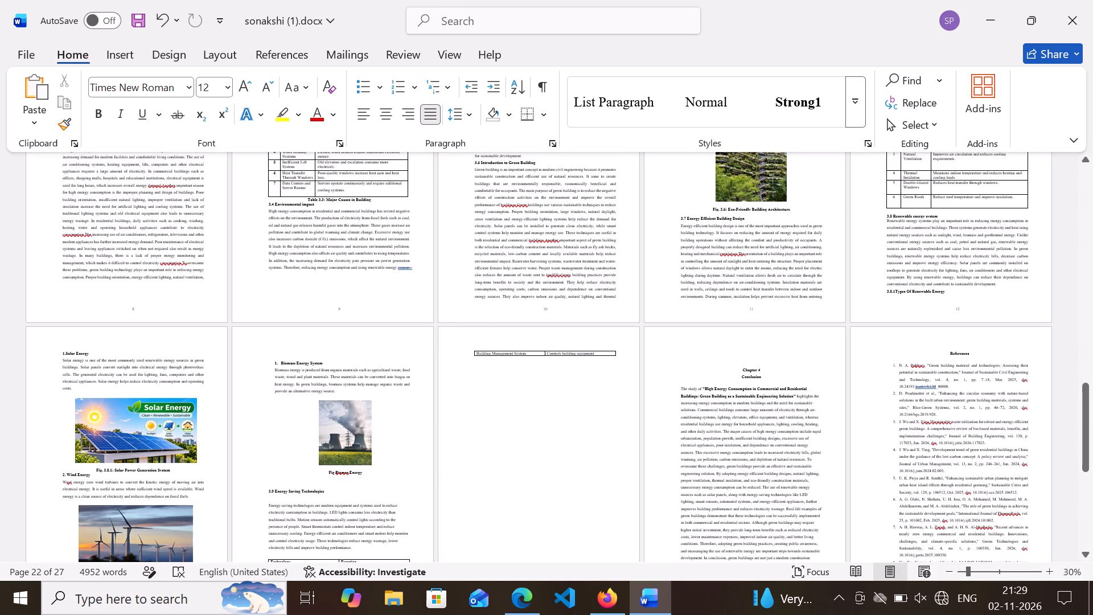
ctrl+scroll(329, 380, up, 2)
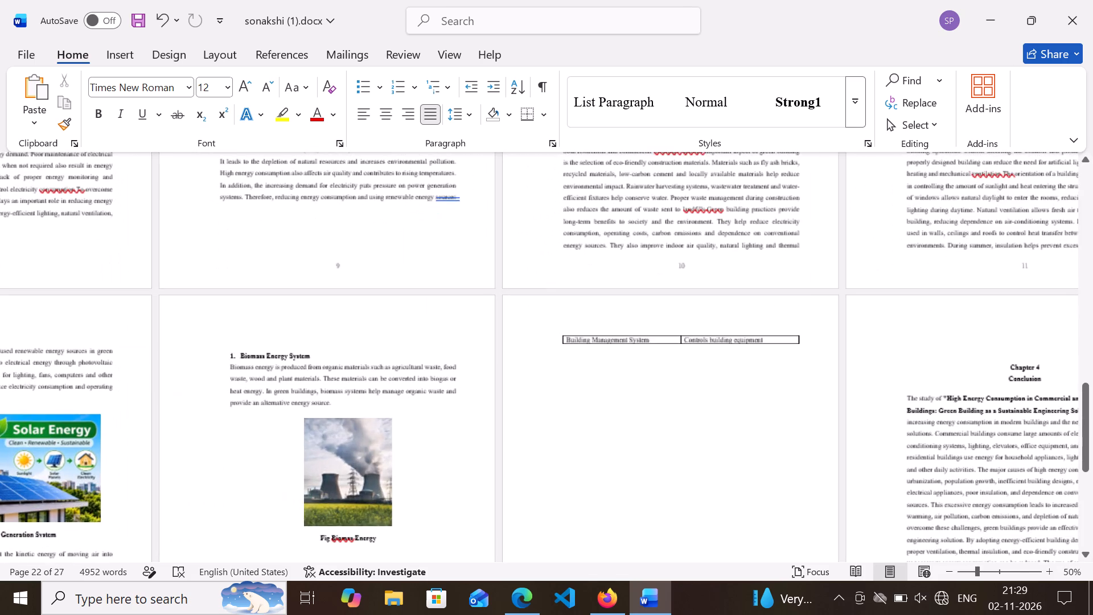
ctrl+scroll(329, 380, up, 4)
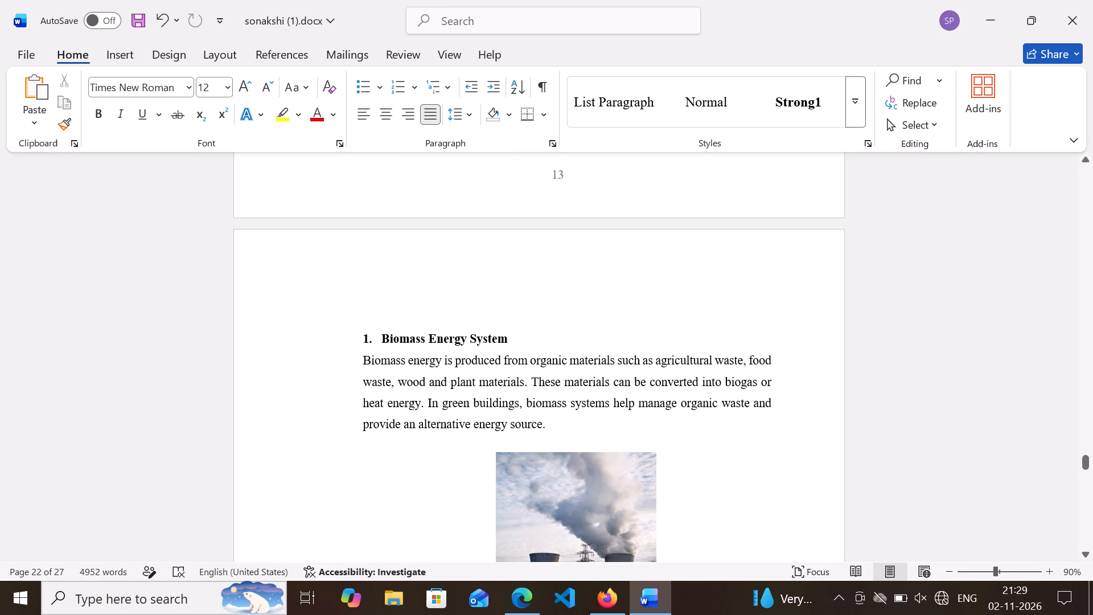
ctrl+scroll(422, 385, up, 2)
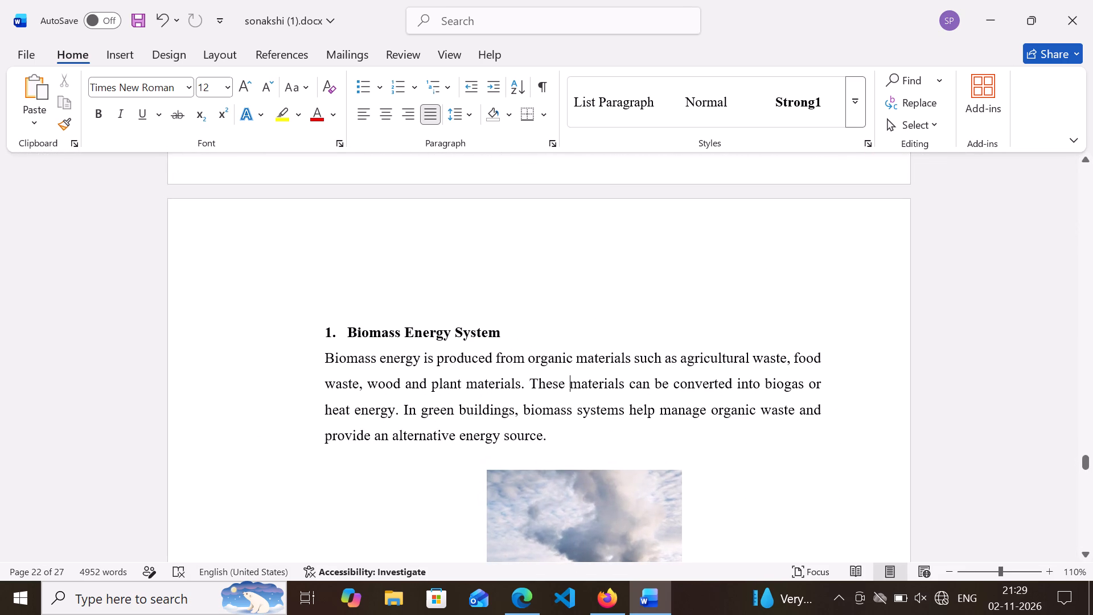
scroll(422, 382, down, 1)
scroll(422, 382, up, 5)
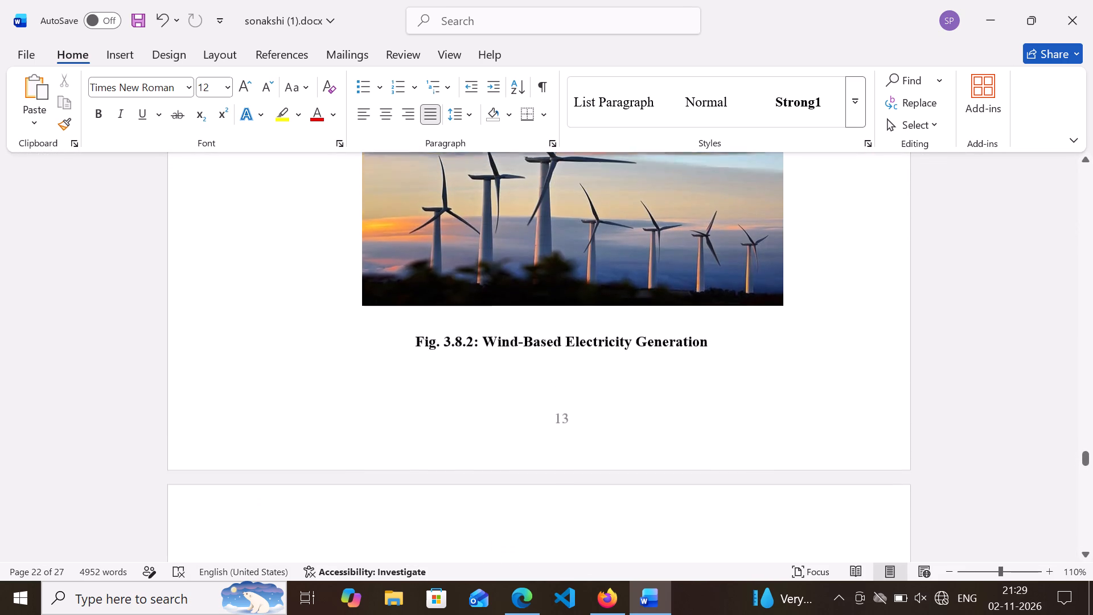
scroll(422, 382, up, 1)
scroll(422, 382, right, 1)
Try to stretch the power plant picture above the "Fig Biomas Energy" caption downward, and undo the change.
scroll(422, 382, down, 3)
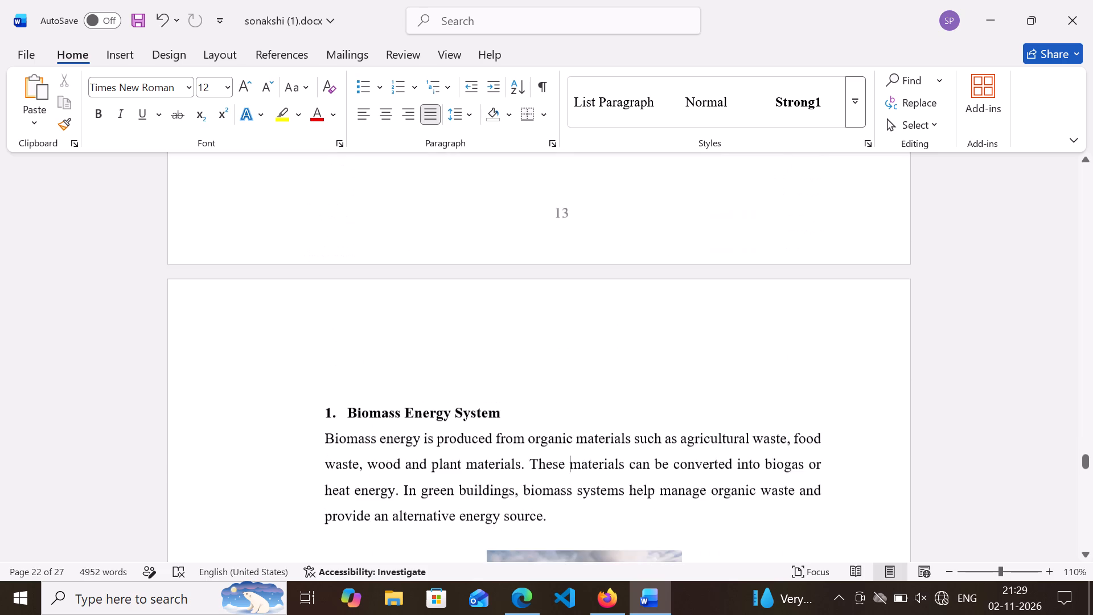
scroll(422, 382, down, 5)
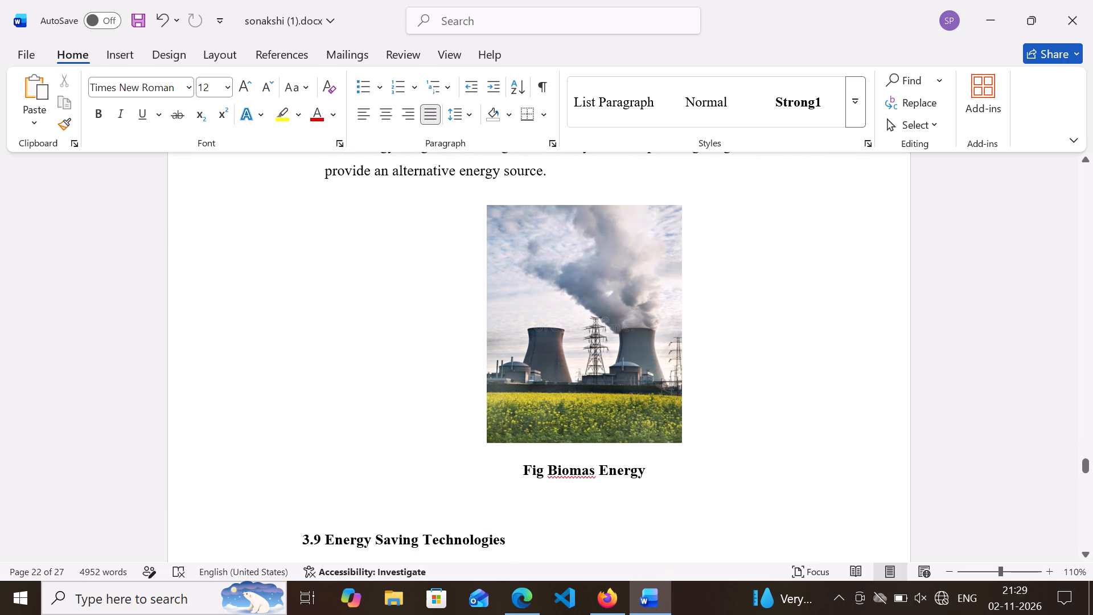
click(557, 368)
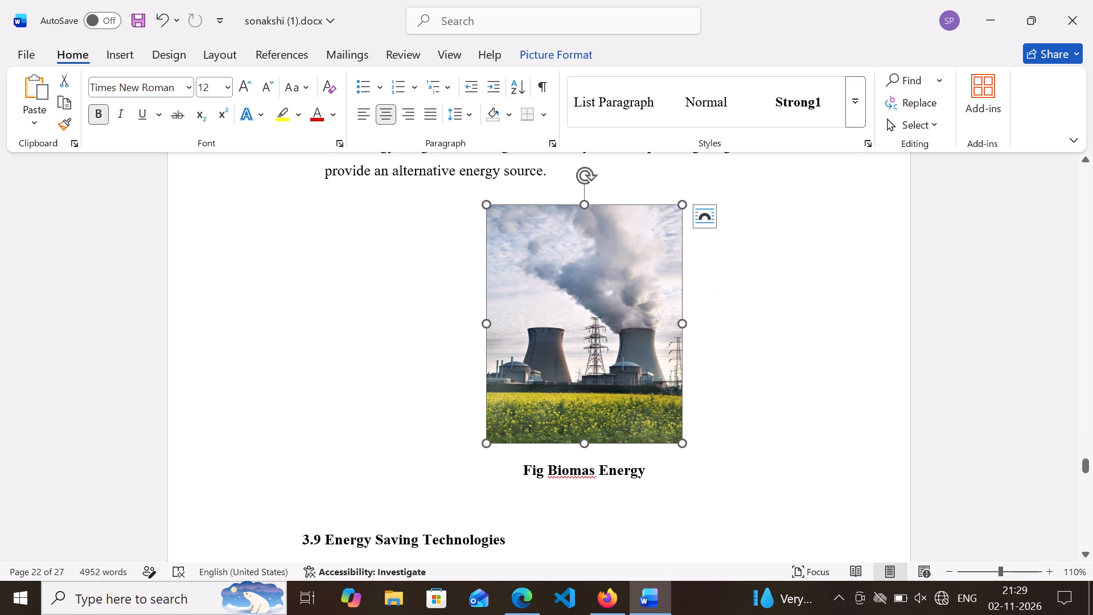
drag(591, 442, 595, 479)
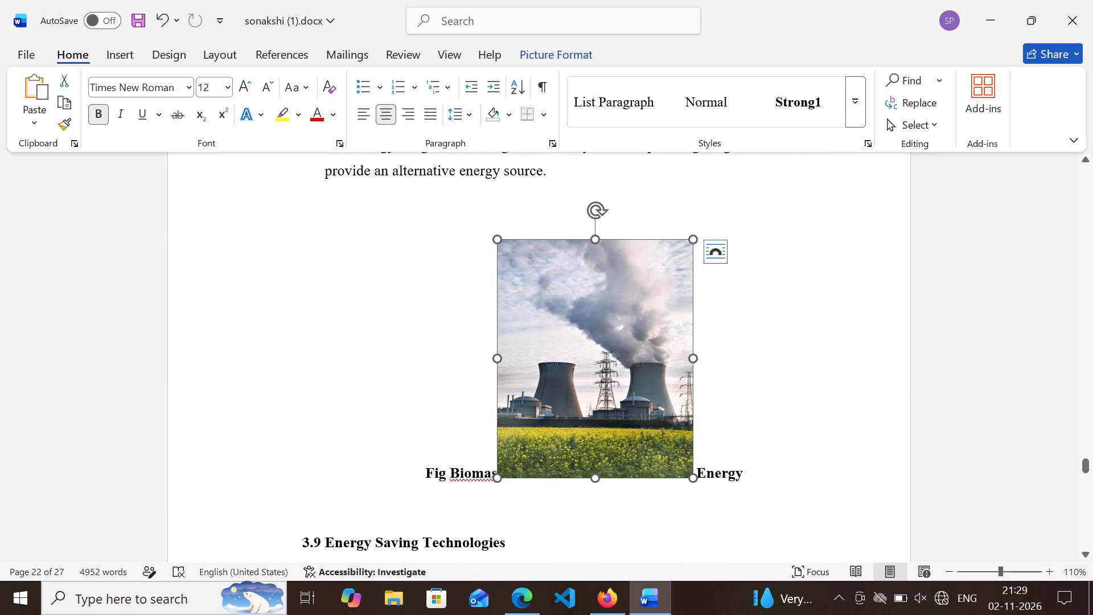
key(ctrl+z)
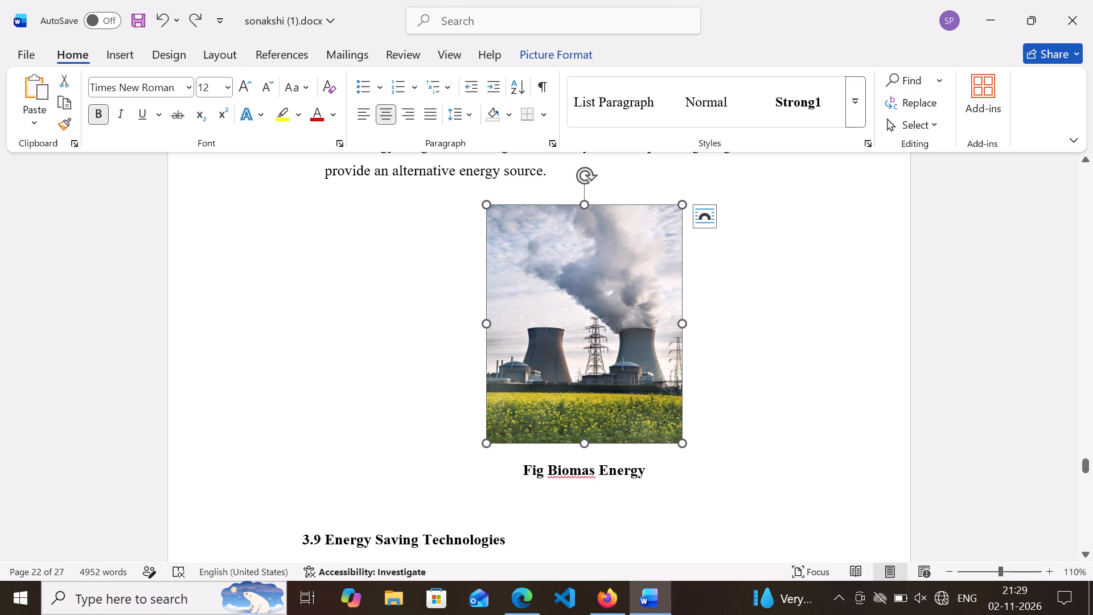
Enlarge the power plant picture in the biomass section slightly in both width and height.
drag(684, 325, 717, 325)
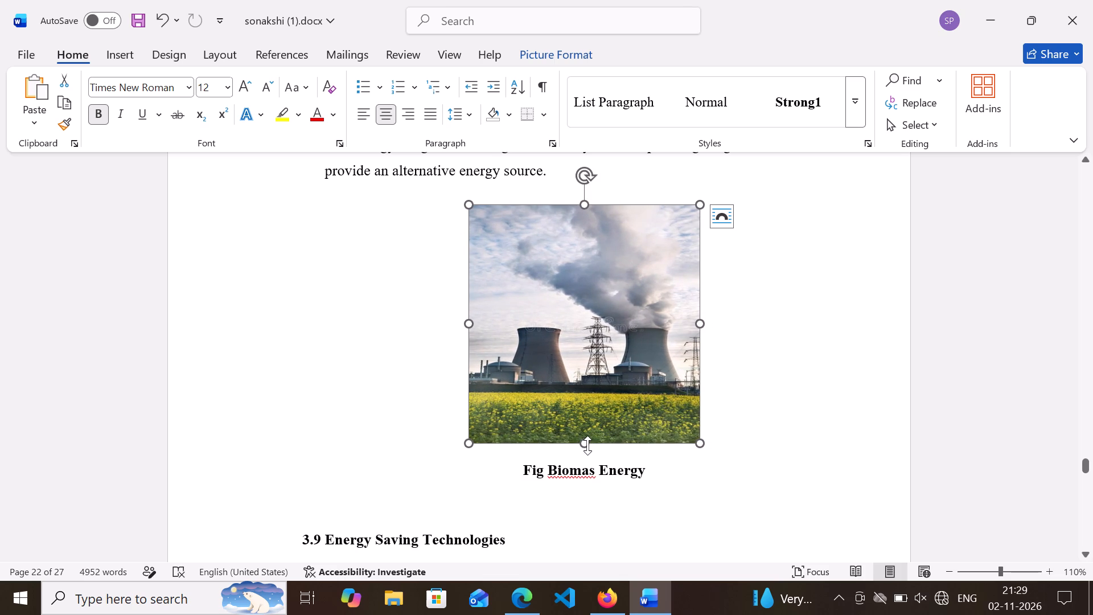
drag(587, 445, 590, 465)
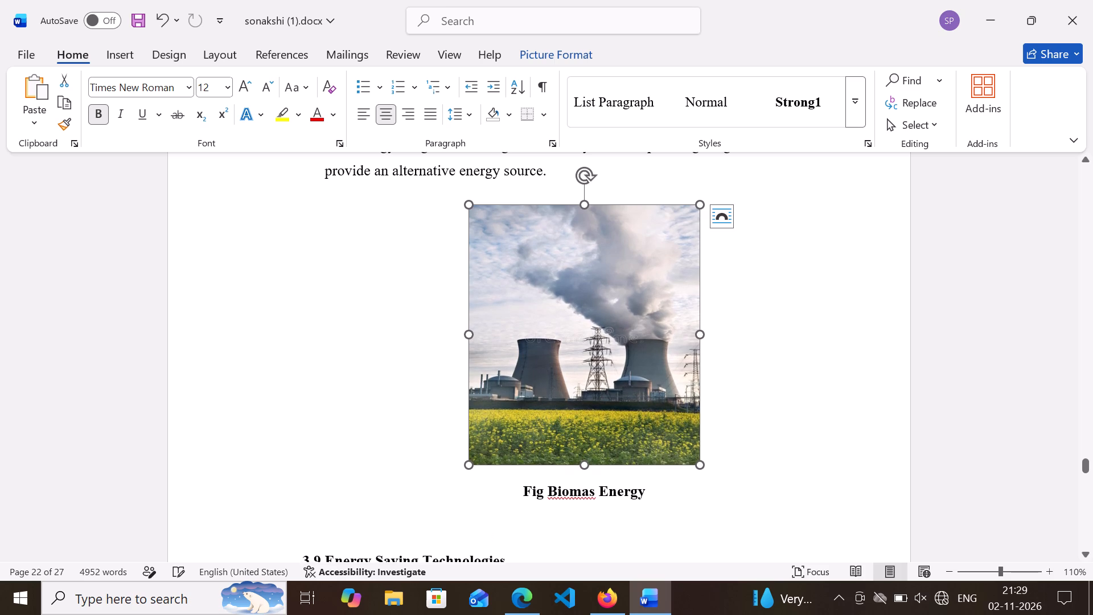
Delete the old caption text "Fig Biomas Energy" below the power plant picture.
click(650, 490)
key(Return)
key(BackSpace)
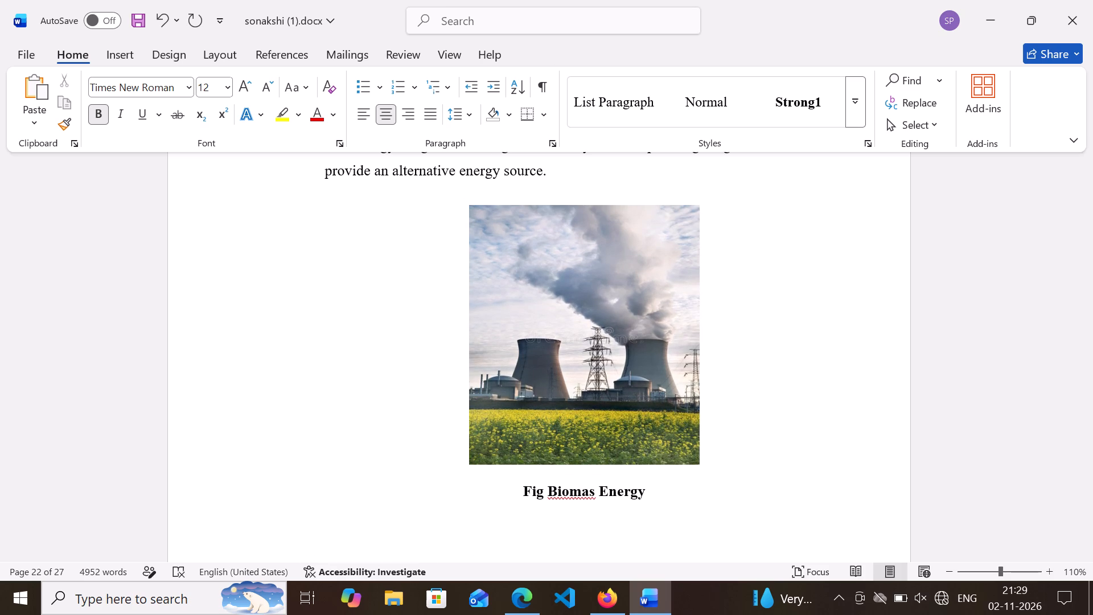
key(BackSpace)
key(BackSpace)
key(BackSpace)
key(BackSpace)
key(BackSpace)
key(BackSpace)
key(BackSpace)
key(BackSpace)
key(BackSpace)
key(BackSpace)
key(BackSpace)
key(BackSpace)
key(BackSpace)
key(BackSpace)
key(BackSpace)
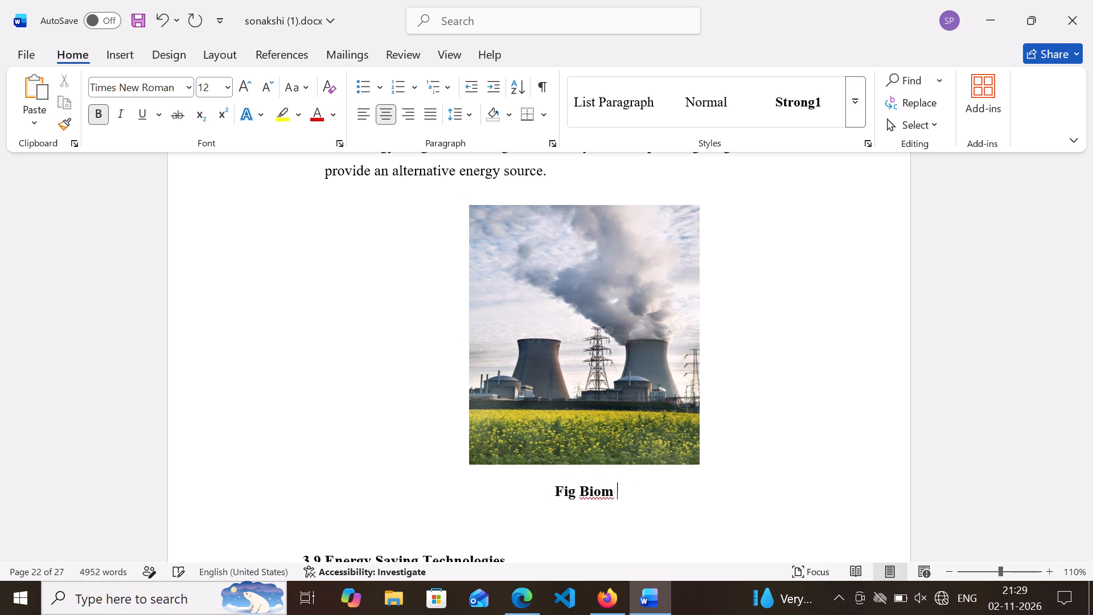
key(BackSpace)
key(BackSpace)
key(BackSpace)
key(BackSpace)
key(BackSpace)
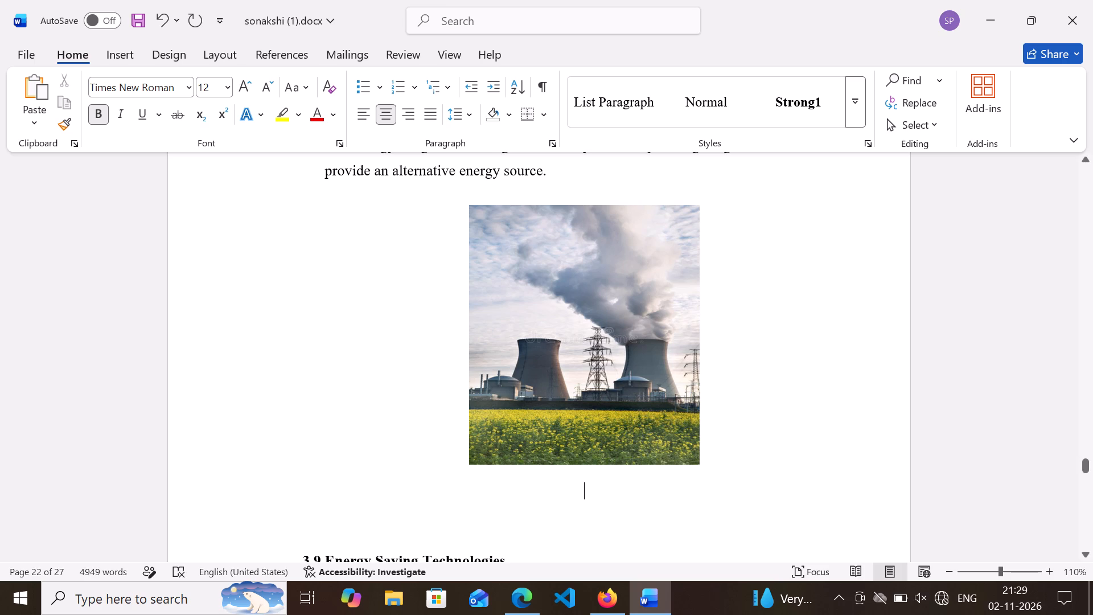
Insert a Figure caption below the power plant picture with the text "Biomas-Based Energy Production".
click(683, 368)
right_click(683, 368)
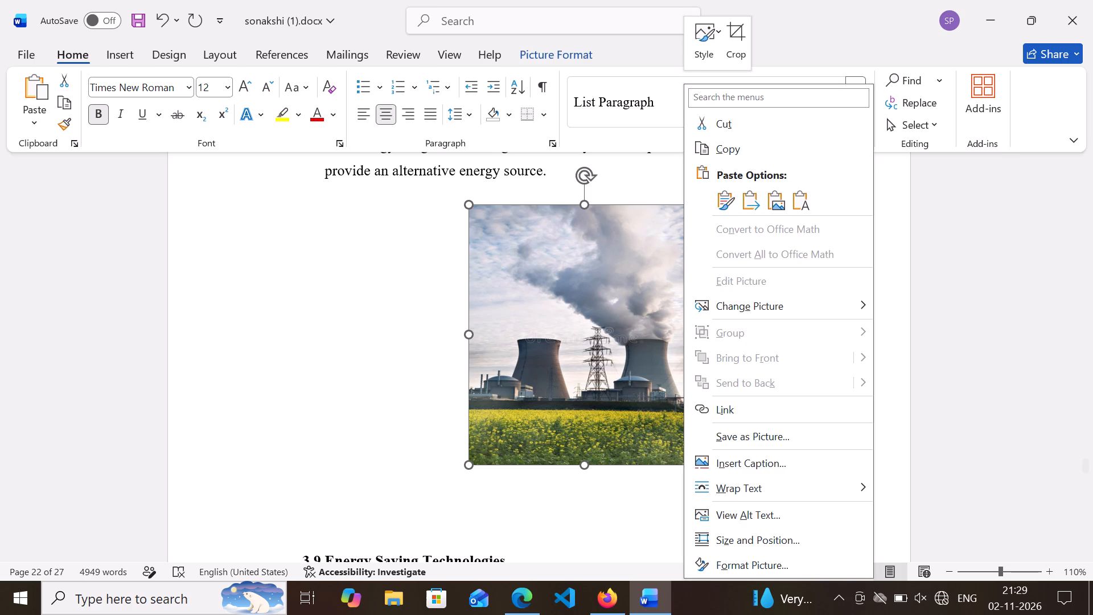
click(729, 468)
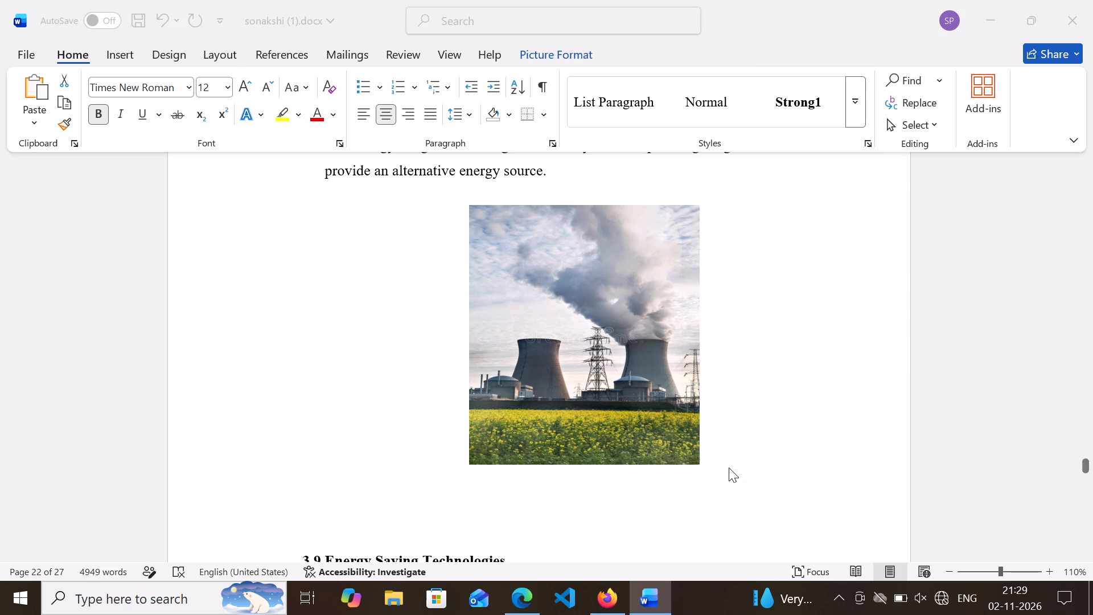
click(509, 230)
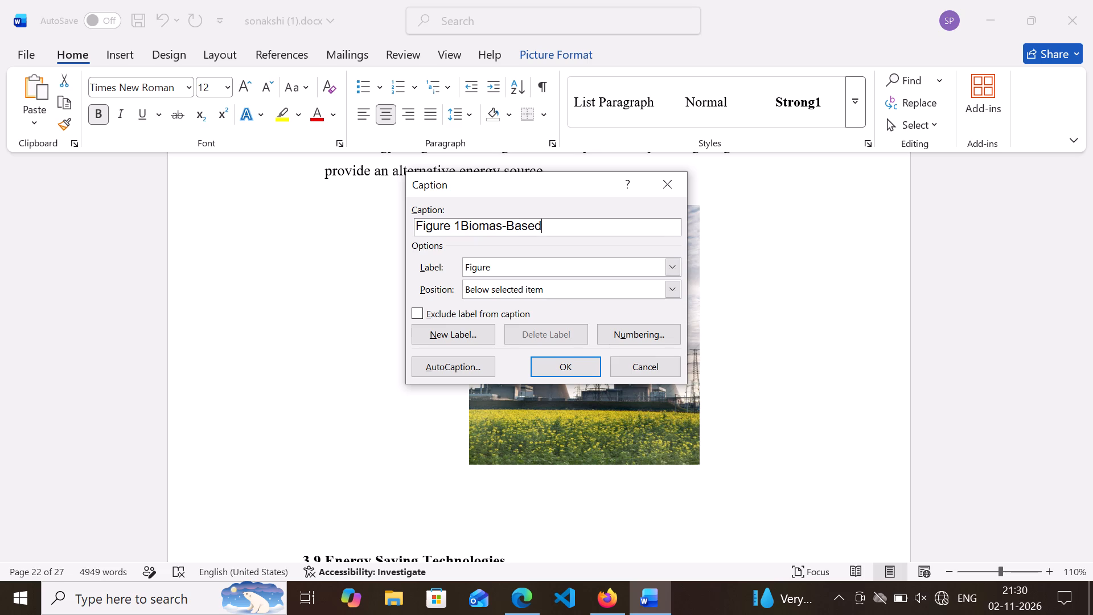
key(space)
text(ergy)
key(space)
text(roduction)
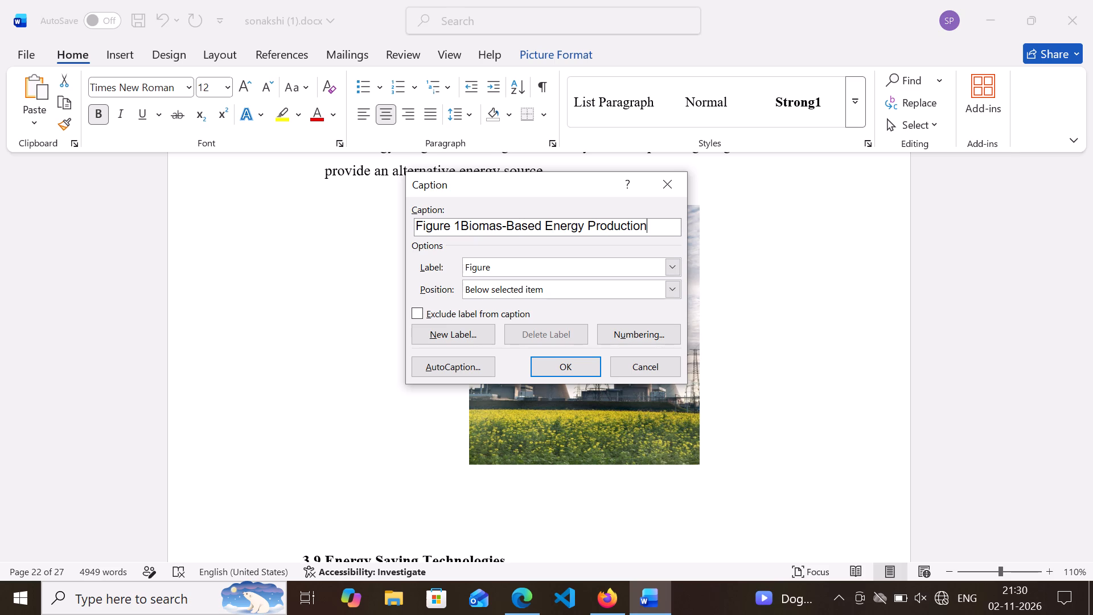
key(Return)
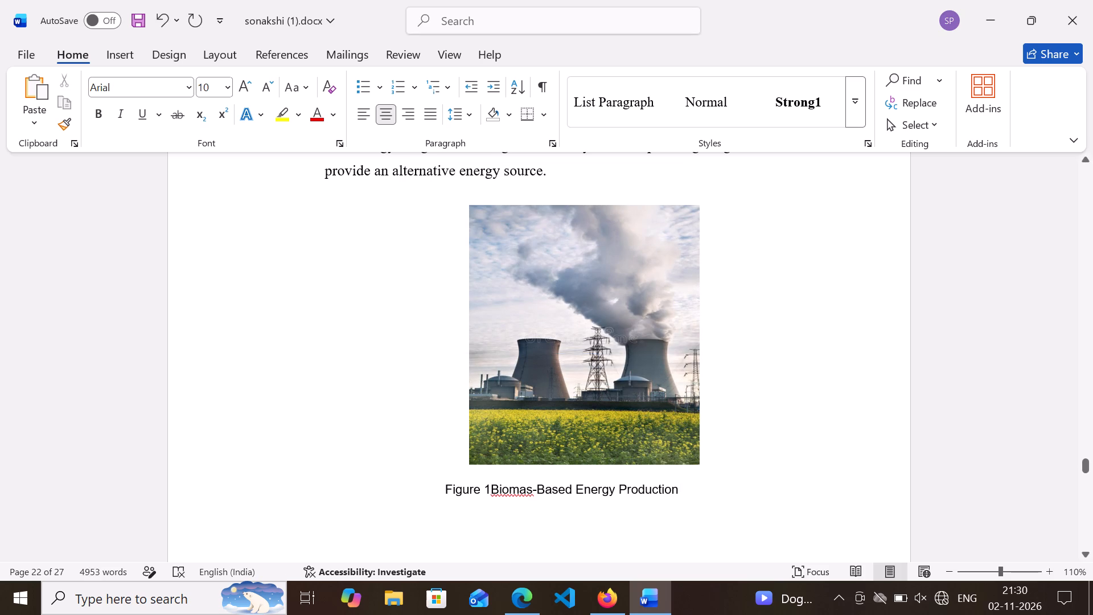
Replace the "Figure 1" label at the start of the new biomass caption with "Fig. 3.8.3: ".
click(489, 487)
key(BackSpace)
key(BackSpace)
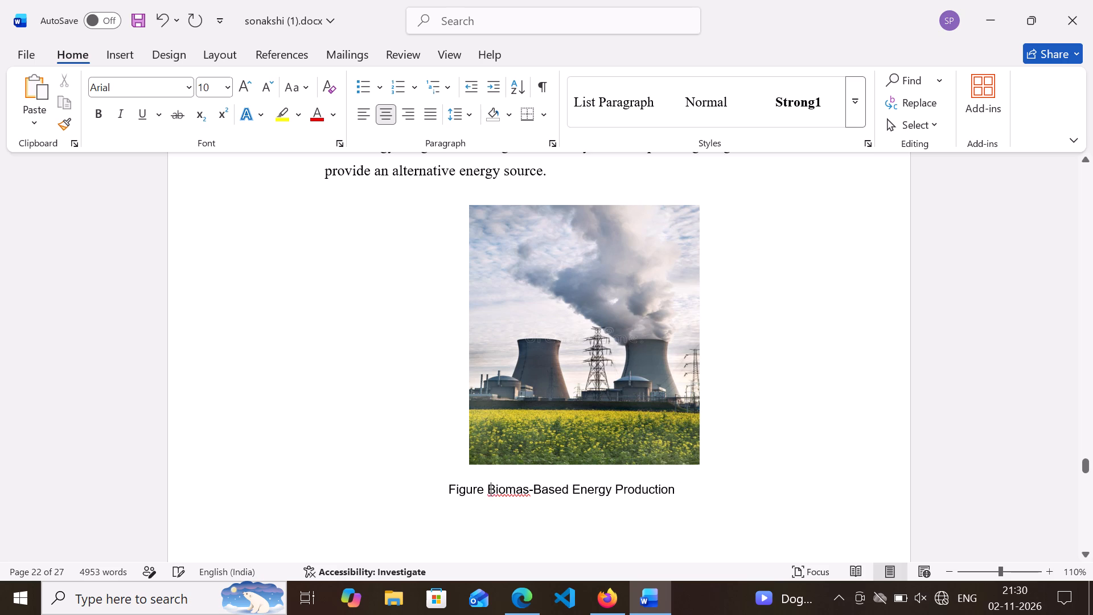
key(BackSpace)
key(BackSpace)
key(BackSpace)
key(BackSpace)
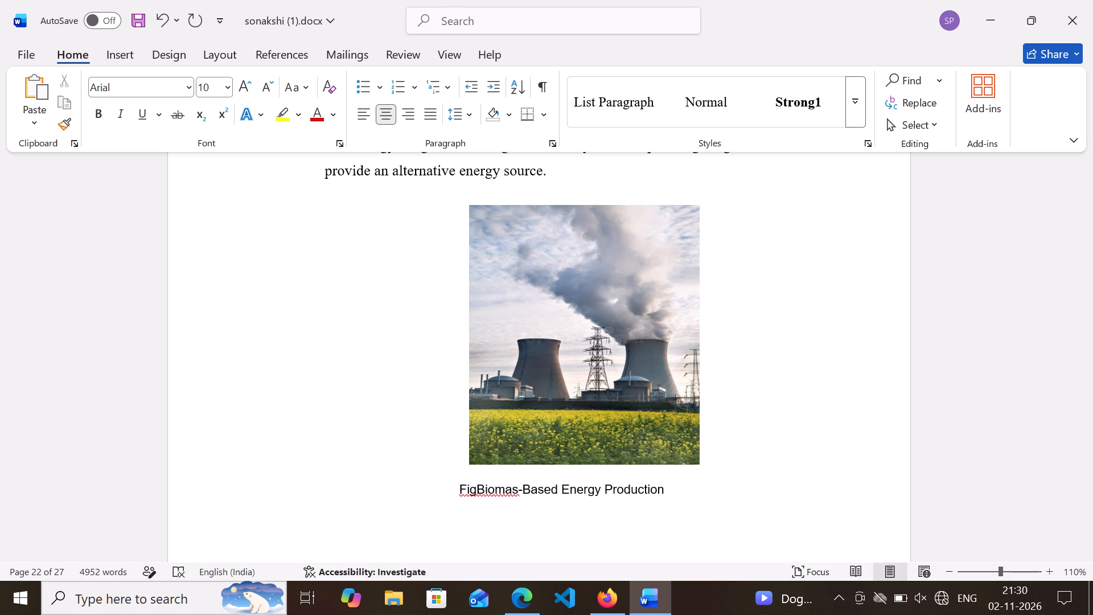
key(period)
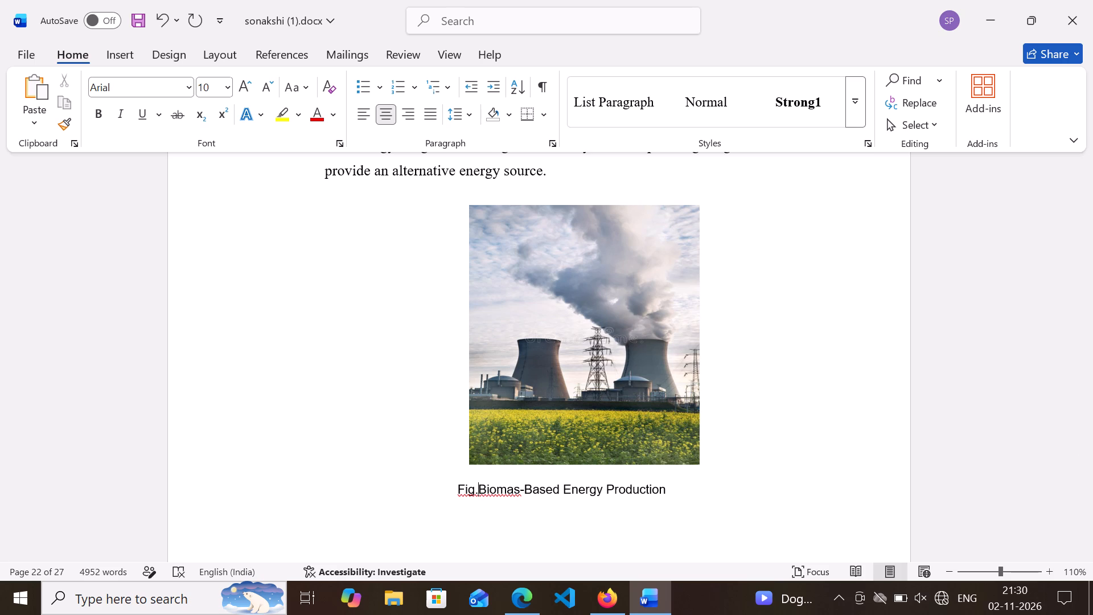
key(space)
text(3.)
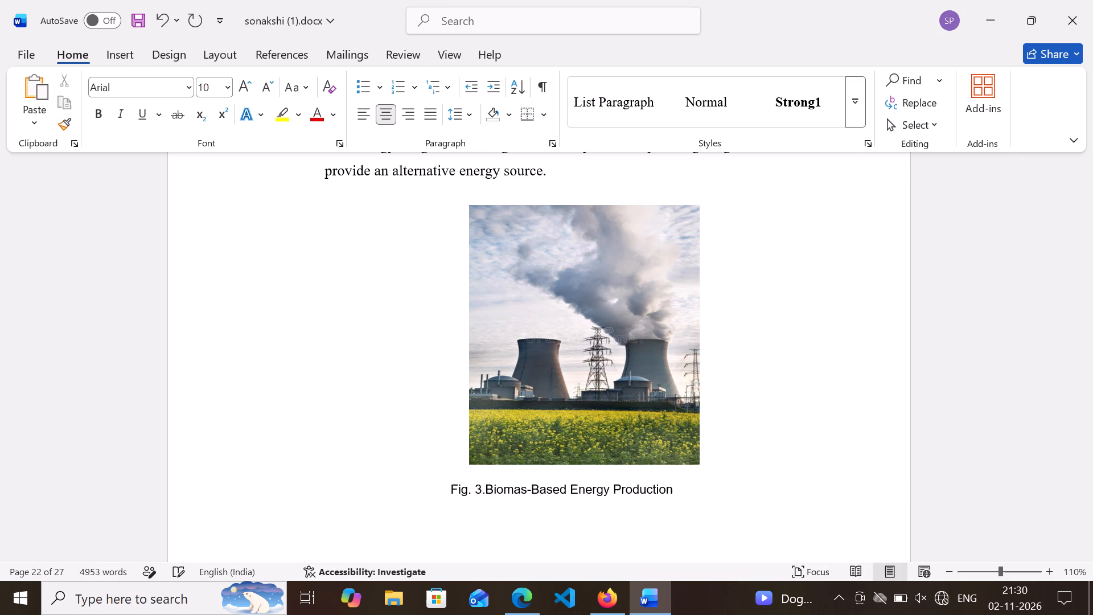
text(8.)
key(3)
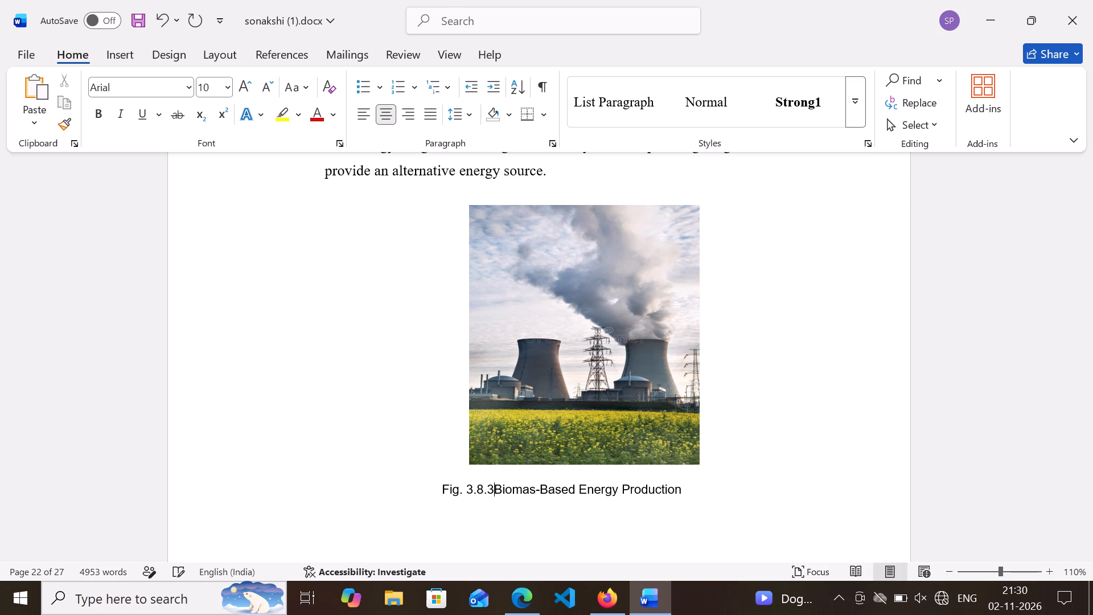
text(:)
key(space)
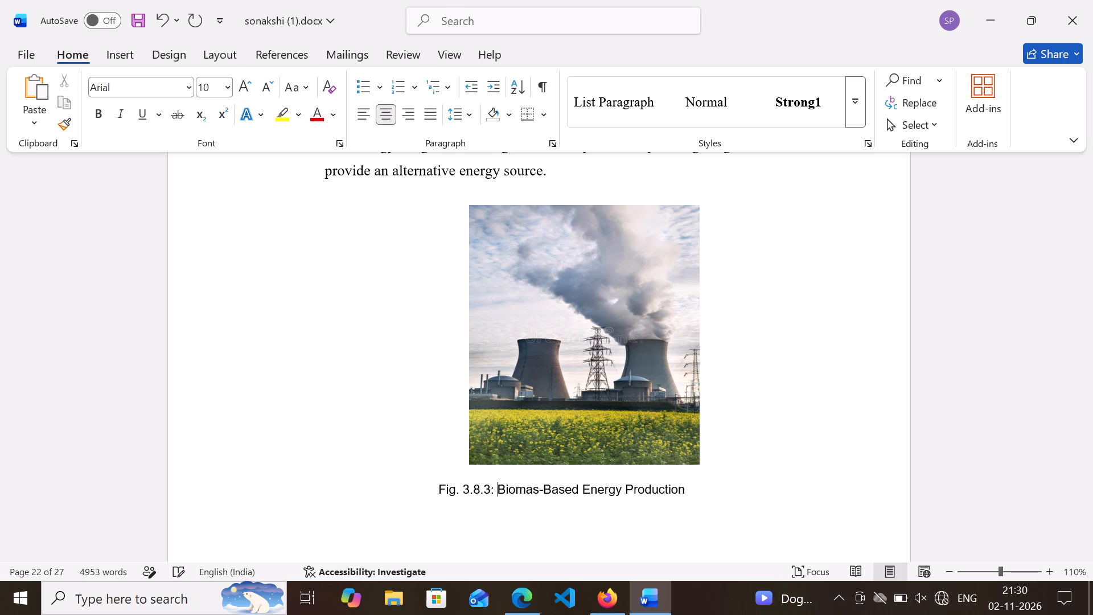
Format the whole Fig. 3.8.3 caption as Times New Roman, size 12, bold.
click(685, 489)
drag(685, 489, 402, 495)
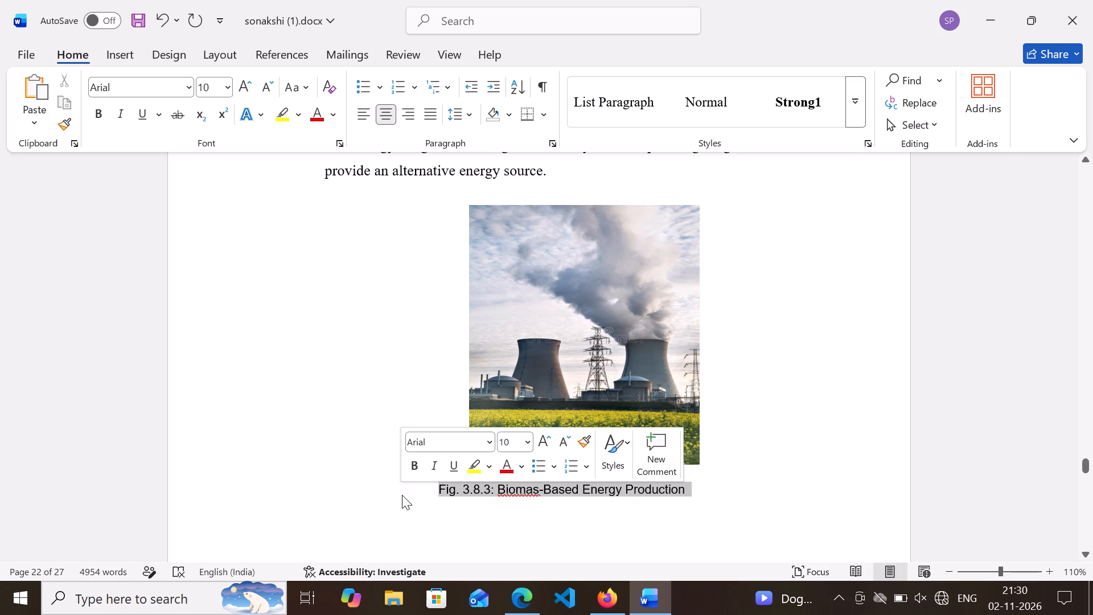
click(480, 445)
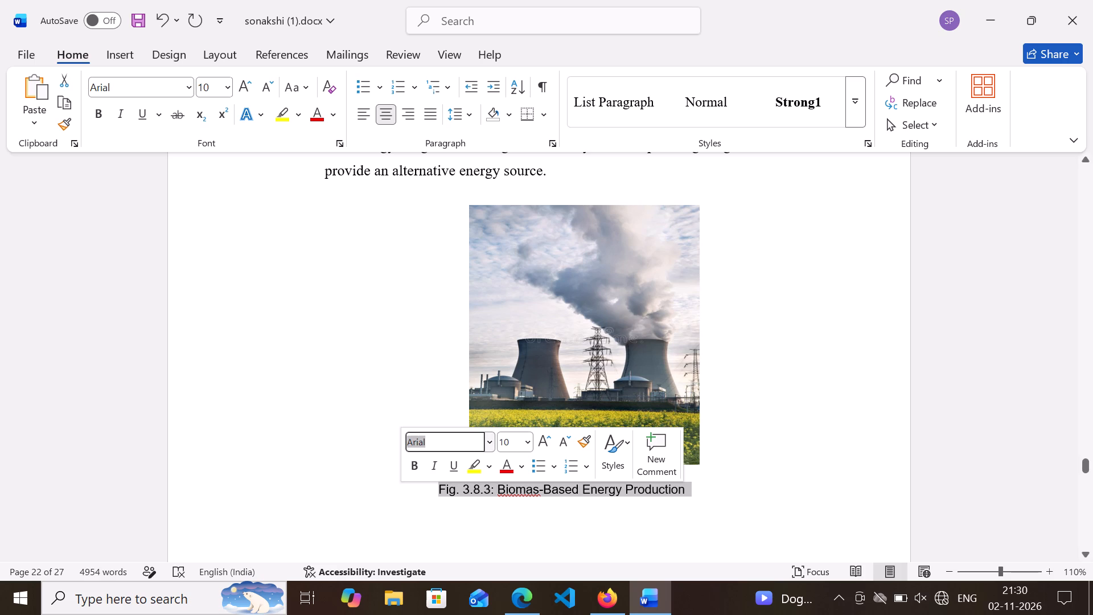
click(478, 445)
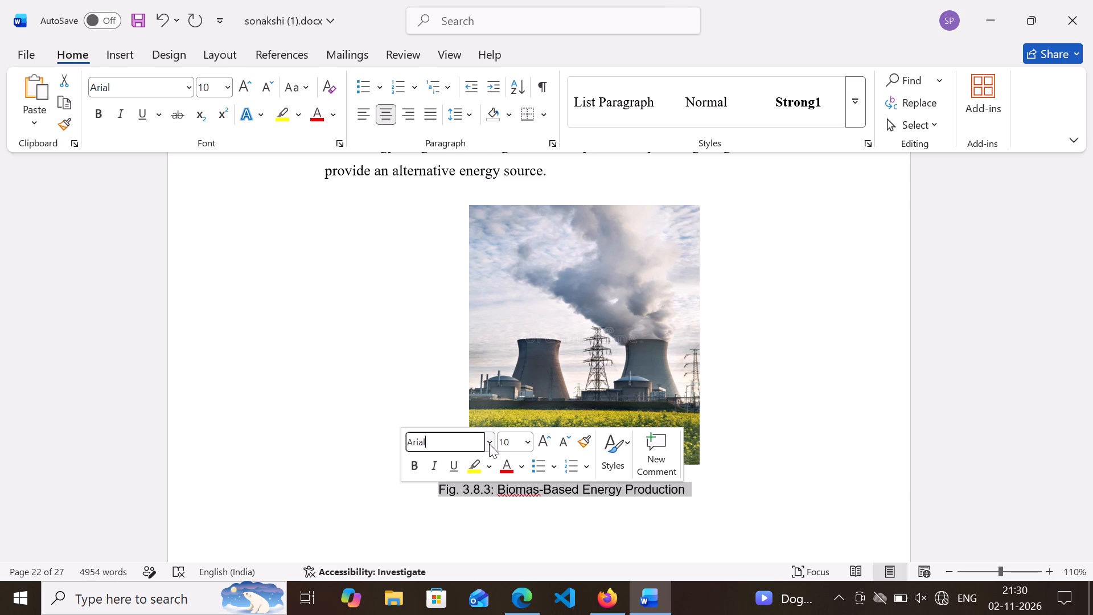
click(489, 444)
click(496, 106)
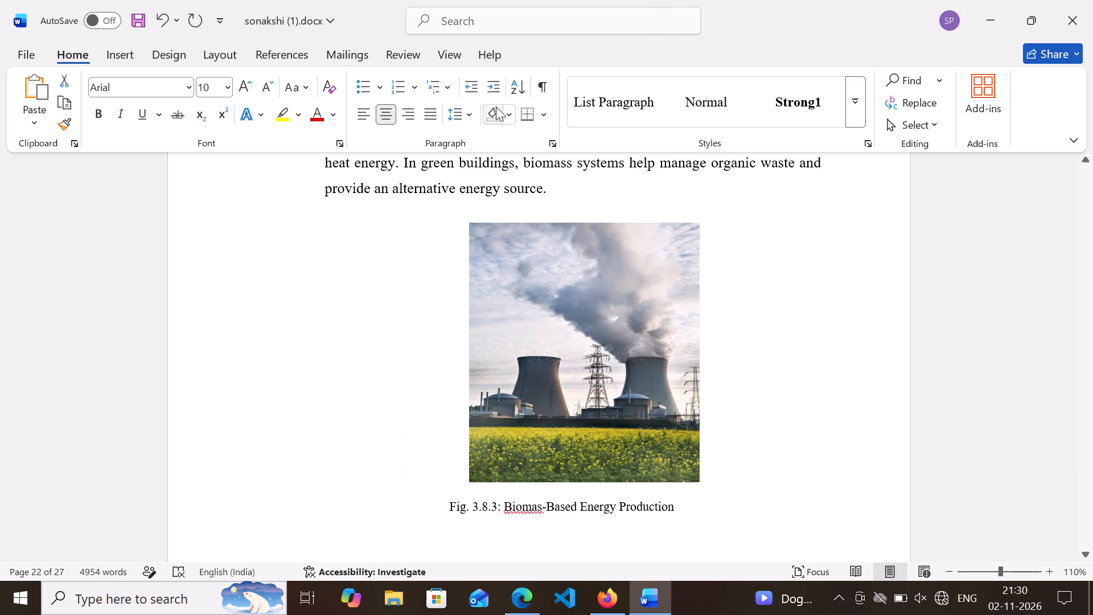
click(211, 83)
key(BackSpace)
text(12)
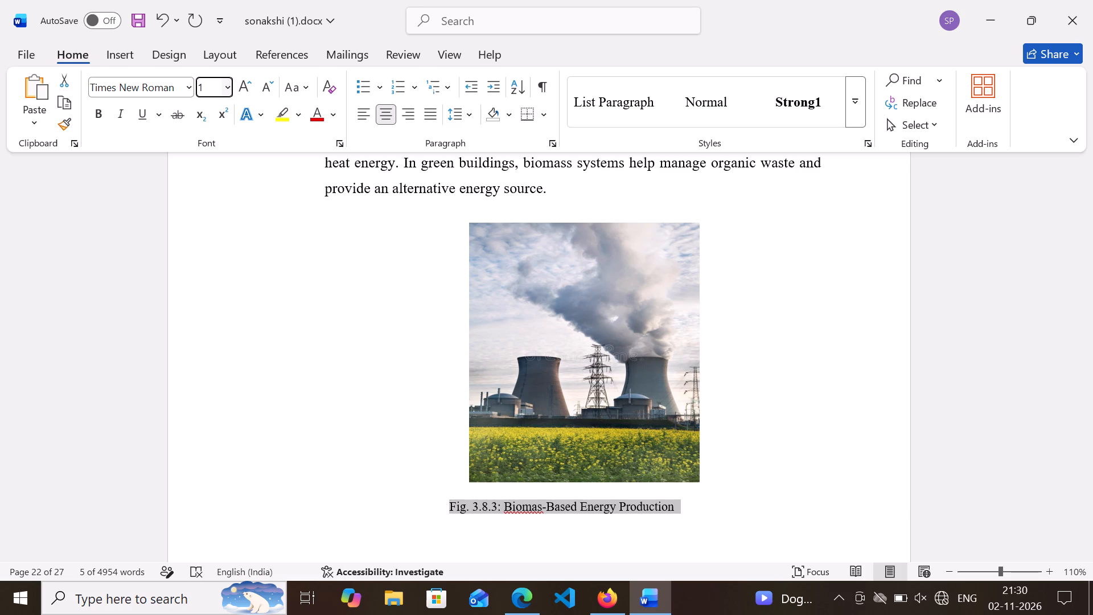
click(93, 118)
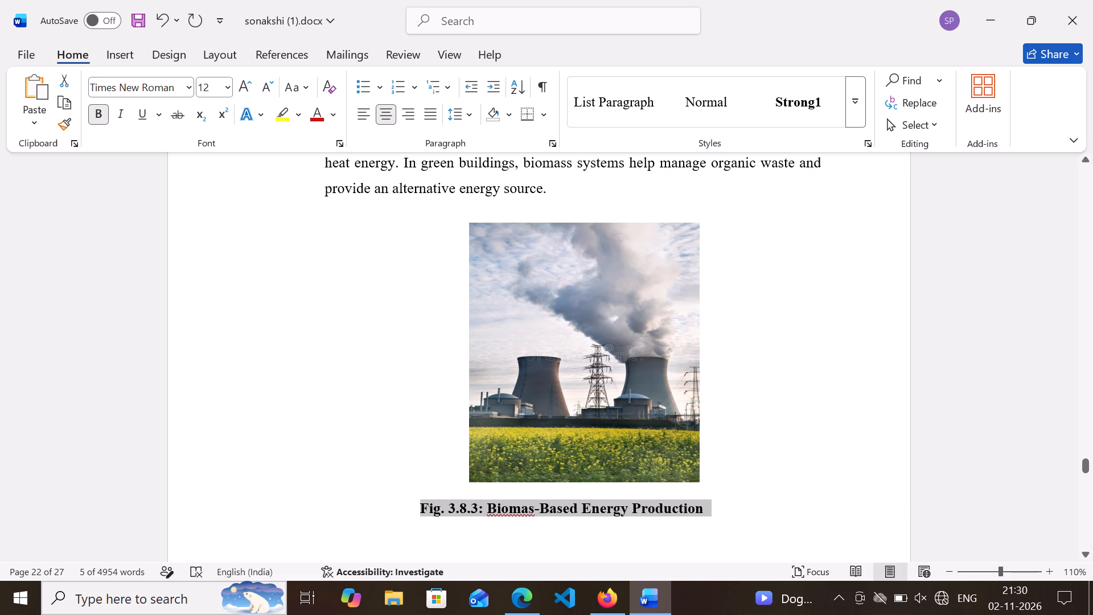
click(777, 446)
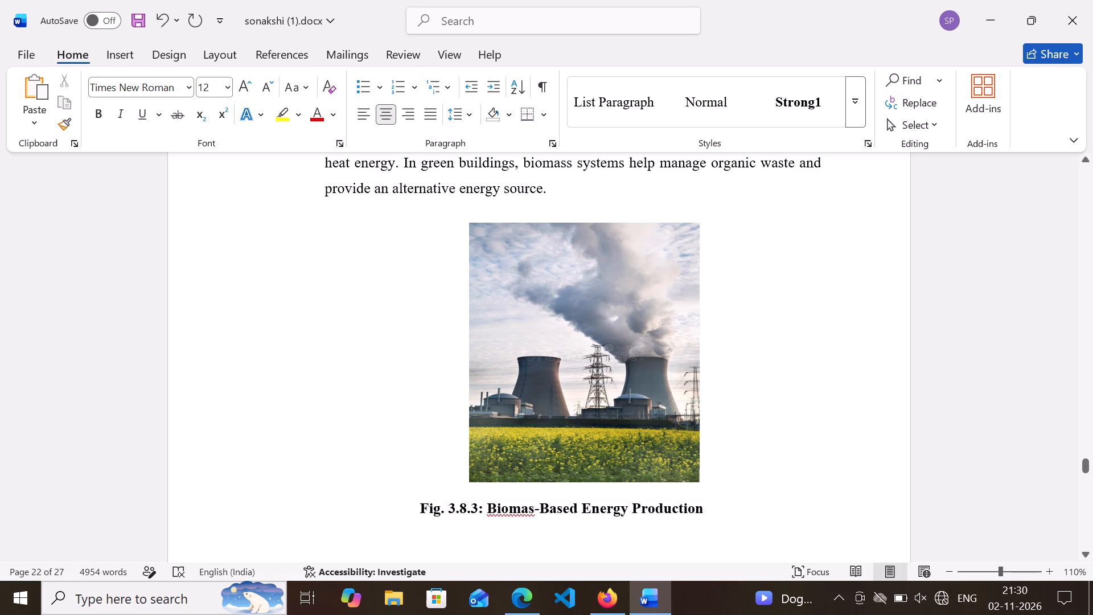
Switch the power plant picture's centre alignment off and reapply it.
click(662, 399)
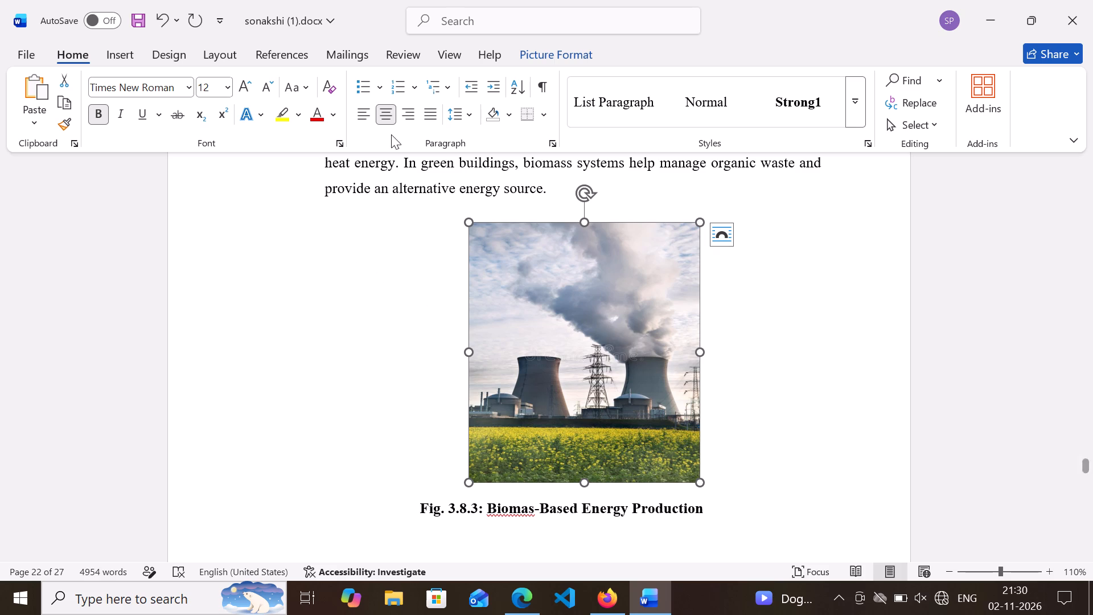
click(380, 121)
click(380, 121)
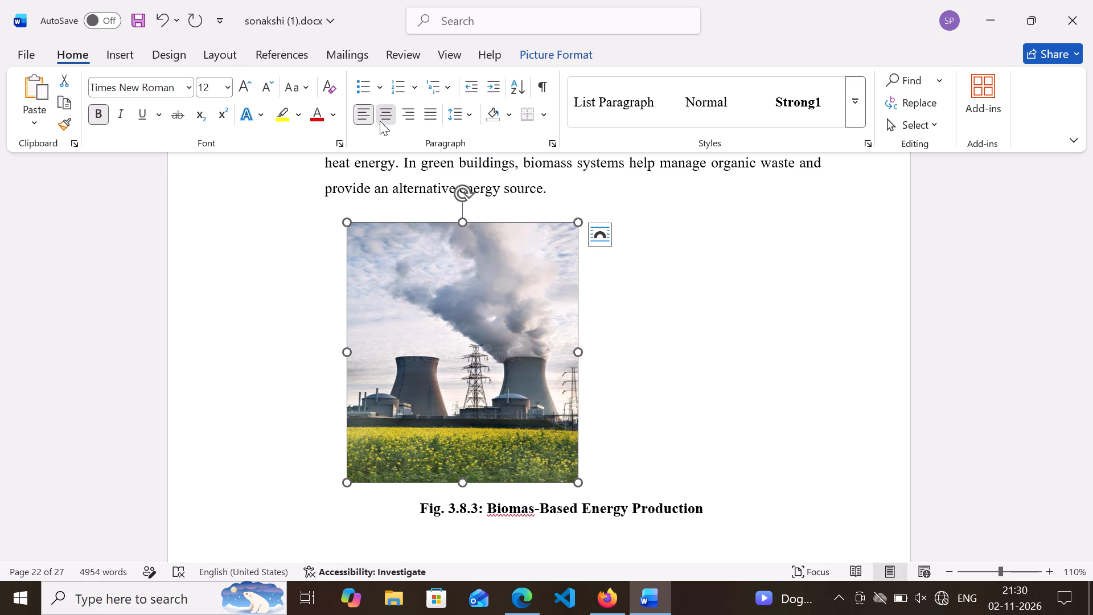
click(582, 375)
Remove the empty lines between the Fig. 3.8.3 caption and the "3.9 Energy Saving Technologies" heading.
scroll(582, 375, down, 2)
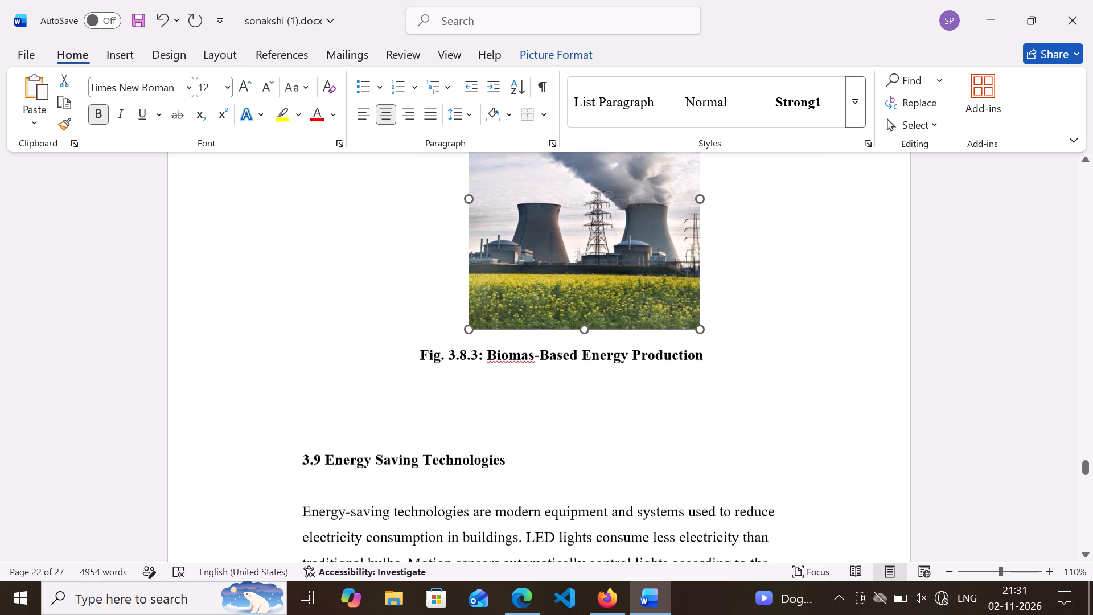
scroll(582, 375, down, 2)
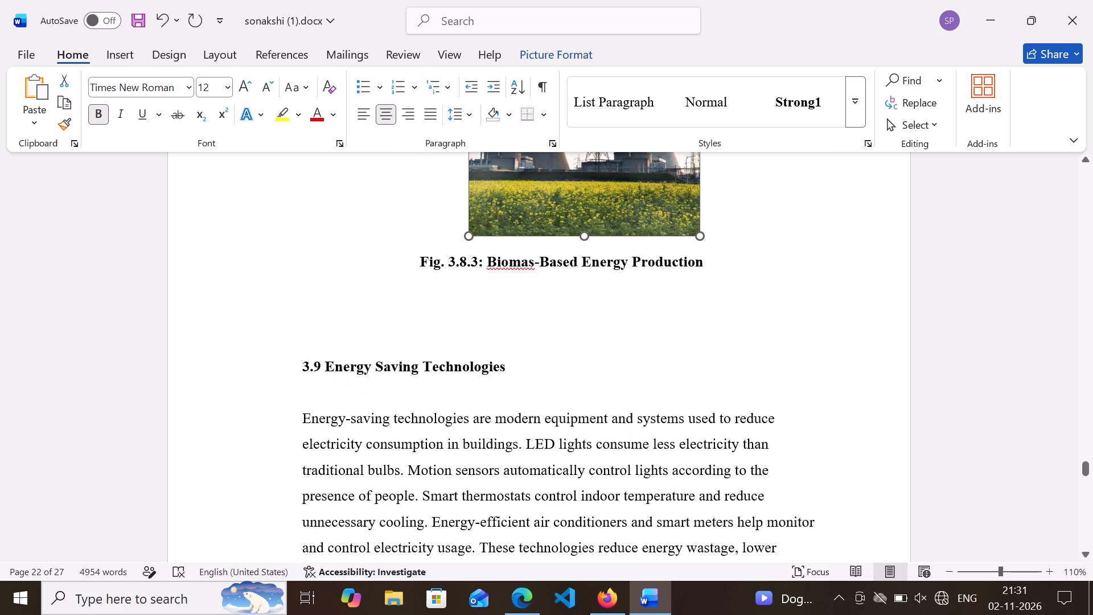
click(299, 365)
key(BackSpace)
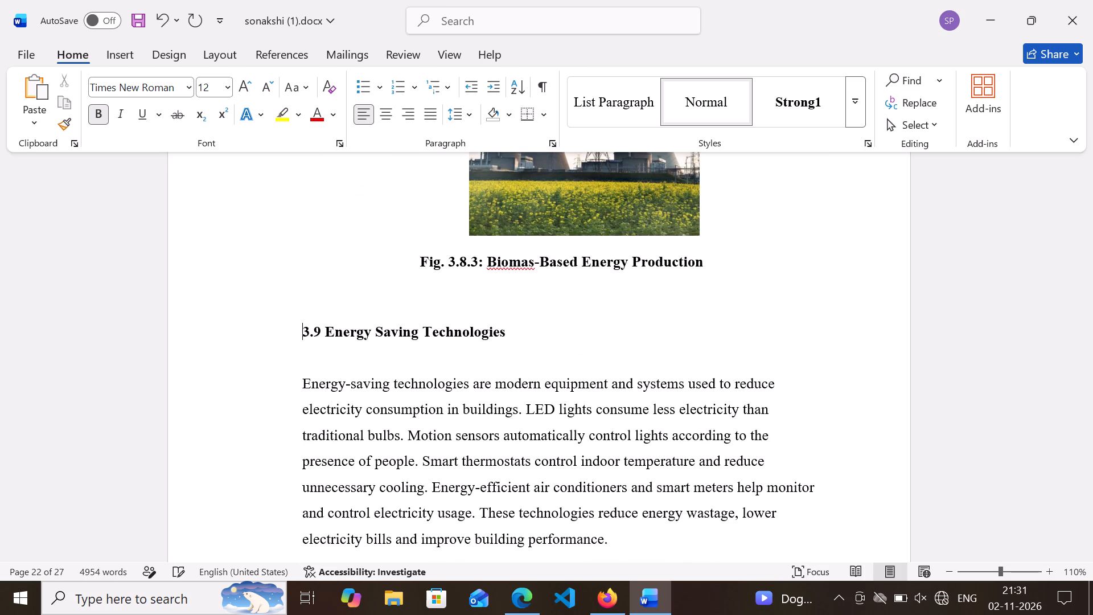
key(BackSpace)
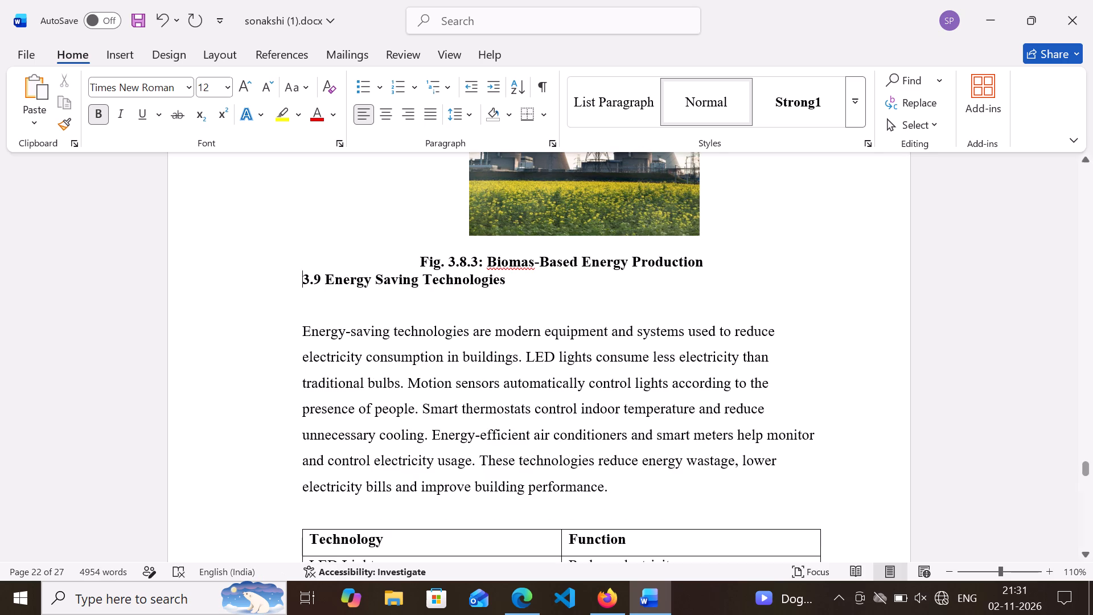
Close the gap below the "3.9 Energy Saving Technologies" heading by rejoining its paragraph and splitting it onto the following line.
click(295, 331)
key(BackSpace)
key(BackSpace)
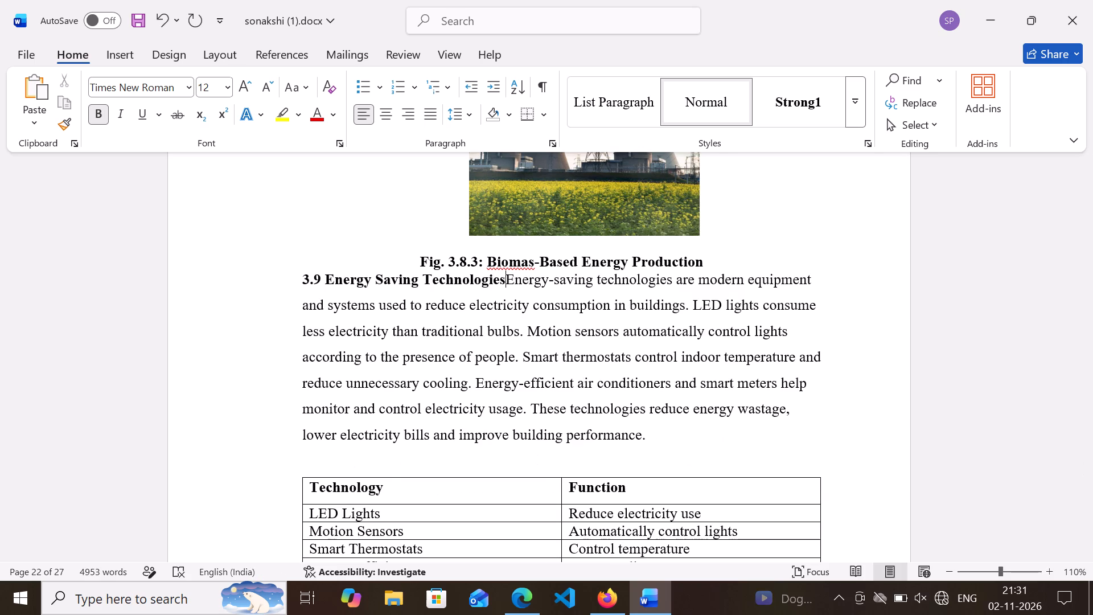
key(Return)
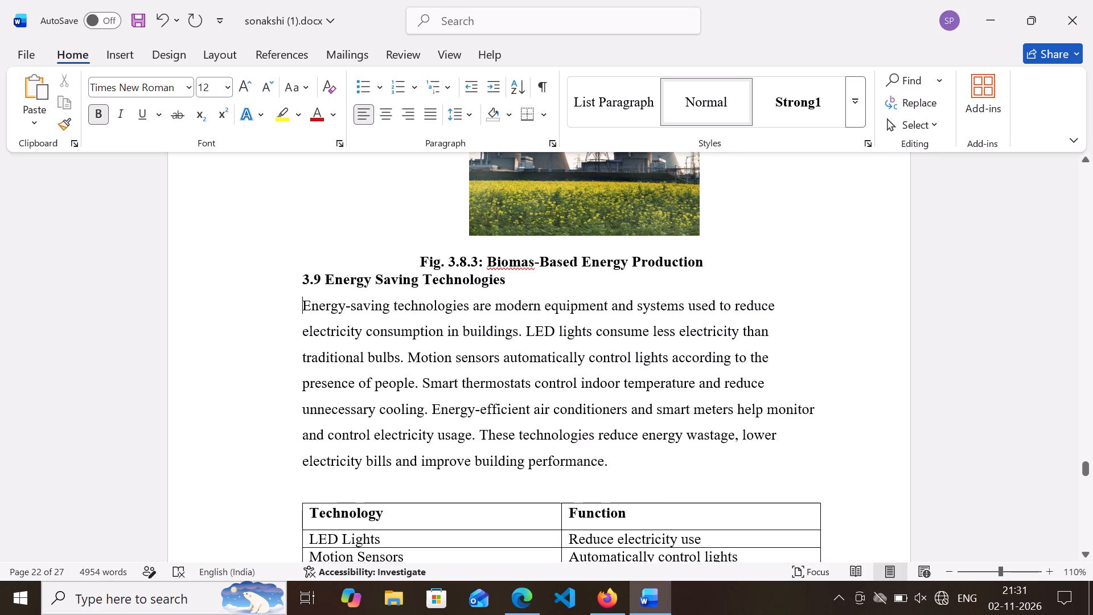
click(701, 270)
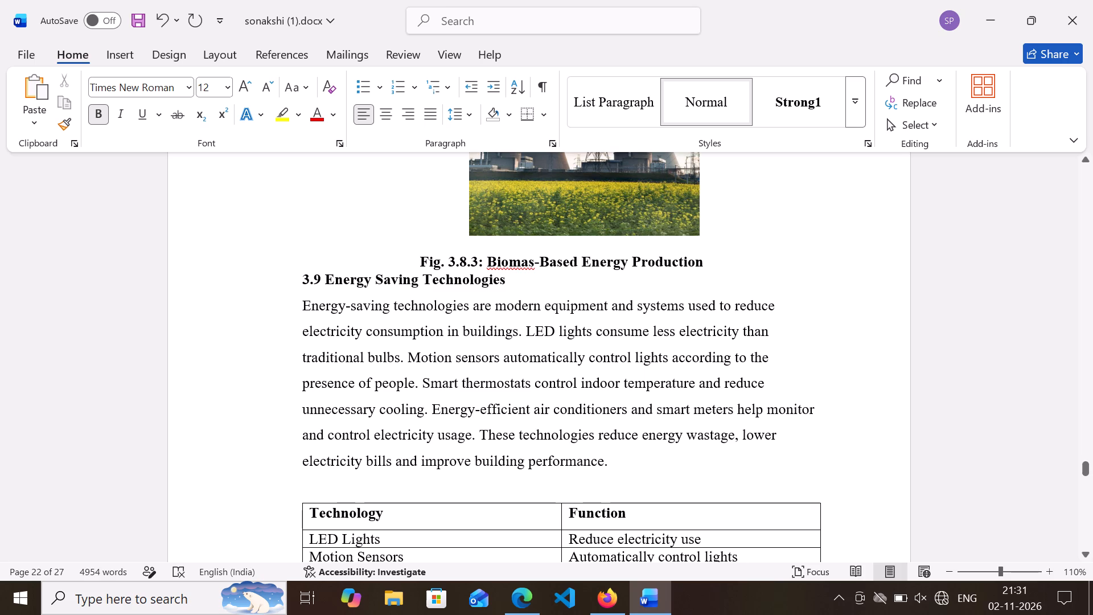
Retype the final letter of the Fig. 3.8.3 caption and insert a paragraph break between it and the "3.9 Energy Saving Technologies" heading.
click(708, 255)
key(BackSpace)
key(n)
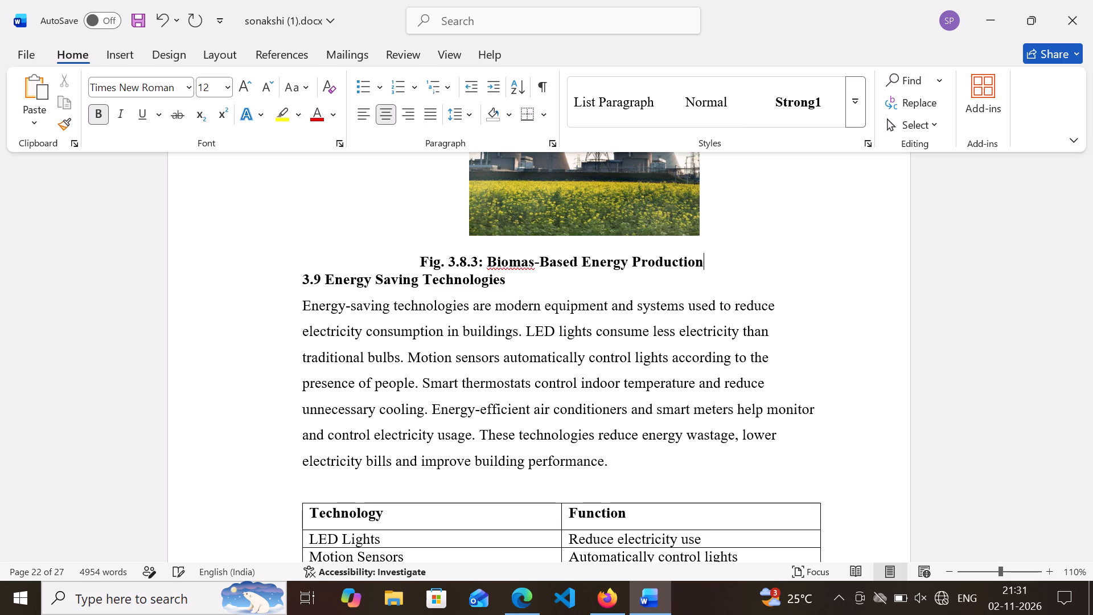
key(Return)
scroll(708, 255, up, 1)
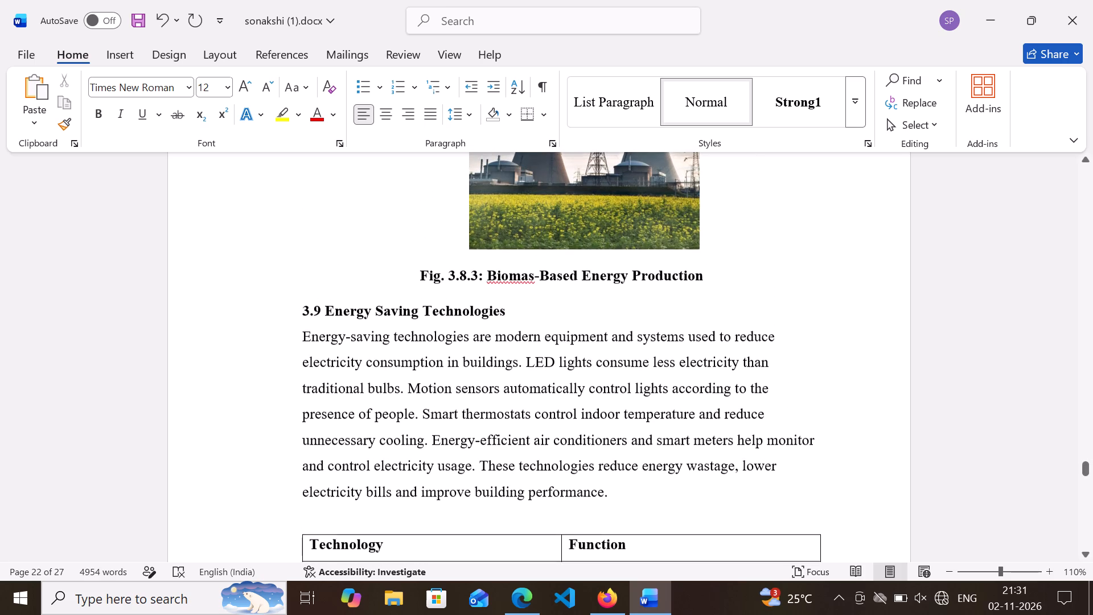
Correct "Biomas" to "Biomass" in the Fig. 3.8.3 caption.
click(670, 330)
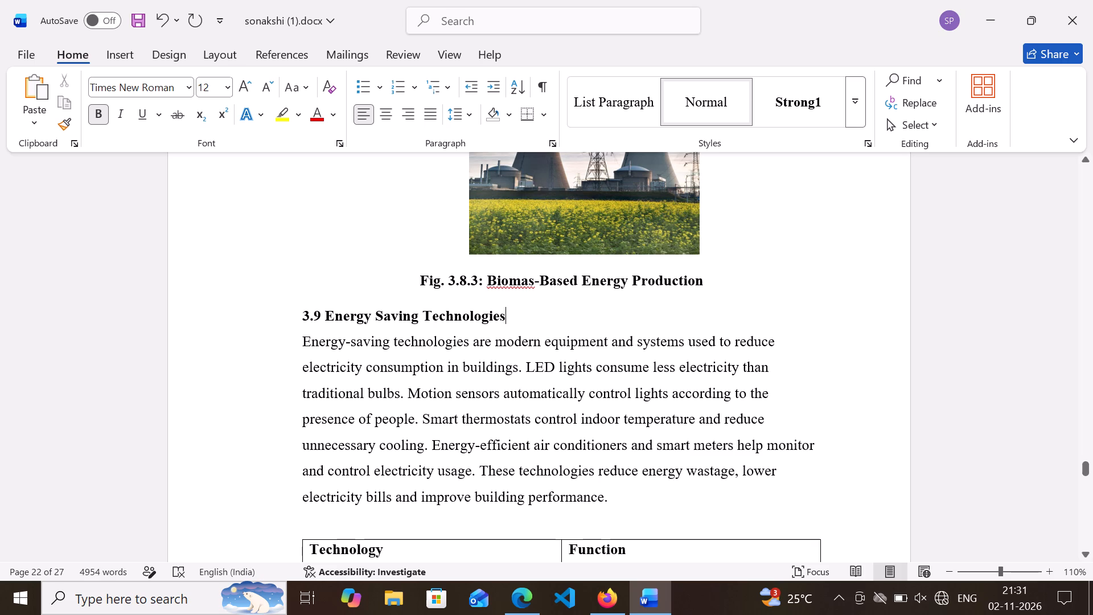
click(527, 279)
key(s)
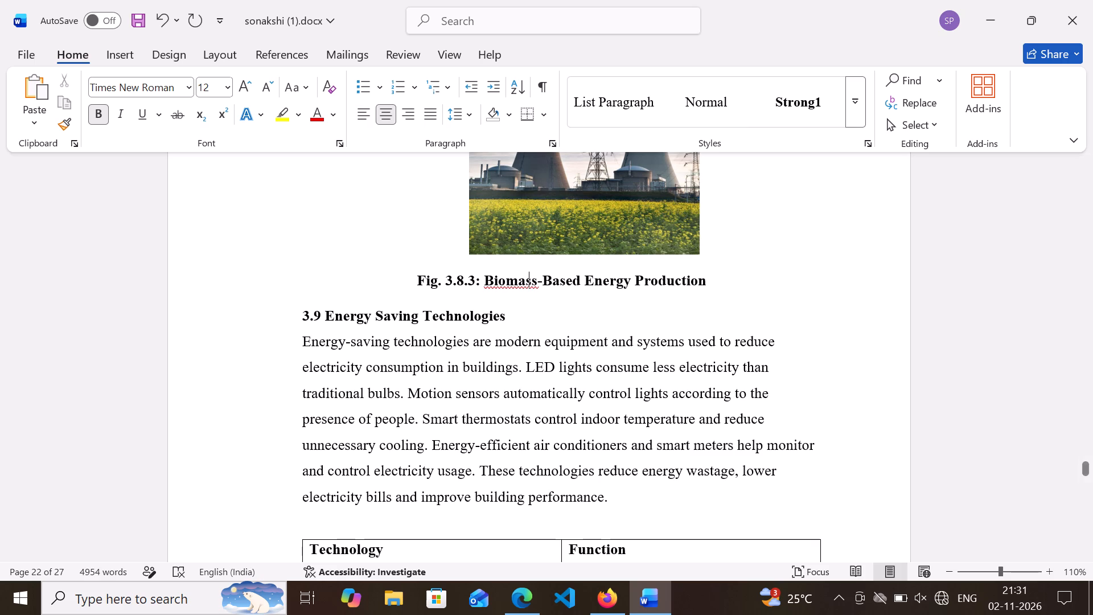
Examine the layout of section 3.9, its technology table and the page that follows.
scroll(527, 279, down, 2)
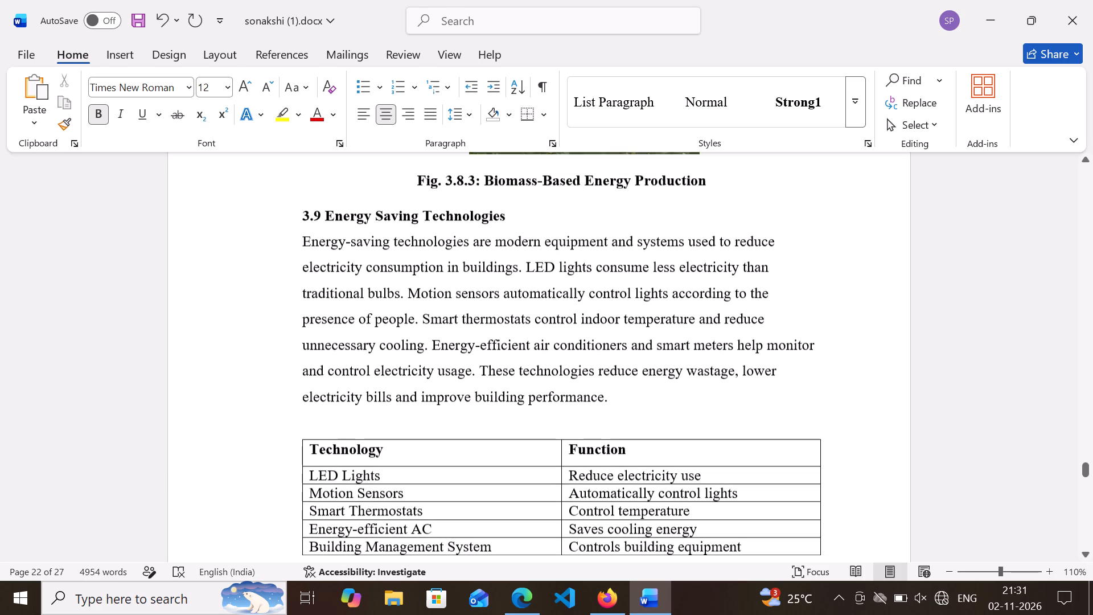
scroll(527, 279, down, 1)
scroll(614, 433, down, 1)
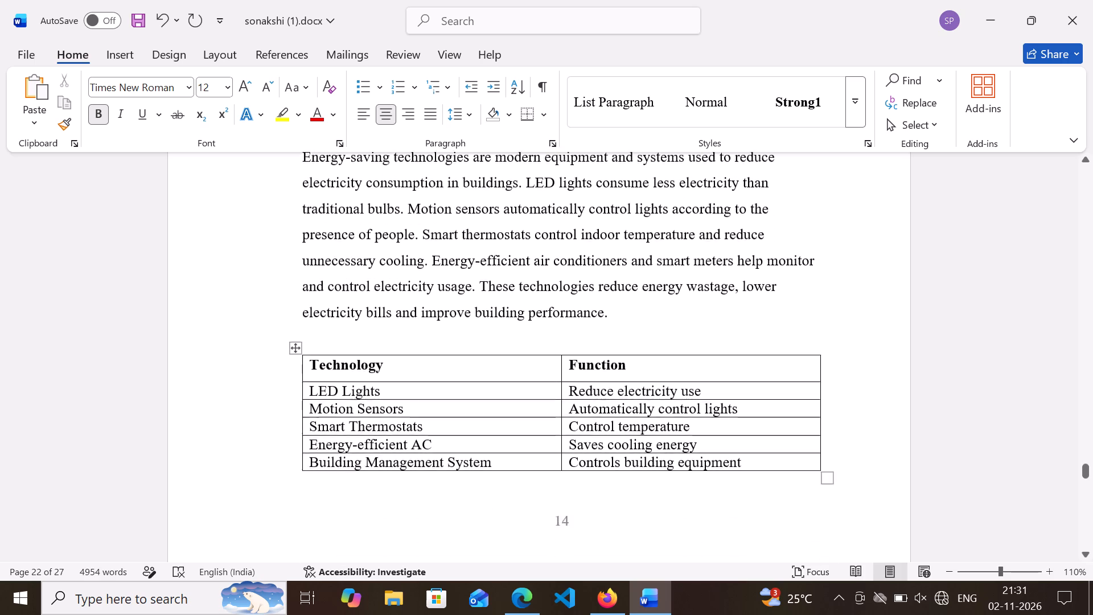
scroll(614, 433, down, 1)
scroll(567, 389, down, 2)
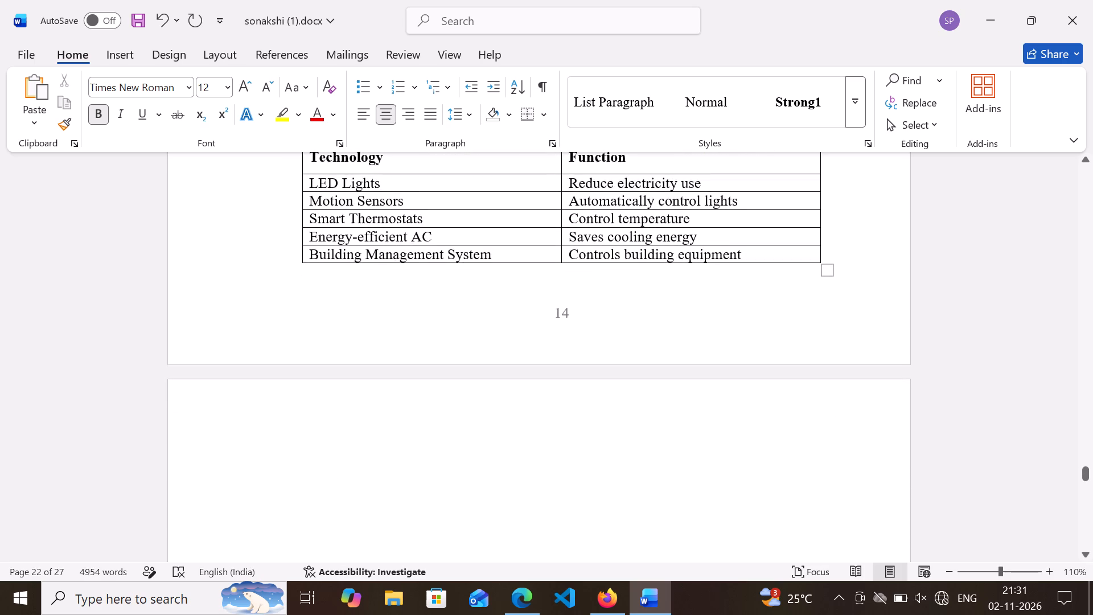
scroll(567, 389, down, 10)
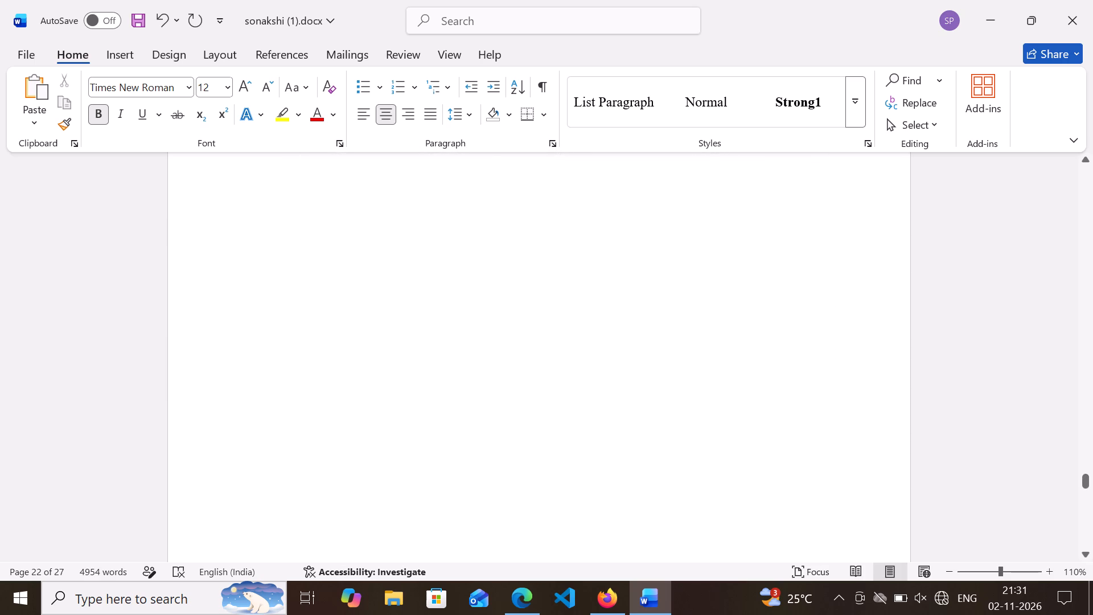
scroll(567, 389, down, 4)
scroll(567, 389, up, 4)
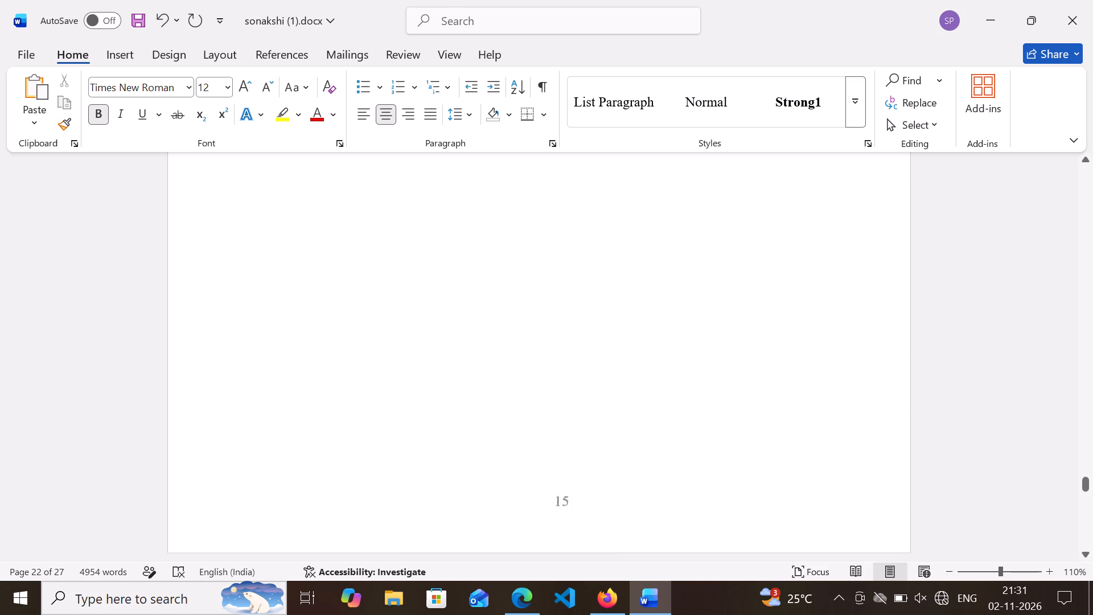
scroll(567, 389, up, 12)
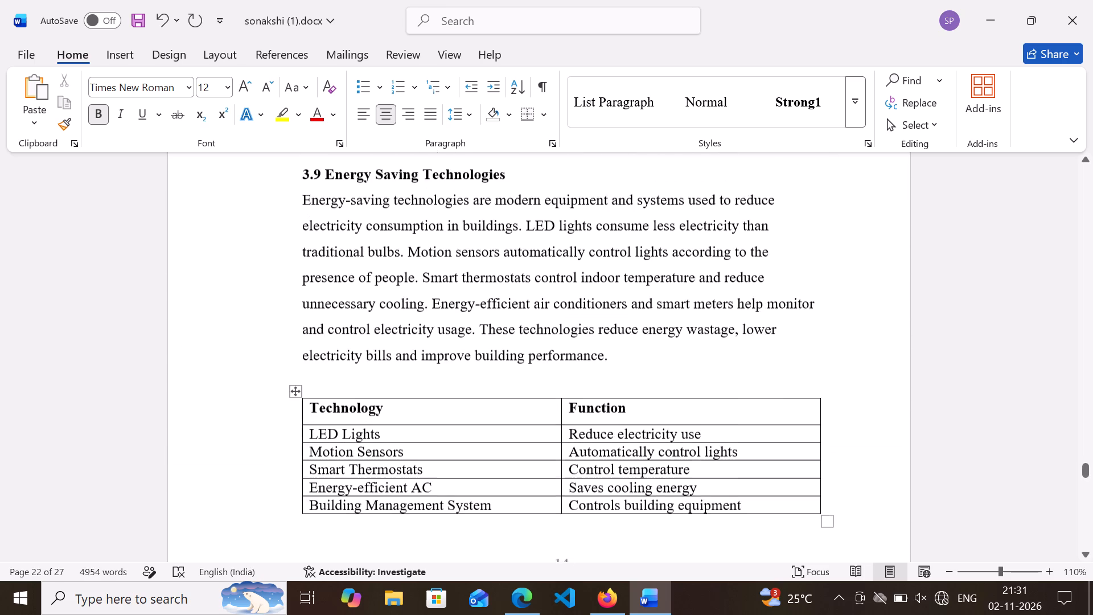
scroll(567, 389, up, 1)
scroll(567, 389, down, 1)
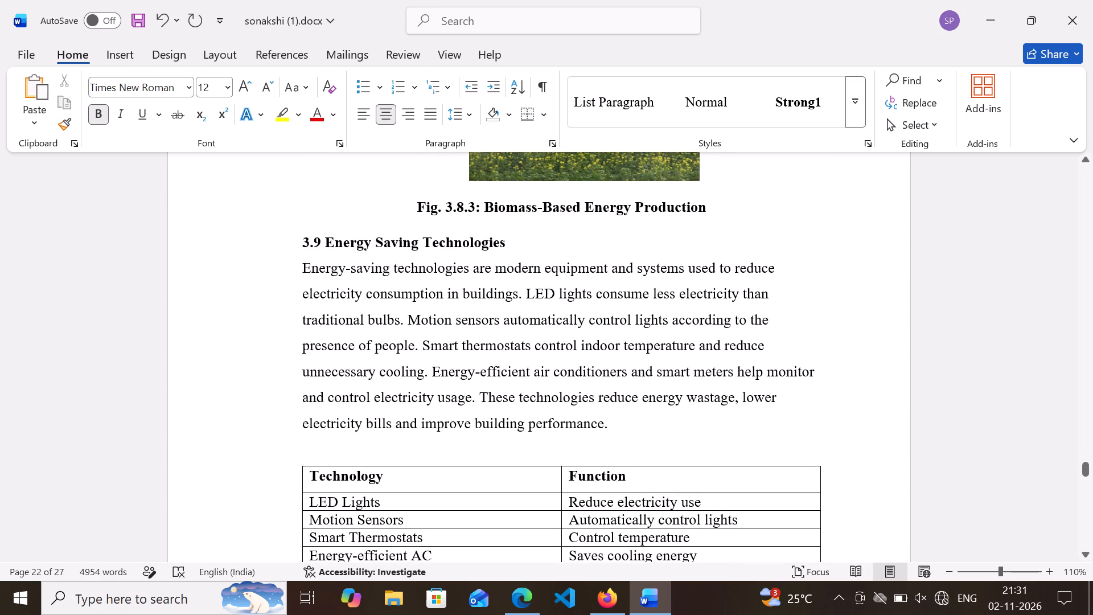
scroll(480, 199, up, 1)
scroll(480, 199, down, 1)
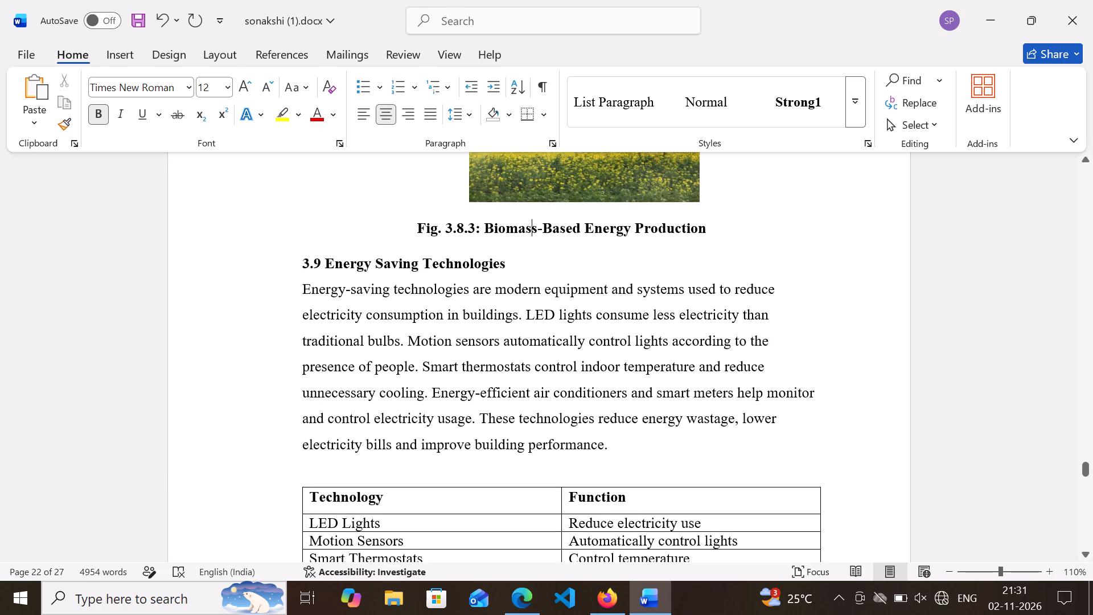
scroll(480, 199, down, 2)
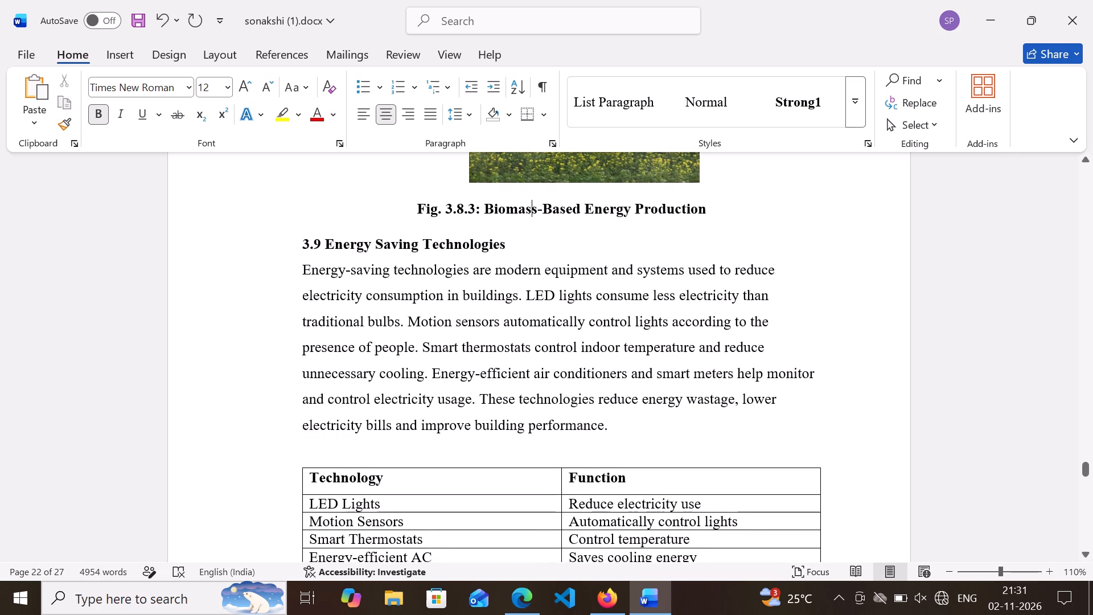
scroll(480, 199, down, 1)
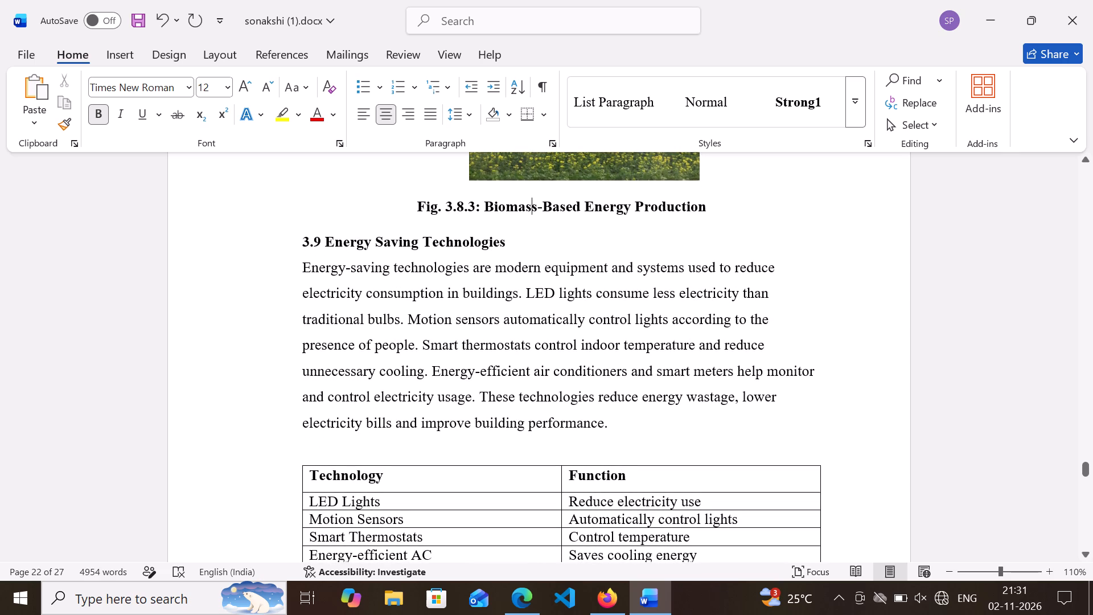
Close the gap below the "Biomass Energy System" heading by rejoining its paragraph and splitting it onto the following line.
scroll(480, 199, up, 4)
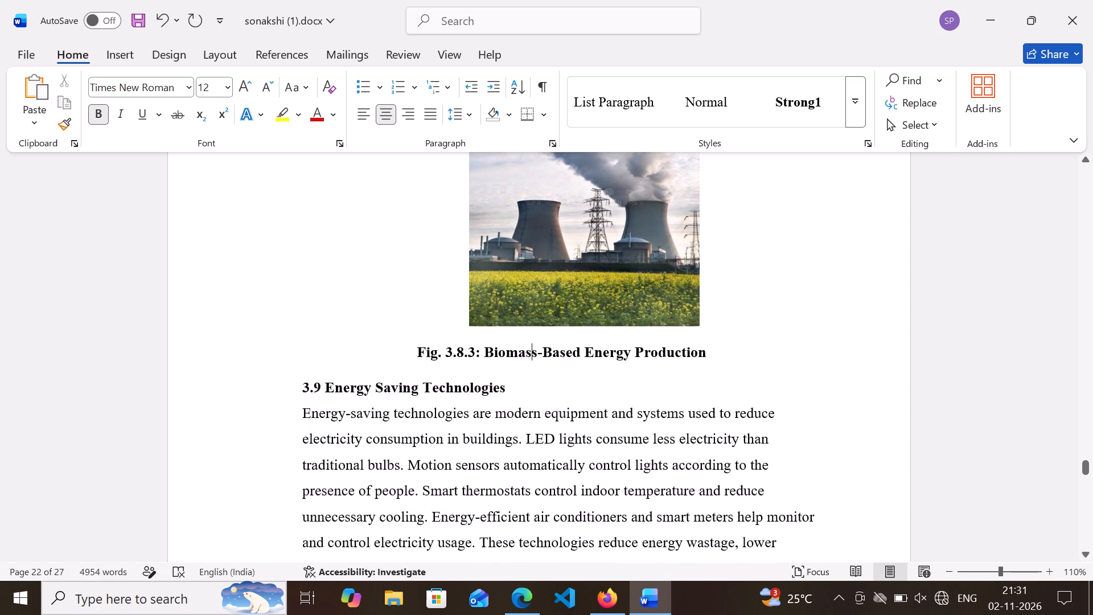
scroll(480, 199, up, 3)
scroll(480, 199, down, 1)
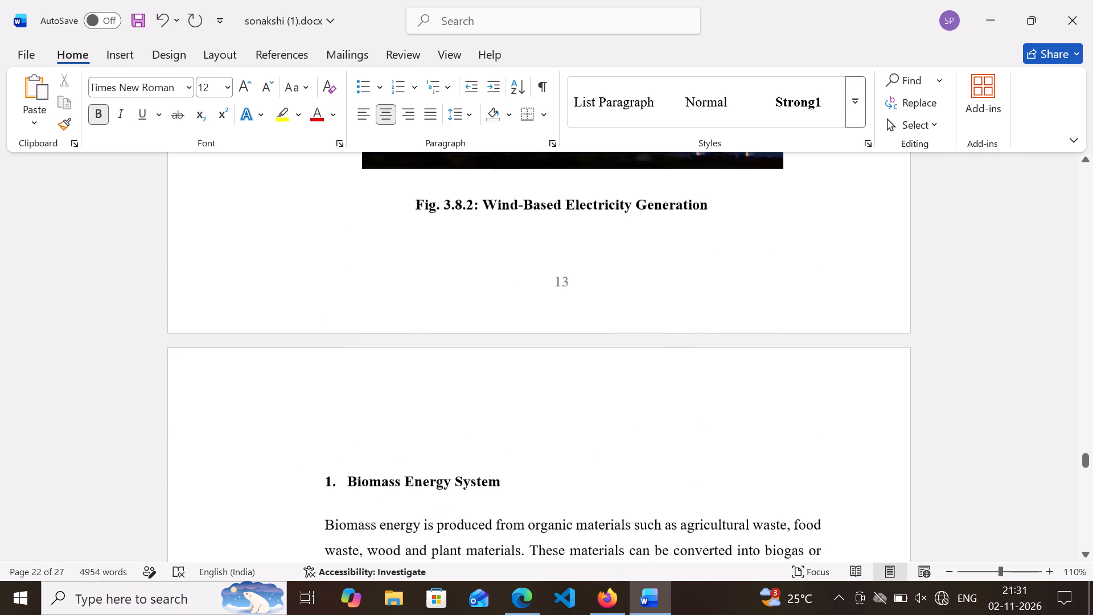
scroll(480, 199, down, 2)
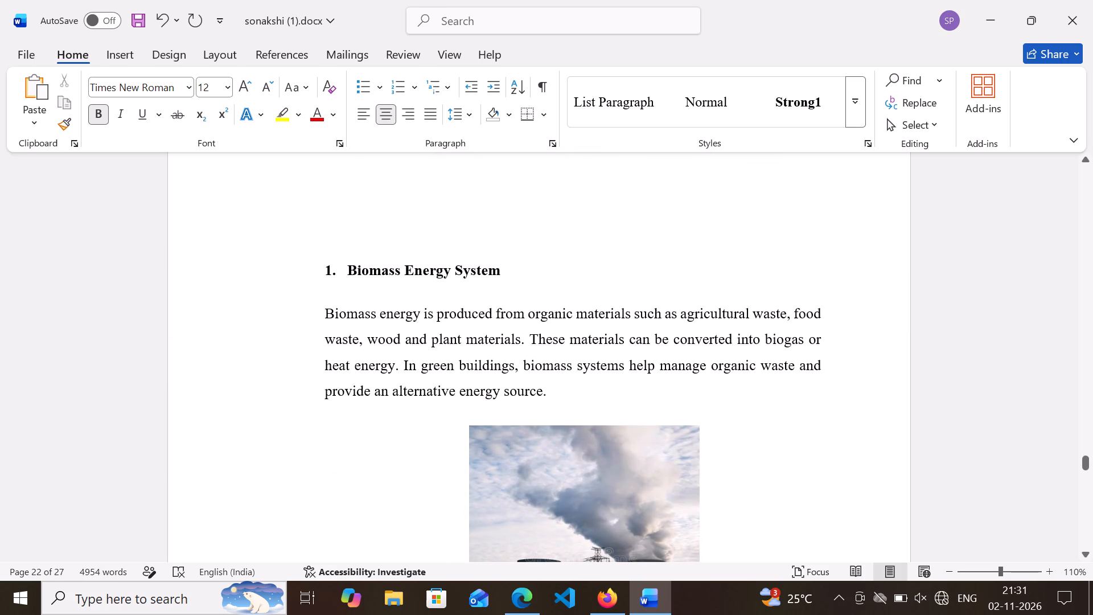
click(323, 309)
key(BackSpace)
key(BackSpace)
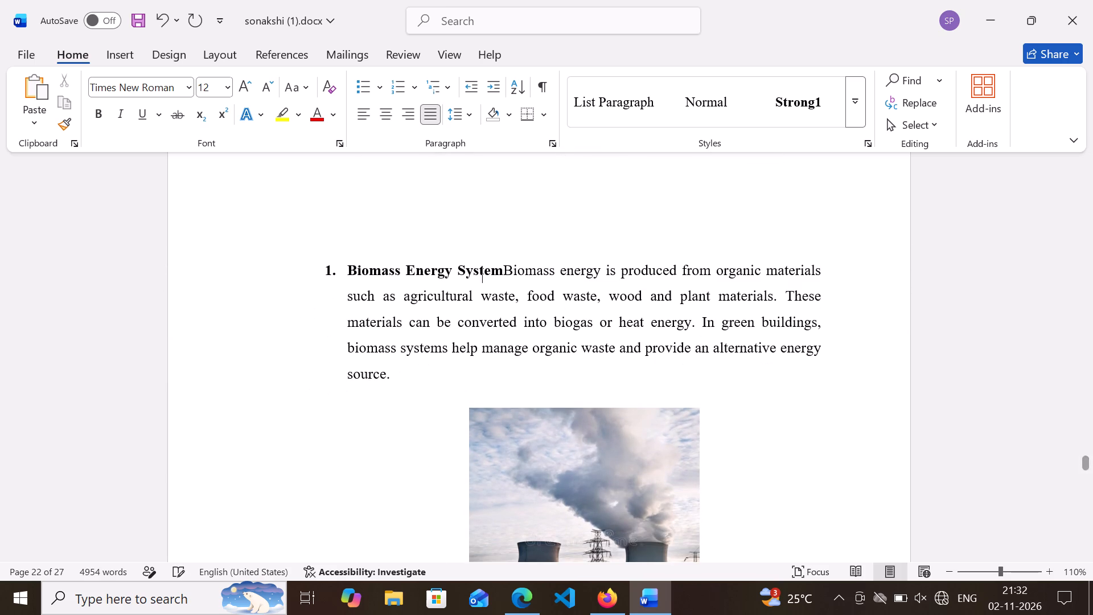
key(Return)
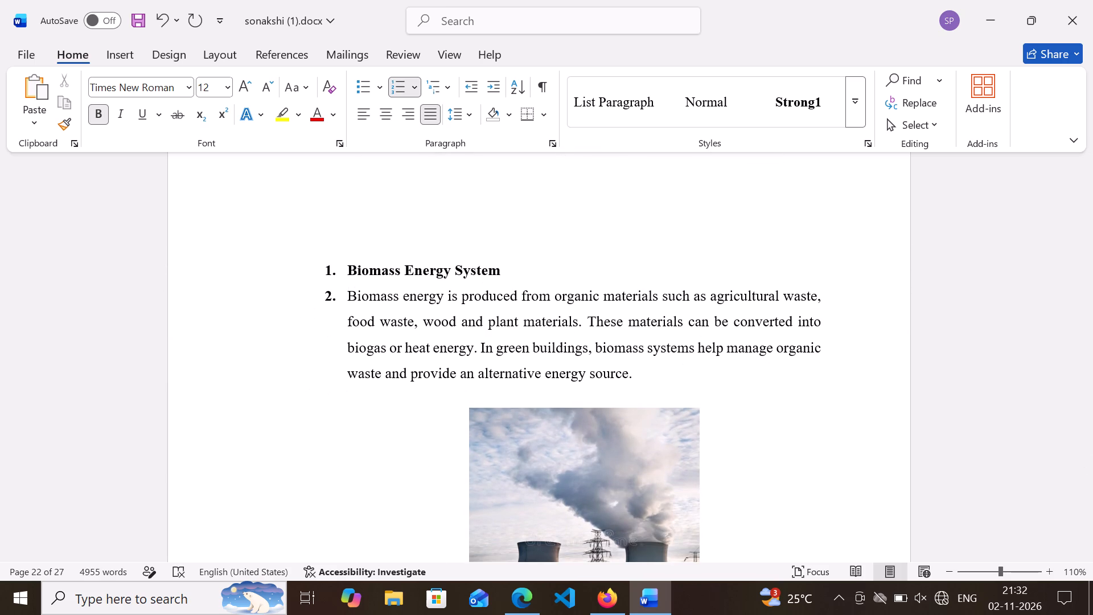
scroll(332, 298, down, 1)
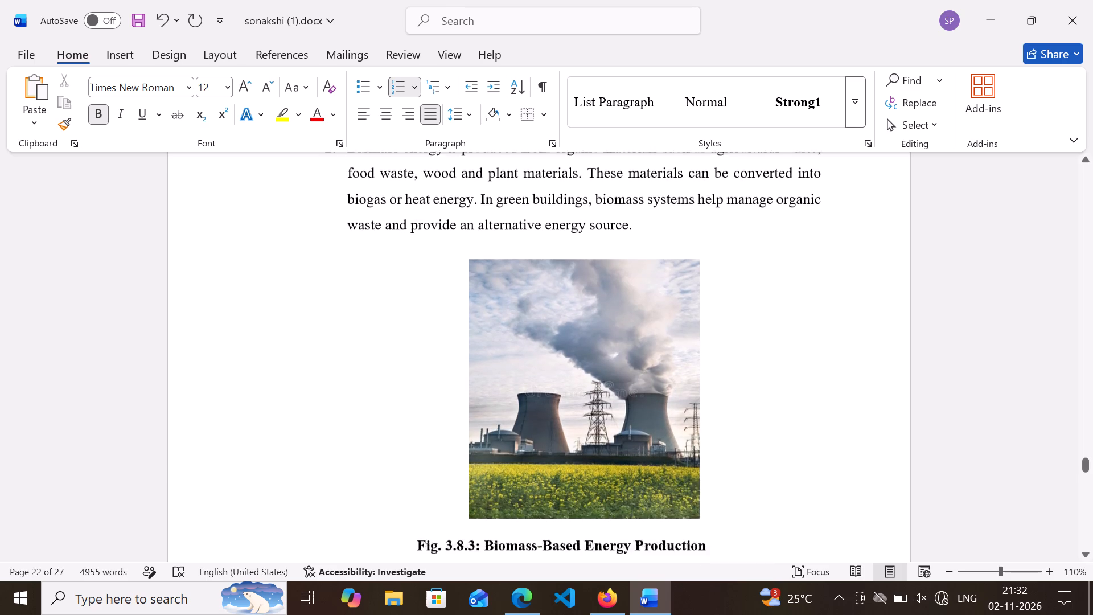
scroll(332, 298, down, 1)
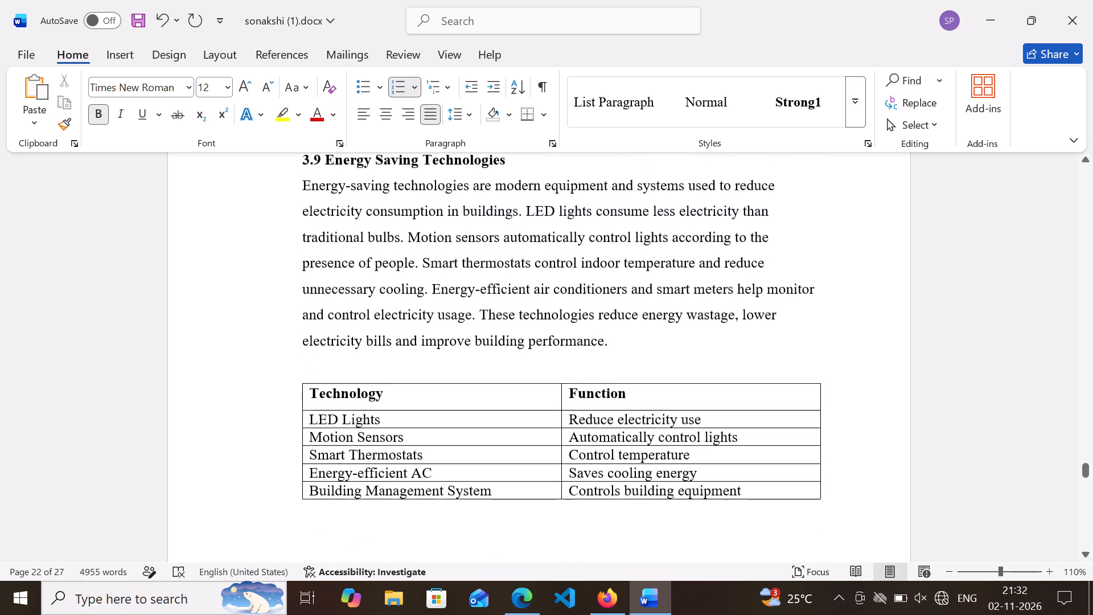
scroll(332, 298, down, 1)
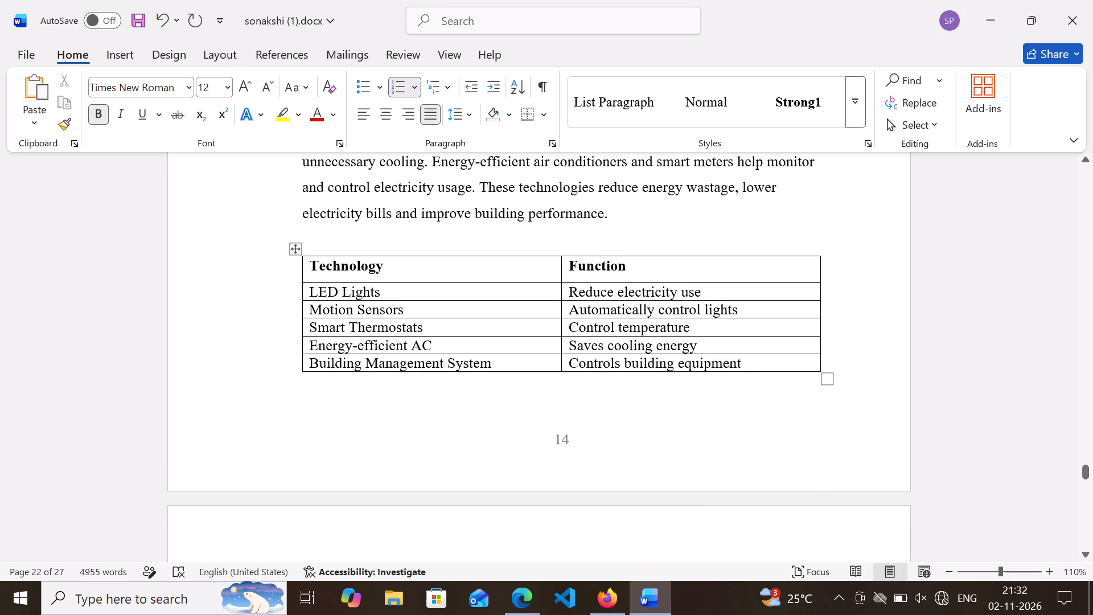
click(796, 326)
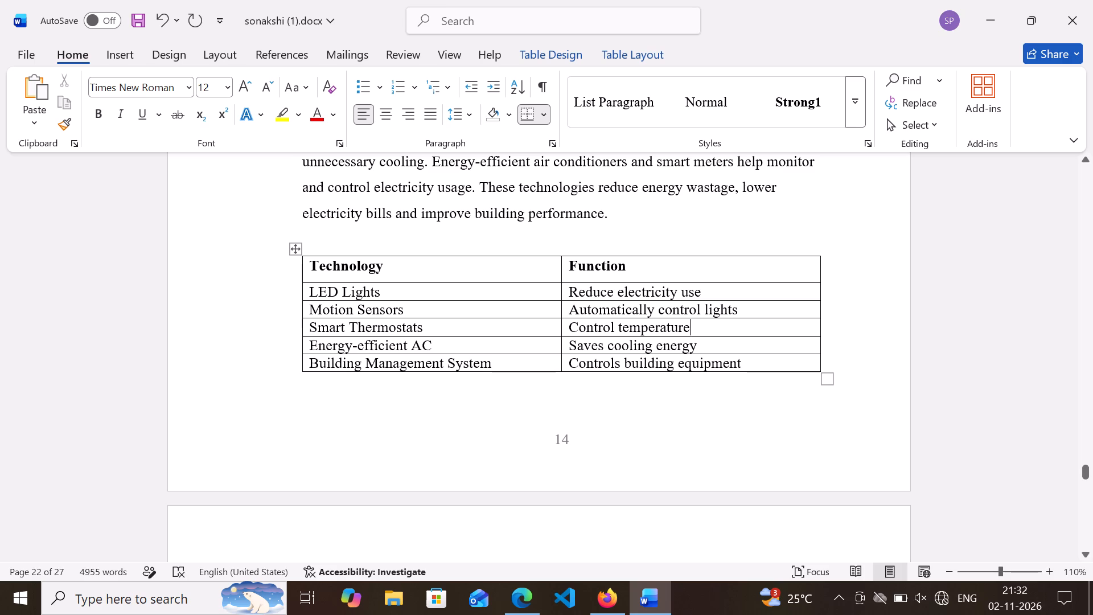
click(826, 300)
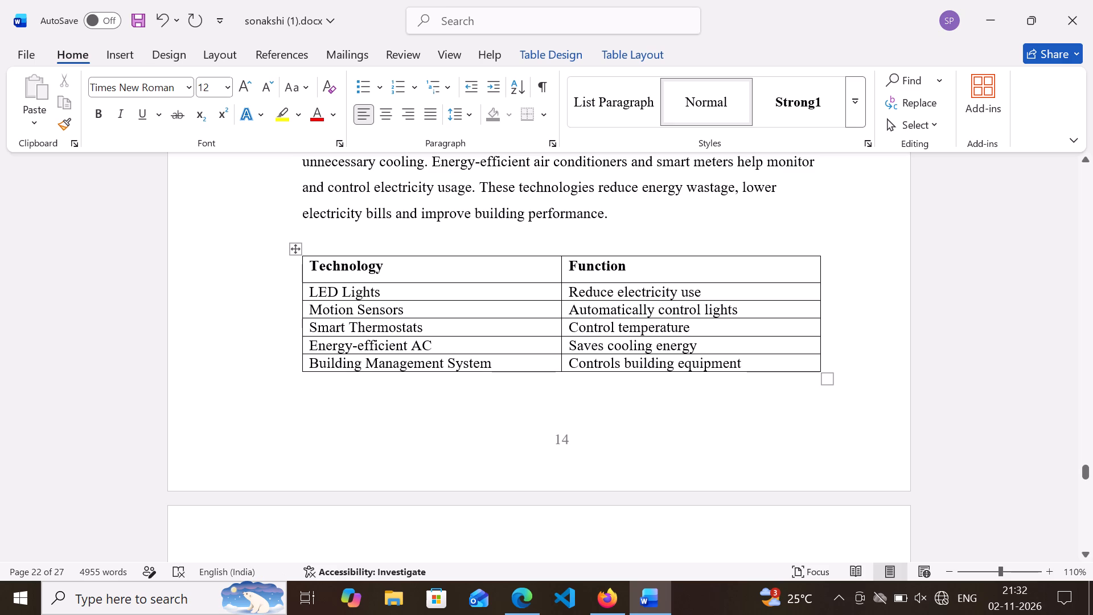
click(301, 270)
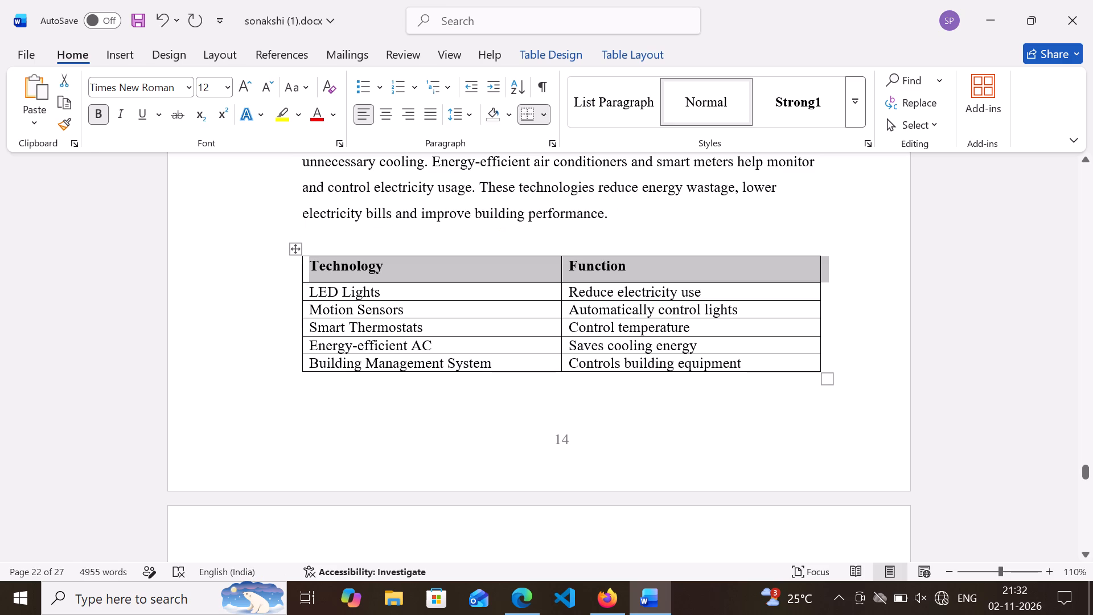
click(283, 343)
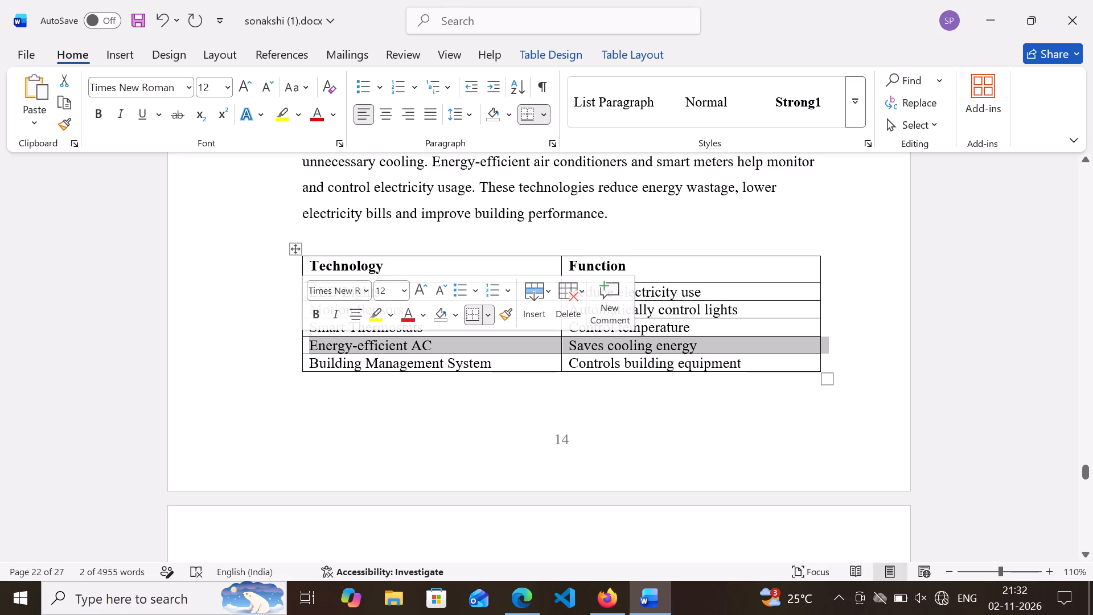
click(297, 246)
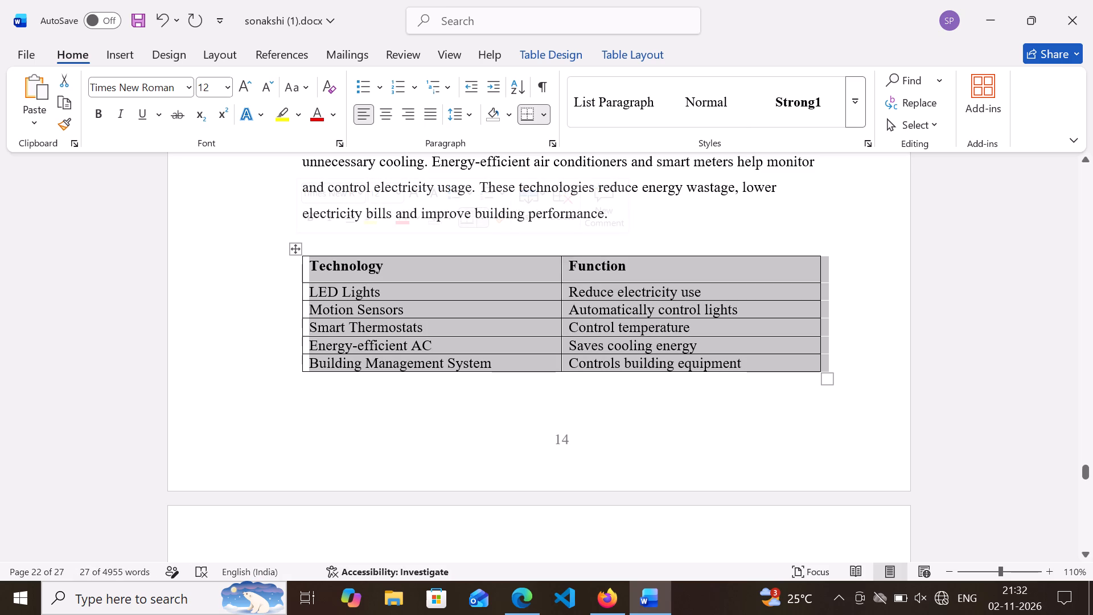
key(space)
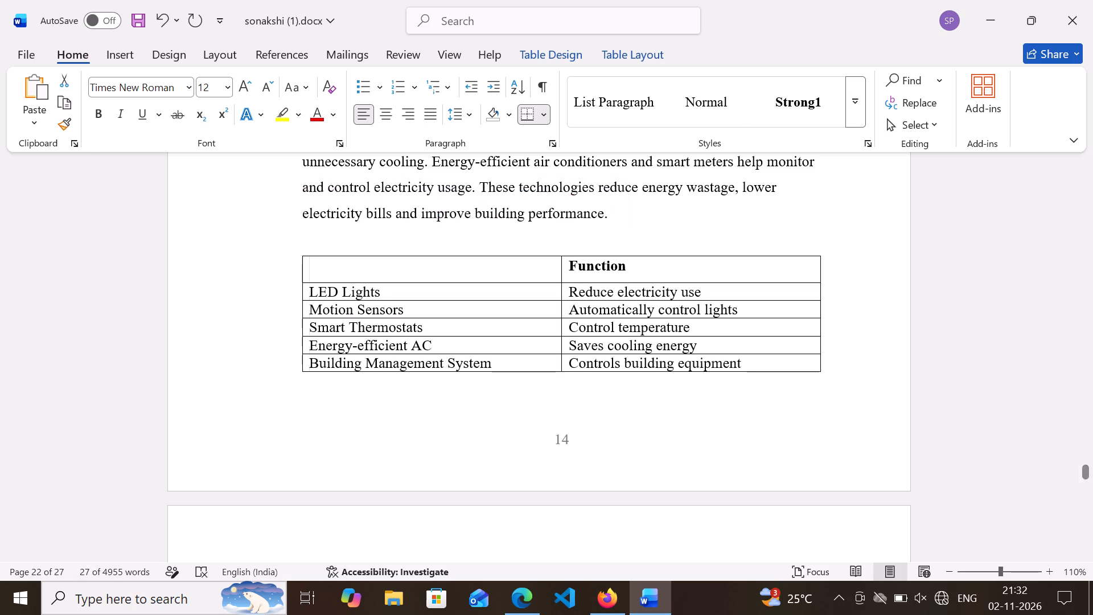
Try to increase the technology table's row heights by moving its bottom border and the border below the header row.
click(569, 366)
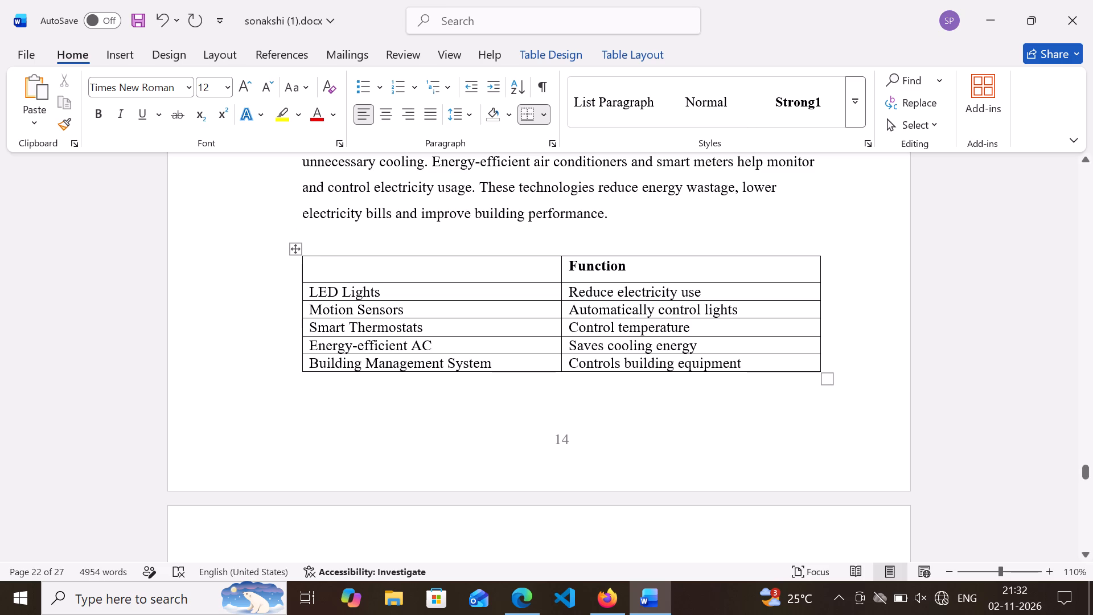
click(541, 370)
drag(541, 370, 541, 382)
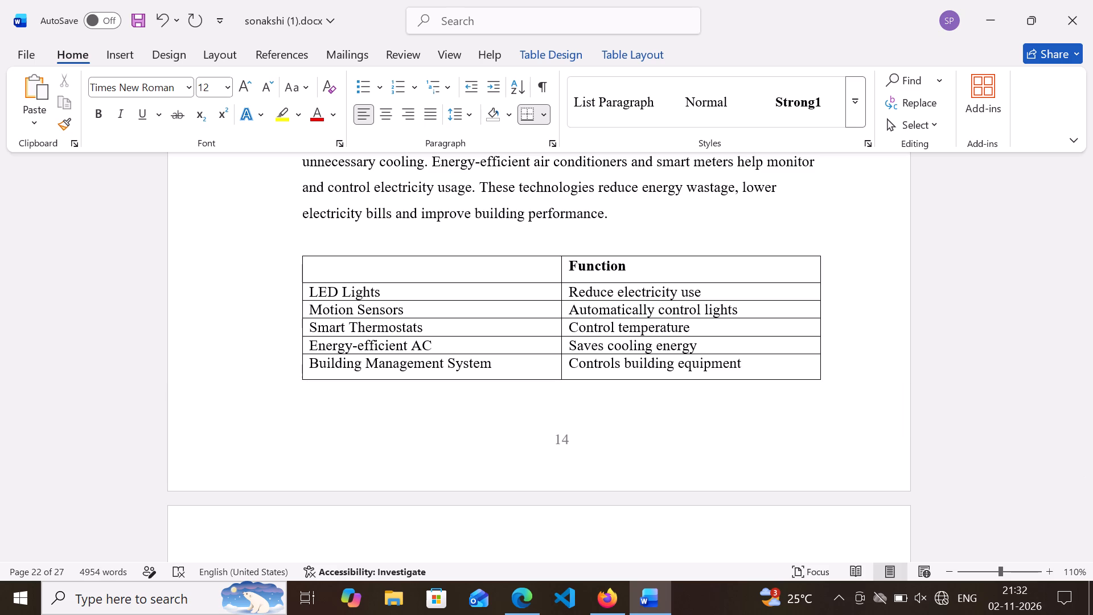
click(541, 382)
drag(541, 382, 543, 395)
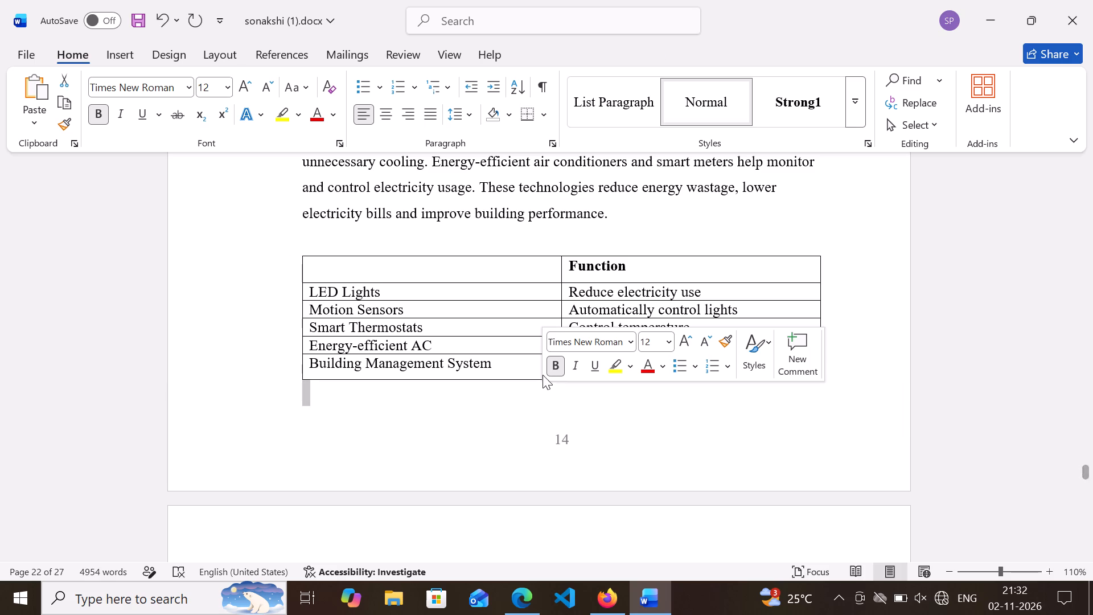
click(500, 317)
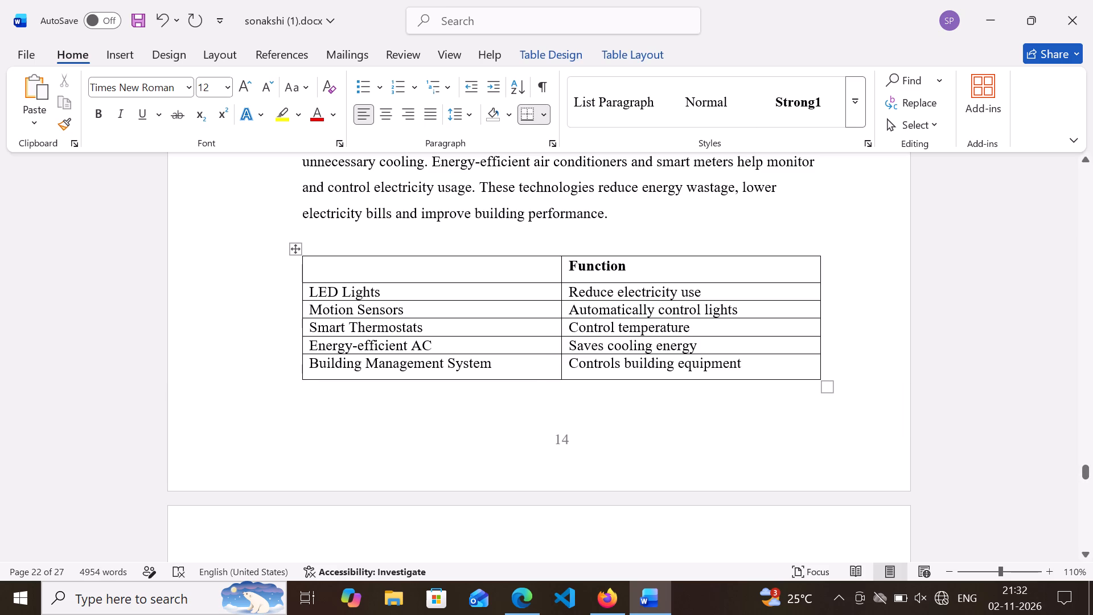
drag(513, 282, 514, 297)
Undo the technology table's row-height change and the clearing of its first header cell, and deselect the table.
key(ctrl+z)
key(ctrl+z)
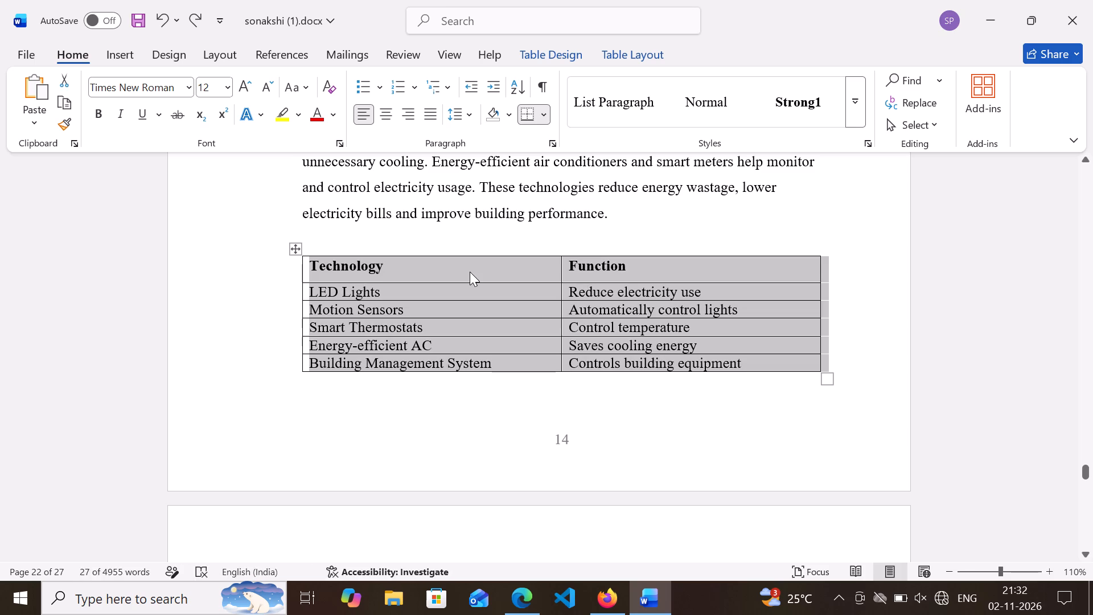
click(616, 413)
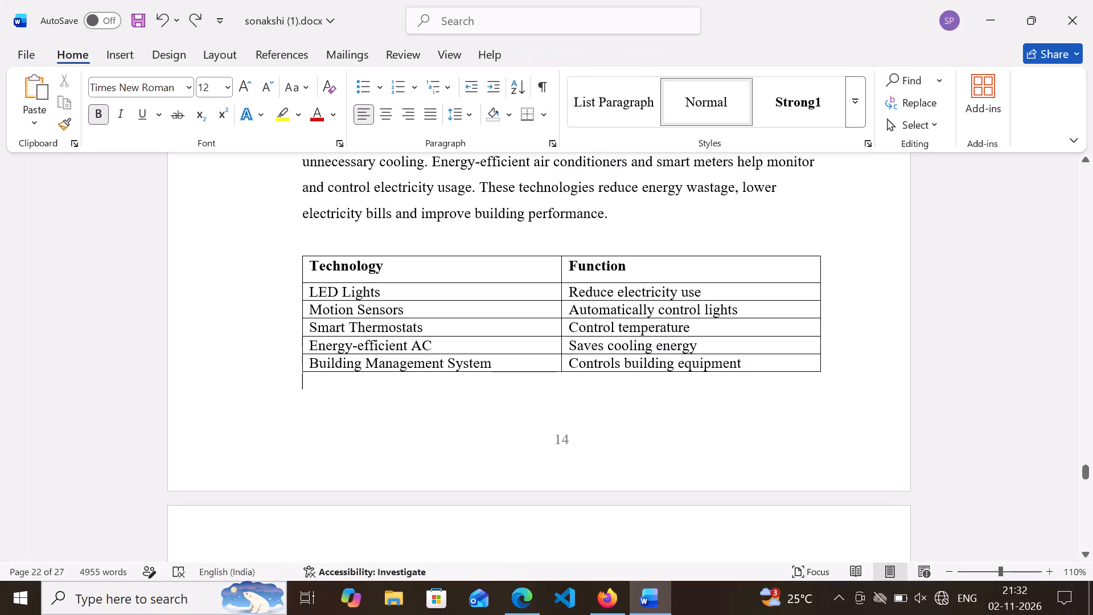
Narrow both columns of the technology table by moving the divider between them and the table's outer edge inward.
click(560, 322)
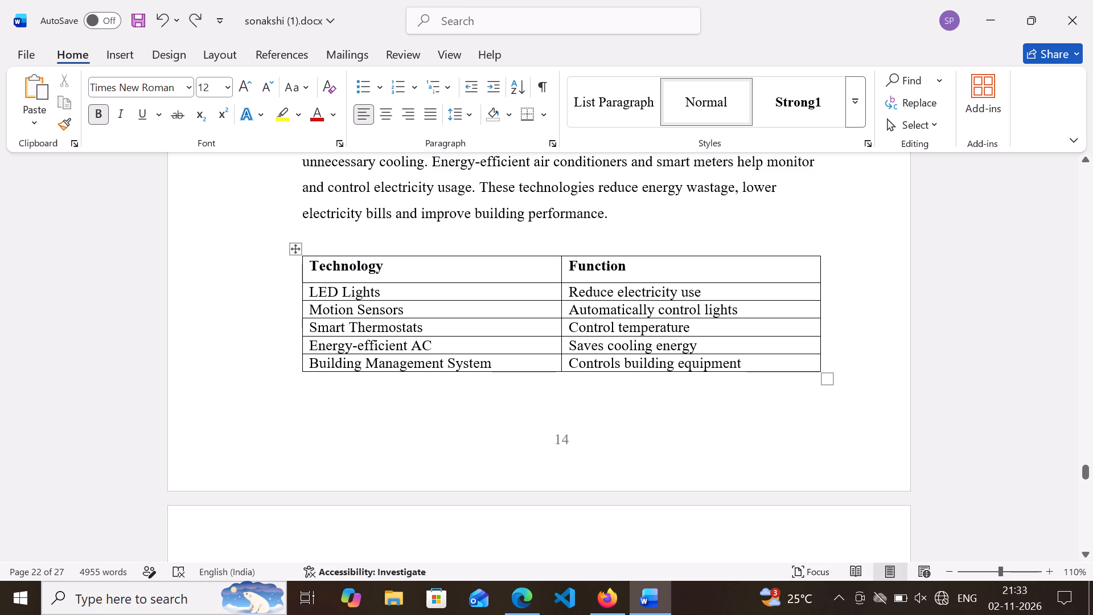
drag(560, 312, 485, 326)
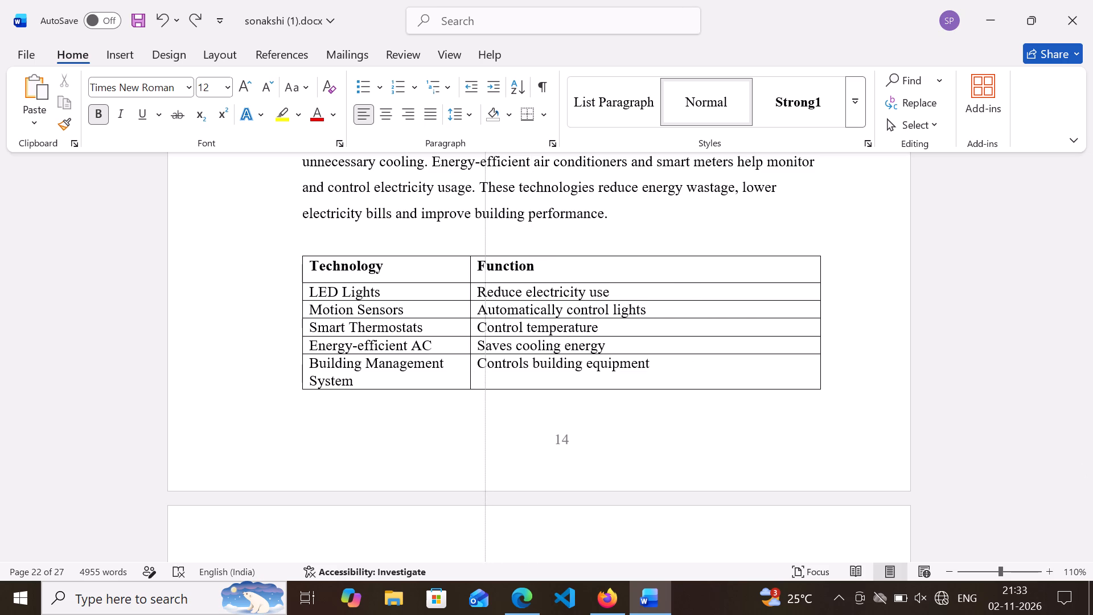
drag(485, 326, 488, 322)
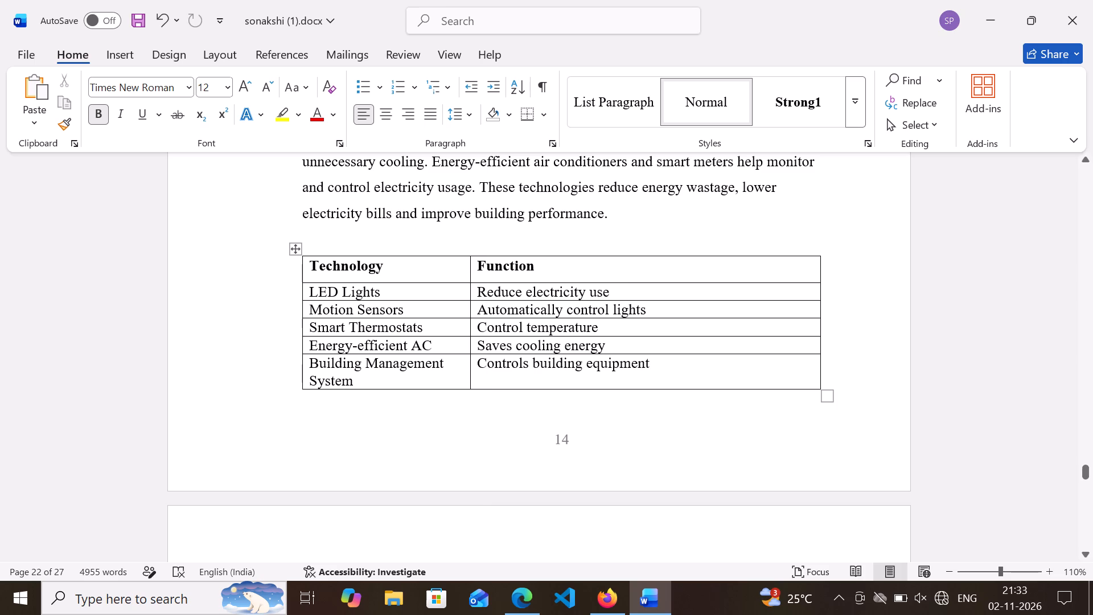
drag(820, 310, 669, 318)
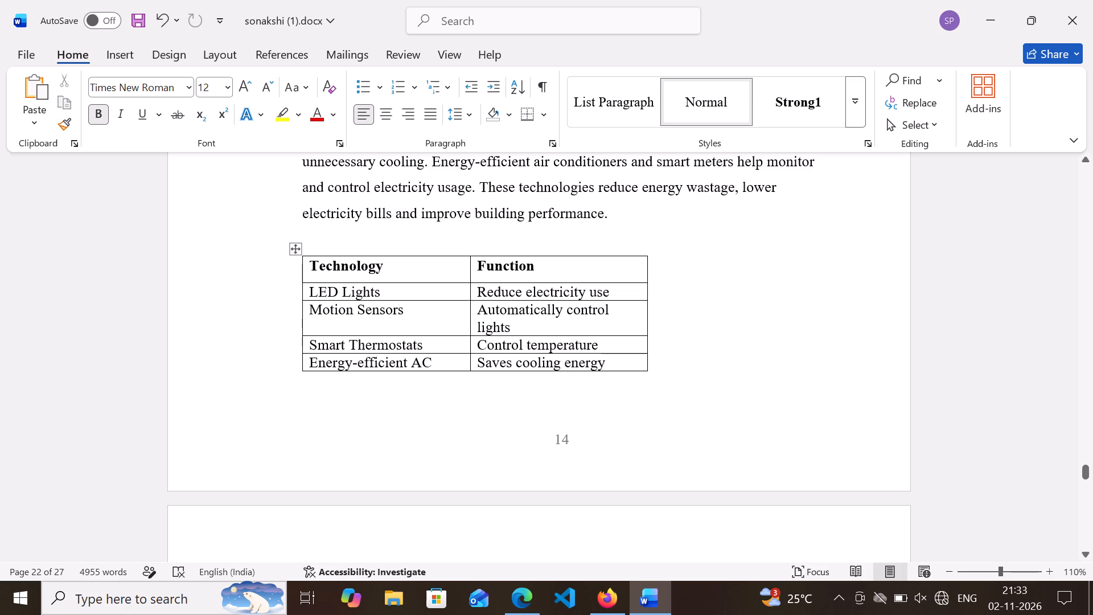
scroll(318, 309, down, 2)
scroll(318, 309, up, 1)
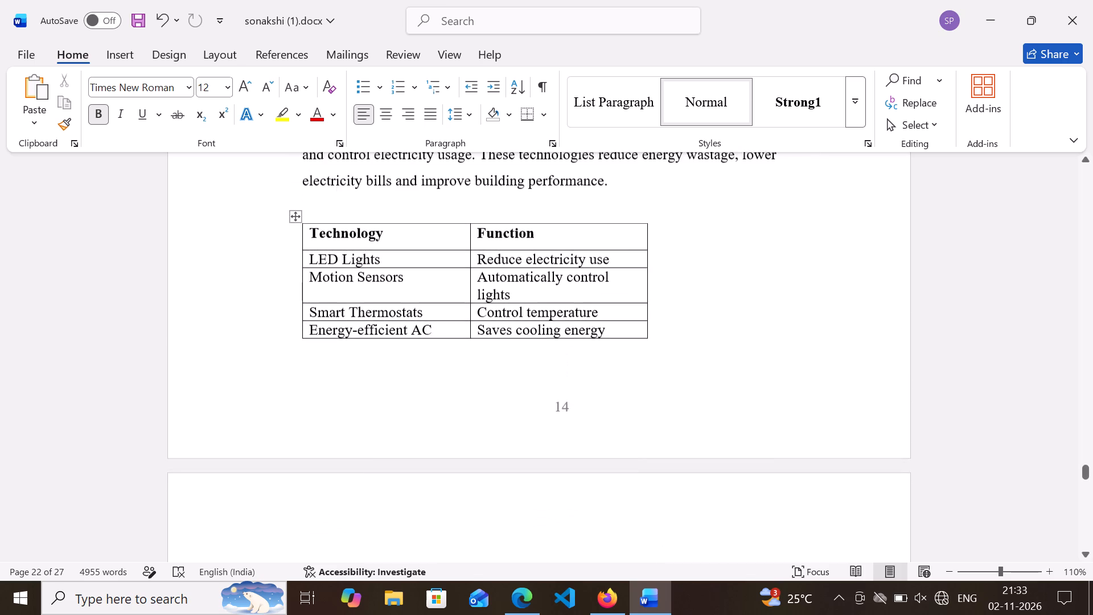
scroll(318, 309, up, 2)
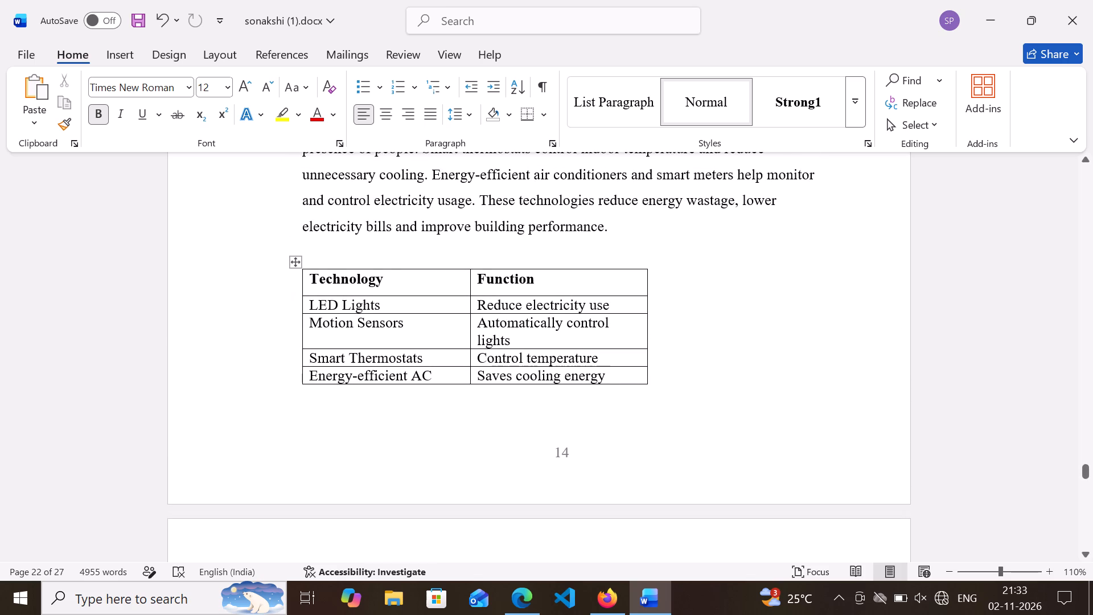
Centre the whole technology table horizontally on the page.
double_click(313, 293)
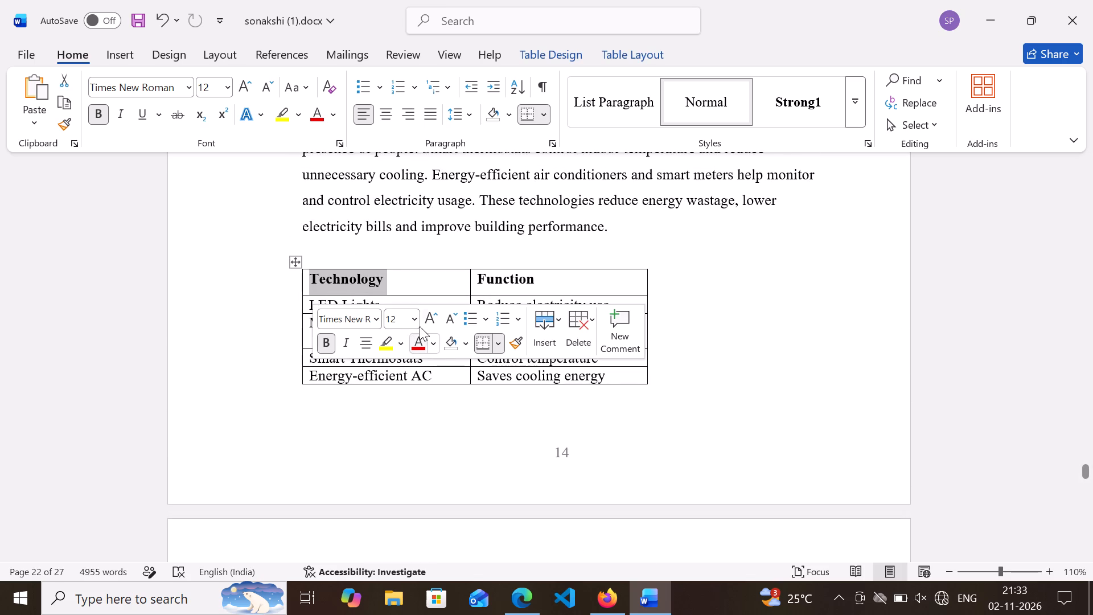
click(460, 273)
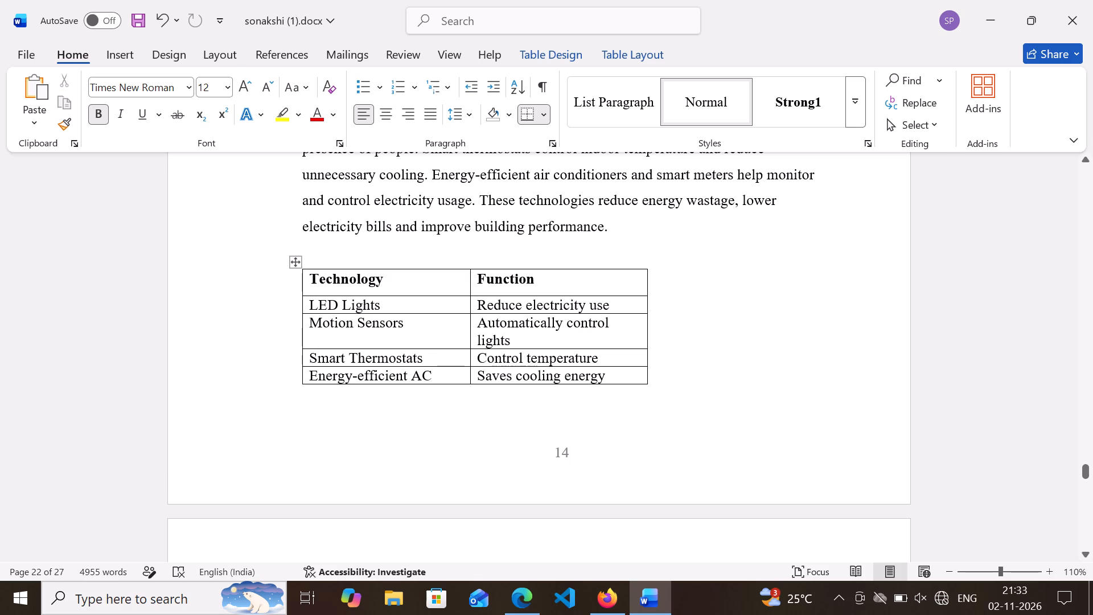
click(294, 261)
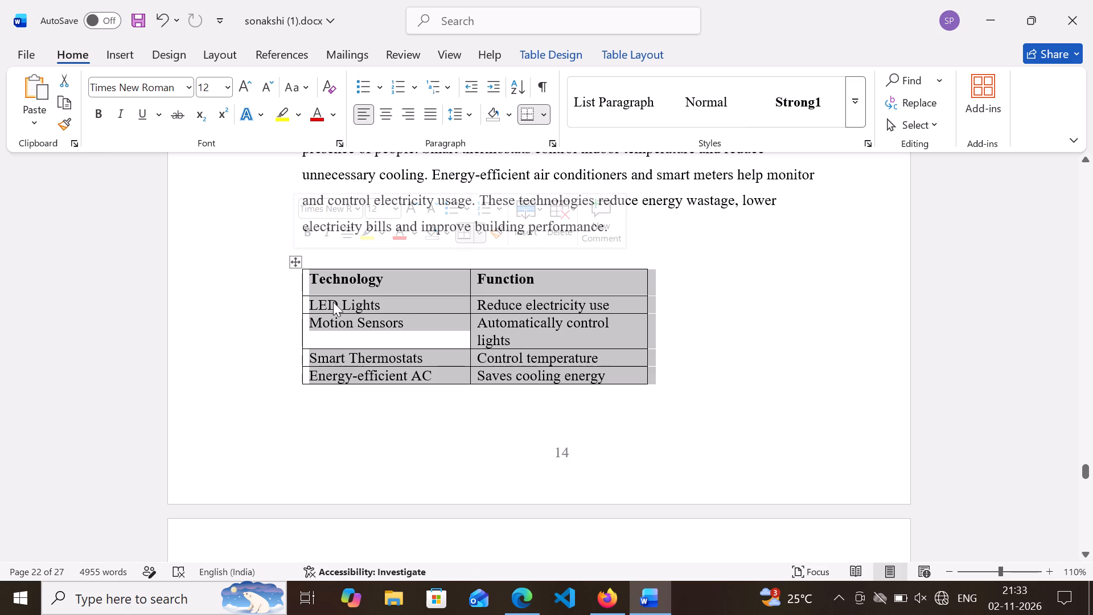
click(393, 120)
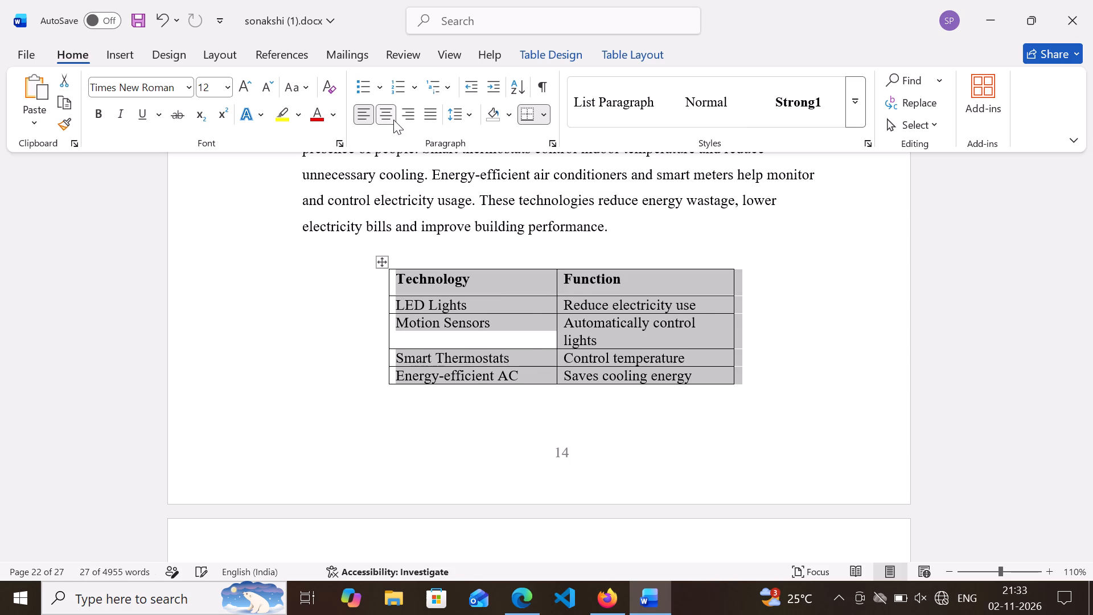
click(516, 346)
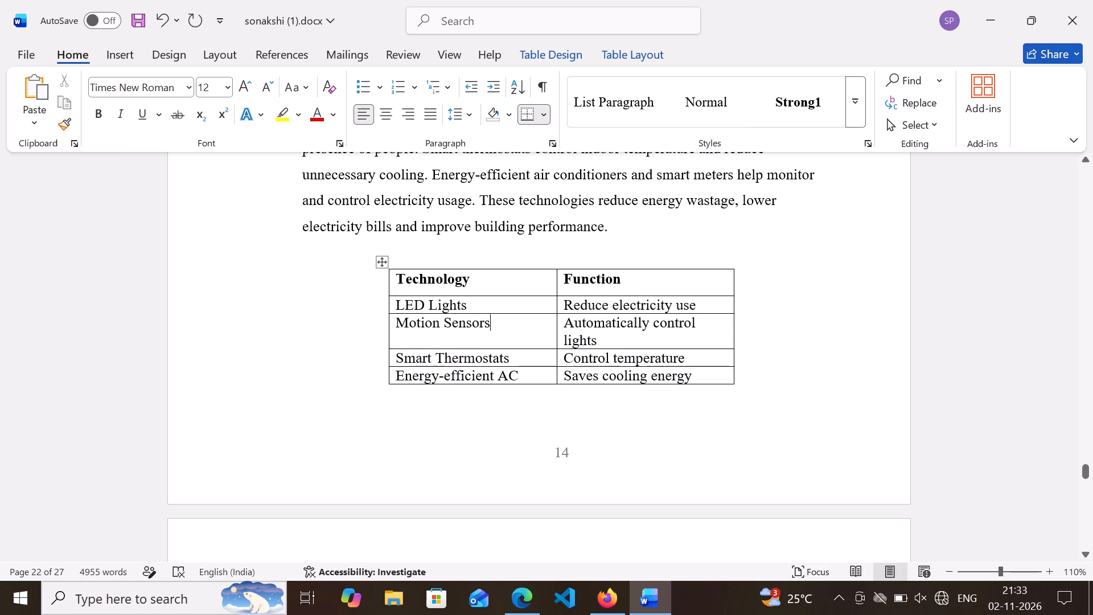
Examine how the technology table's rows break between page 14 and the following page.
scroll(516, 346, down, 1)
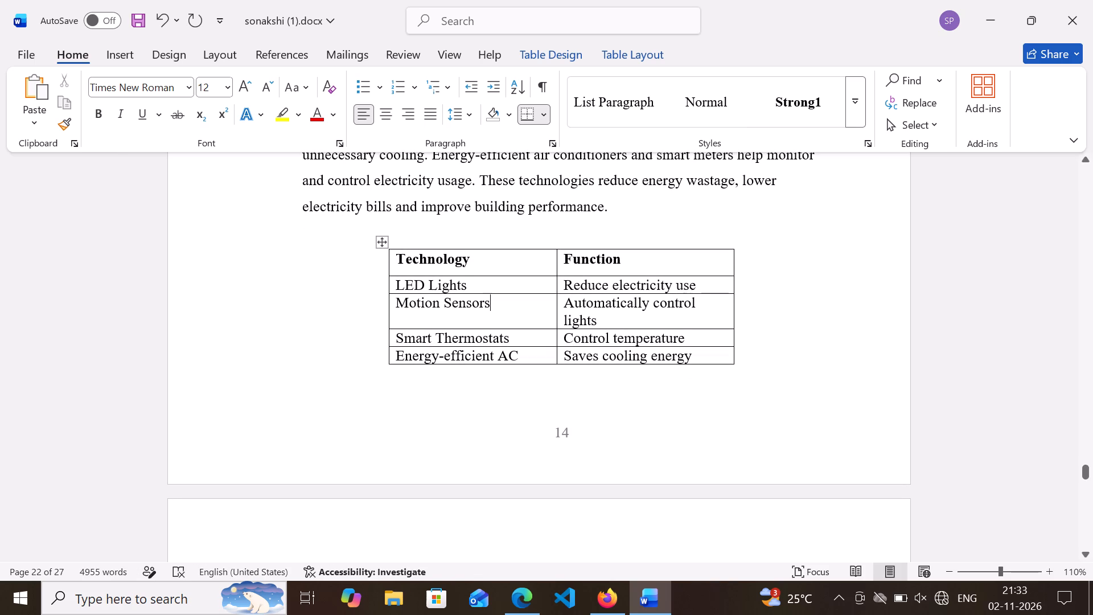
scroll(516, 346, up, 1)
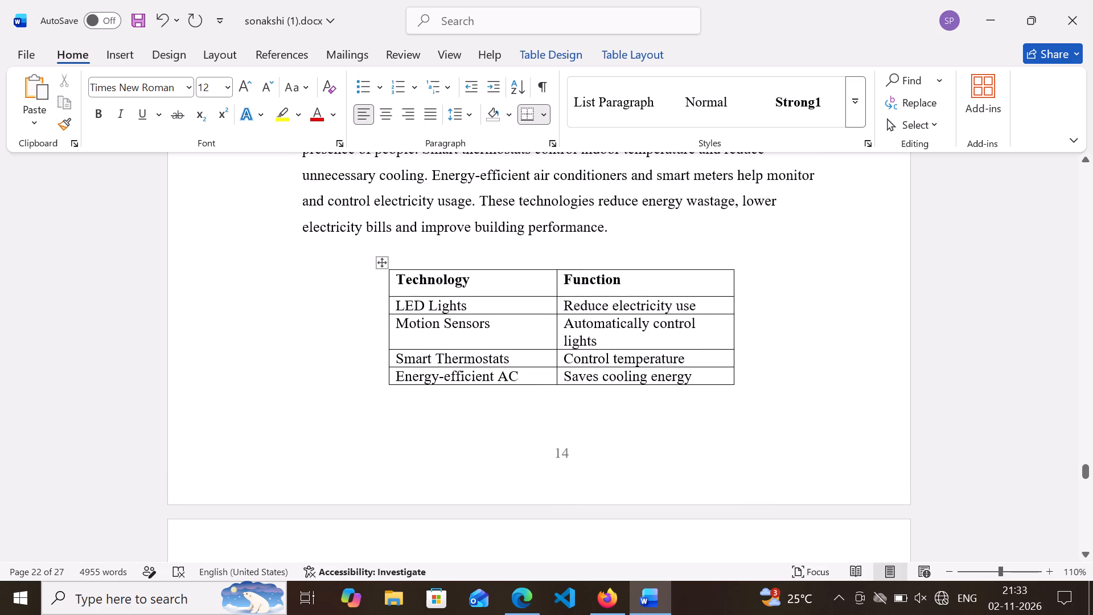
scroll(516, 346, up, 1)
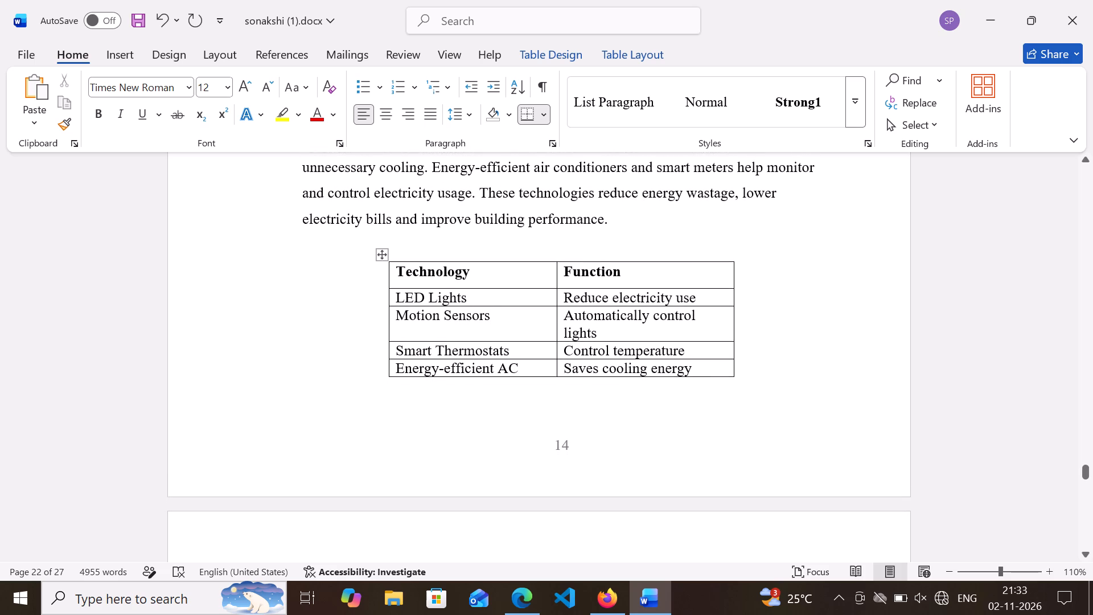
scroll(672, 330, down, 2)
scroll(672, 330, up, 1)
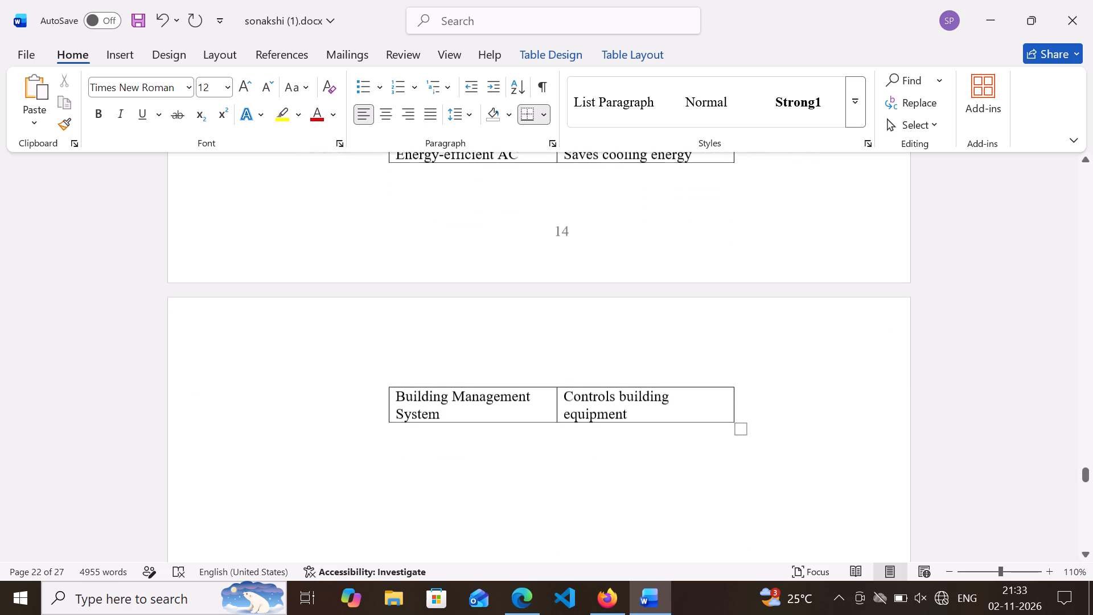
scroll(672, 330, up, 3)
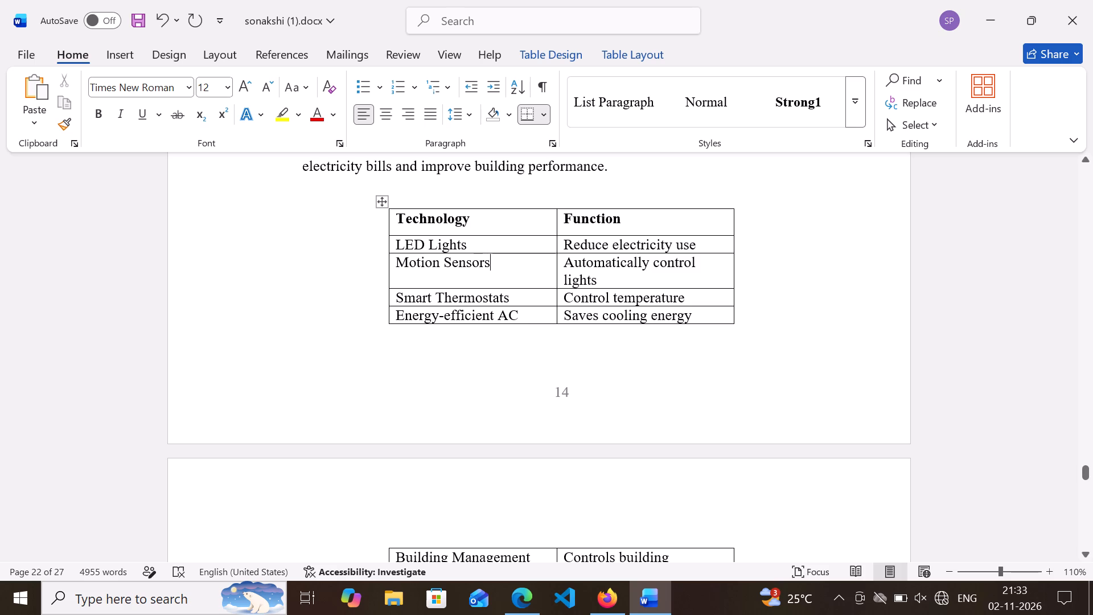
scroll(455, 244, up, 1)
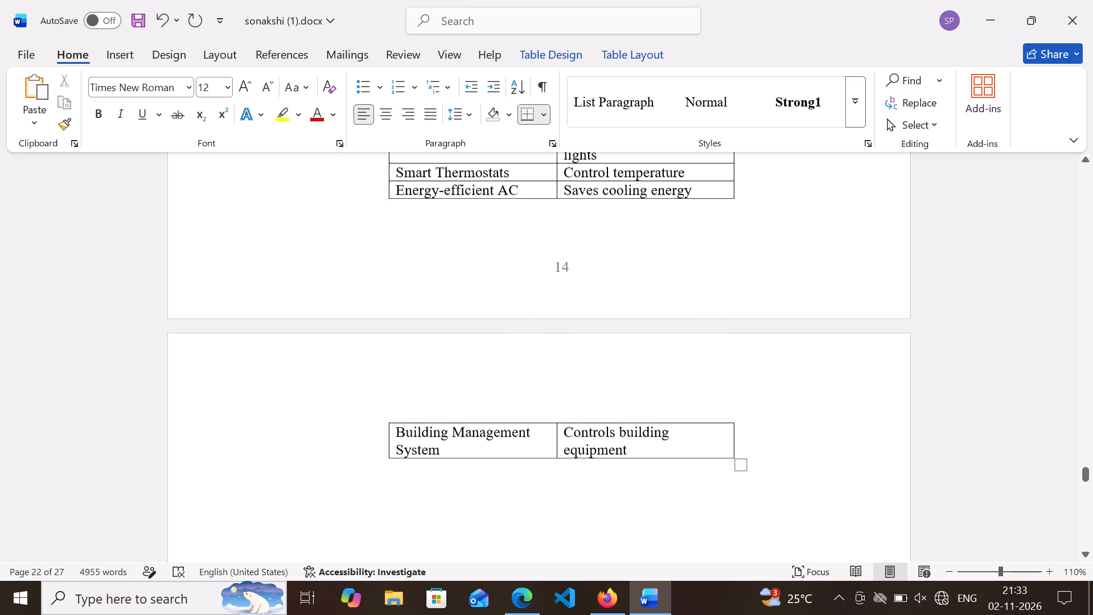
scroll(455, 244, up, 2)
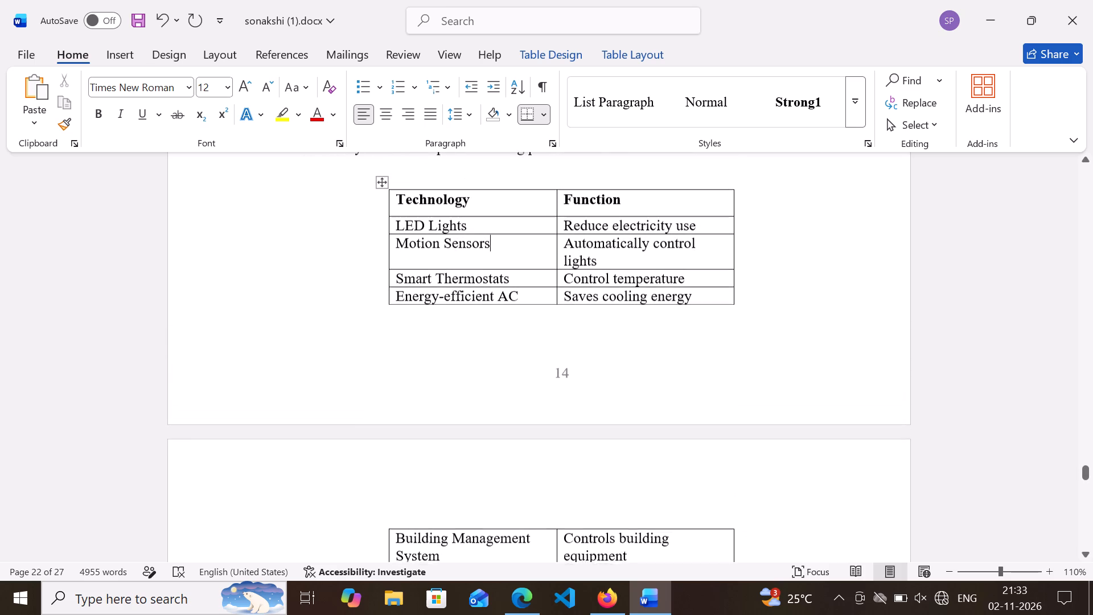
scroll(455, 244, up, 1)
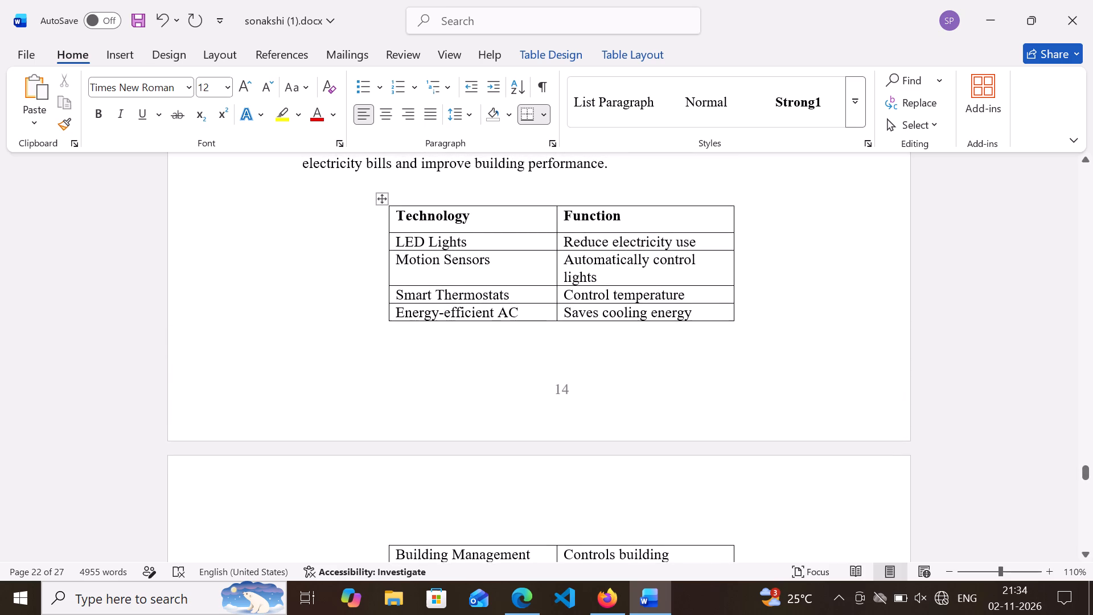
Increase the heights of the technology table's header row and "LED Lights" row by lowering their bottom borders.
click(540, 320)
drag(540, 320, 526, 297)
click(526, 297)
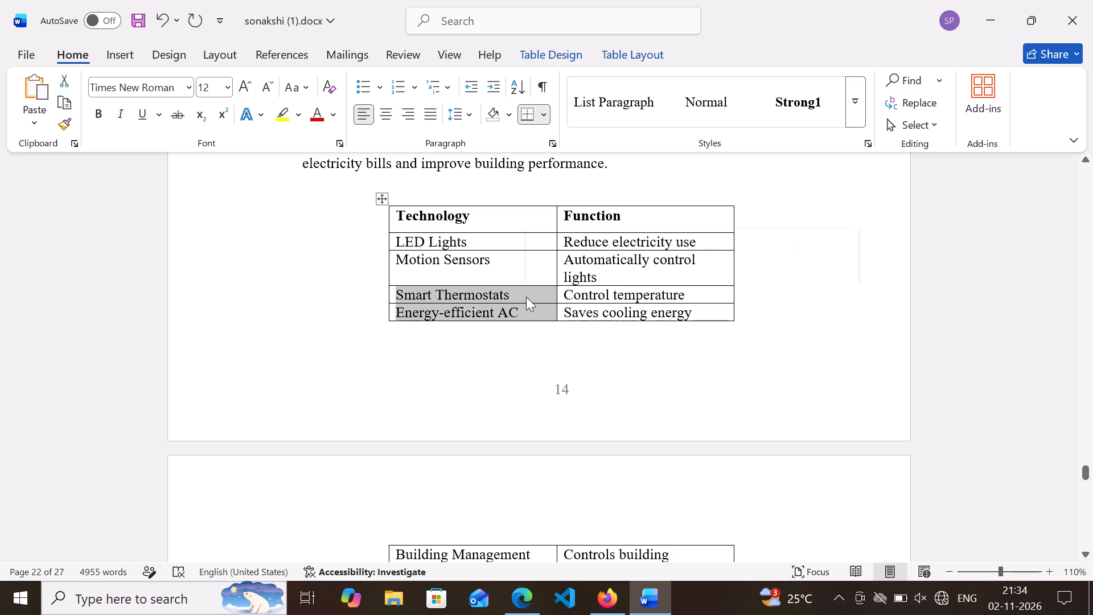
double_click(530, 232)
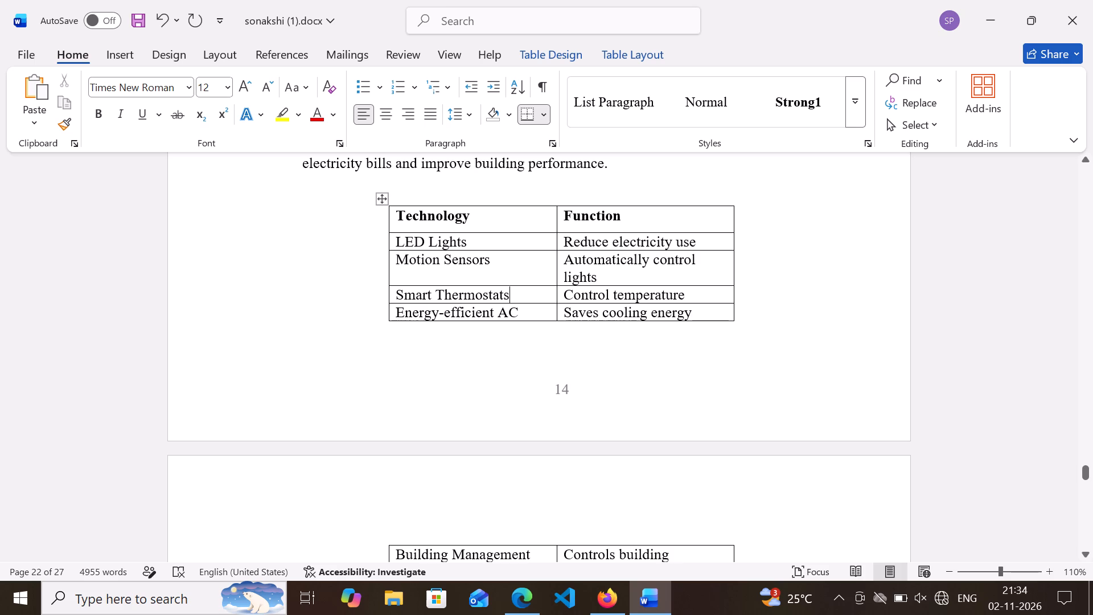
drag(531, 233, 532, 256)
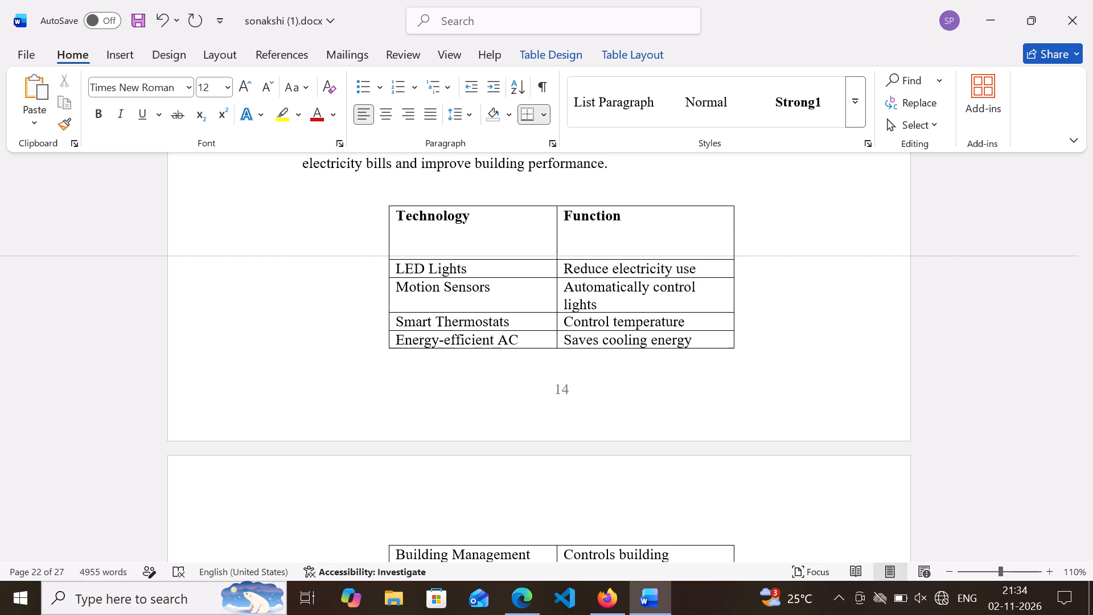
drag(532, 256, 535, 249)
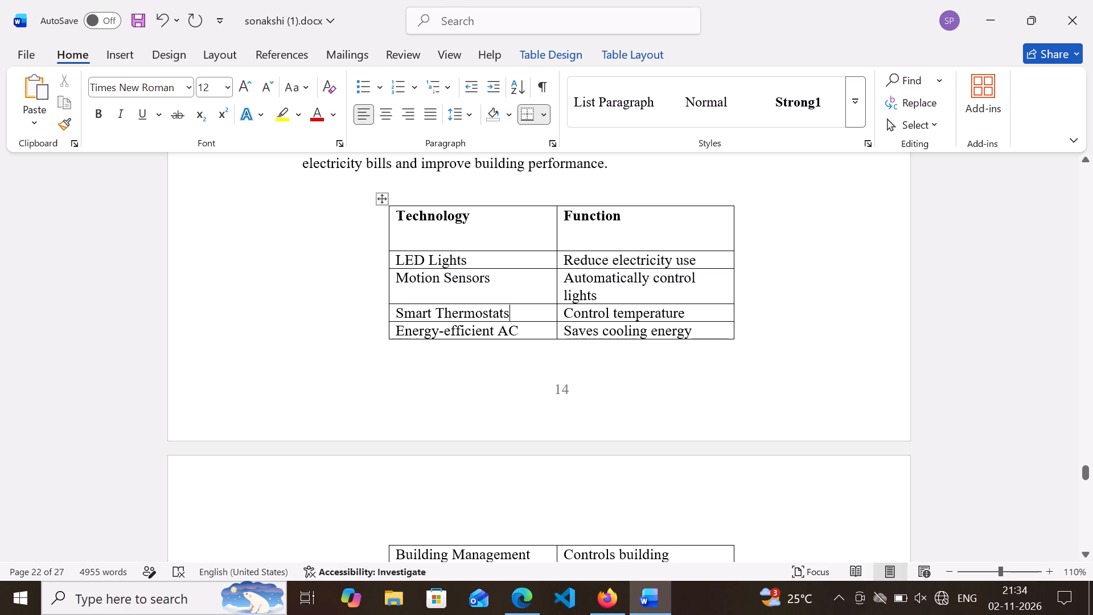
double_click(535, 266)
drag(534, 269, 535, 276)
drag(535, 276, 536, 289)
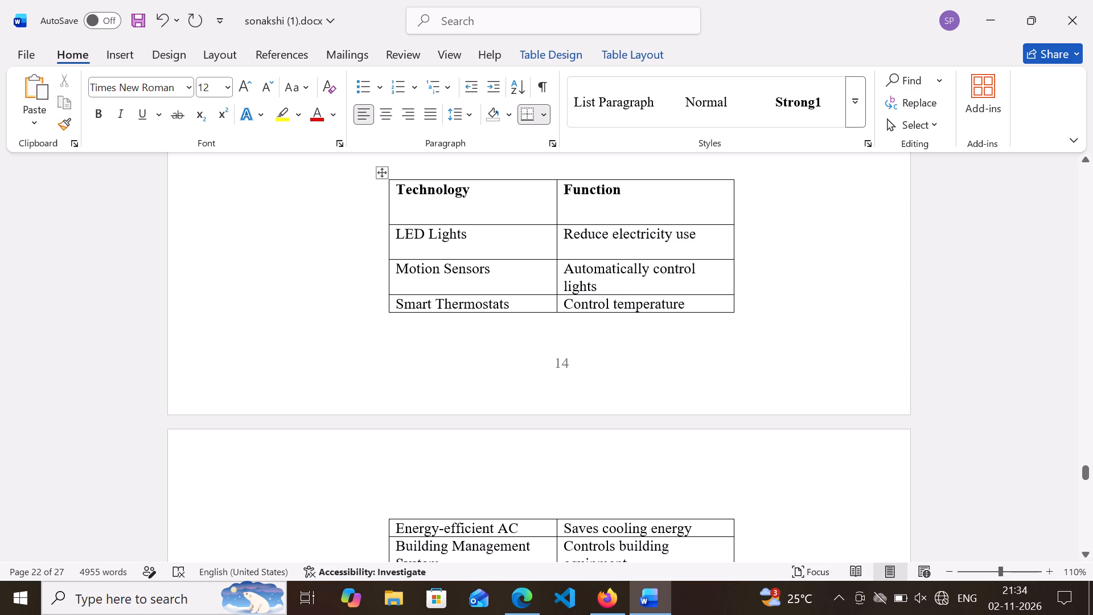
Increase the height of the "Energy-efficient AC" row to about that of the two-line row below it.
click(703, 309)
drag(703, 309, 696, 328)
scroll(696, 328, down, 1)
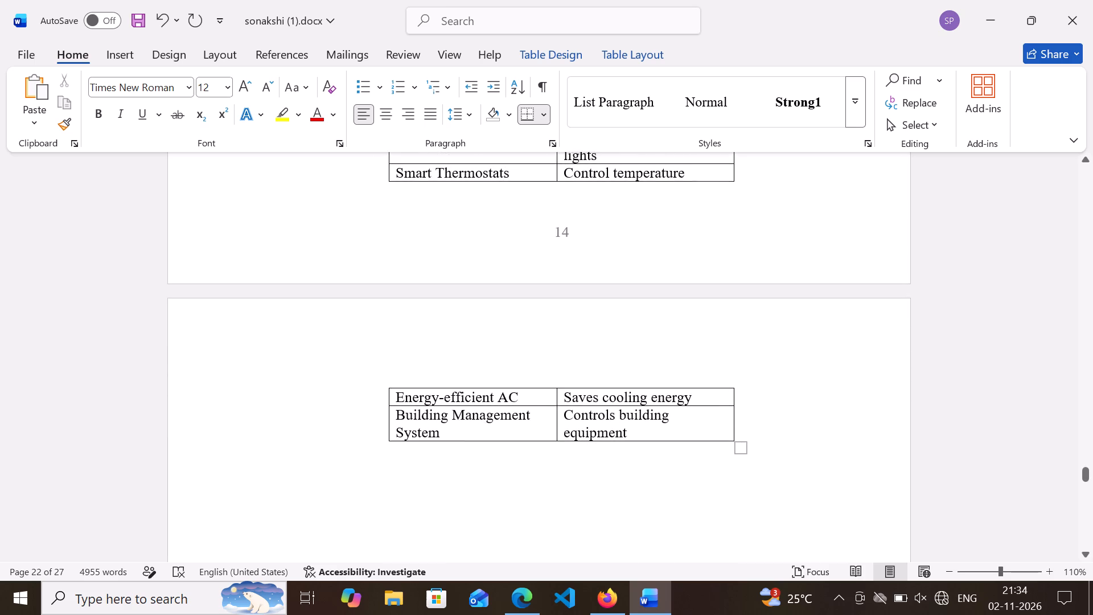
scroll(696, 328, down, 1)
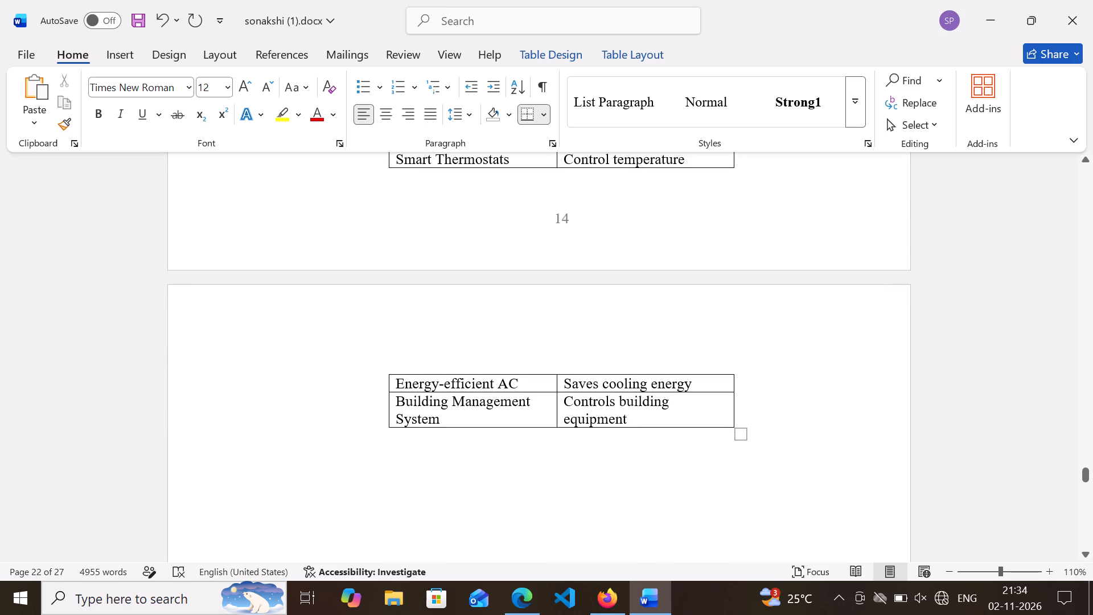
drag(548, 393, 547, 409)
scroll(547, 409, down, 1)
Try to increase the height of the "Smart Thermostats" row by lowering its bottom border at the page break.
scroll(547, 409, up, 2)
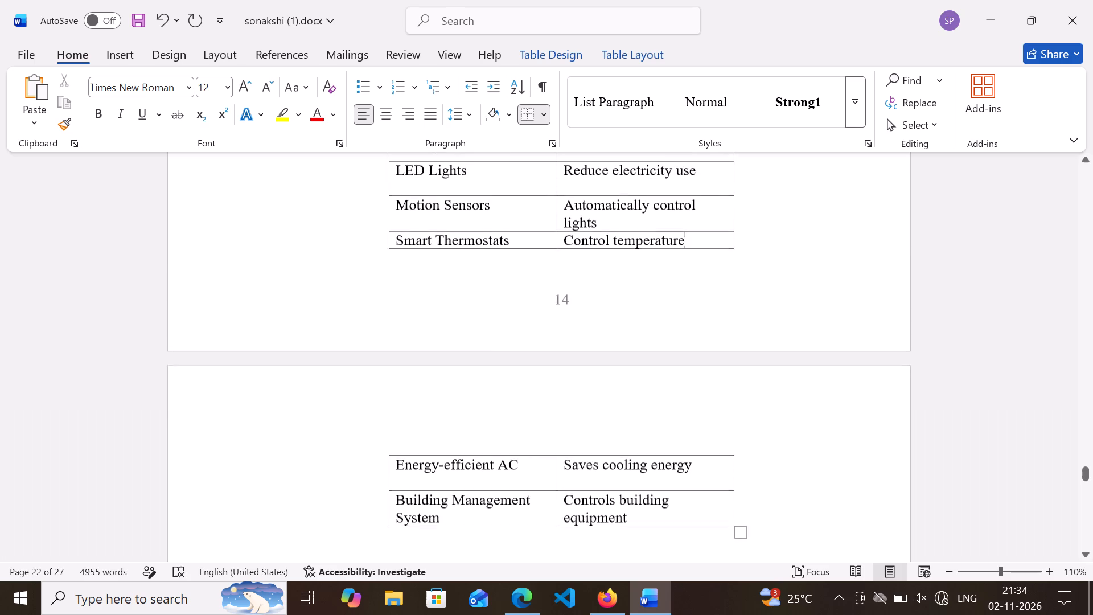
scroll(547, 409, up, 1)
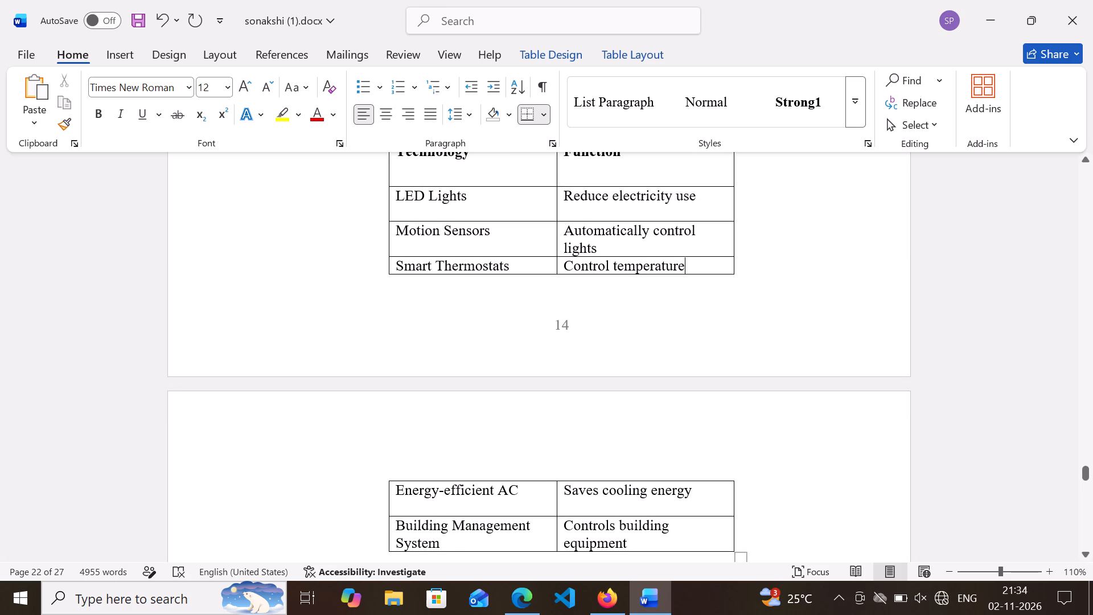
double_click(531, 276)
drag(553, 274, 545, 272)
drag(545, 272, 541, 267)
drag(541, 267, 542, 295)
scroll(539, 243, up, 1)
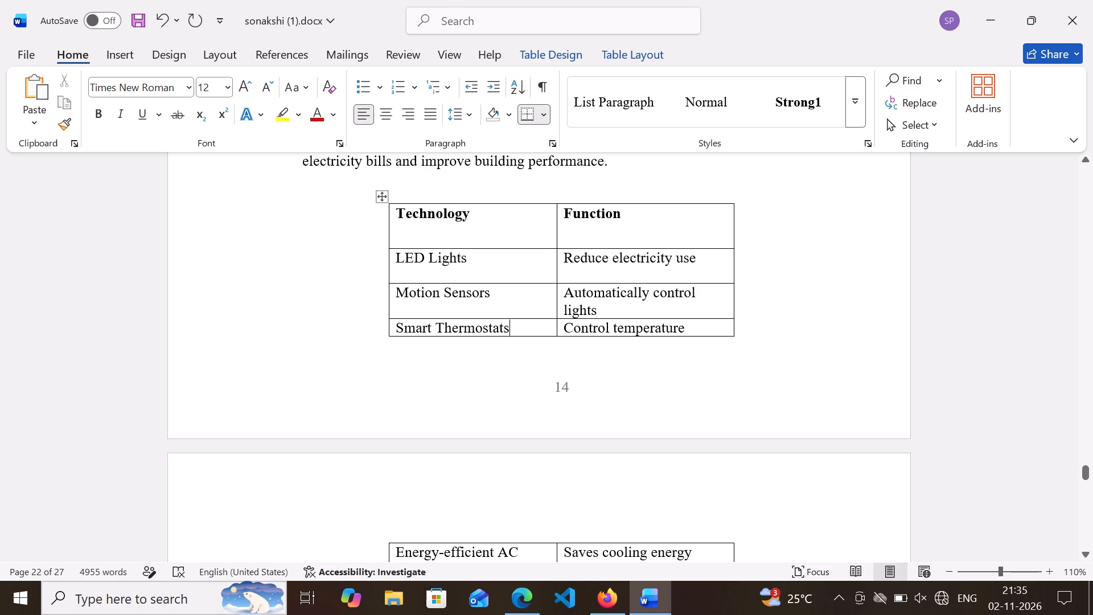
Reduce the technology table's header row to about the same height as the "LED Lights" row.
click(532, 250)
drag(532, 250, 533, 240)
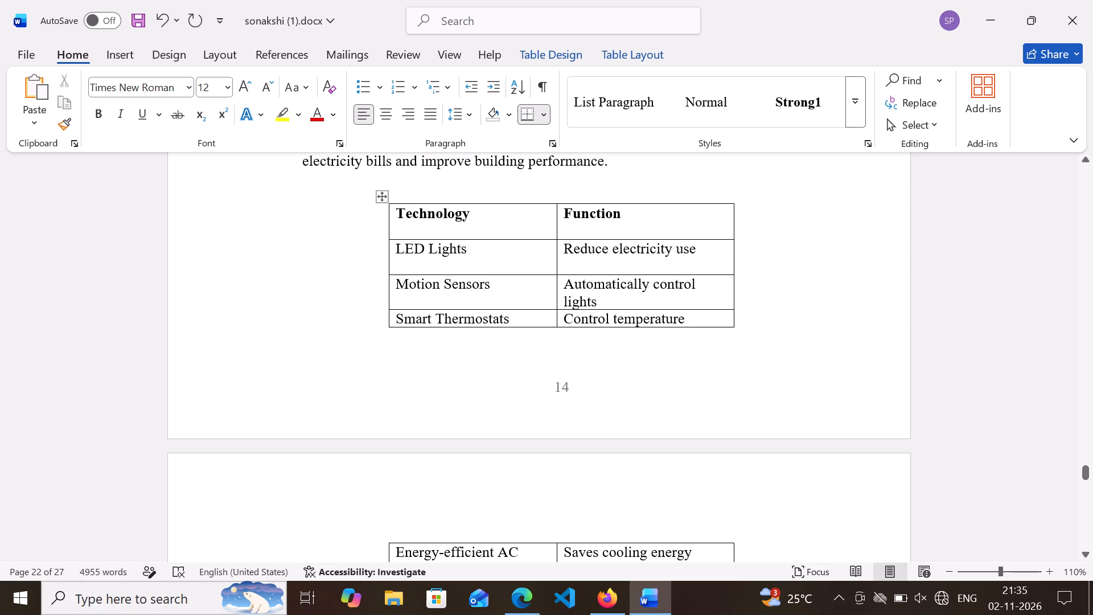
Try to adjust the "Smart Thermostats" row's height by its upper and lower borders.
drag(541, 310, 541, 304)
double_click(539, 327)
Examine how the technology table's rows are split across the page break and compare their heights.
scroll(542, 320, down, 3)
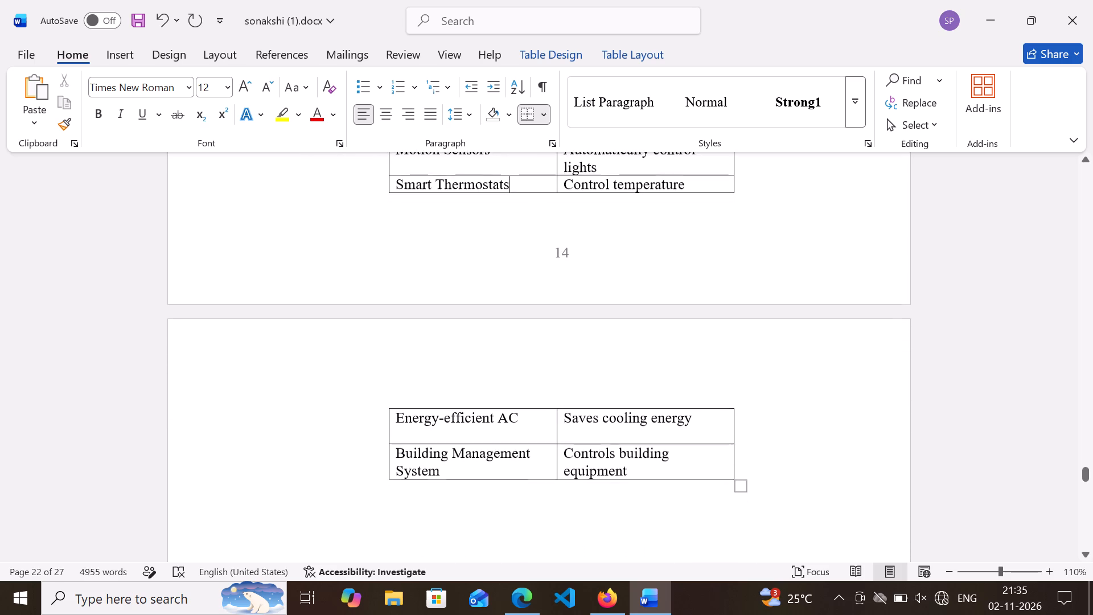
scroll(542, 320, up, 1)
scroll(542, 320, down, 1)
ctrl+scroll(542, 320, up, 1)
ctrl+scroll(542, 320, down, 1)
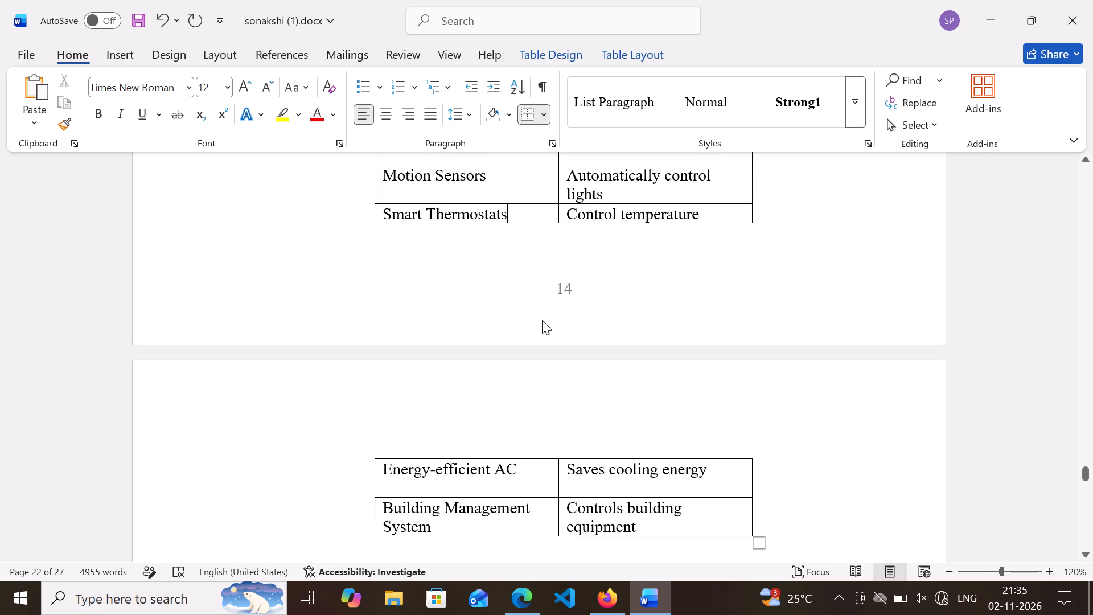
scroll(542, 320, up, 3)
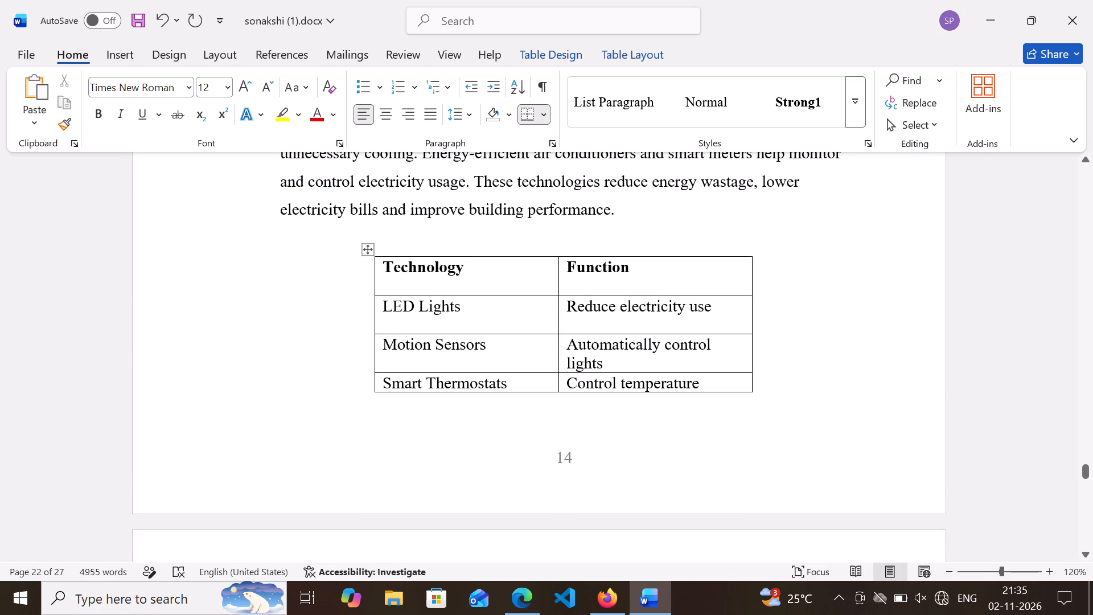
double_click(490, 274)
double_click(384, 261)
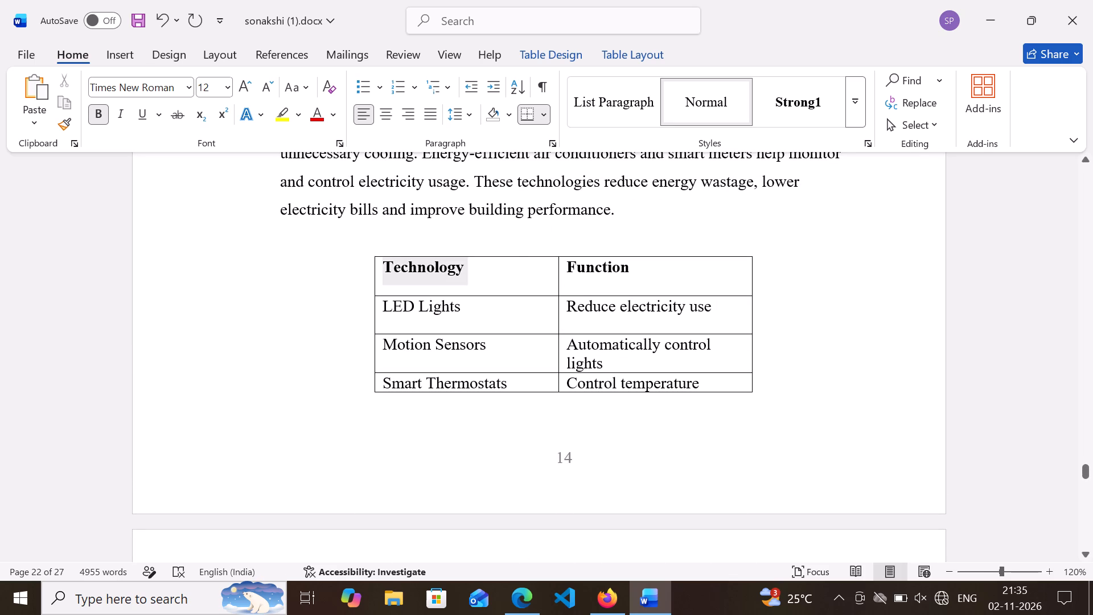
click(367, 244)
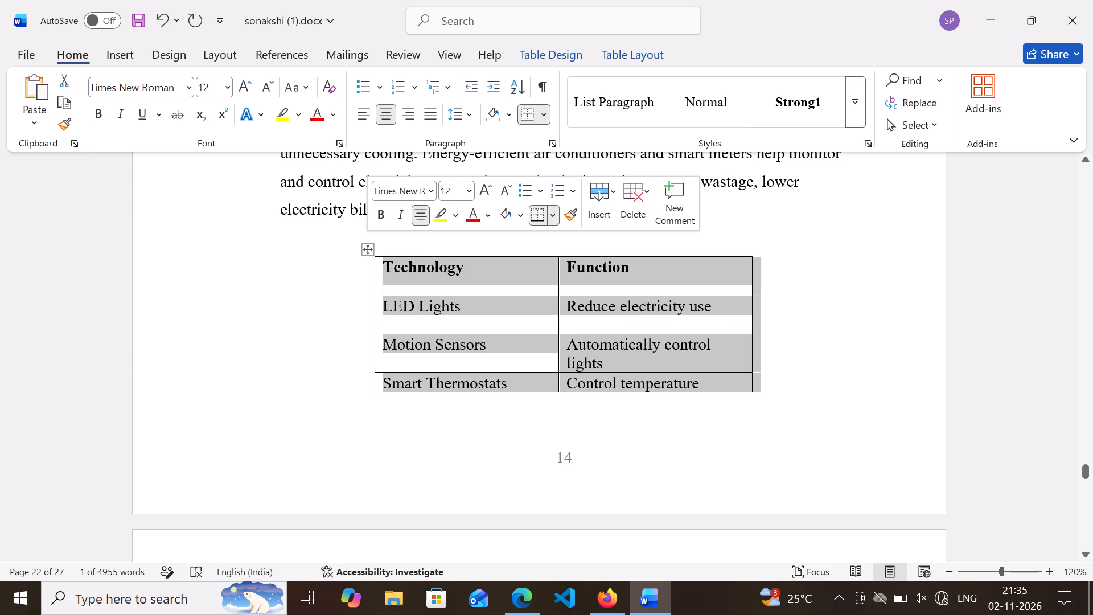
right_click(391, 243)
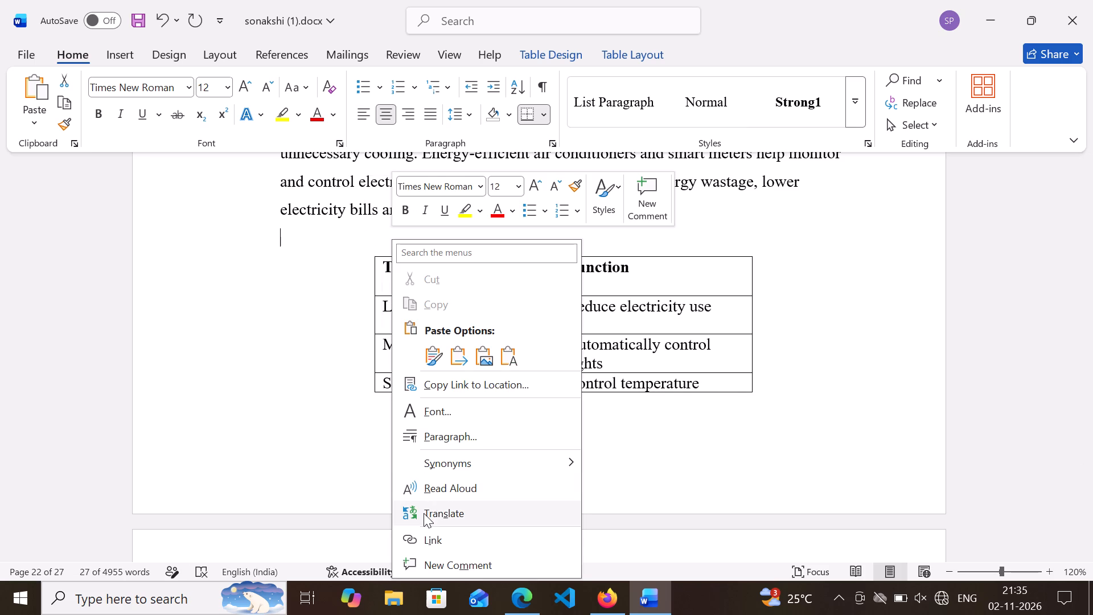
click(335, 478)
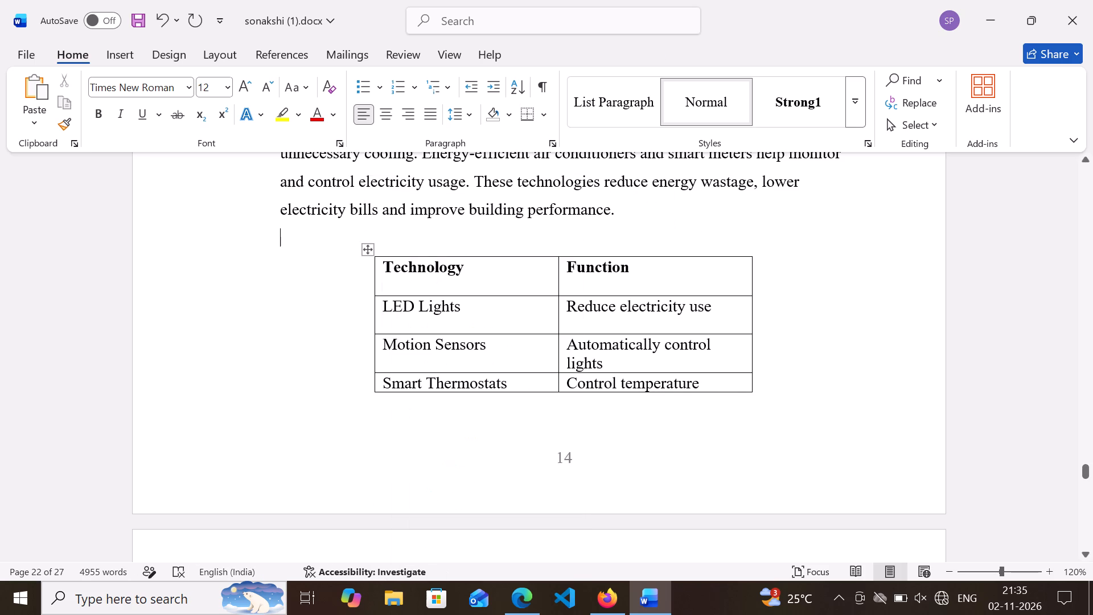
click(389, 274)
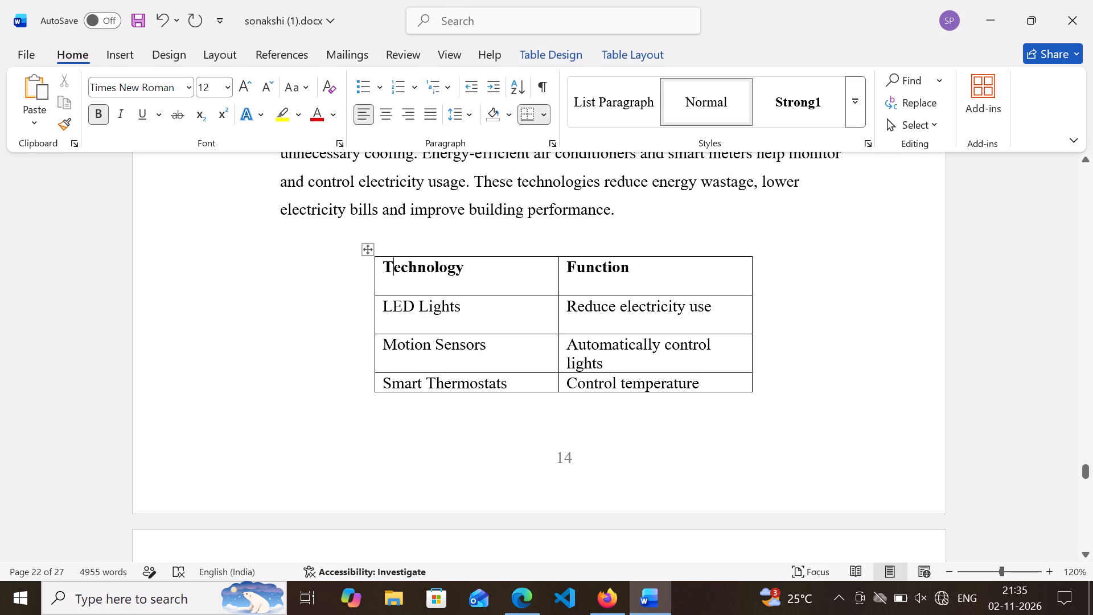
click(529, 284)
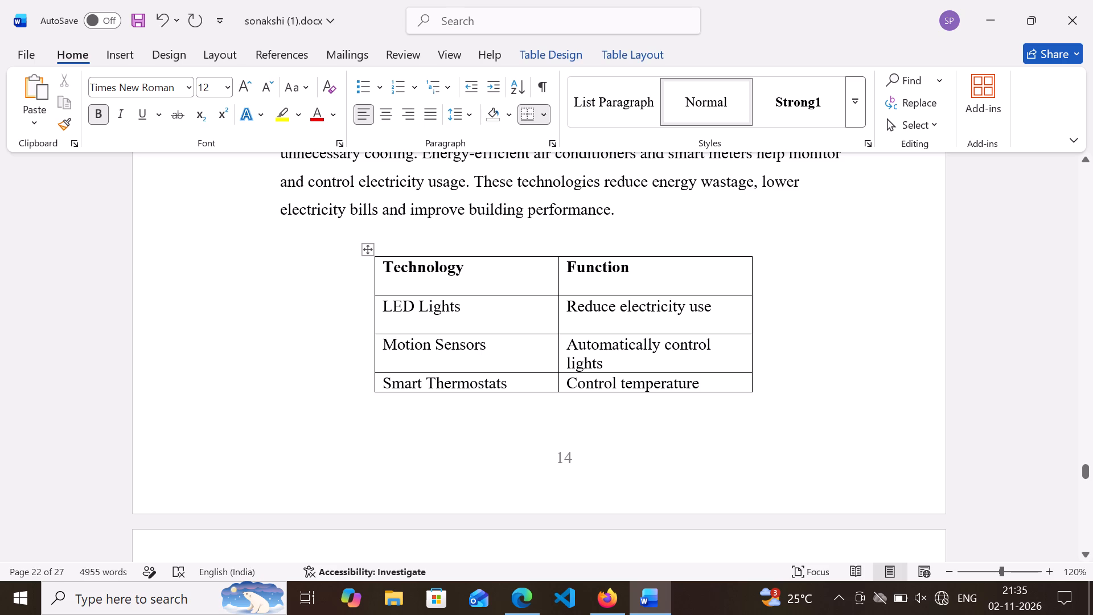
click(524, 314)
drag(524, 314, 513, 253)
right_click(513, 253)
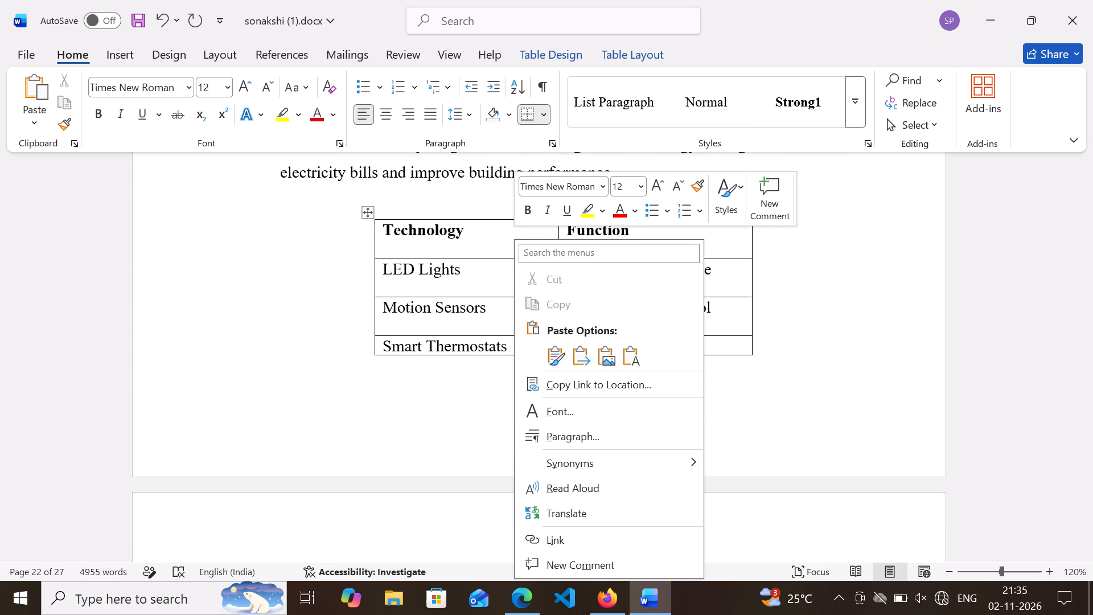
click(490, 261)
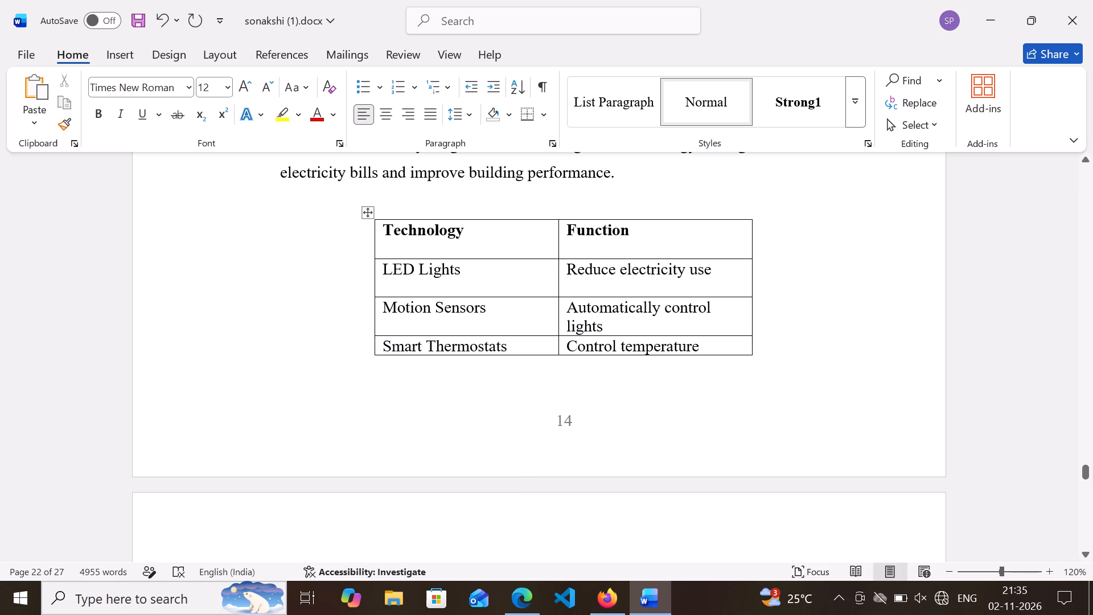
Select the technology table's cells from the header row through "Smart Thermostats" and open the options for inserting rows or columns.
drag(384, 225, 570, 404)
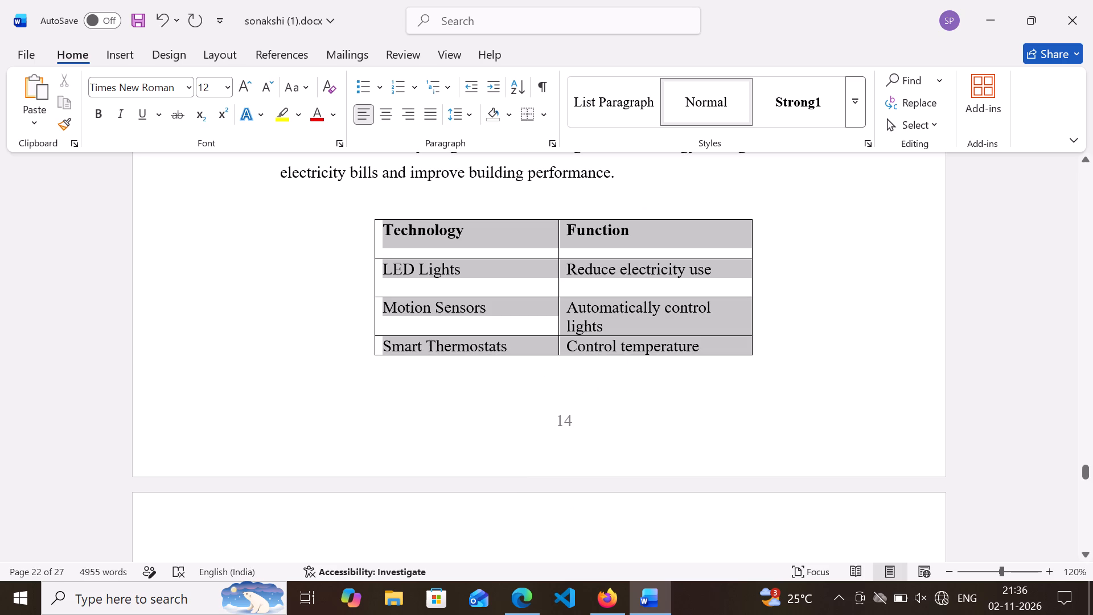
drag(570, 404, 572, 525)
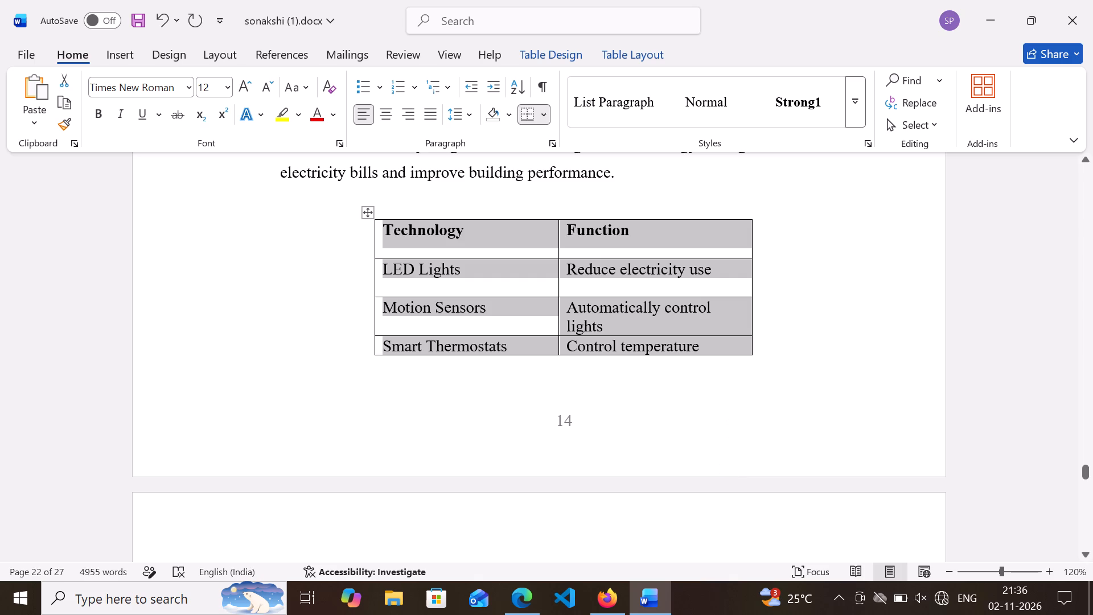
right_click(709, 380)
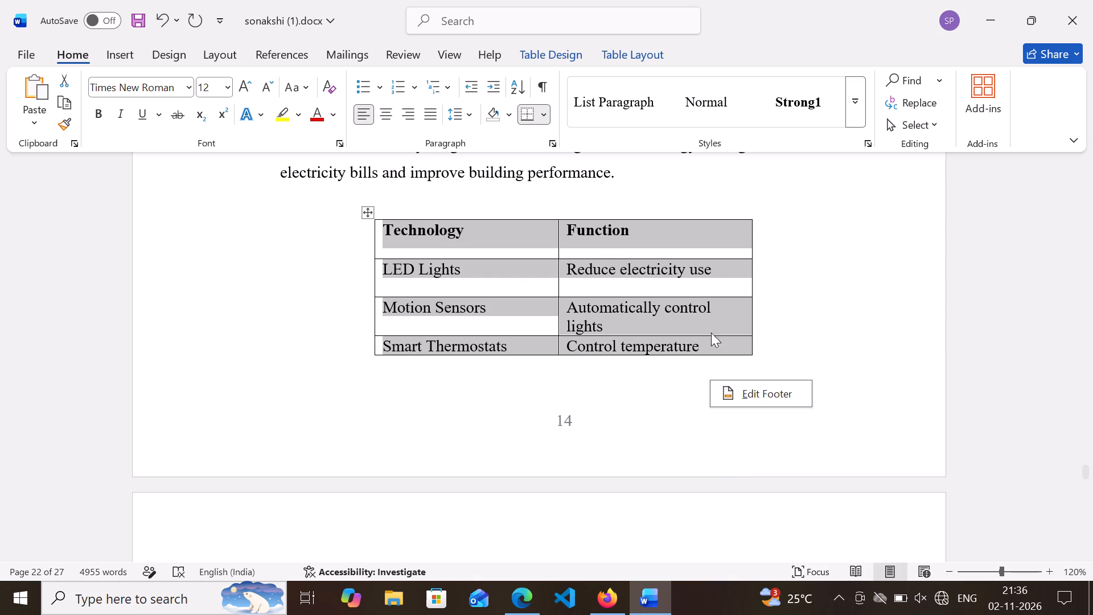
right_click(711, 315)
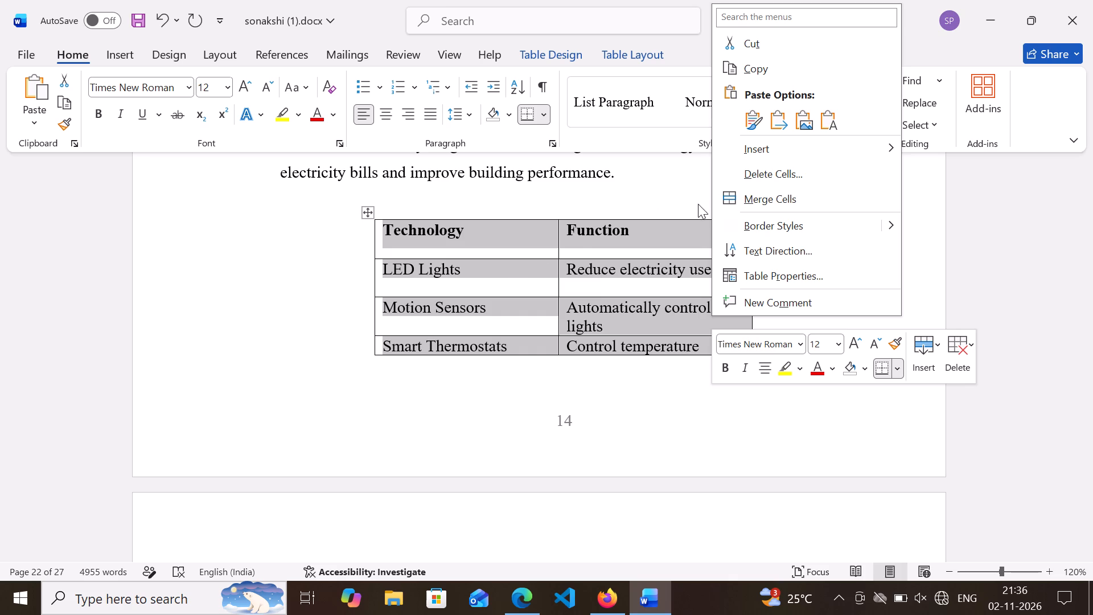
click(751, 147)
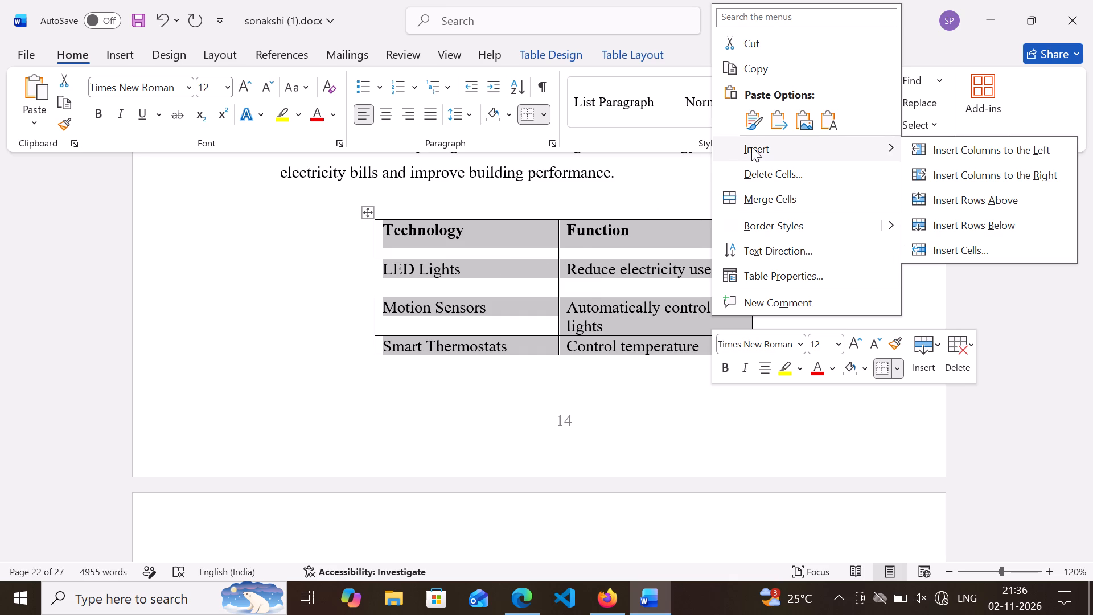
click(780, 152)
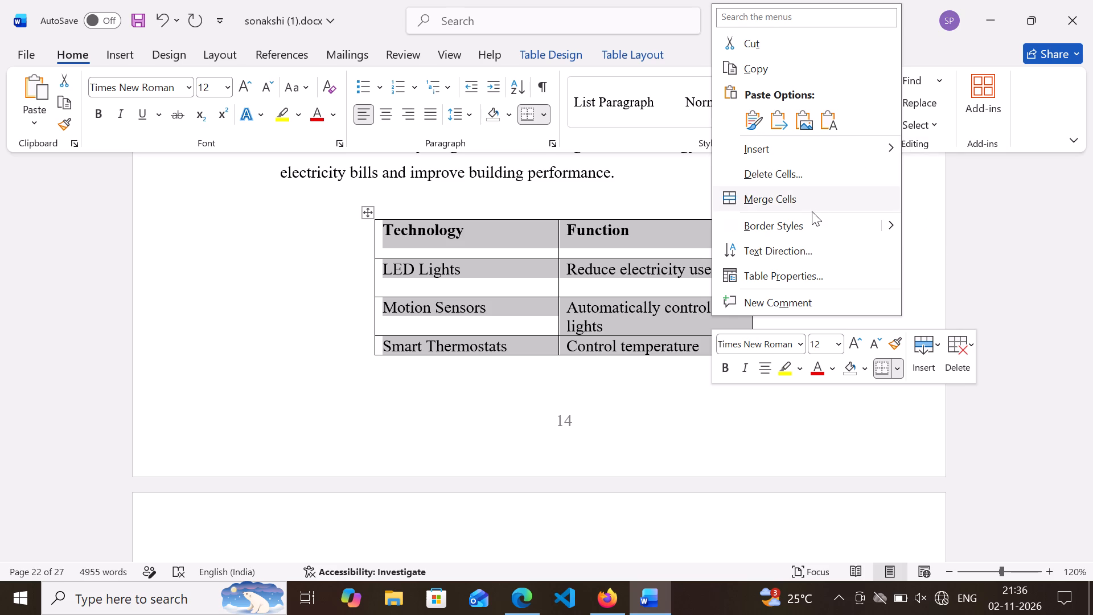
click(818, 158)
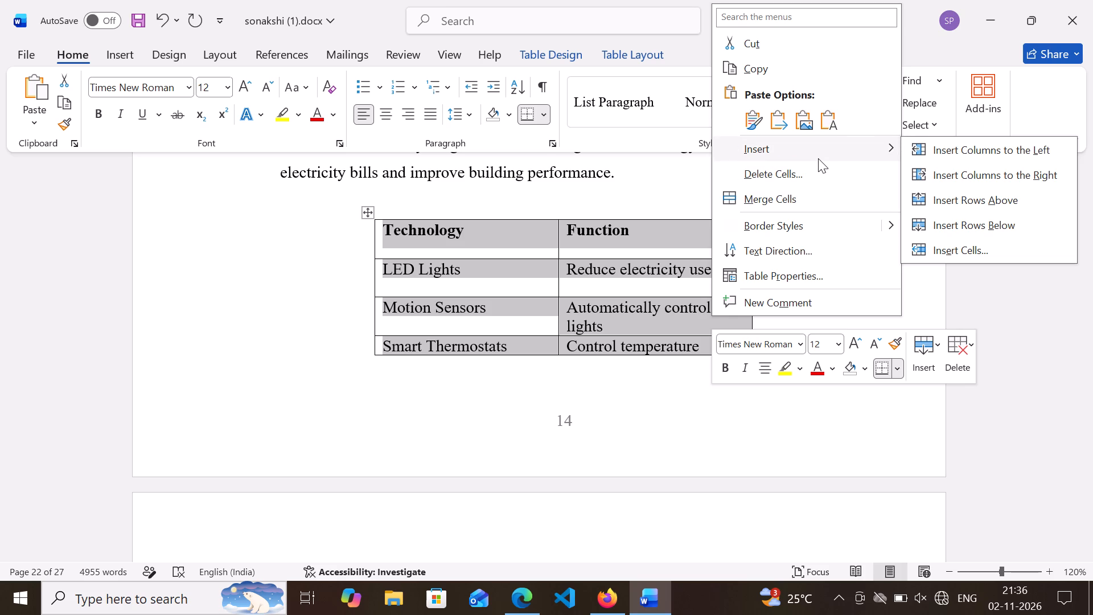
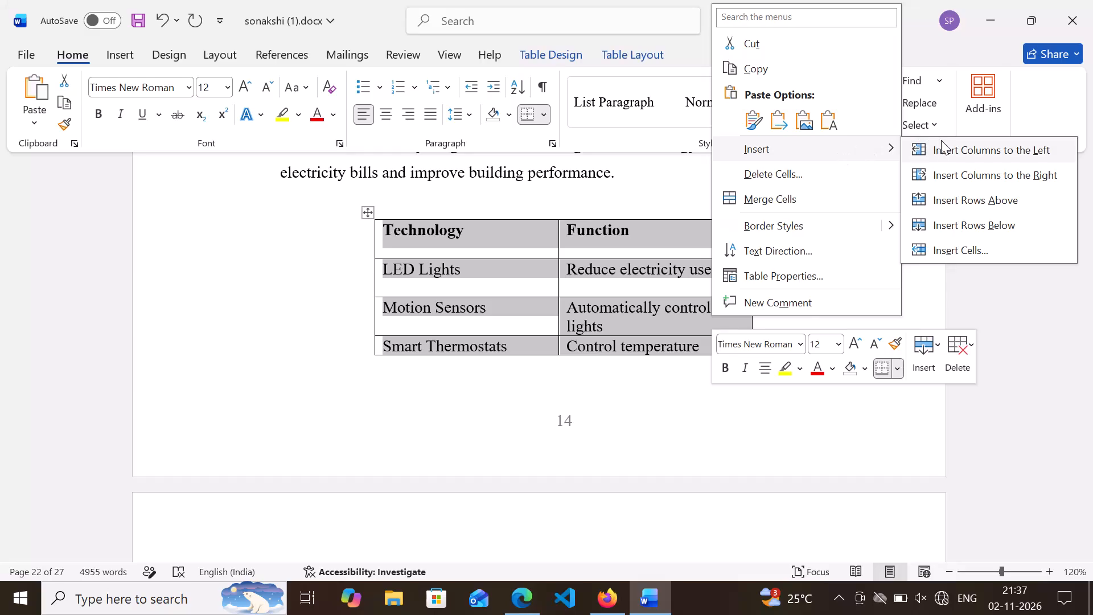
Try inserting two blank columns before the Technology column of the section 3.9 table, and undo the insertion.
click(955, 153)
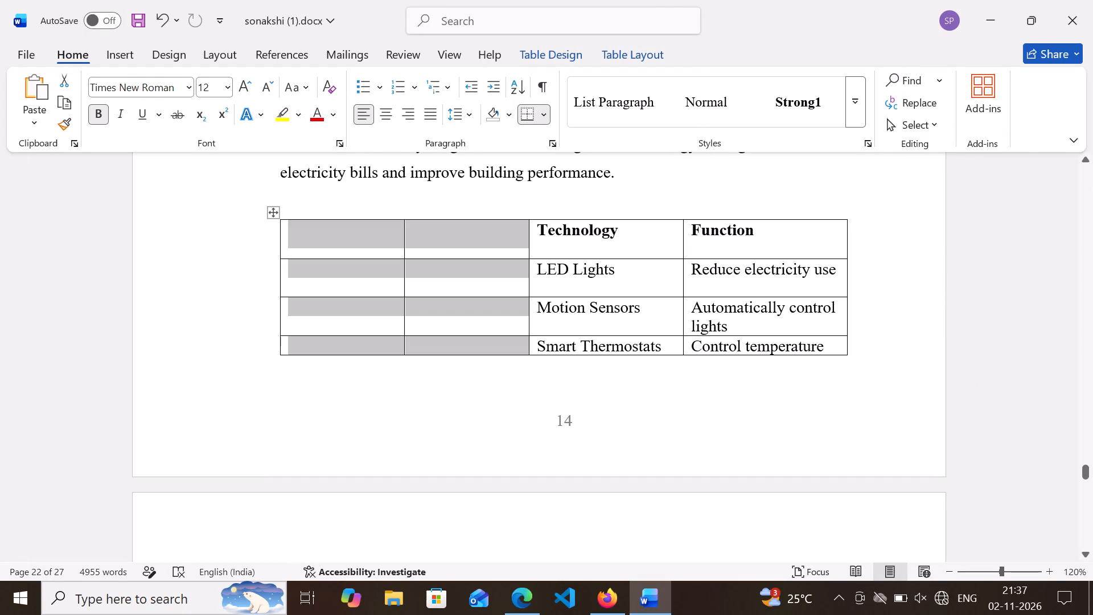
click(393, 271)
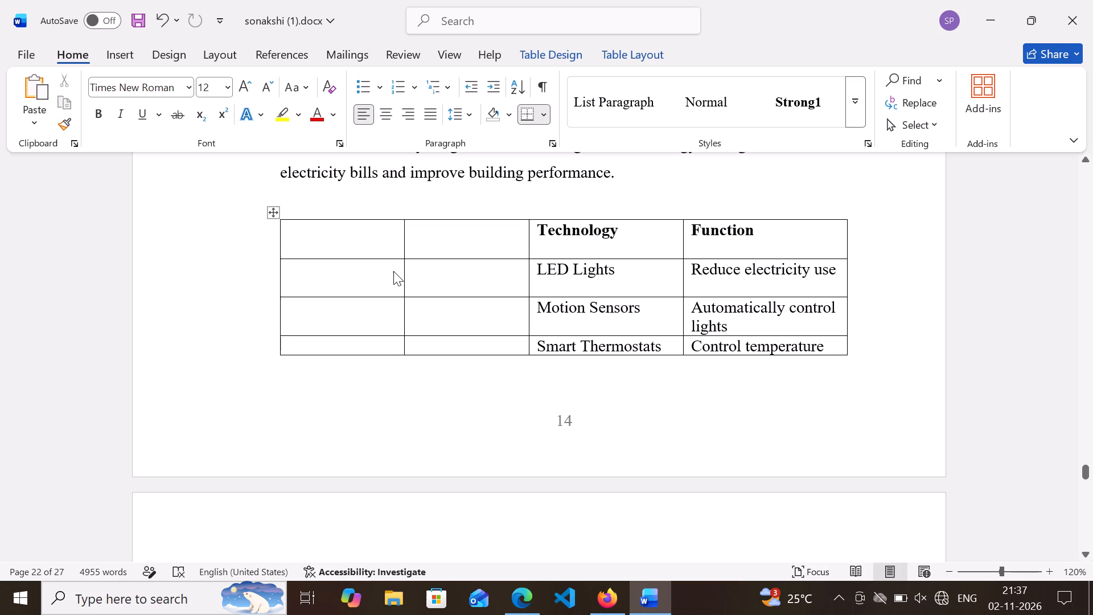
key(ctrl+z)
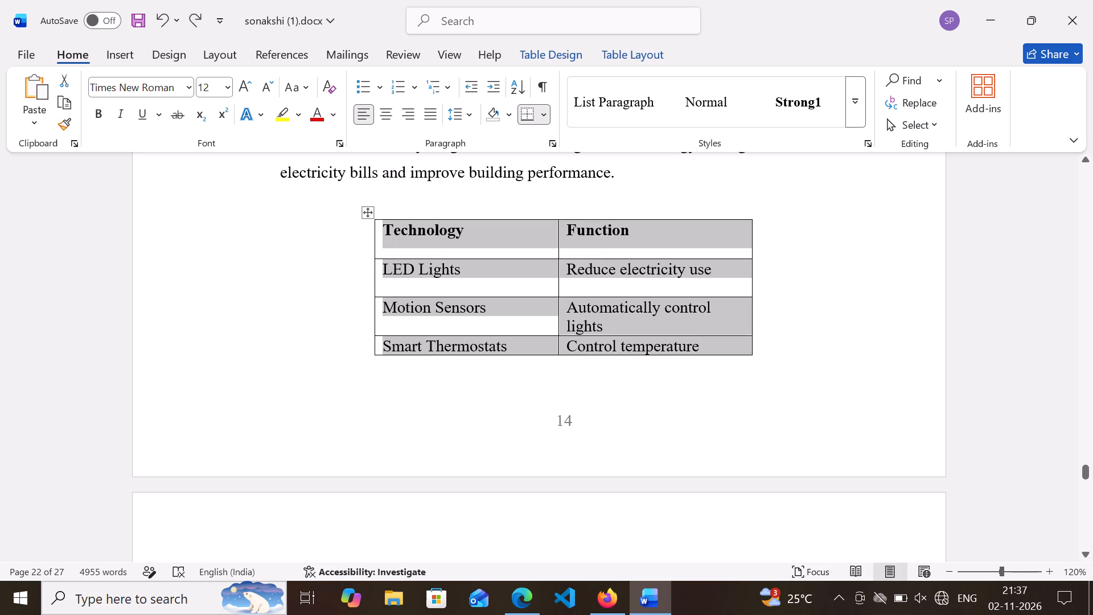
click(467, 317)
Examine the section 3.9 Energy Saving Technologies text and its table across the page break, as far as the Chapter 4 heading.
ctrl+scroll(492, 249, up, 1)
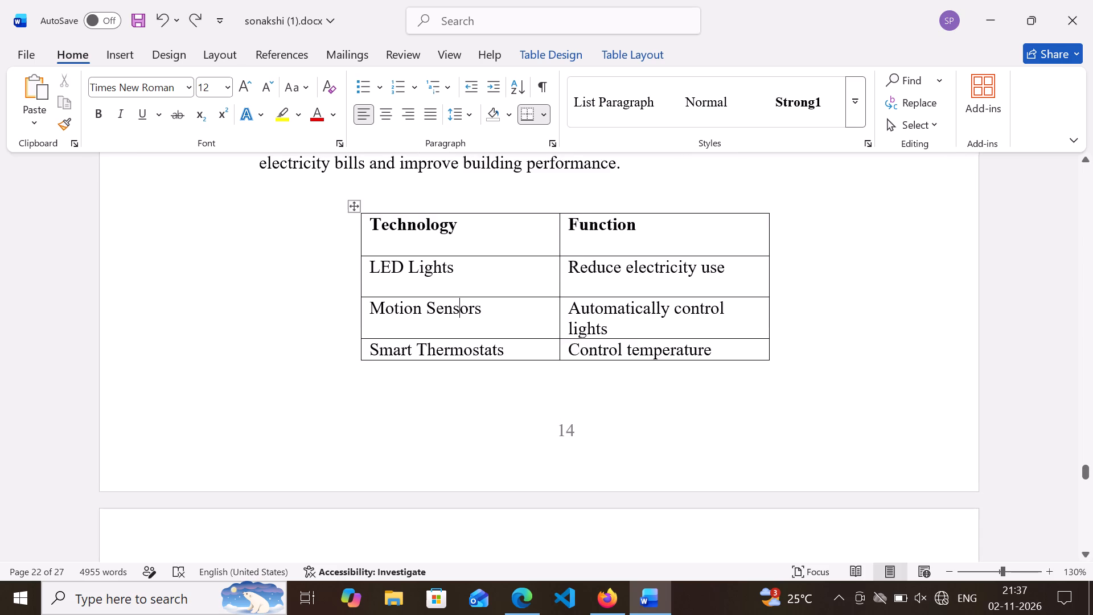
scroll(492, 249, down, 6)
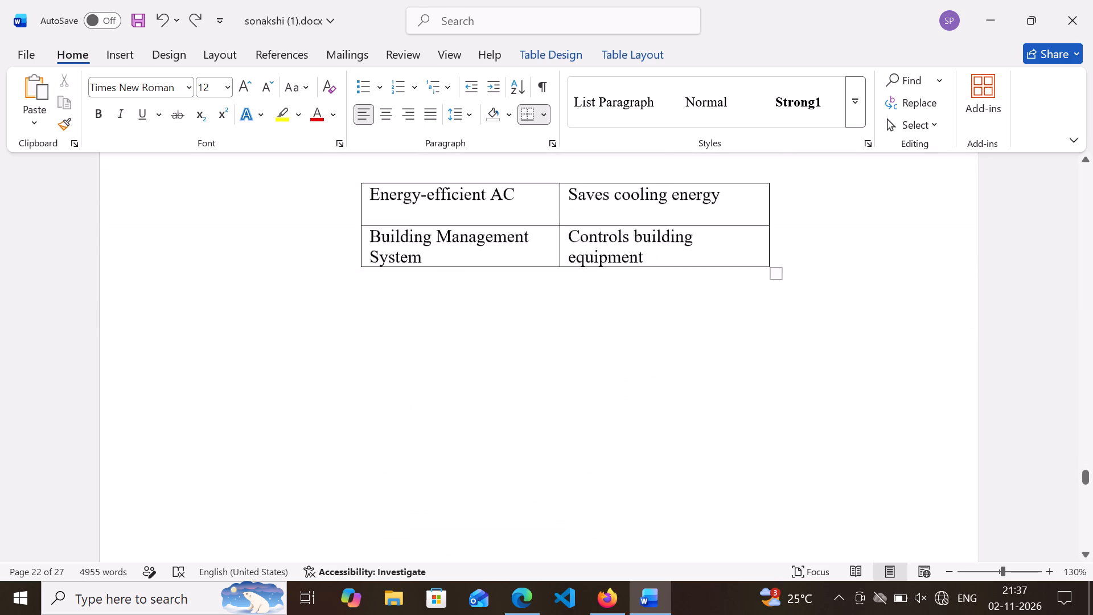
scroll(492, 249, down, 10)
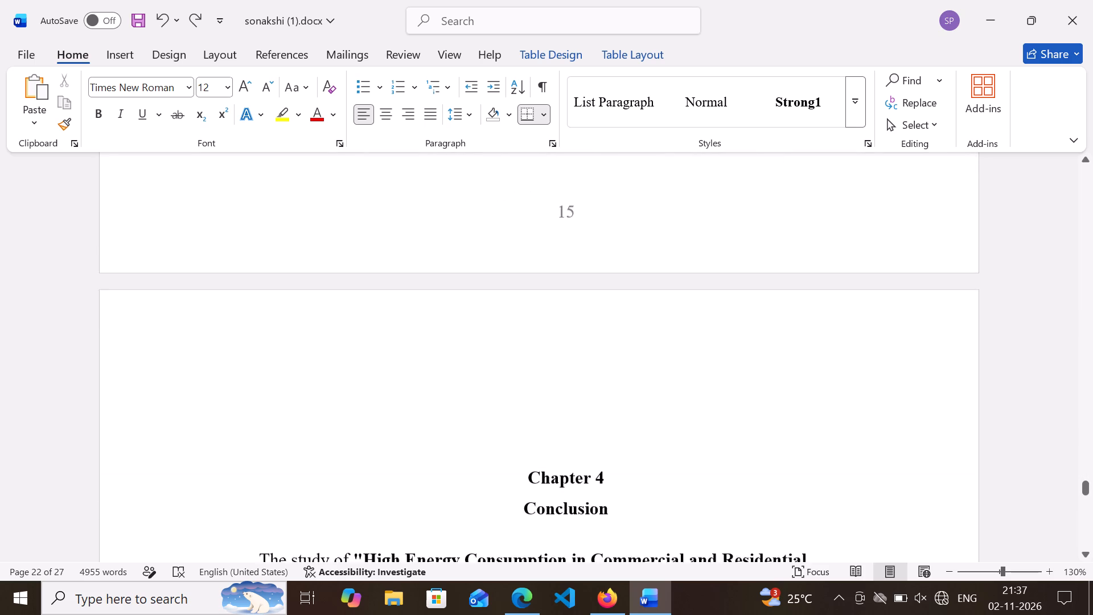
scroll(492, 249, up, 2)
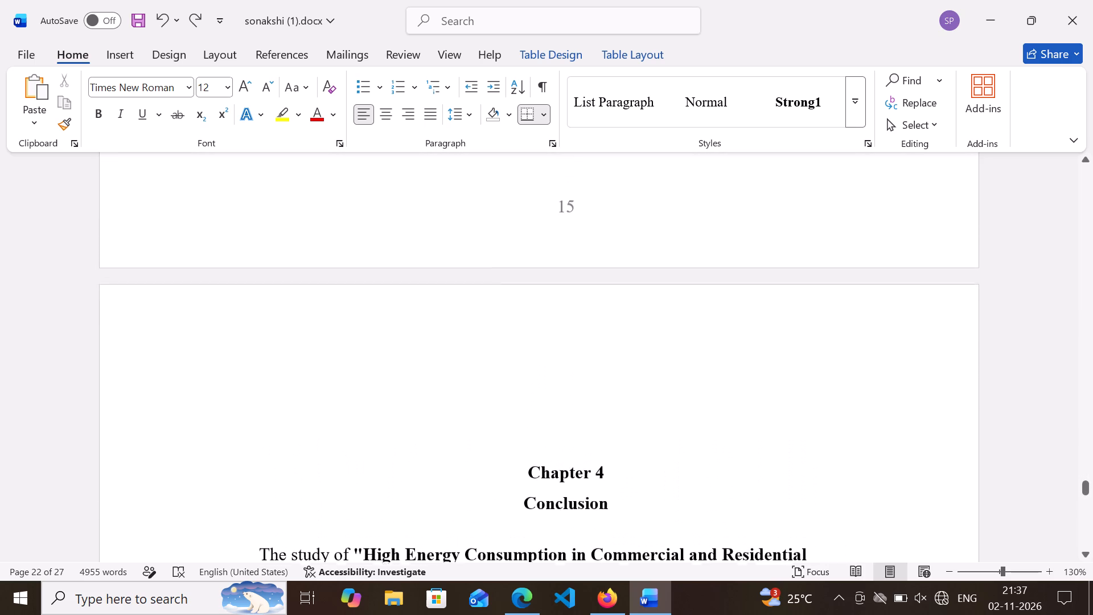
scroll(492, 249, up, 18)
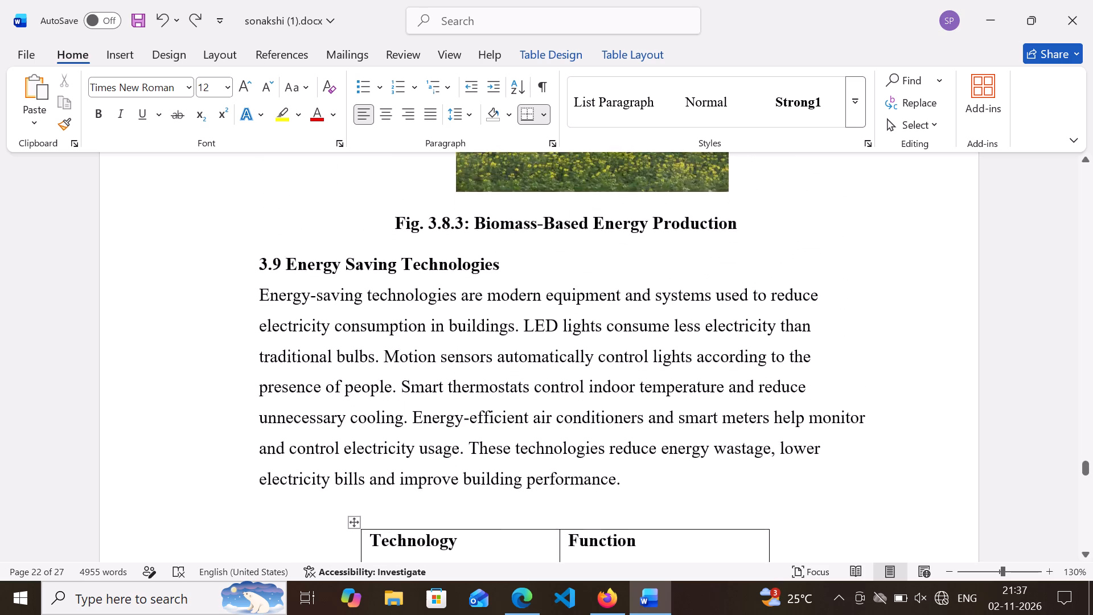
scroll(492, 249, up, 1)
scroll(492, 249, down, 4)
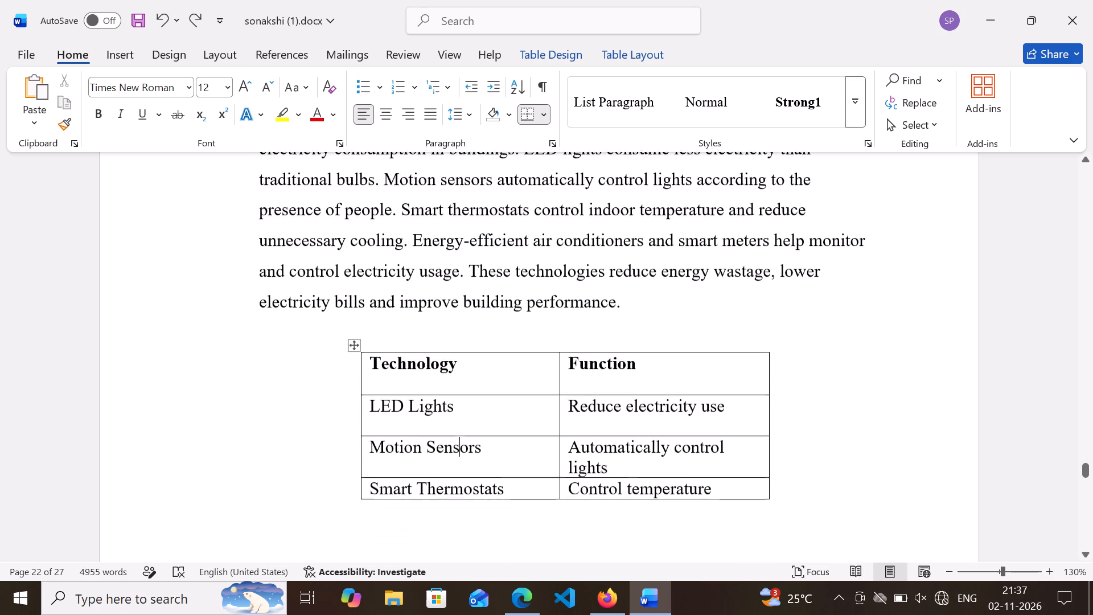
scroll(492, 249, down, 1)
scroll(492, 249, up, 4)
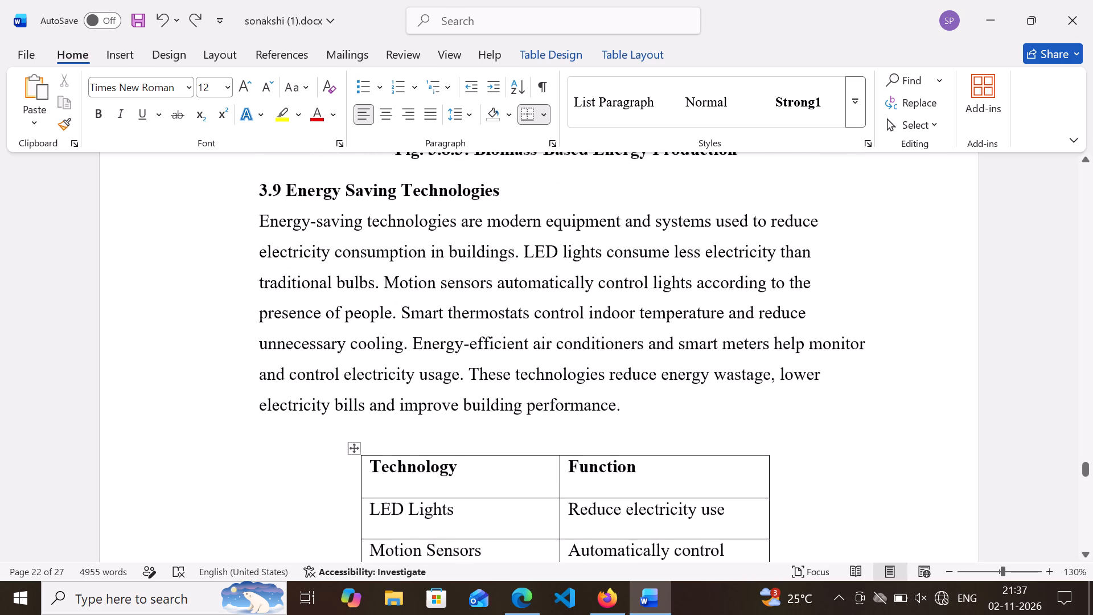
scroll(492, 249, up, 1)
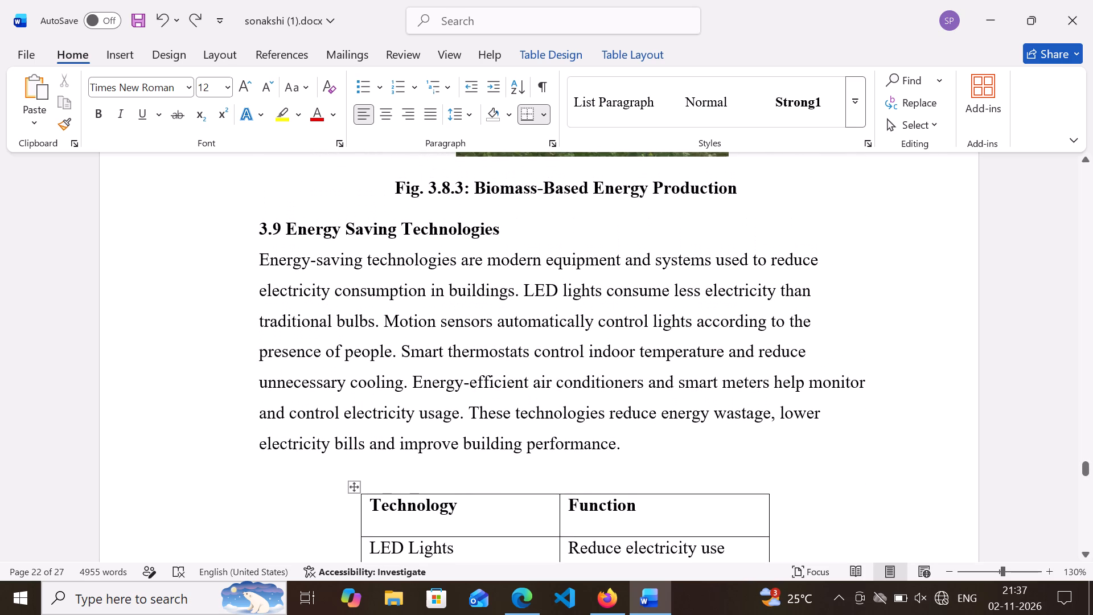
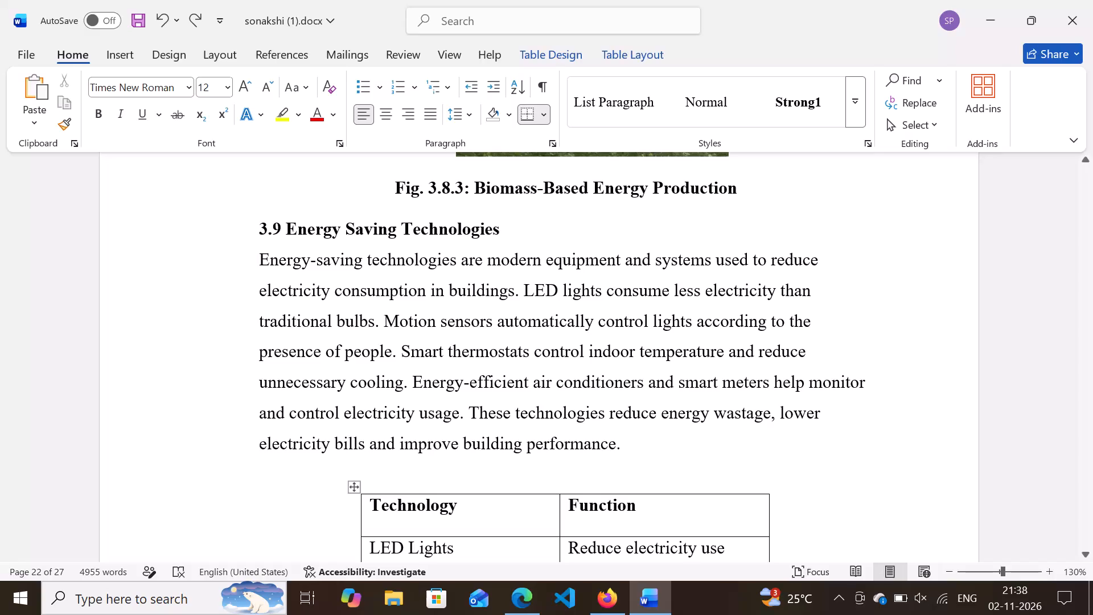
Cut the contents of the first column of the section 3.9 table, from the Technology heading through Smart Thermostats.
scroll(458, 577, down, 4)
scroll(472, 495, down, 3)
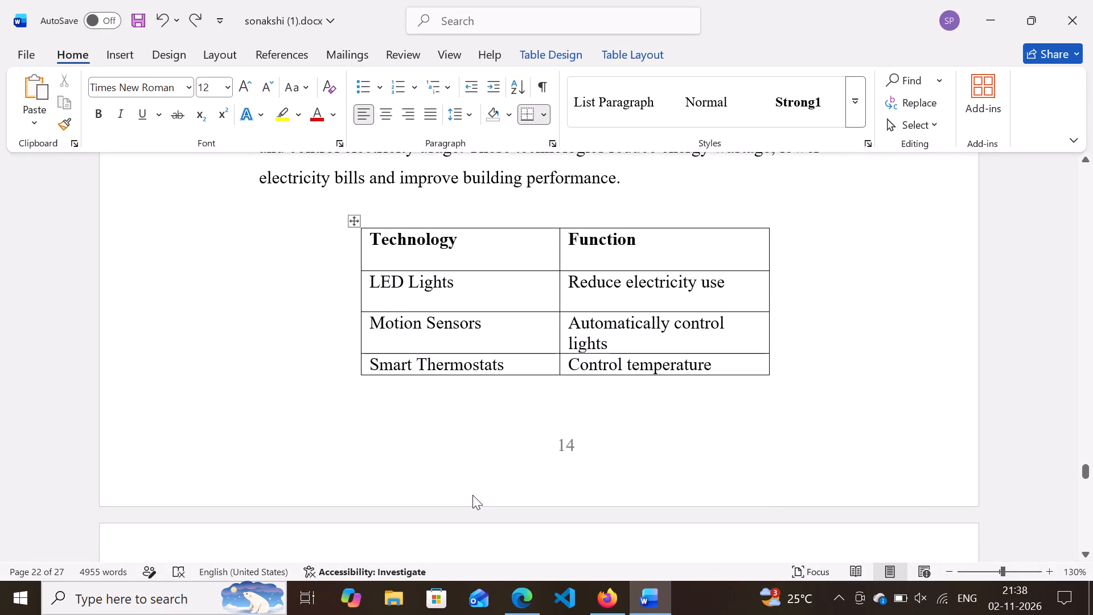
double_click(412, 259)
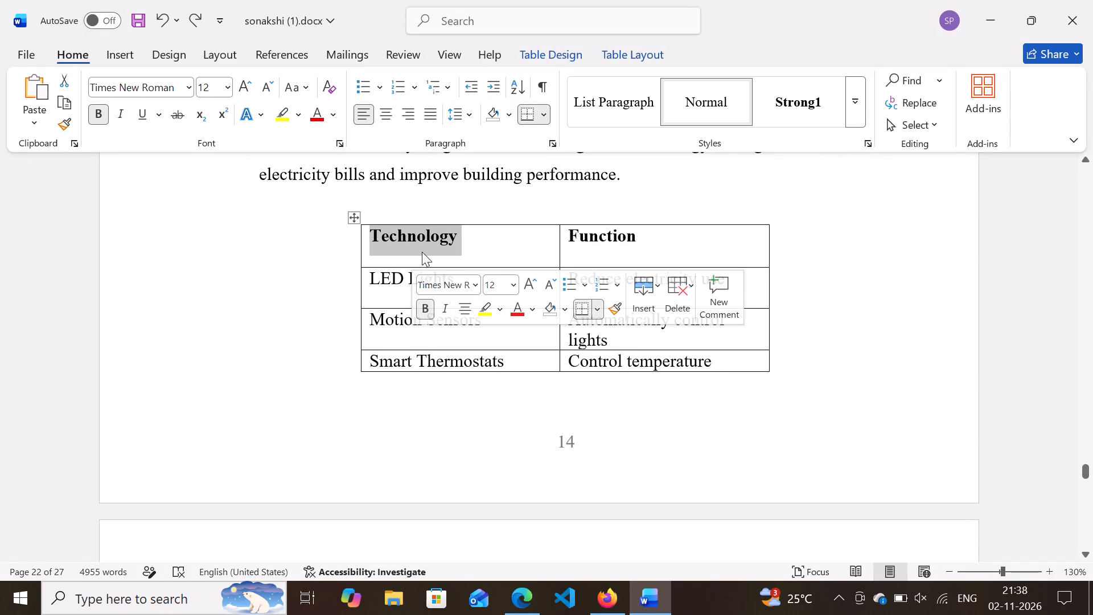
click(474, 241)
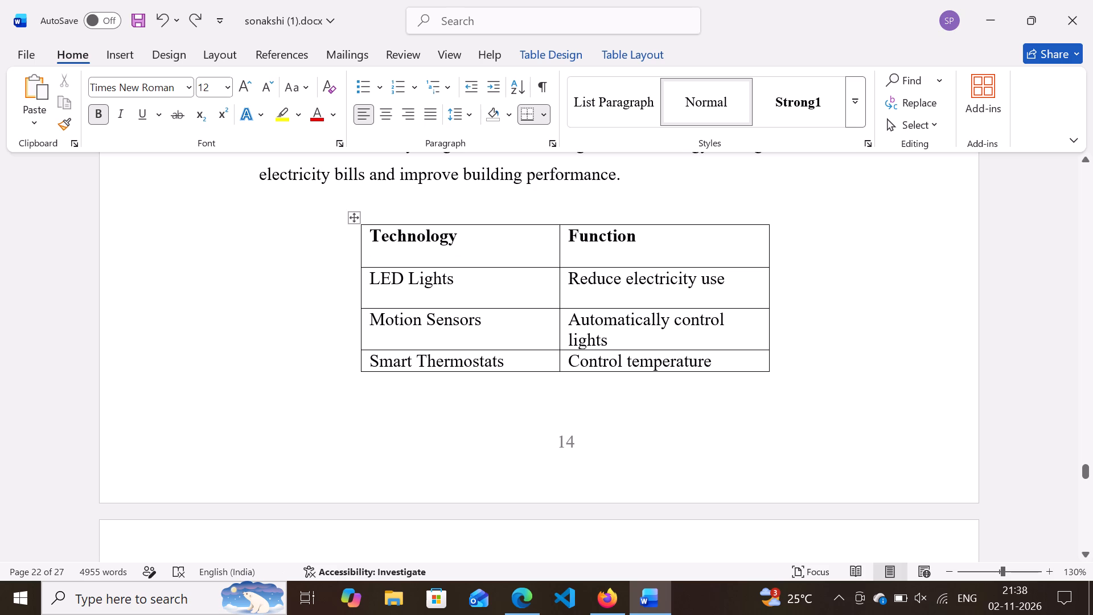
drag(365, 229, 523, 373)
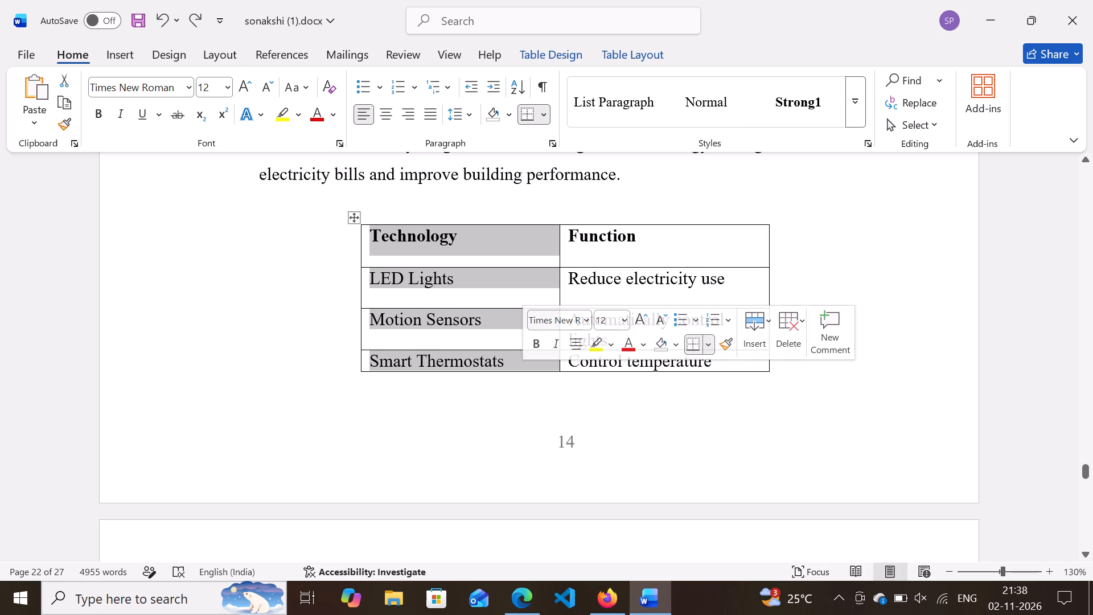
right_click(611, 268)
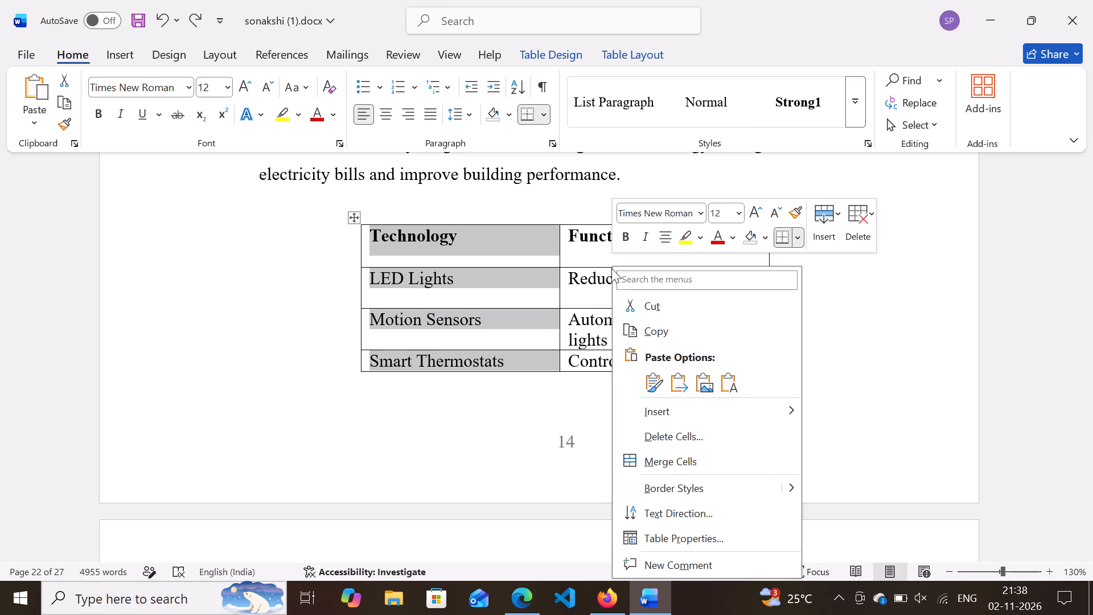
click(627, 307)
Cut the contents of the second column of the section 3.9 table, from the Function heading through Control temperature.
click(577, 232)
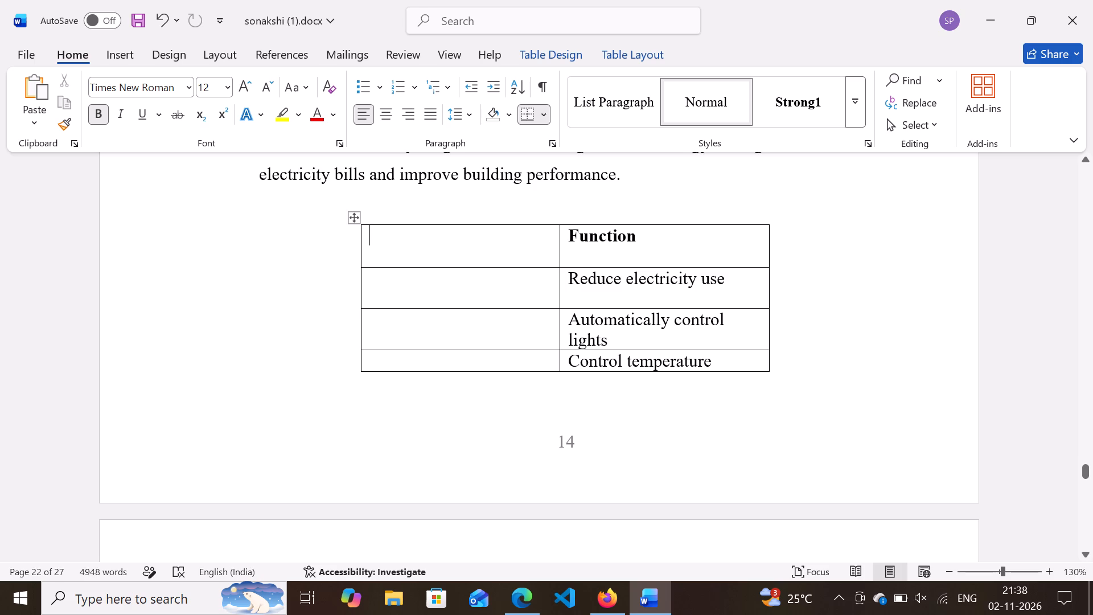
drag(577, 232, 672, 384)
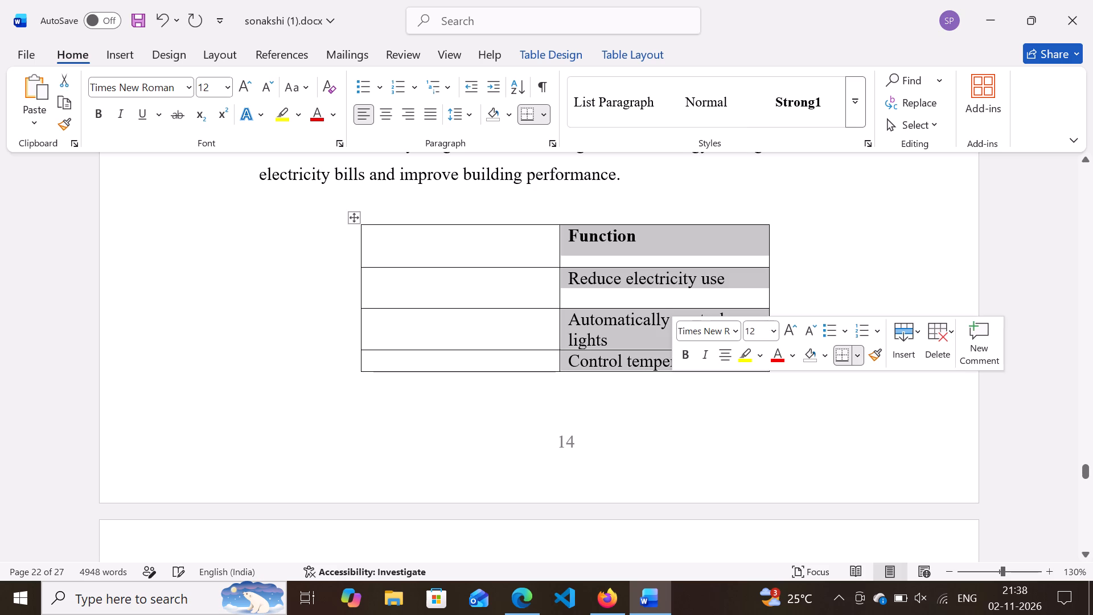
right_click(672, 384)
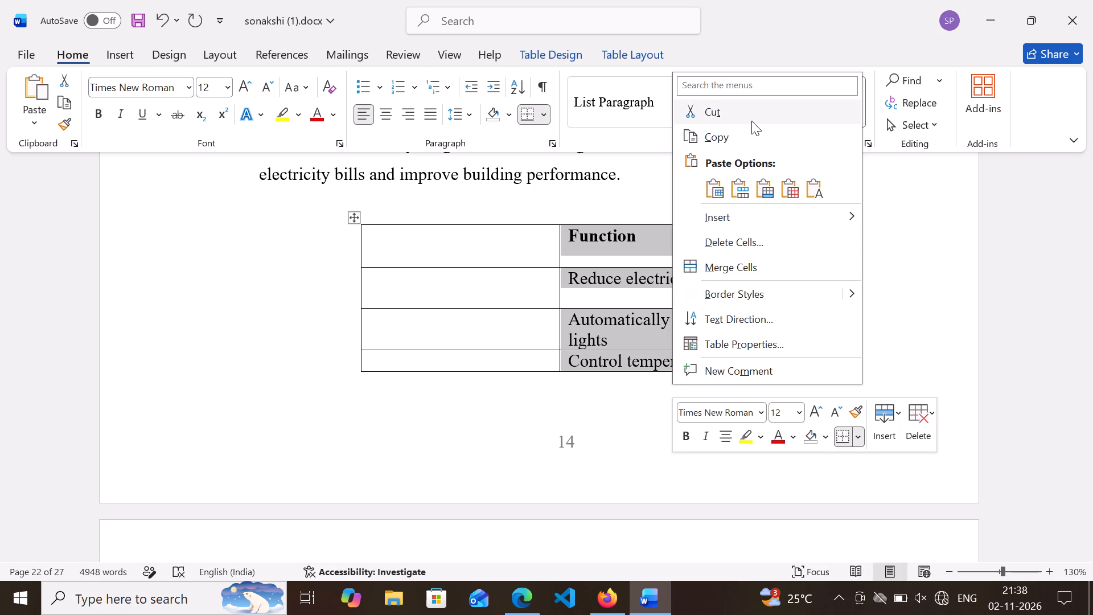
click(751, 121)
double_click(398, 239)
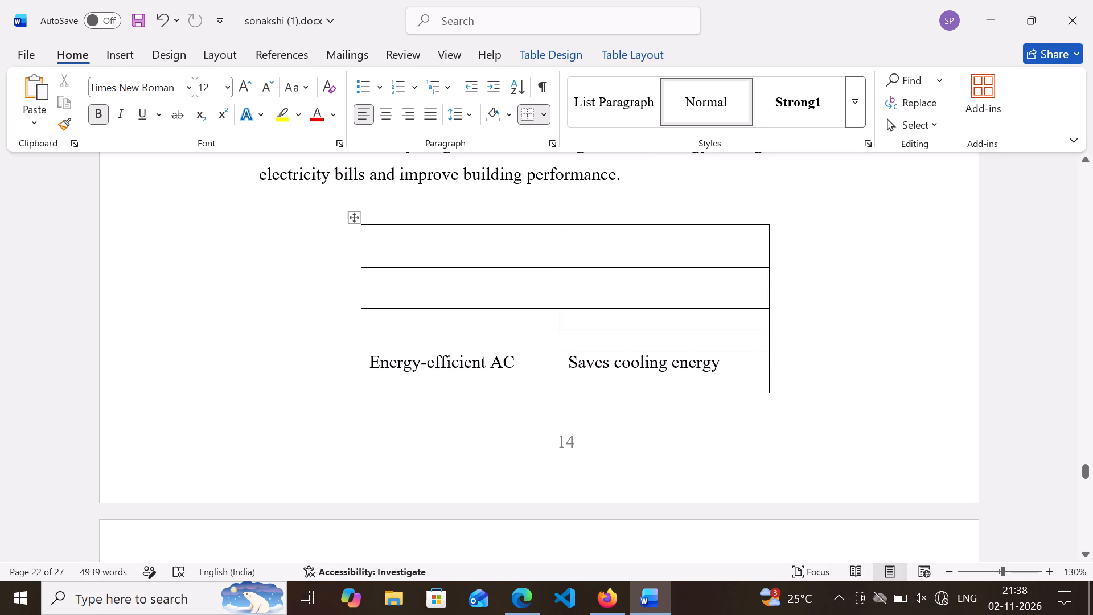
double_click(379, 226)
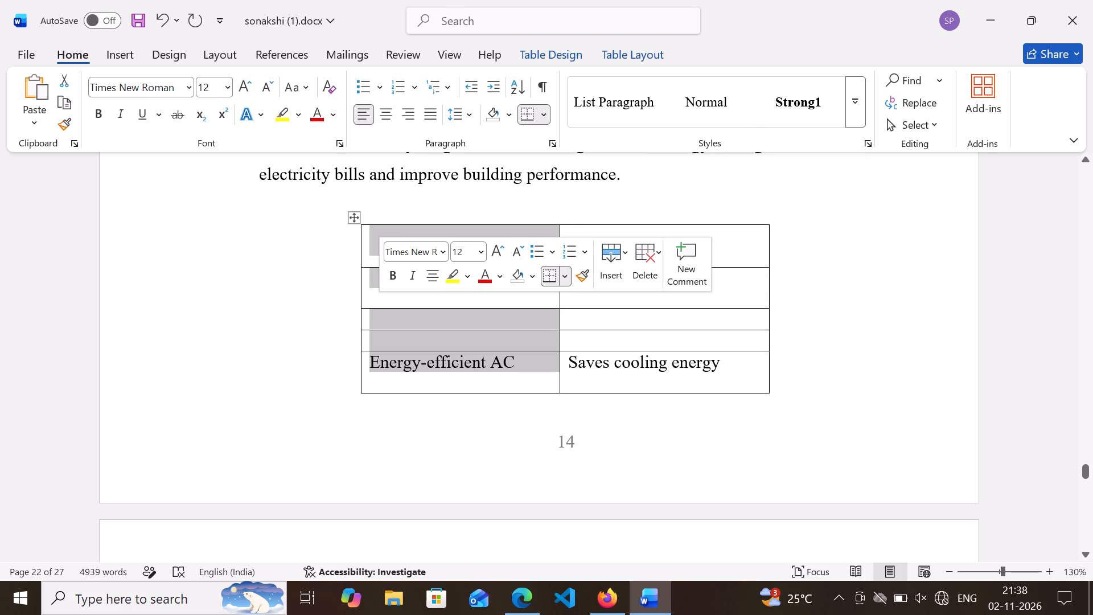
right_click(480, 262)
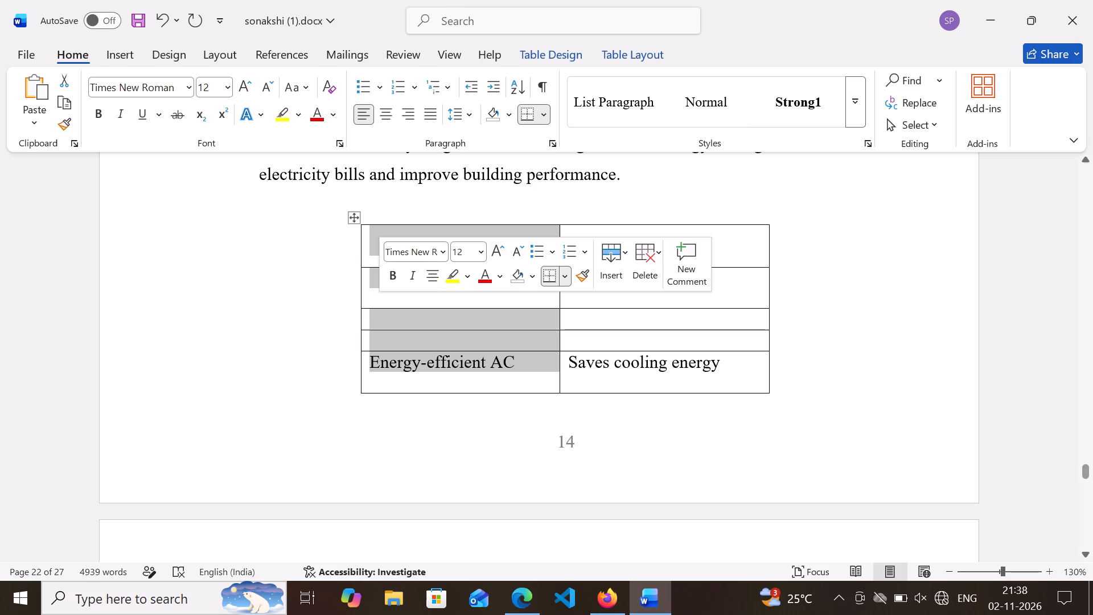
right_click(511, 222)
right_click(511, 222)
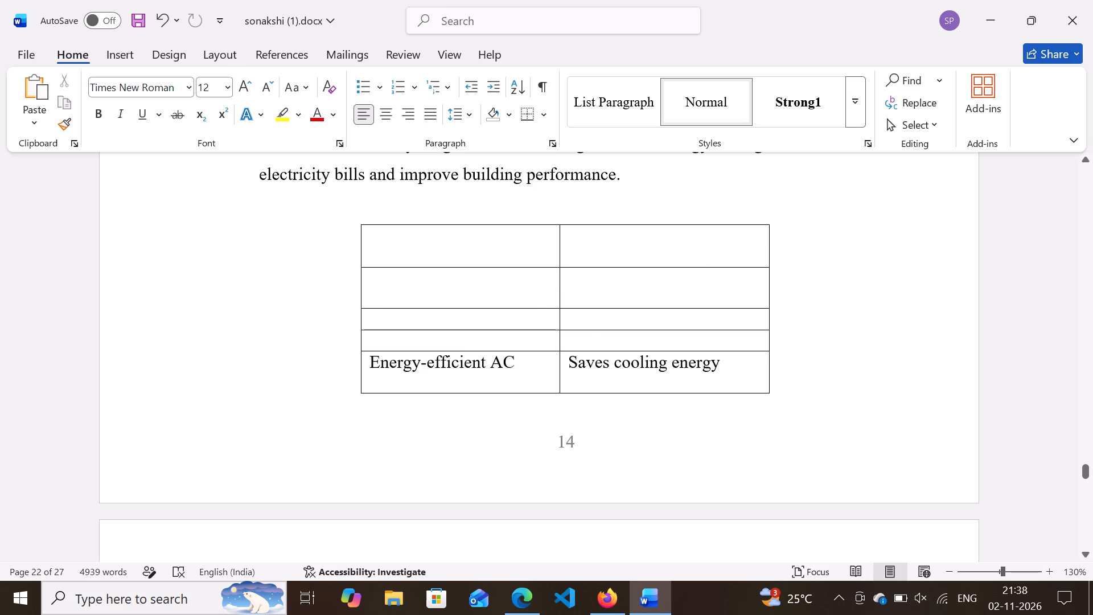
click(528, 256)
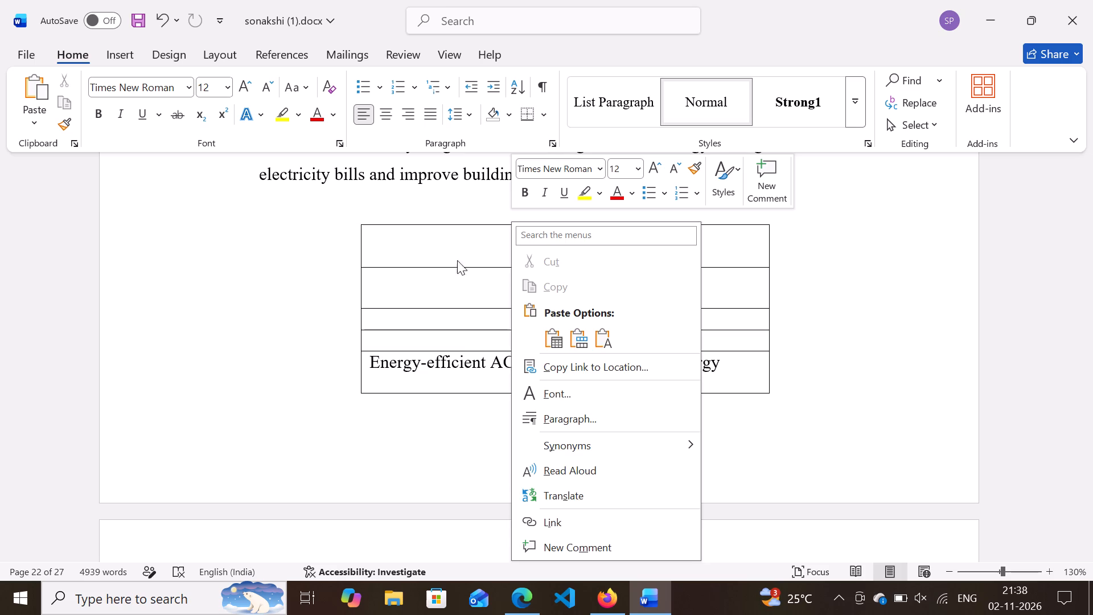
Cut the first-column cells of the section 3.9 table from the top row through Energy-efficient AC.
double_click(416, 239)
drag(416, 239, 475, 306)
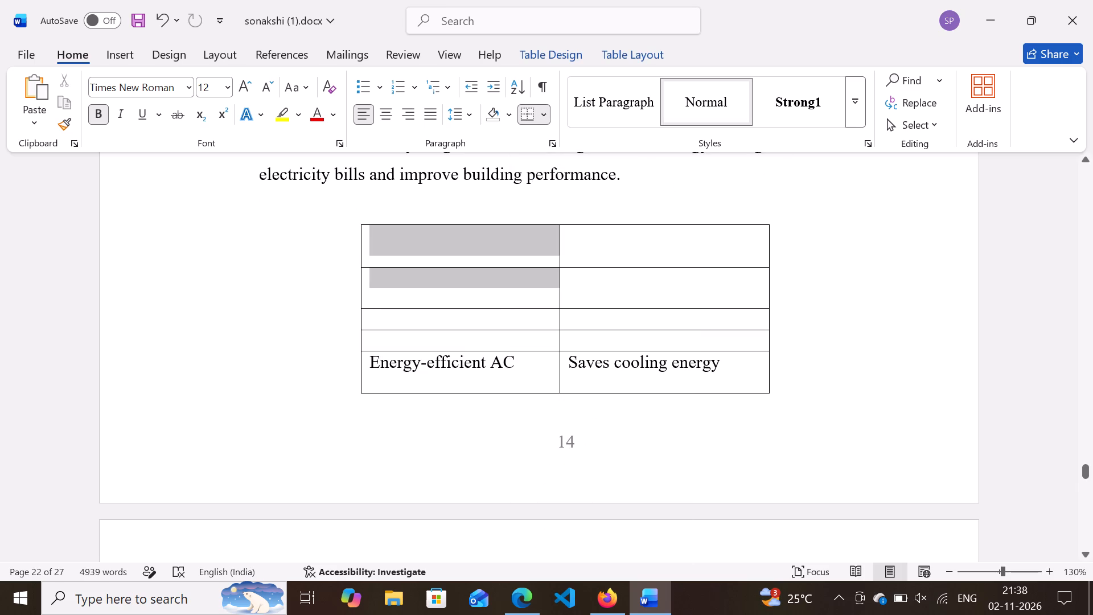
drag(475, 306, 502, 405)
right_click(502, 405)
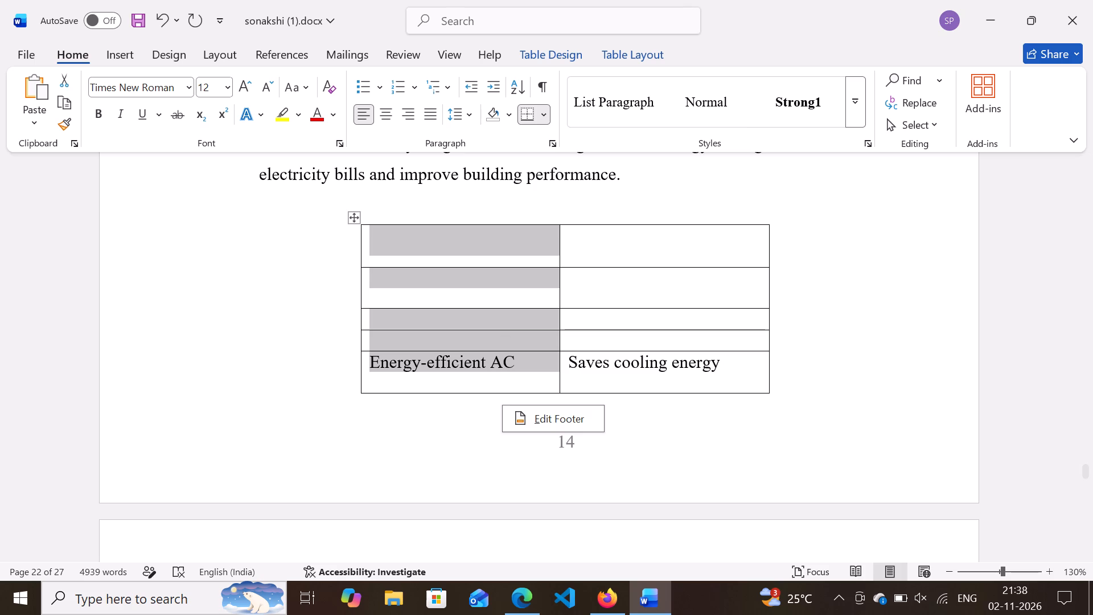
right_click(558, 330)
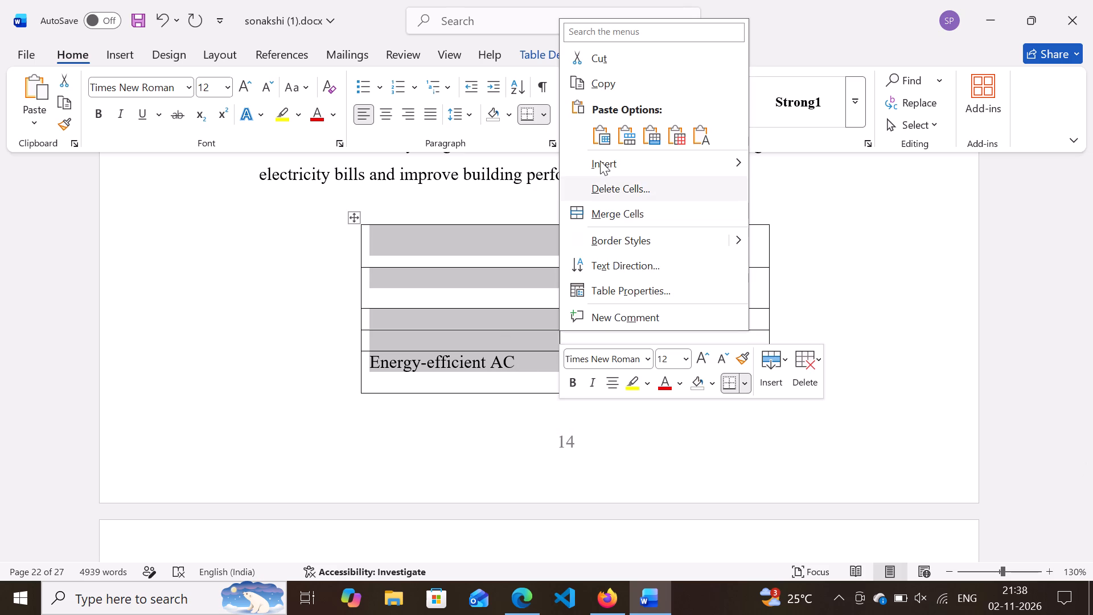
click(627, 63)
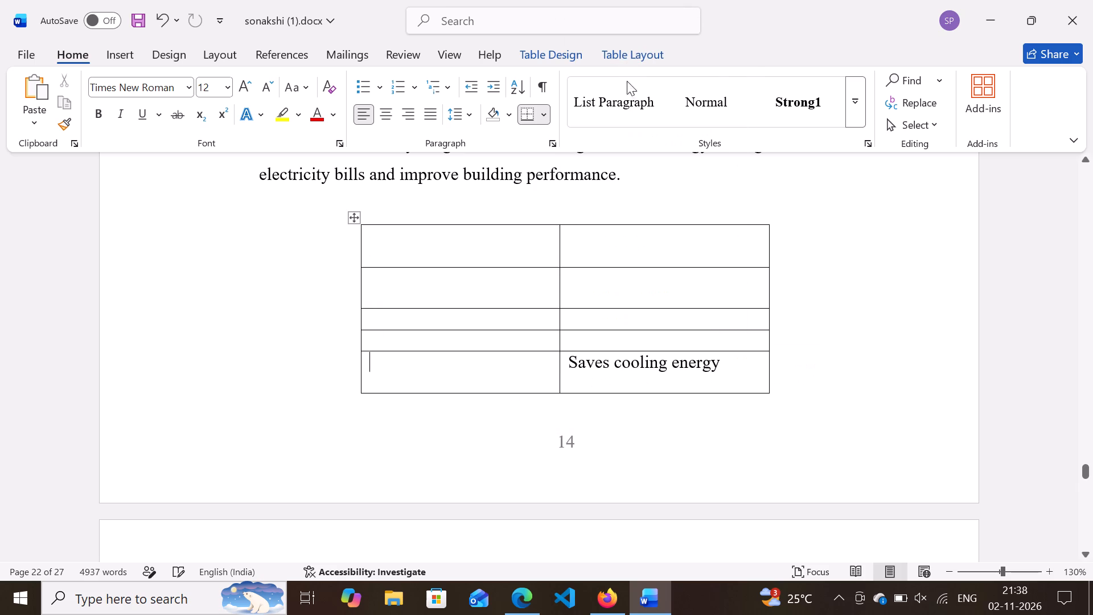
scroll(532, 359, down, 1)
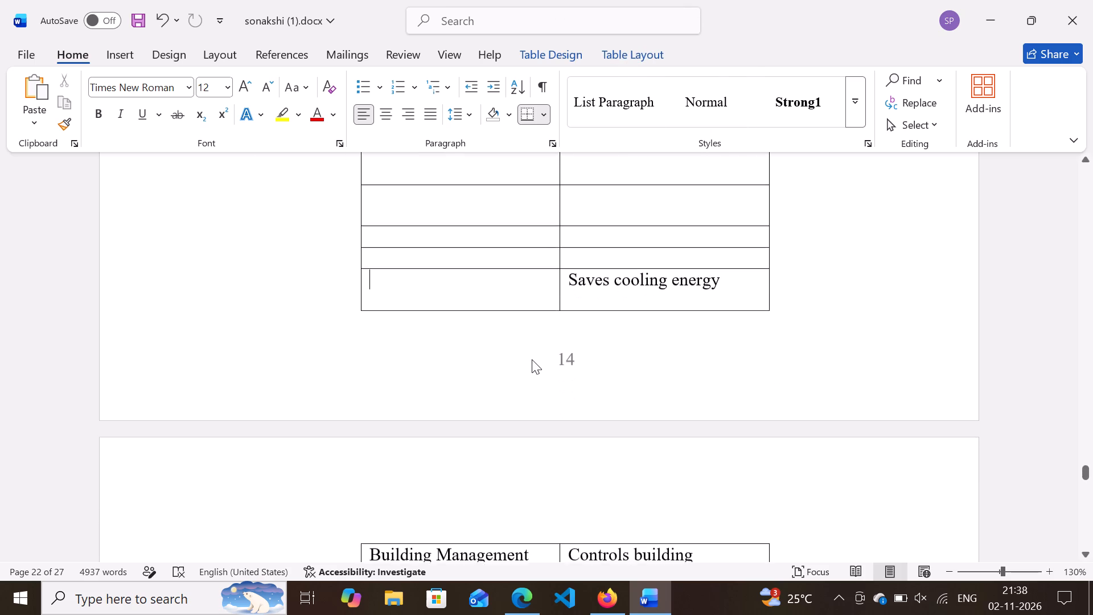